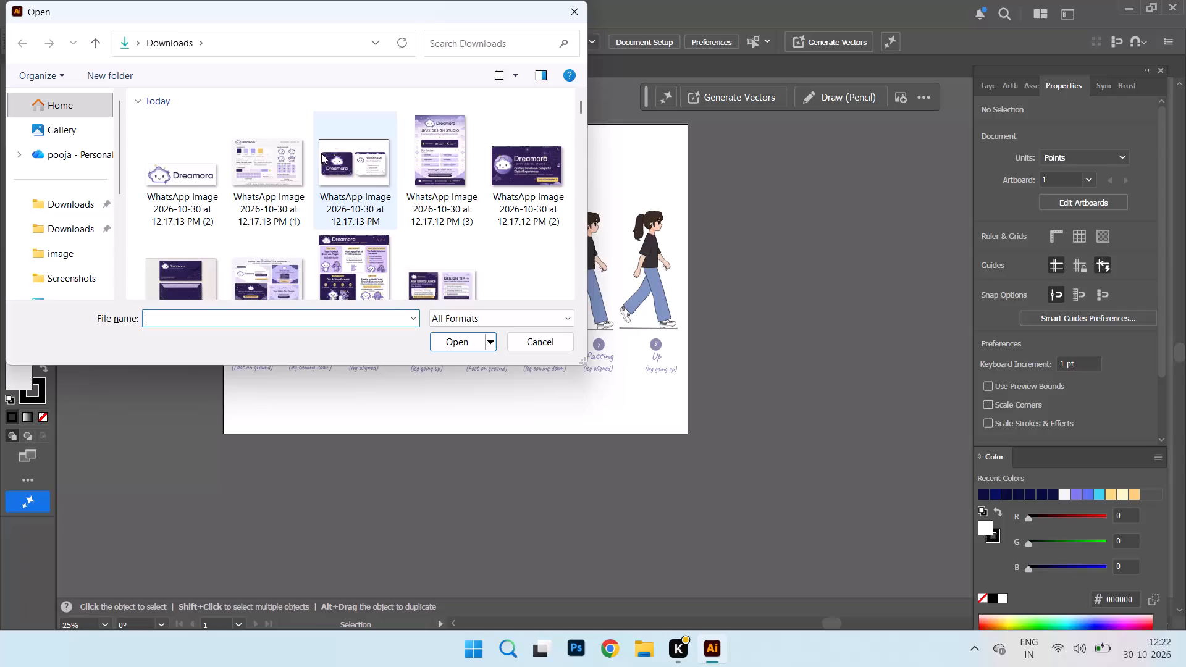
Open the Dreamora logo image "WhatsApp Image 2026-10-30 at 12.17.13 PM (2)" from the Downloads folder.
left_click(166, 166)
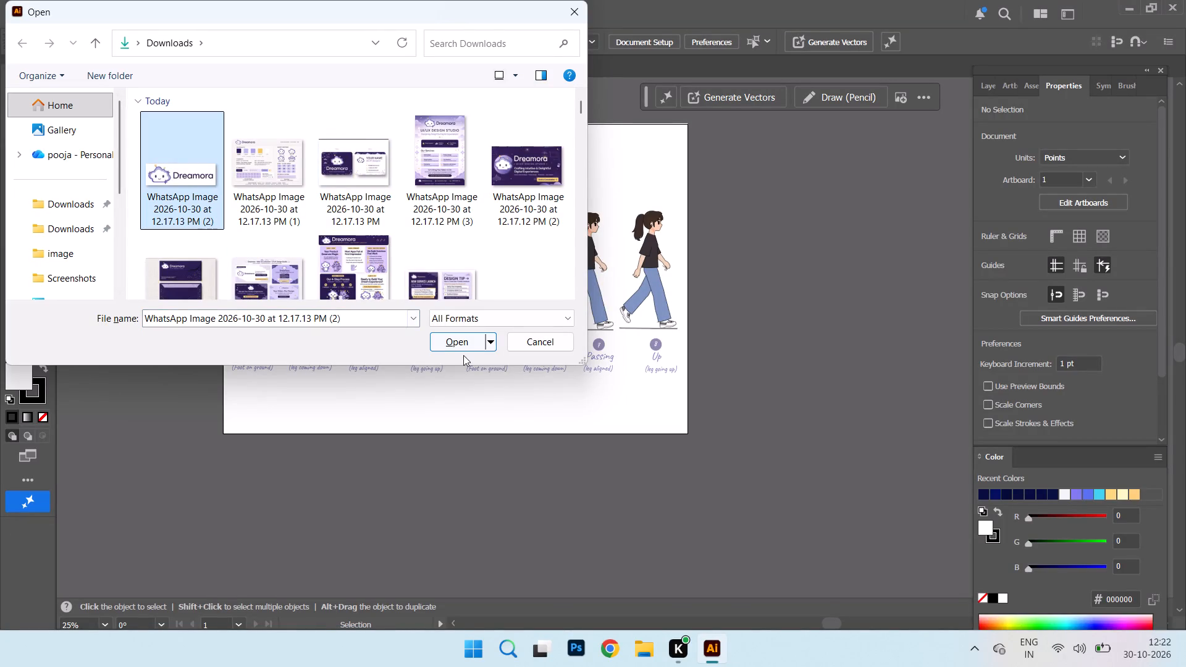
left_click(463, 347)
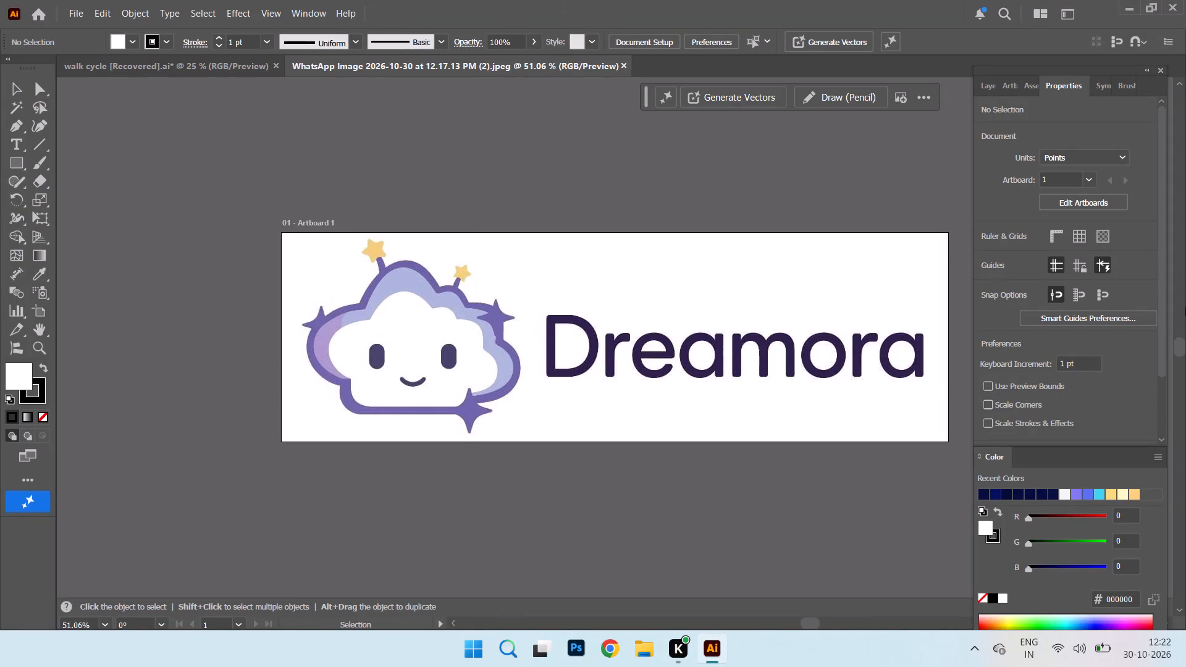
Activate the Pen tool for tracing the cloud mascot of the Dreamora logo.
key("ctrl+equal")
key("ctrl+equal")
key("ctrl+equal")
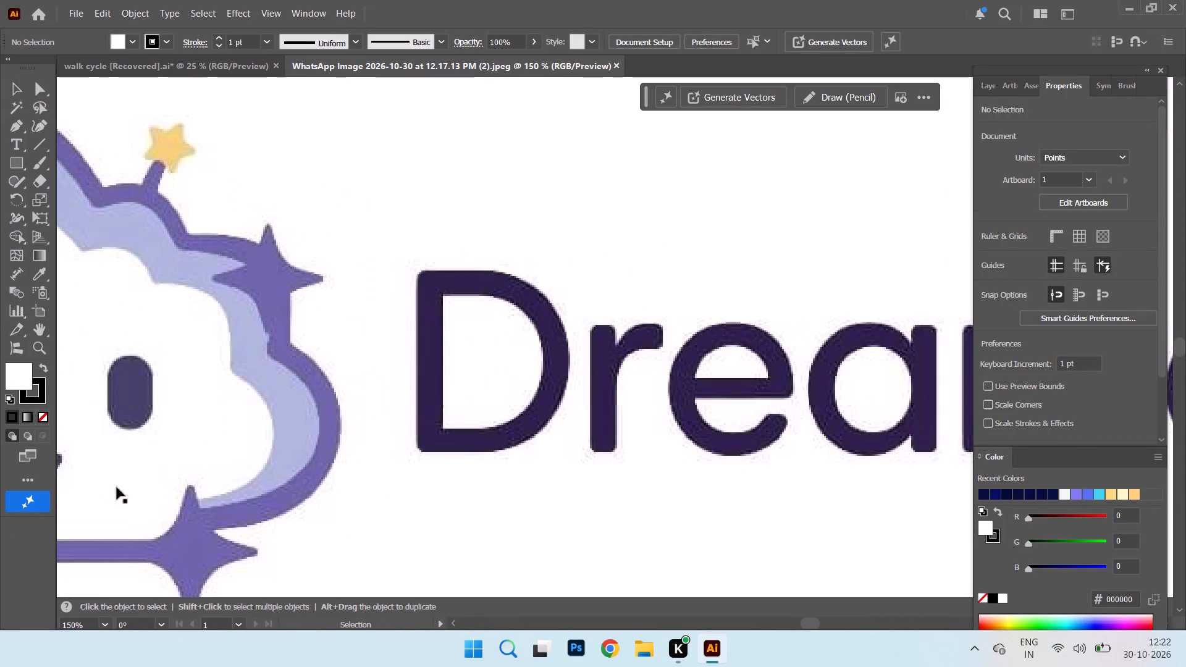
left_click_drag(812, 620, 799, 620)
scroll(599, 338, "down", 4)
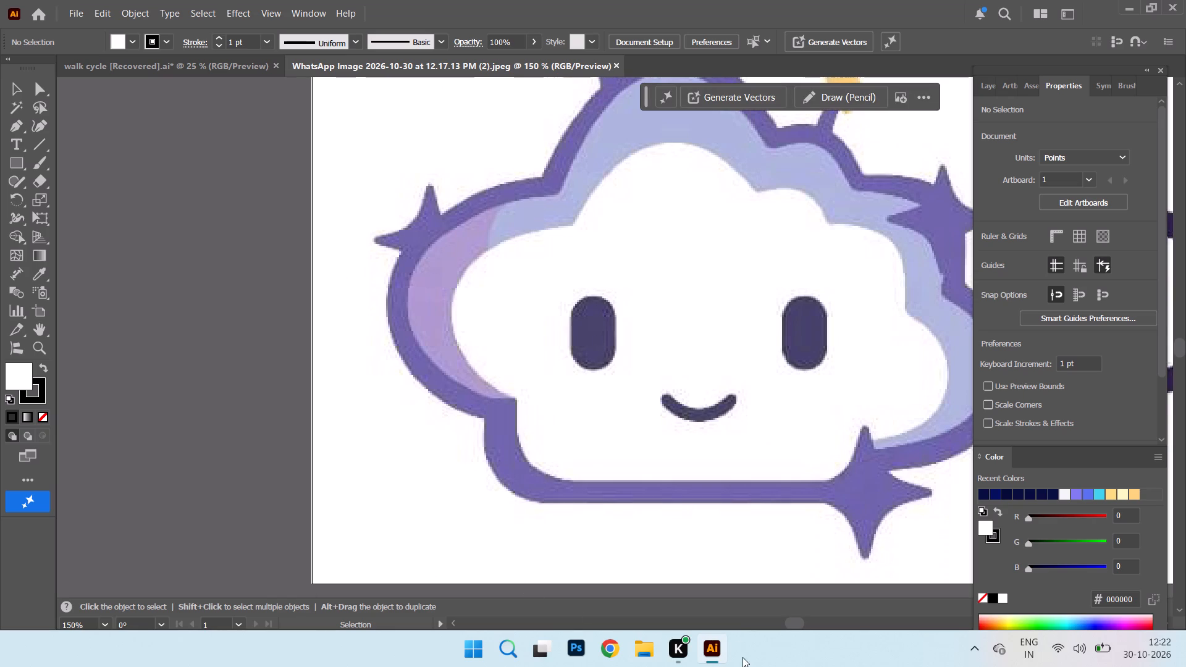
left_click(799, 620)
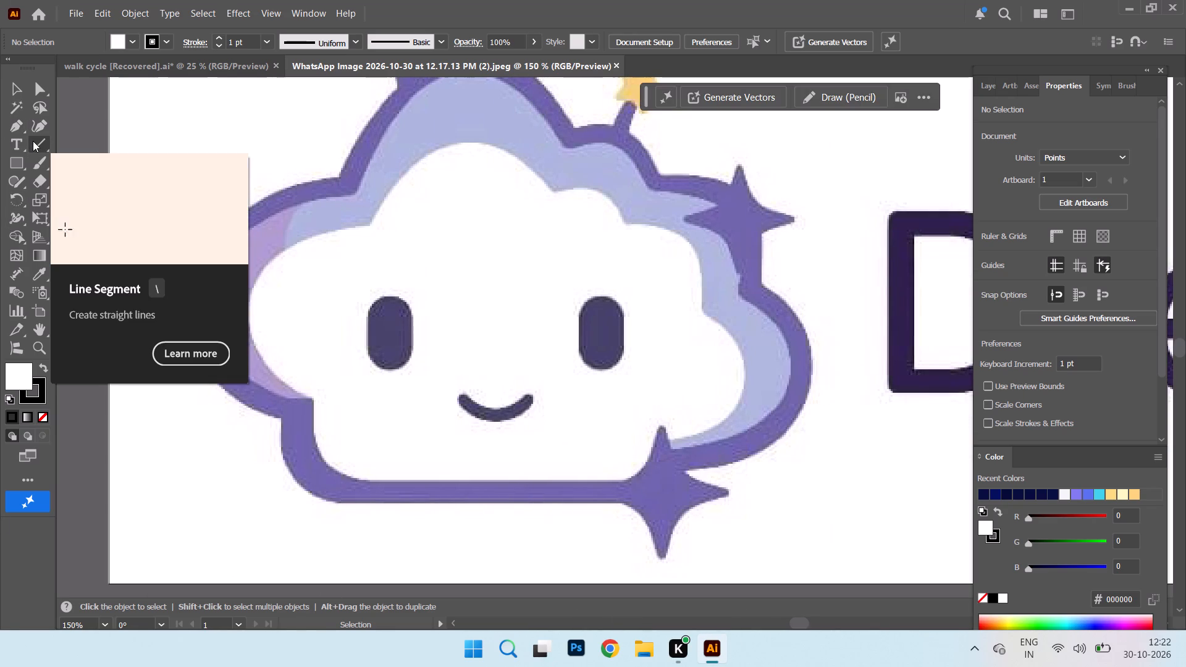
left_click(17, 133)
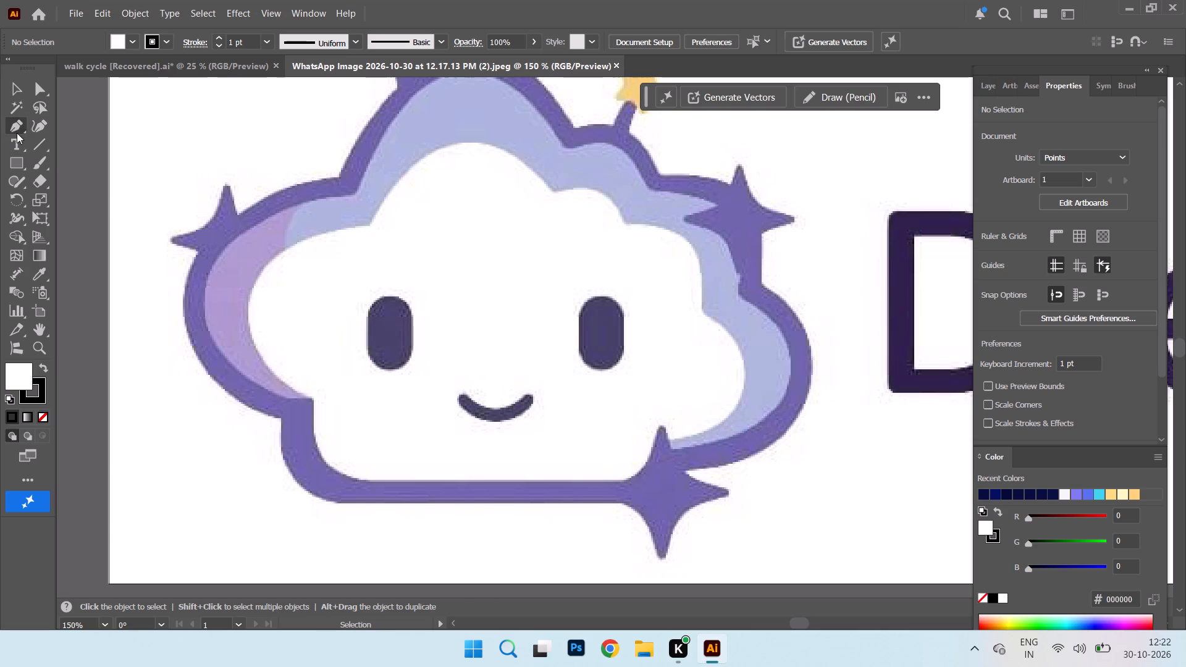
With the Pen tool, trace the cloud's outer edge in straight segments from the left sparkle's side tip around the larger star's stalk.
left_click(170, 238)
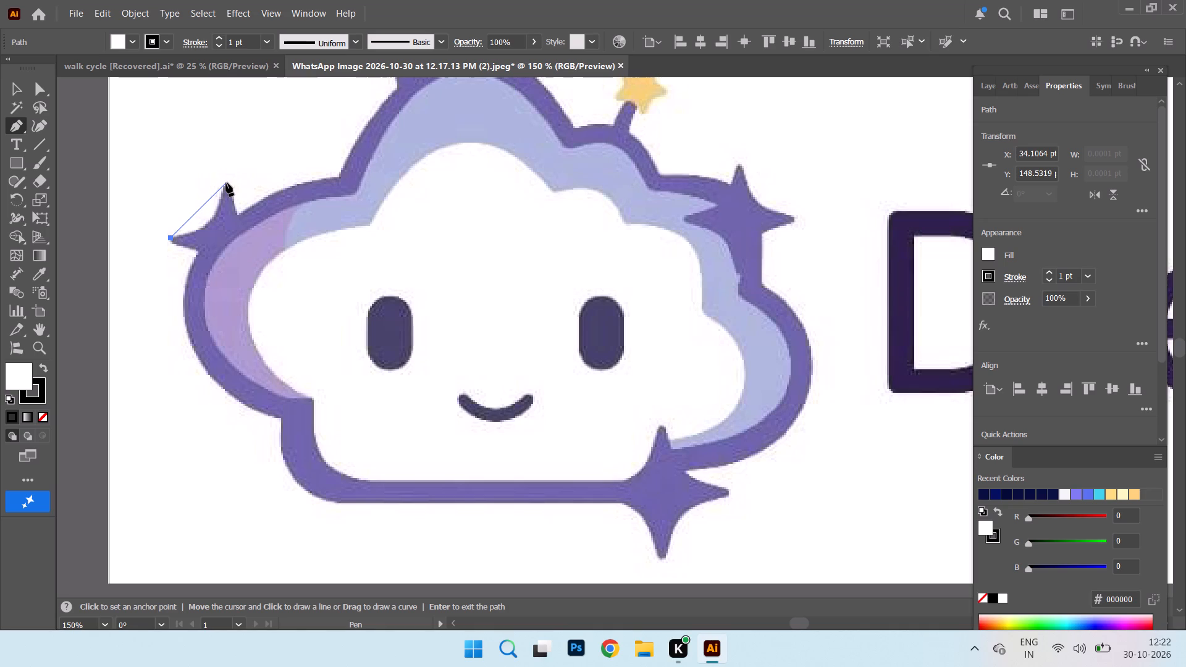
left_click(226, 183)
left_click(238, 216)
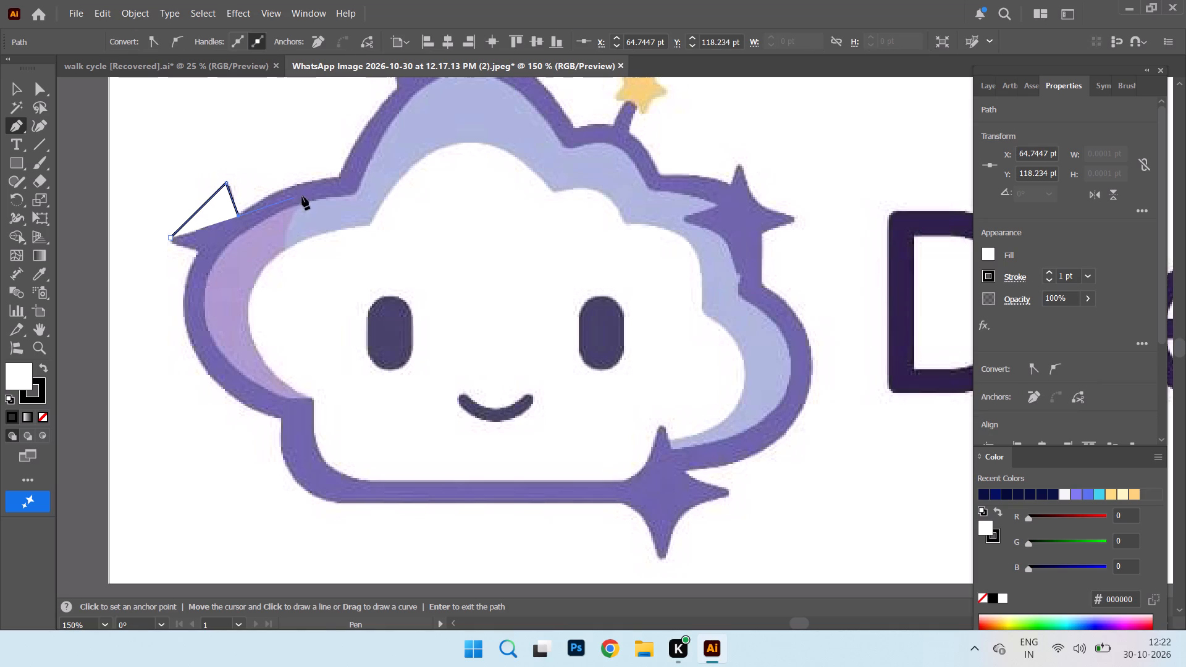
left_click(340, 178)
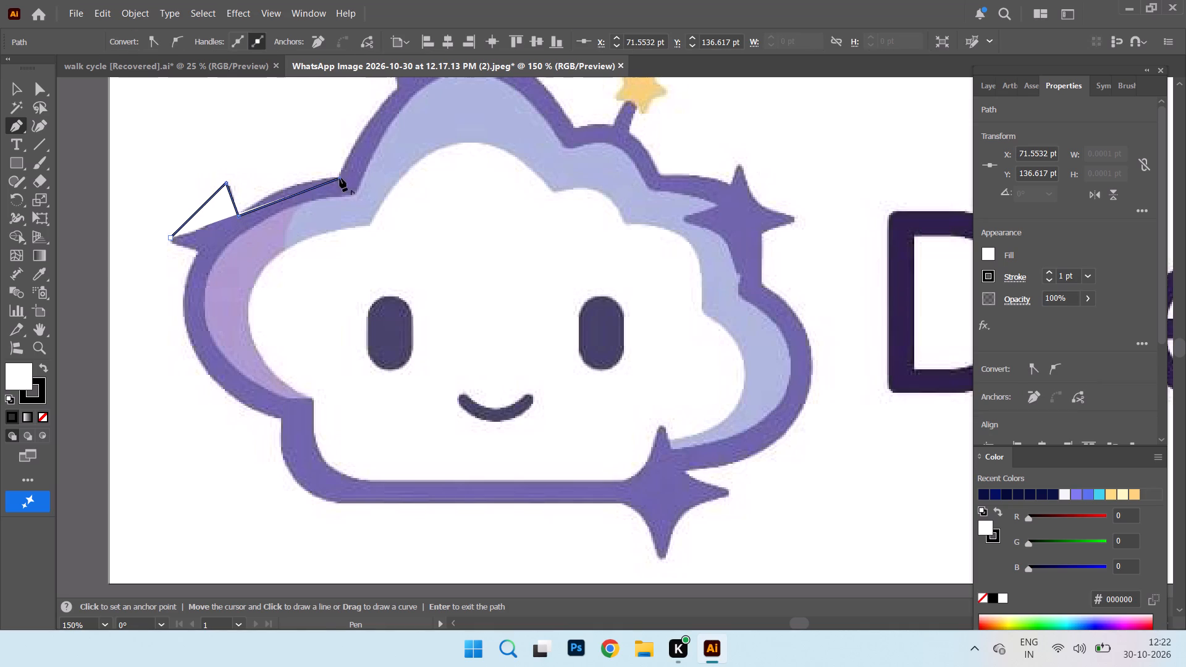
scroll(364, 161, "up", 6)
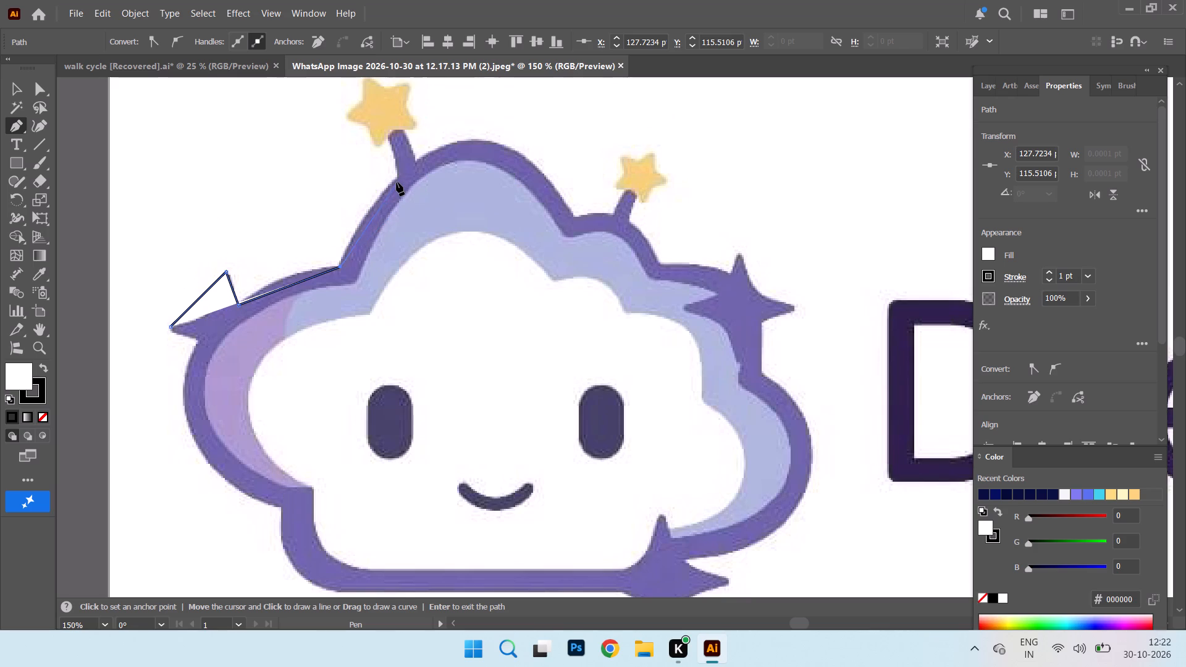
left_click(398, 177)
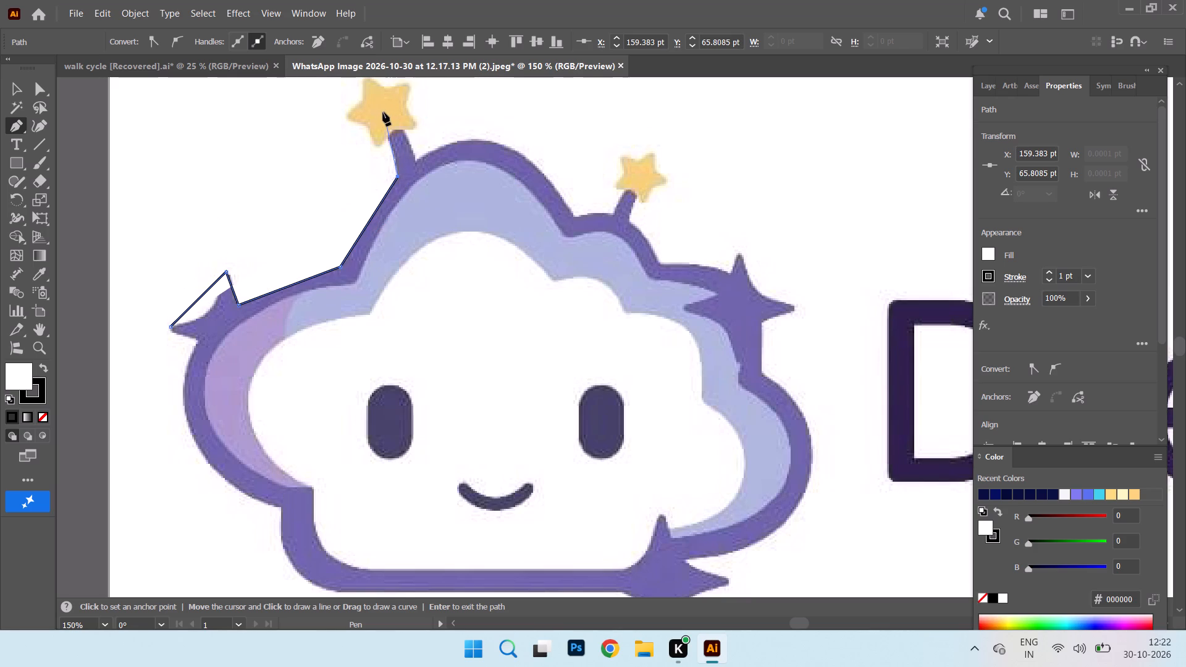
left_click(385, 114)
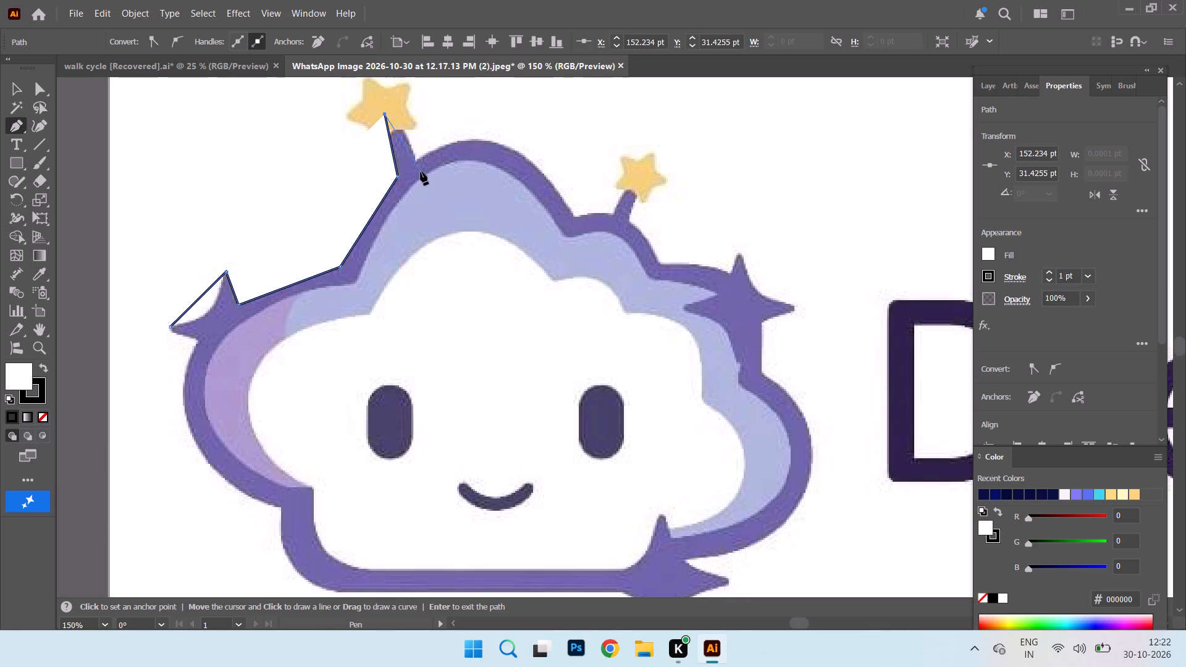
left_click(414, 162)
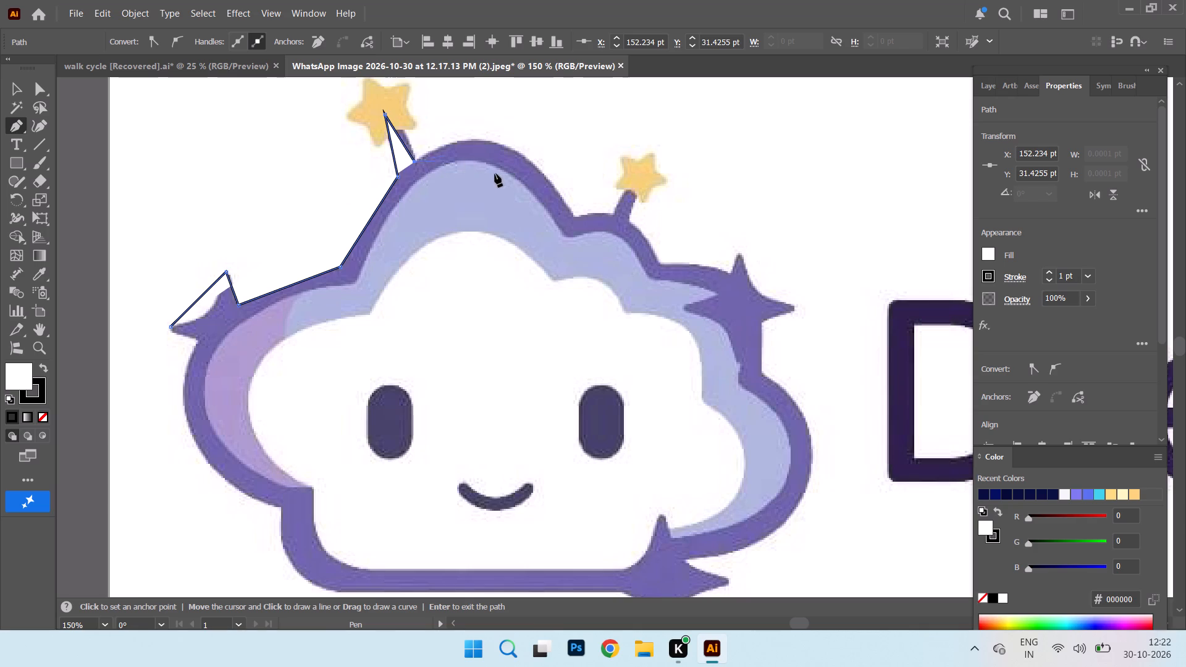
Continue the outline over the cloud's peak and around the smaller star's stalk to the notch beyond it.
left_click(483, 141)
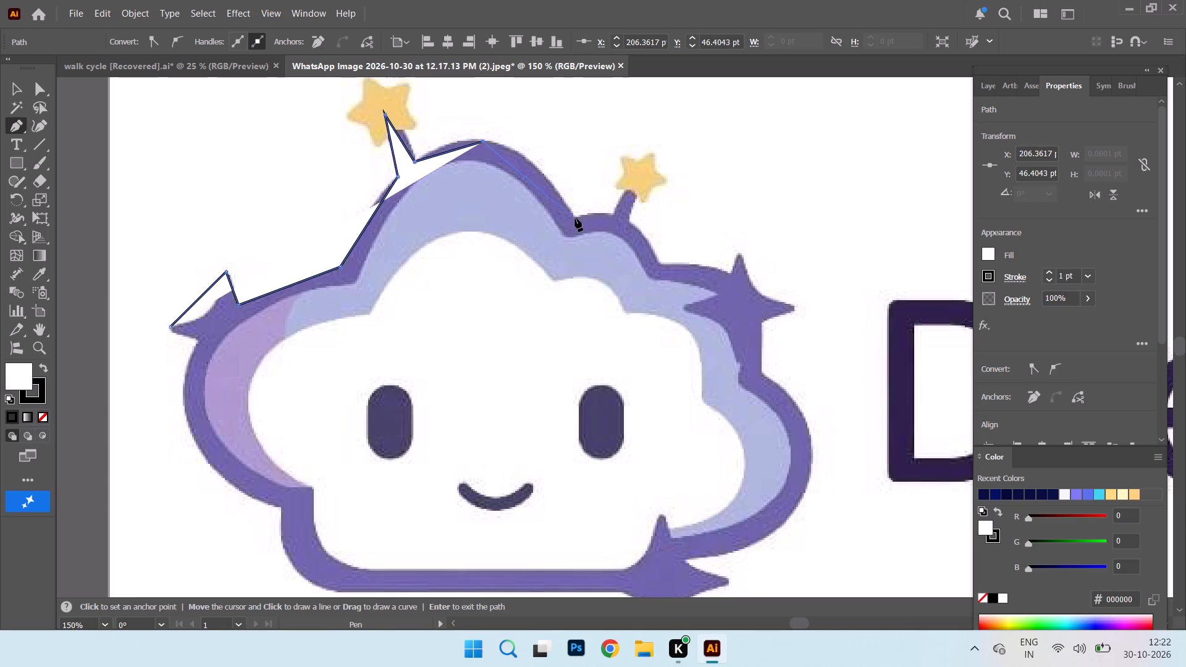
left_click(574, 220)
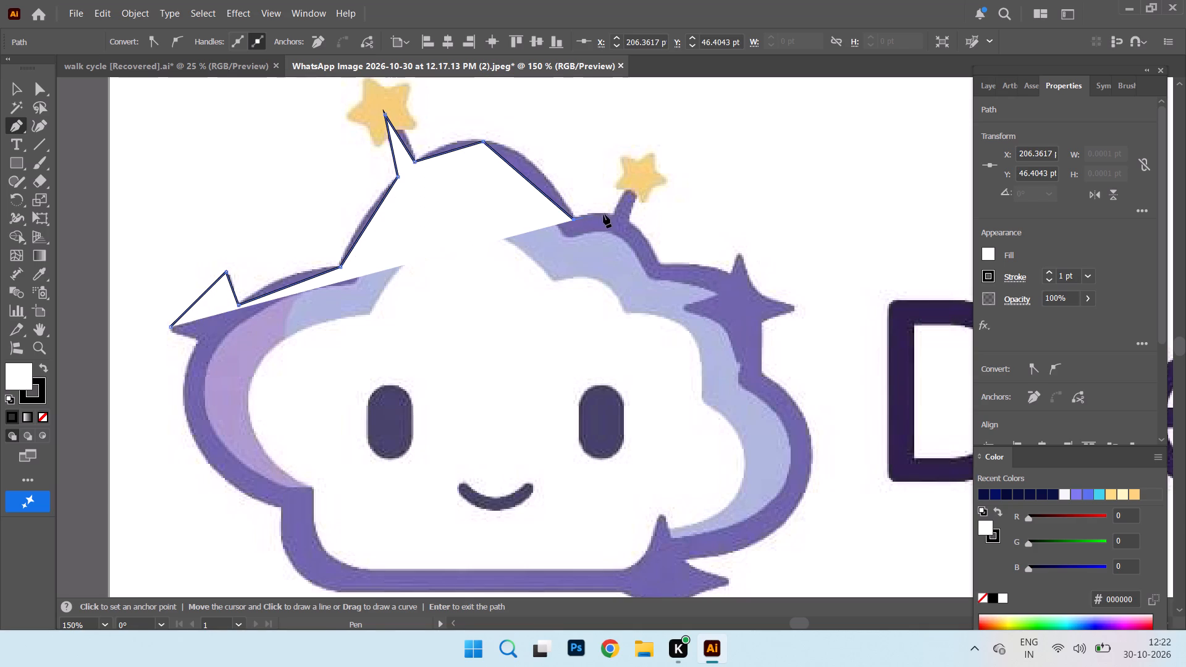
left_click(615, 214)
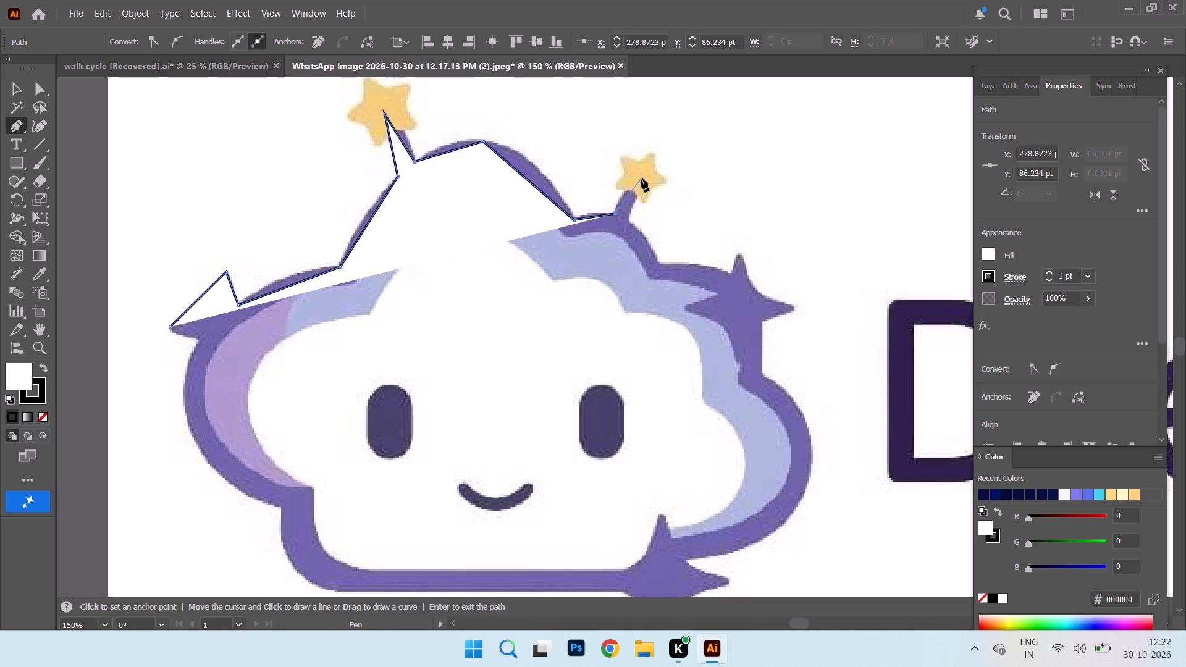
left_click(641, 178)
left_click(629, 219)
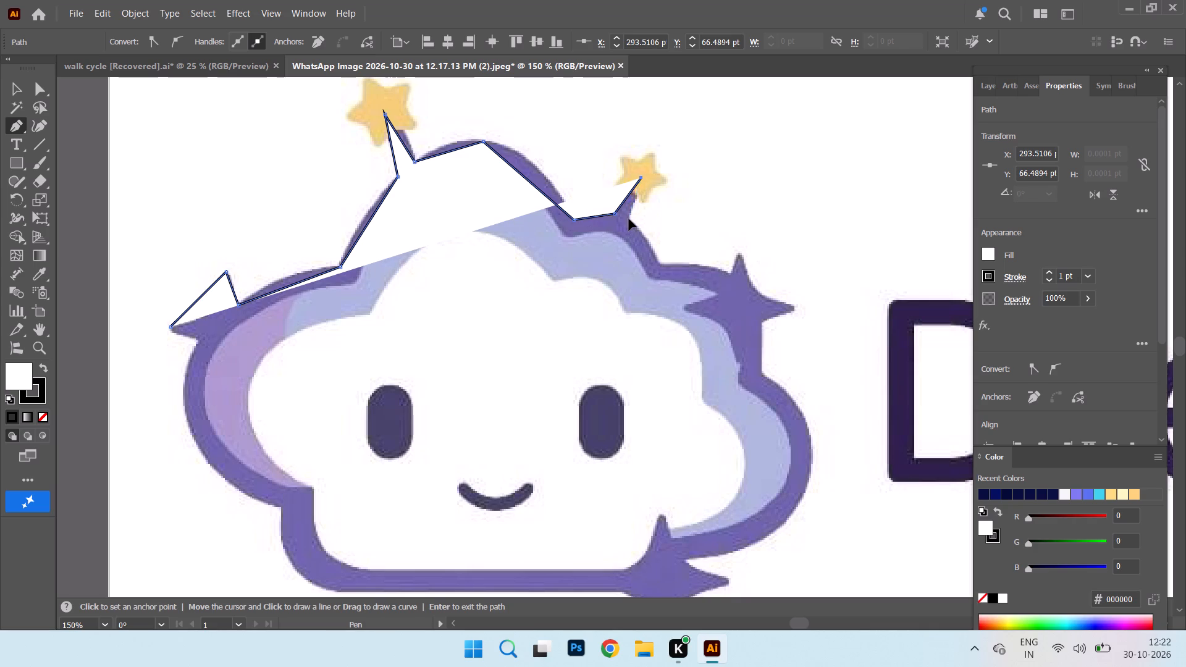
left_click(660, 265)
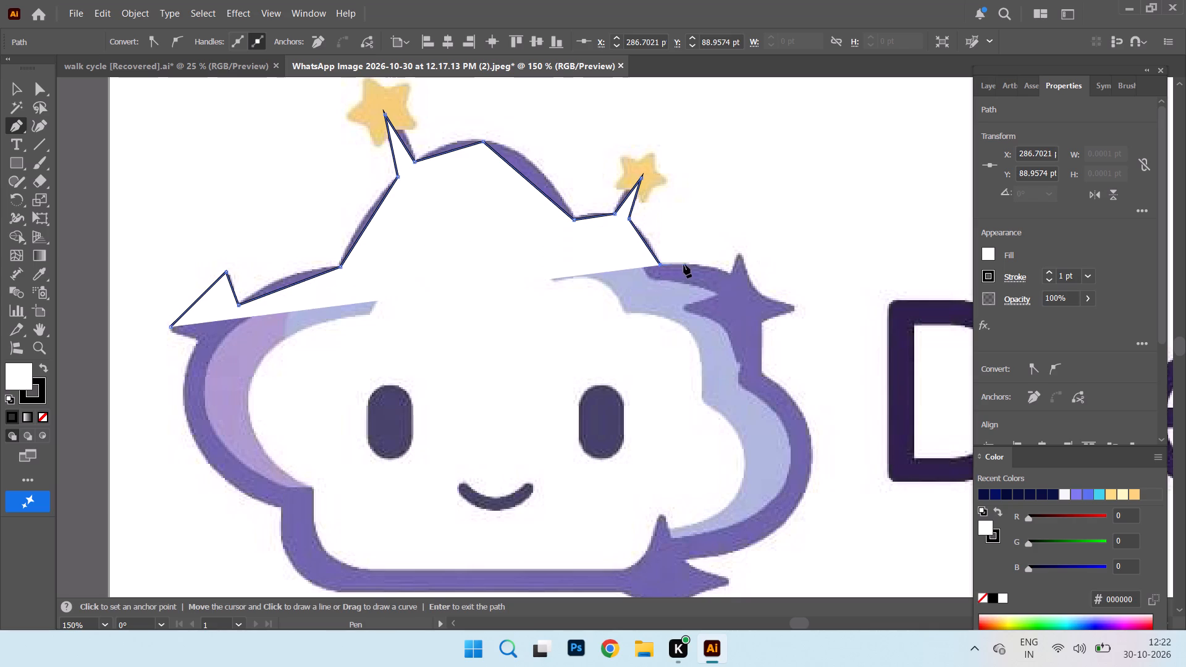
Continue the outline around the right sparkle and the cloud's right lobe to the bottom sparkle's lowest tip.
left_click(731, 275)
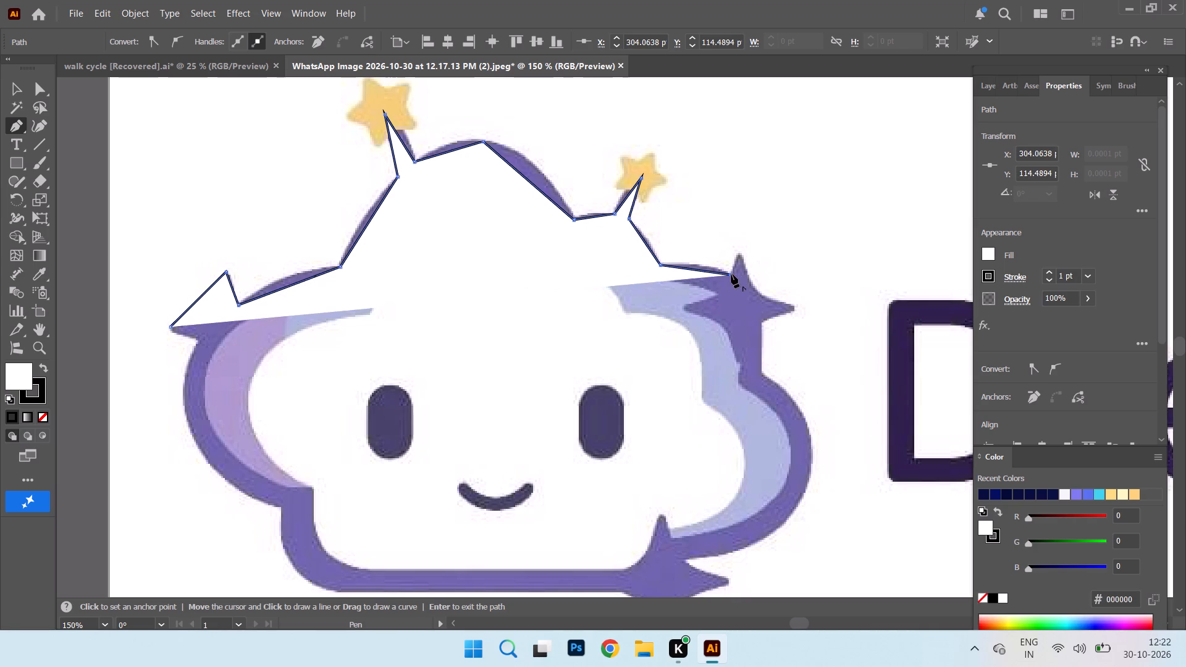
left_click(739, 250)
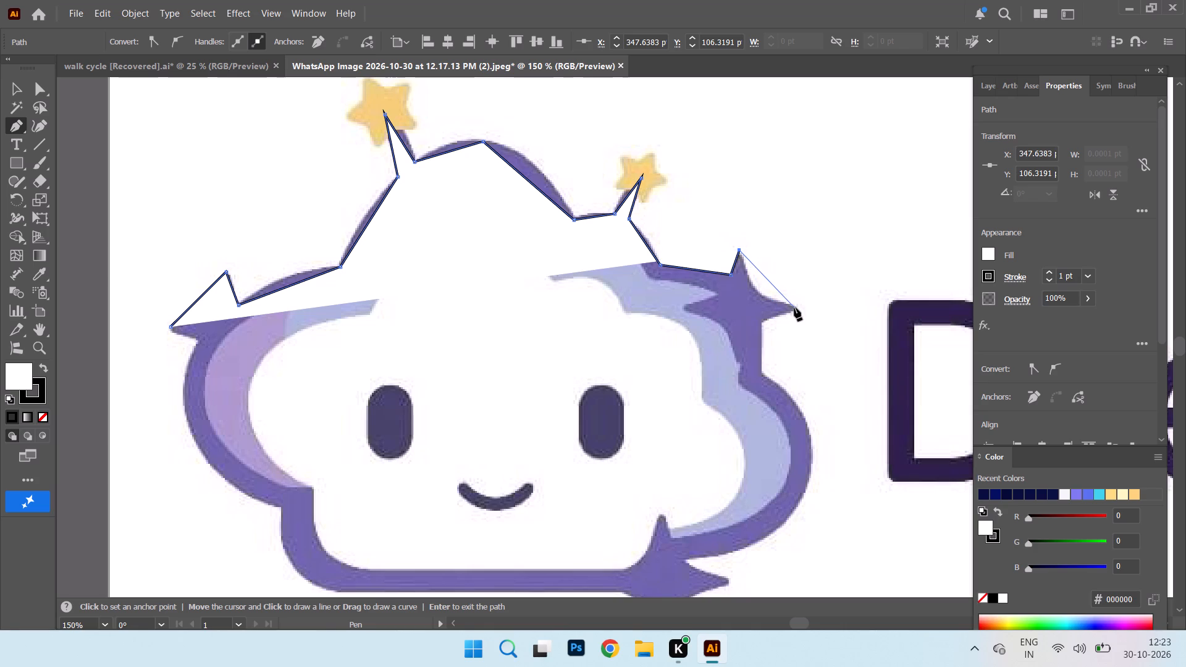
left_click(796, 308)
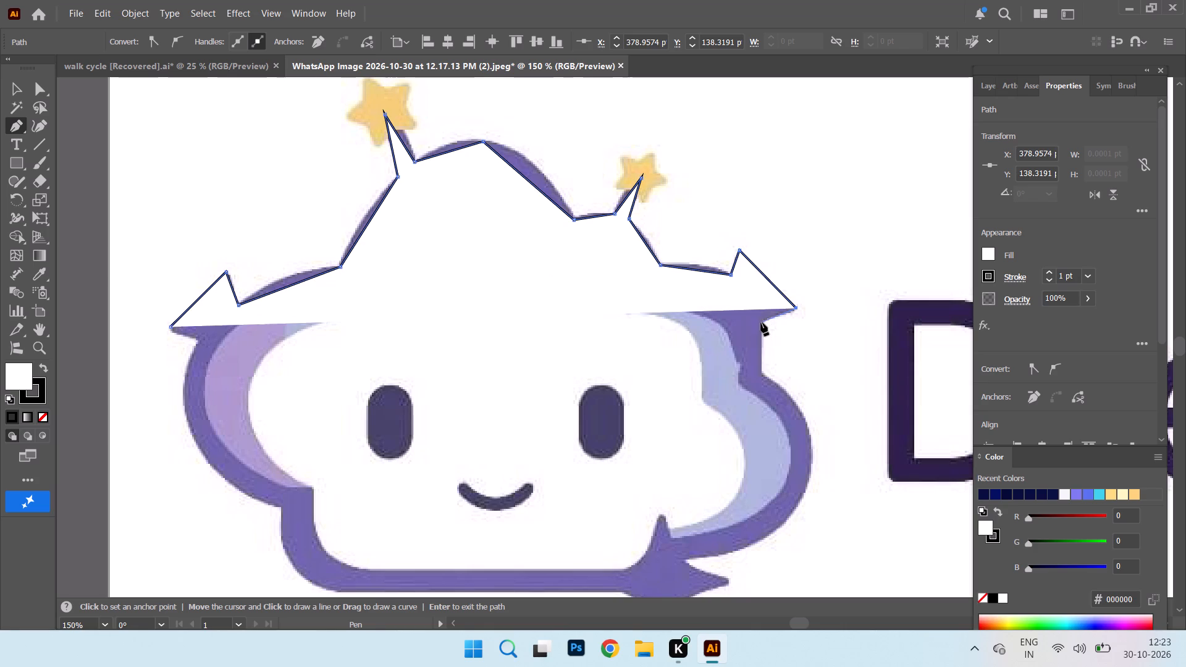
left_click(761, 322)
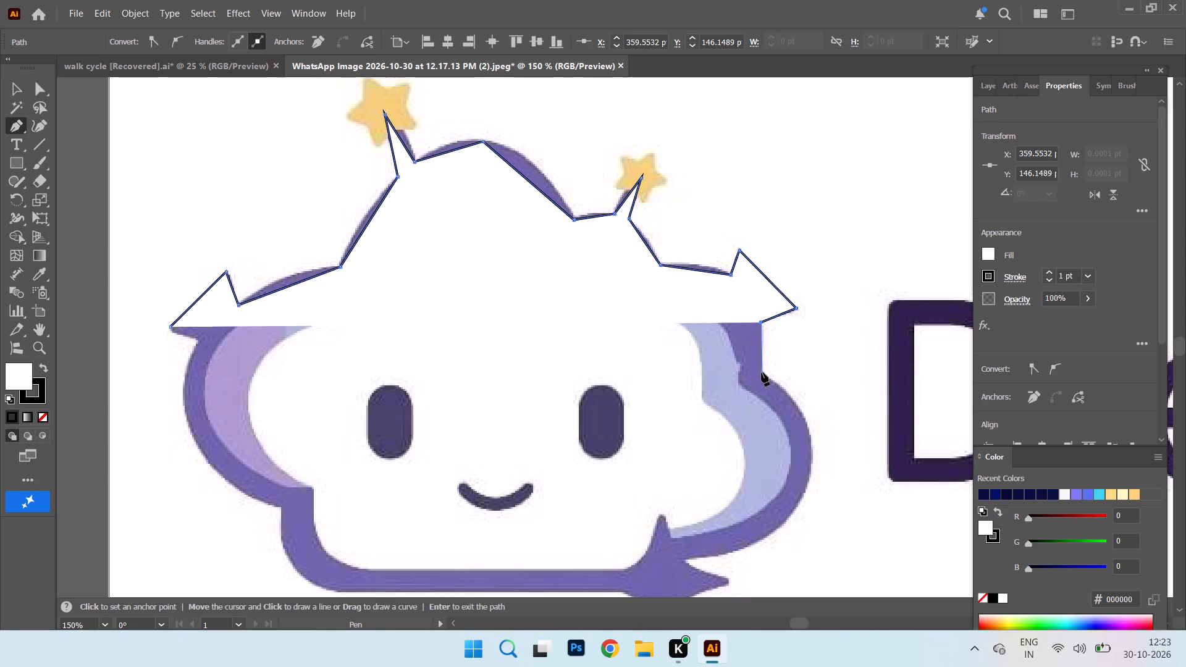
left_click(762, 372)
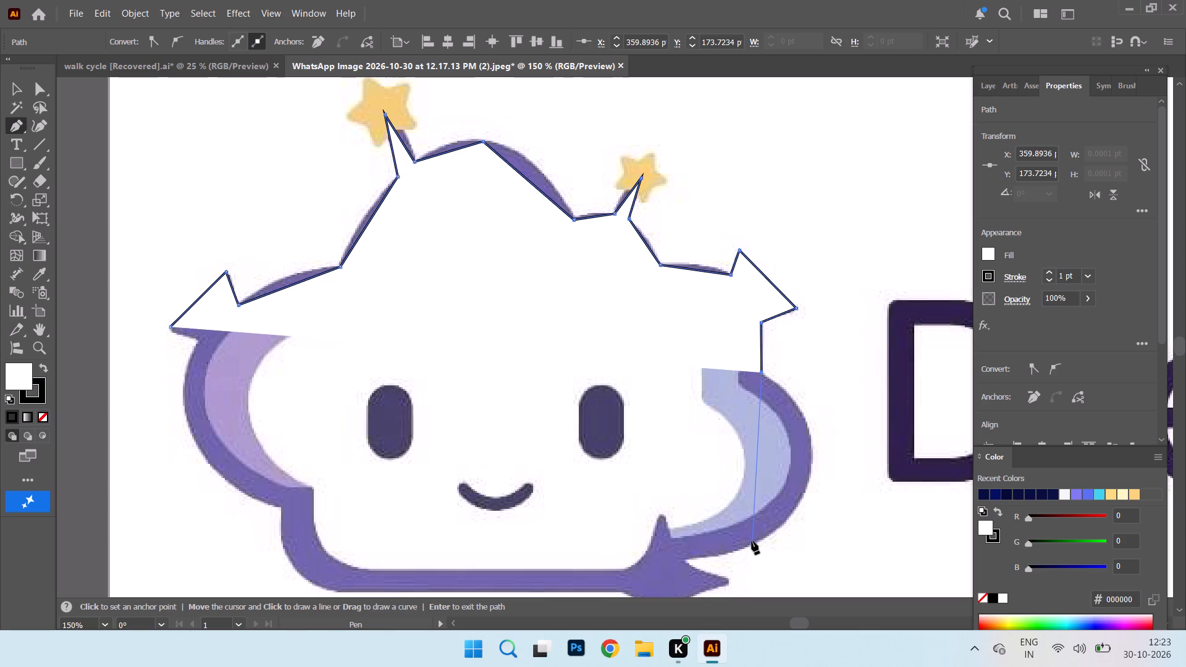
left_click(759, 540)
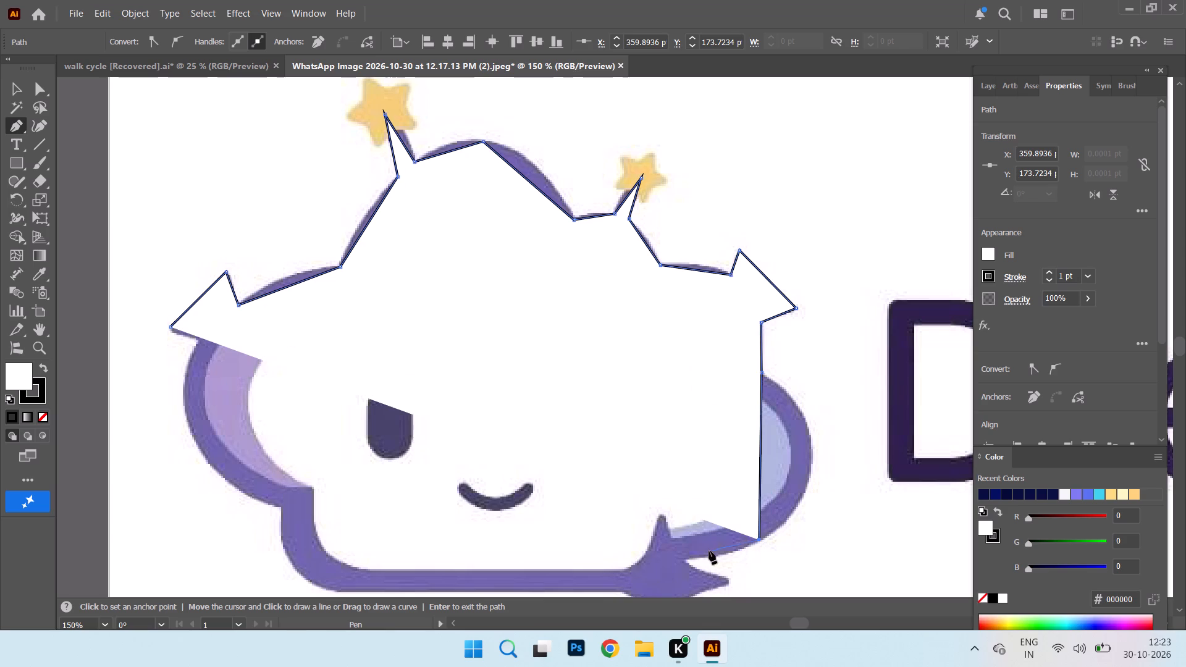
left_click(686, 561)
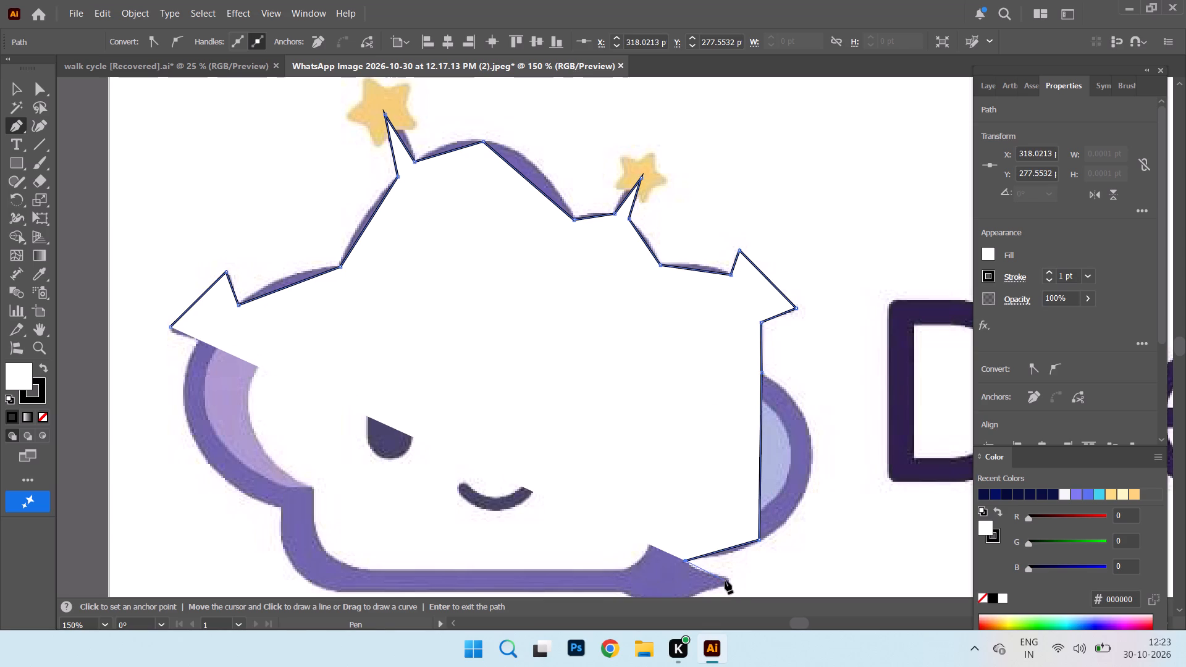
left_click(729, 581)
scroll(756, 497, "down", 12)
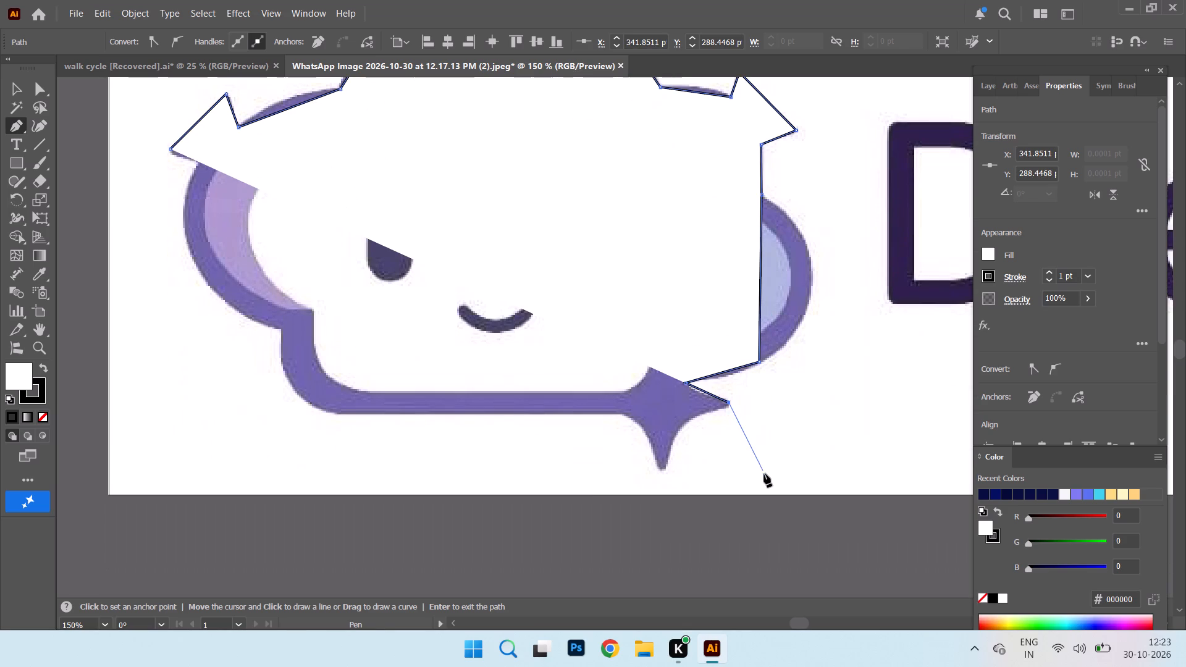
left_click(662, 472)
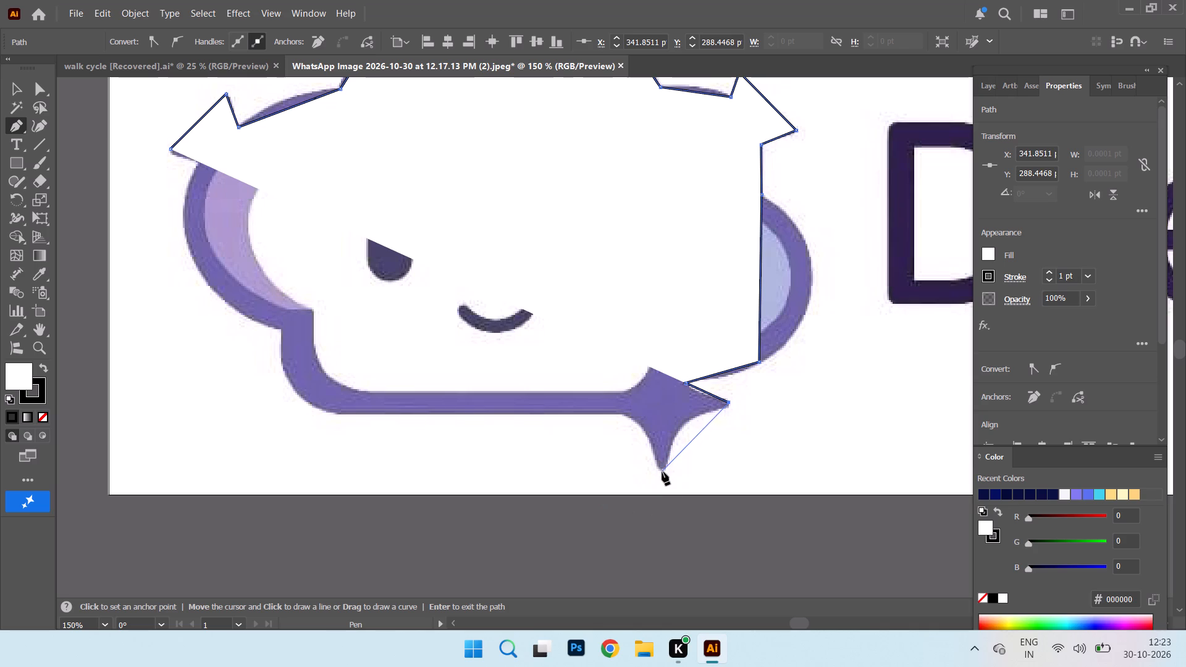
Give the outline path no fill and a white stroke.
left_click(37, 417)
left_click(45, 371)
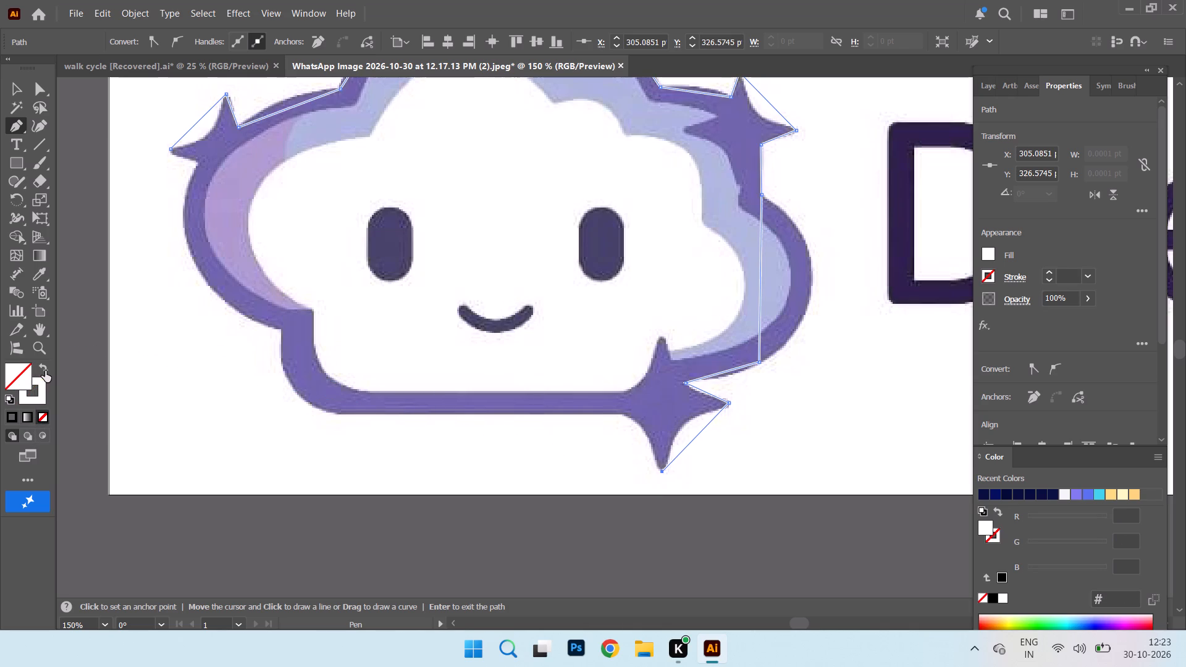
Trace the cloud's bottom edge and left lobe, closing the outline at its starting point on the left sparkle.
left_click(623, 414)
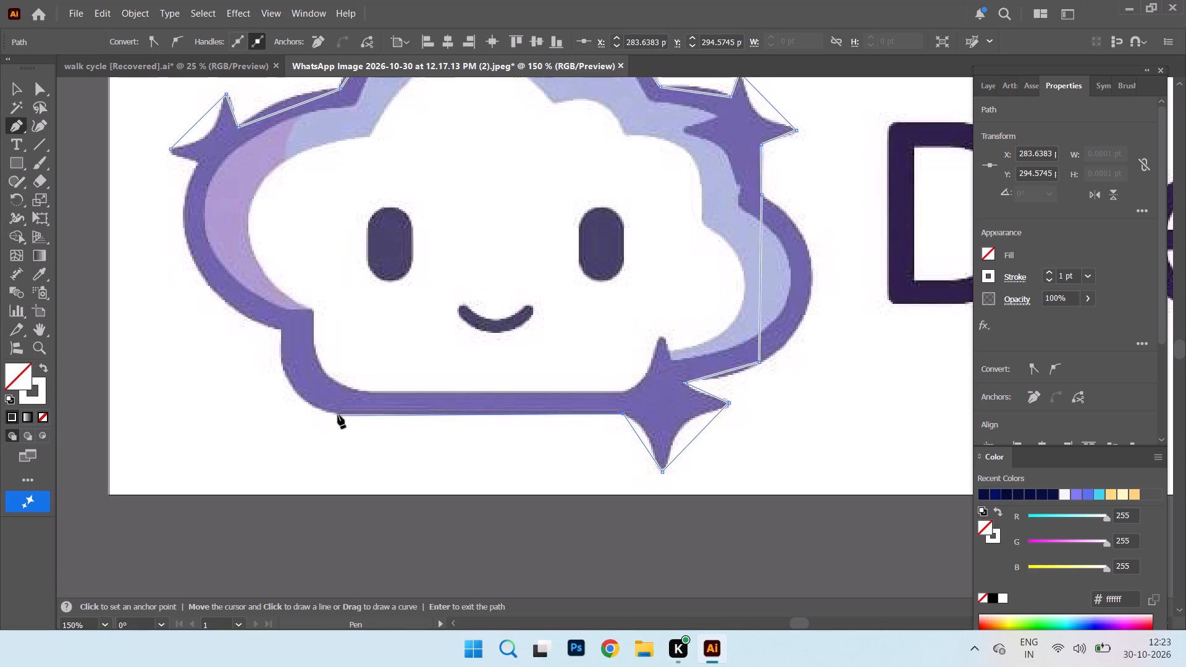
left_click(338, 415)
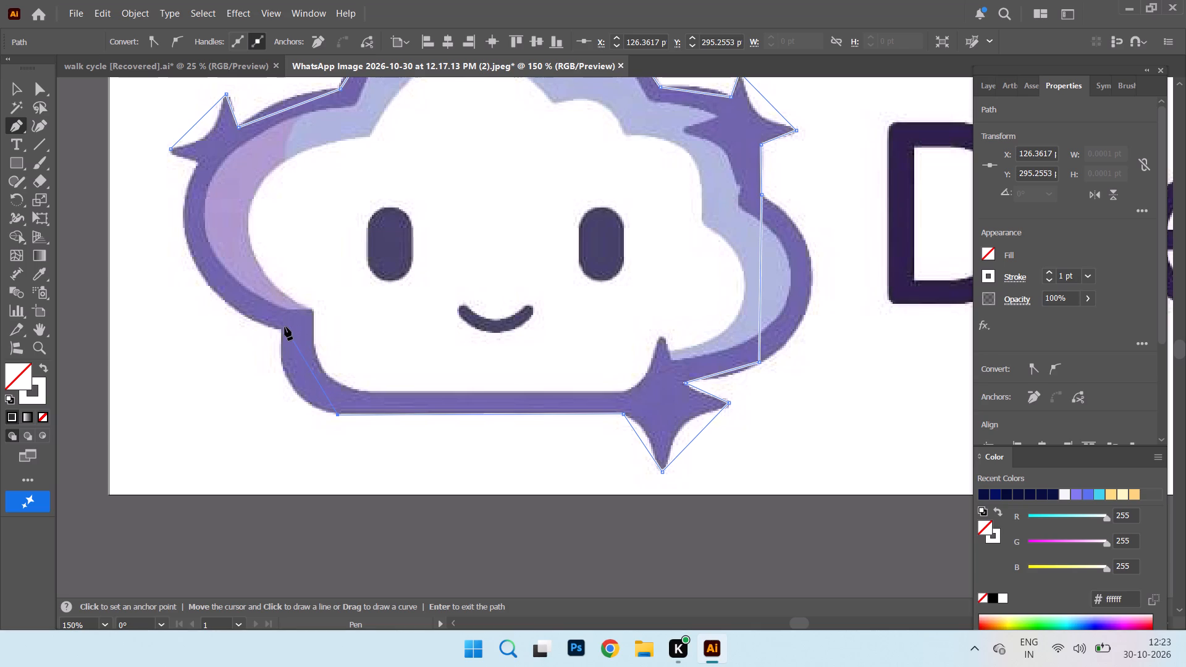
left_click(281, 359)
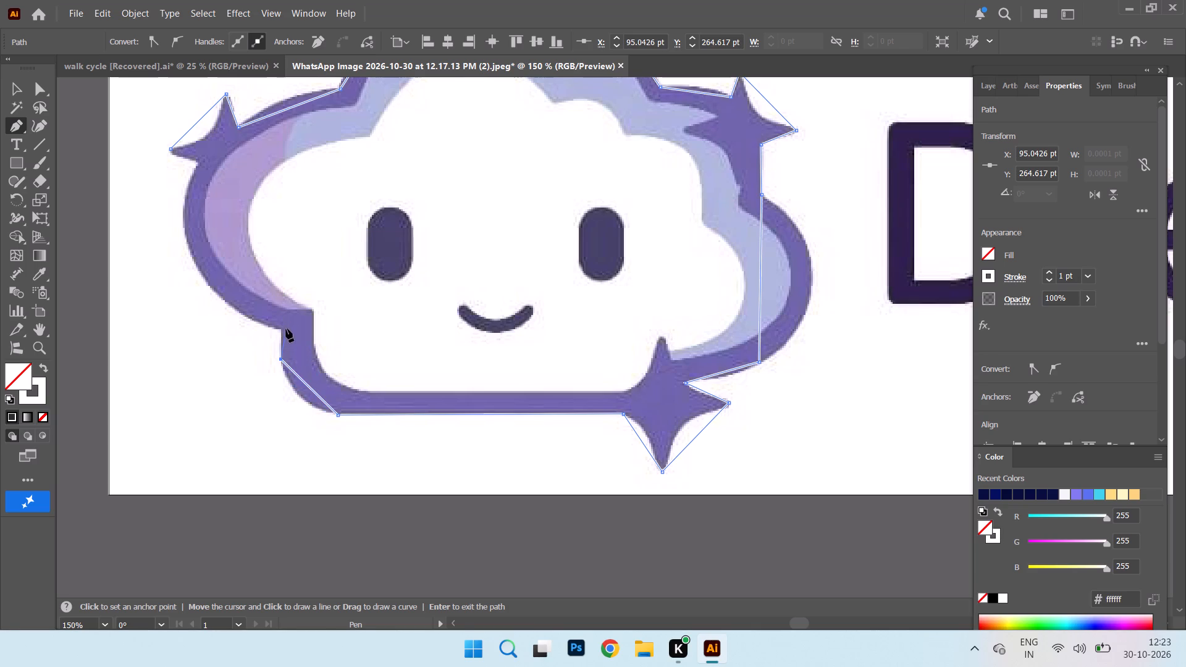
left_click(282, 329)
left_click(190, 248)
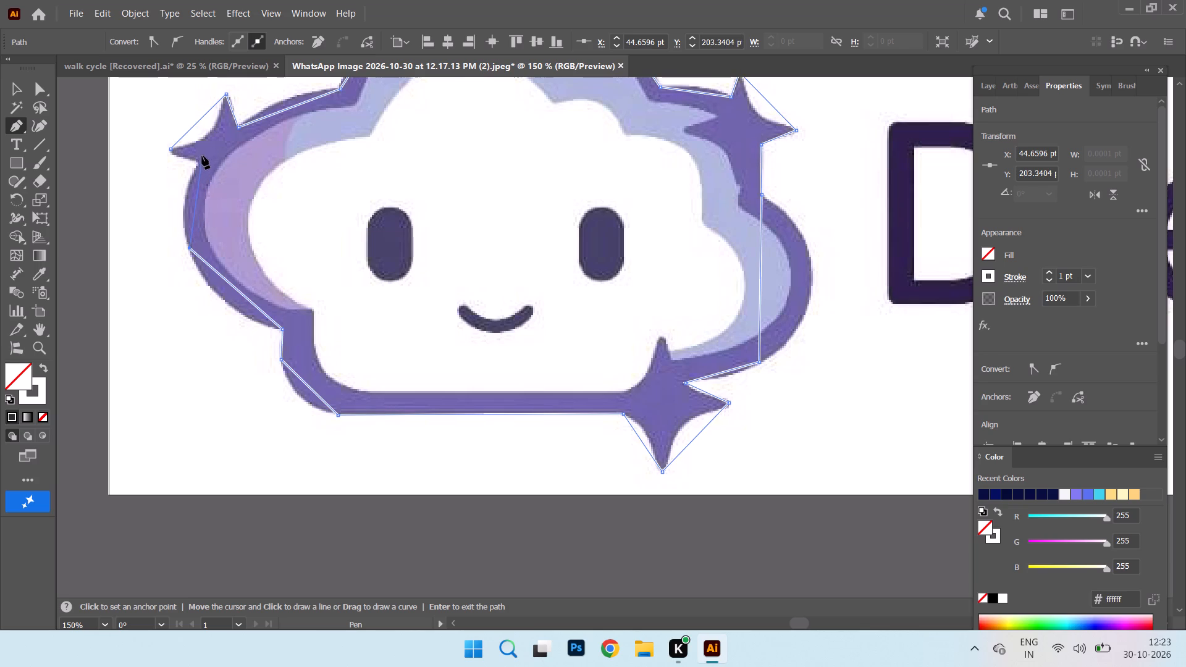
left_click(201, 163)
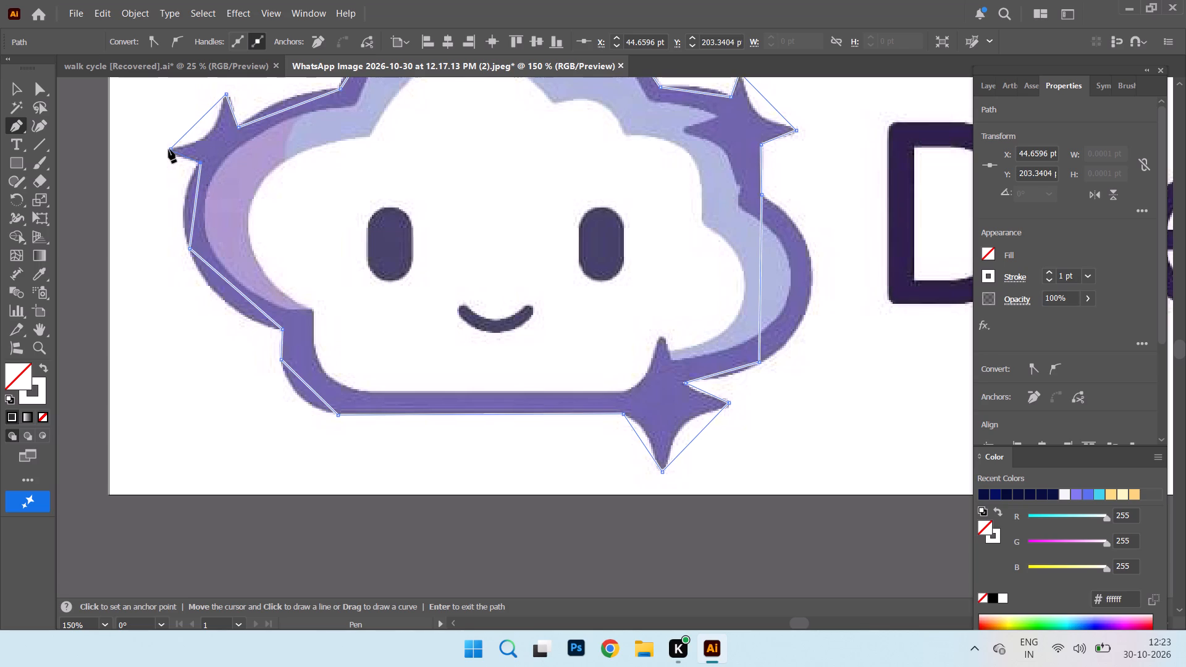
left_click(170, 149)
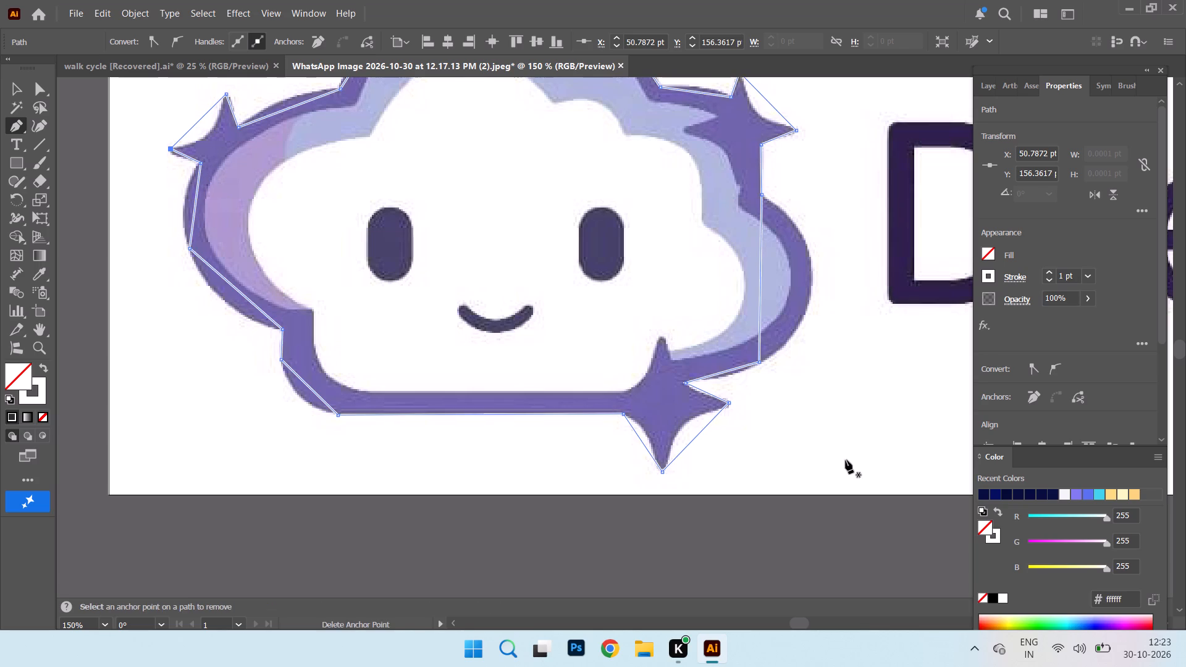
Start a straight-segment Pen path on the border's inner edge at the left lobe and trace over the peak to the notch before the right sparkle.
scroll(224, 337, "up", 6)
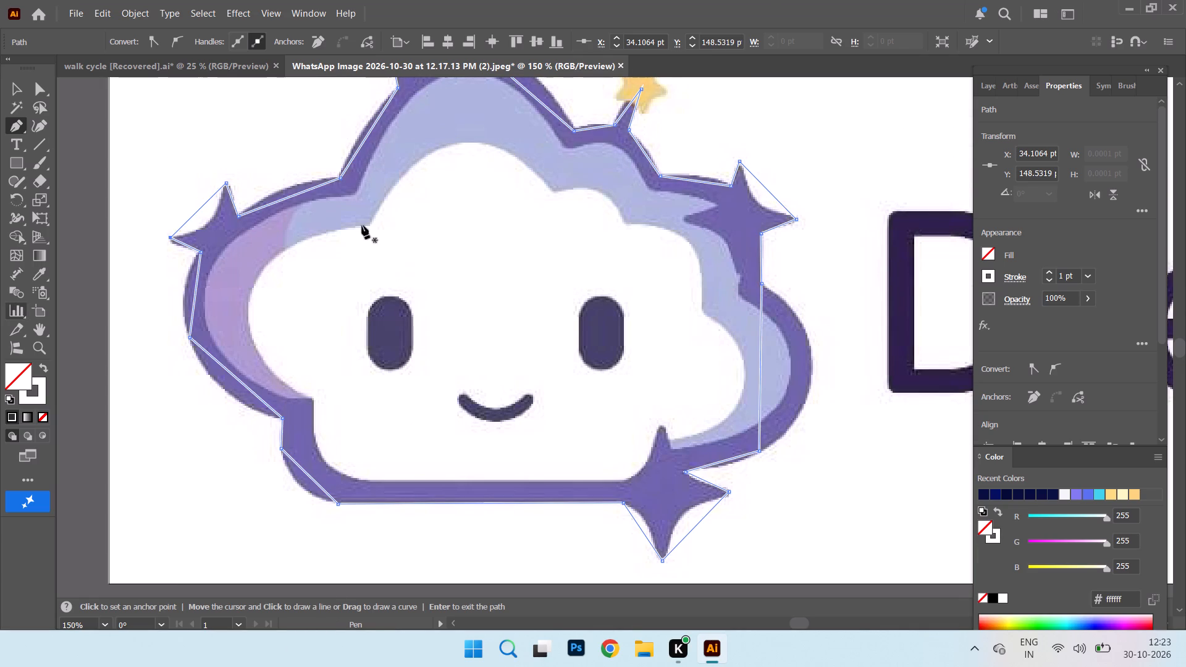
left_click(216, 261)
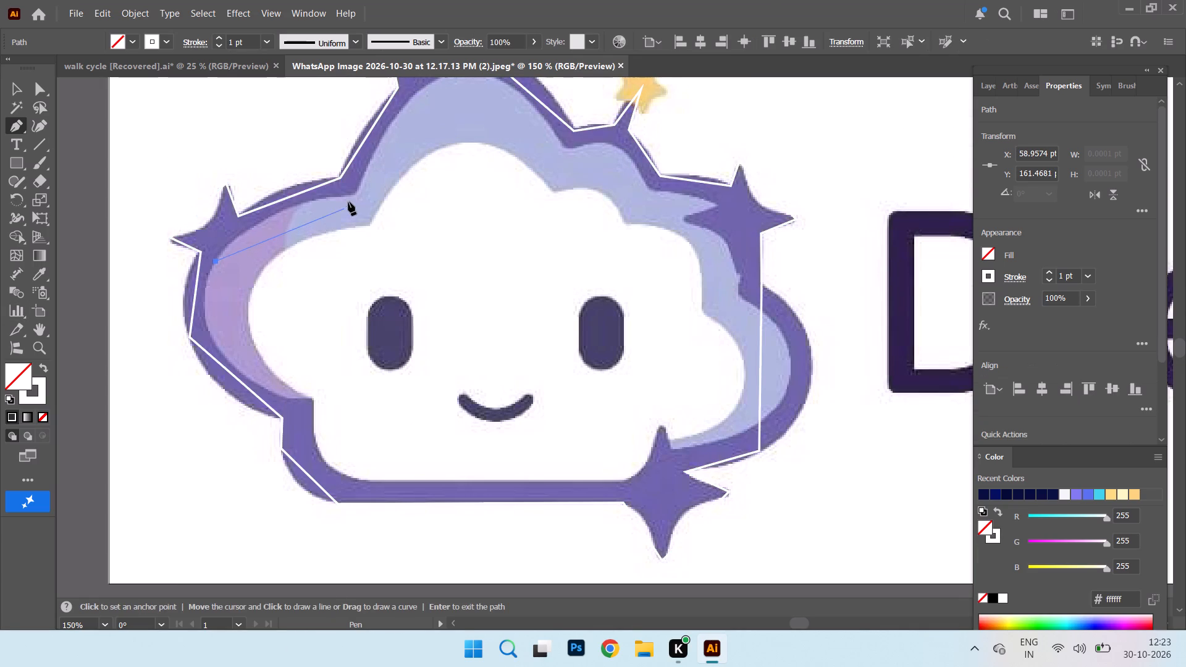
left_click(356, 196)
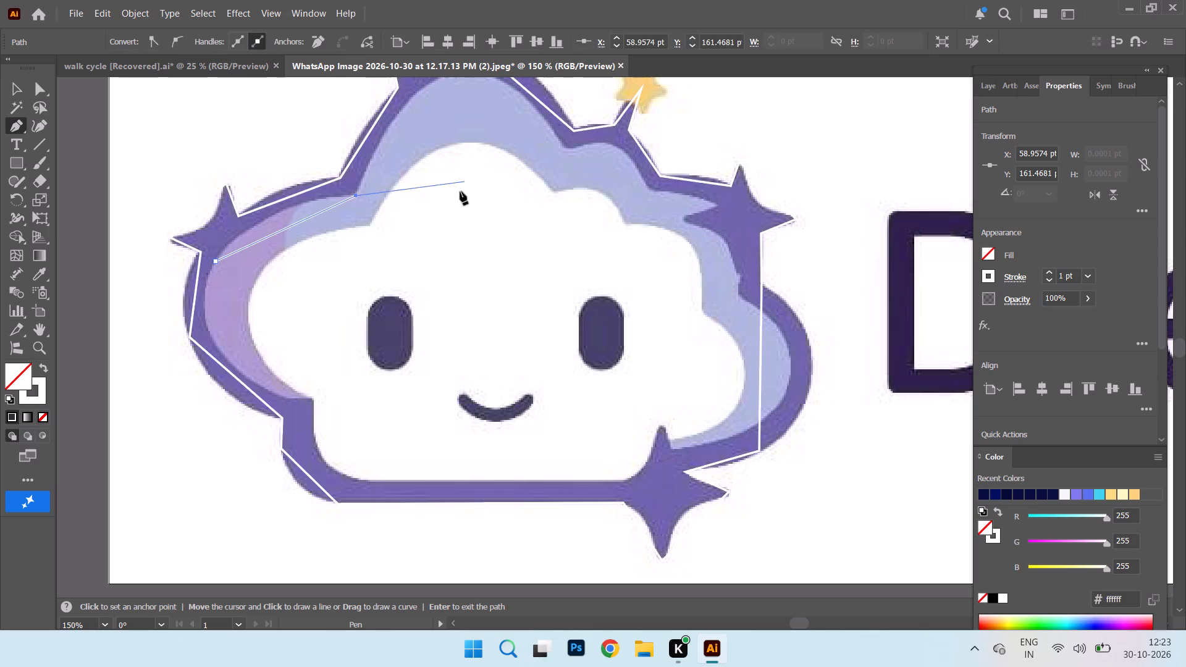
scroll(784, 666, "up", 8)
scroll(413, 311, "up", 9)
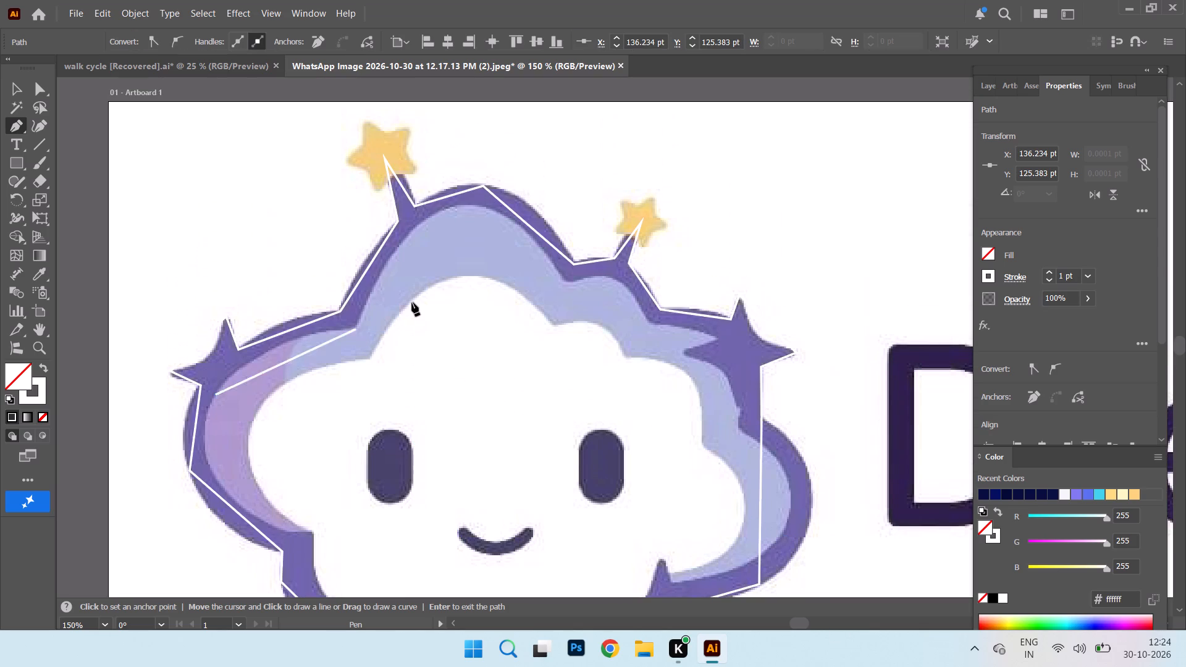
left_click(460, 206)
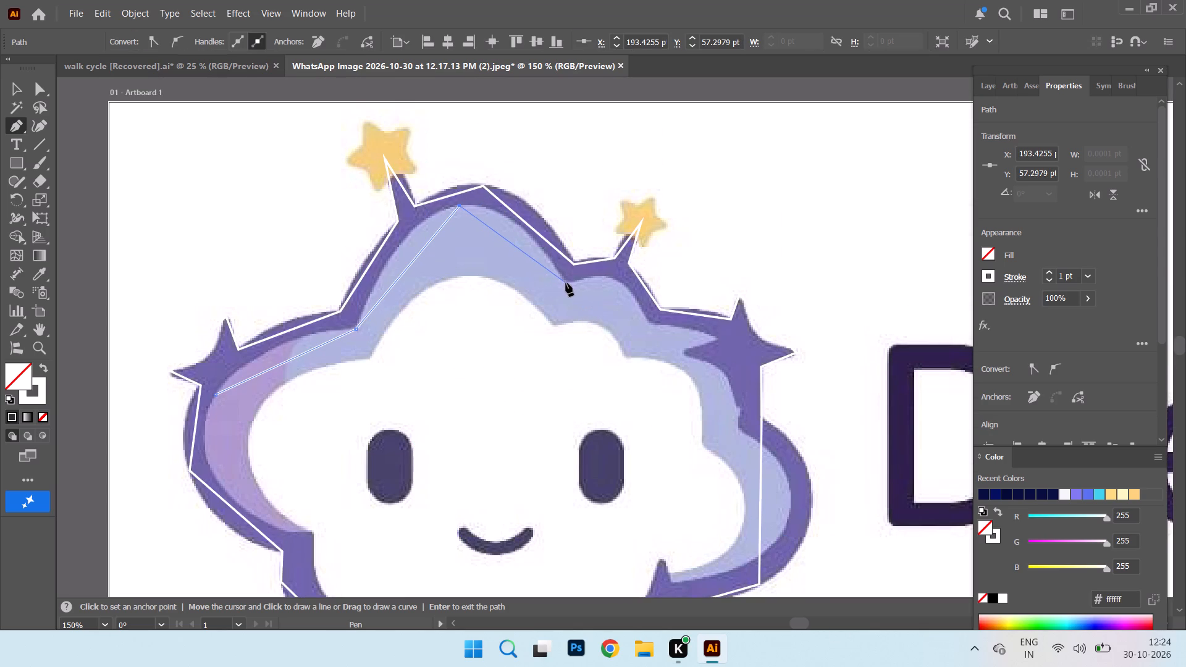
left_click(568, 282)
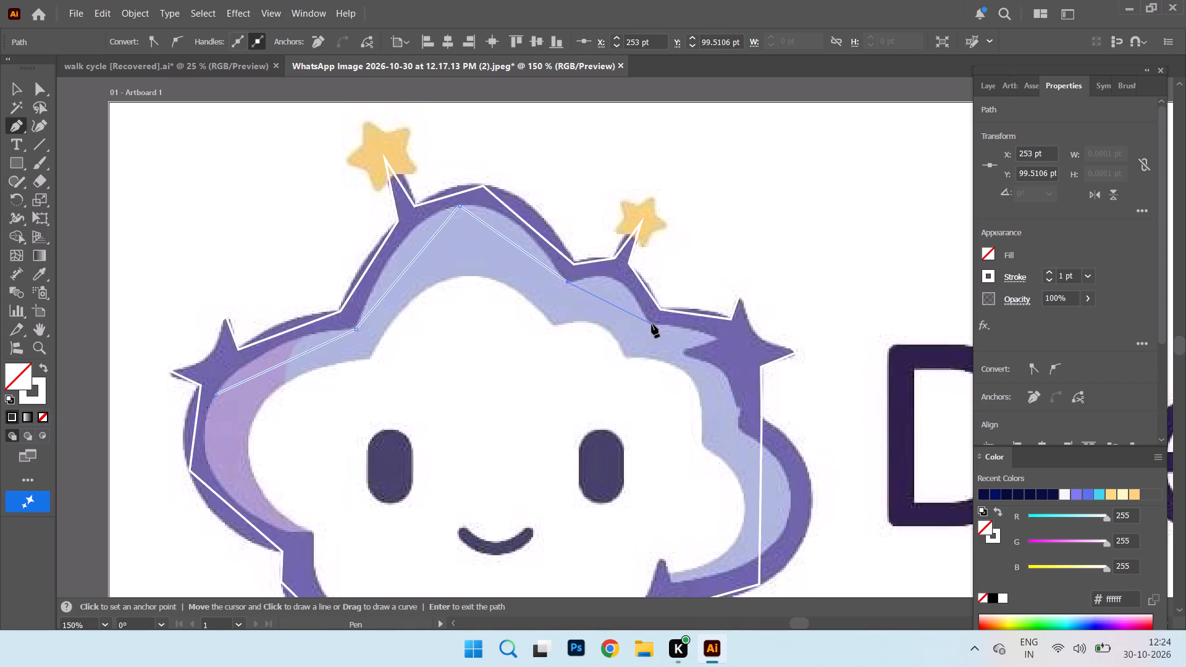
left_click(650, 324)
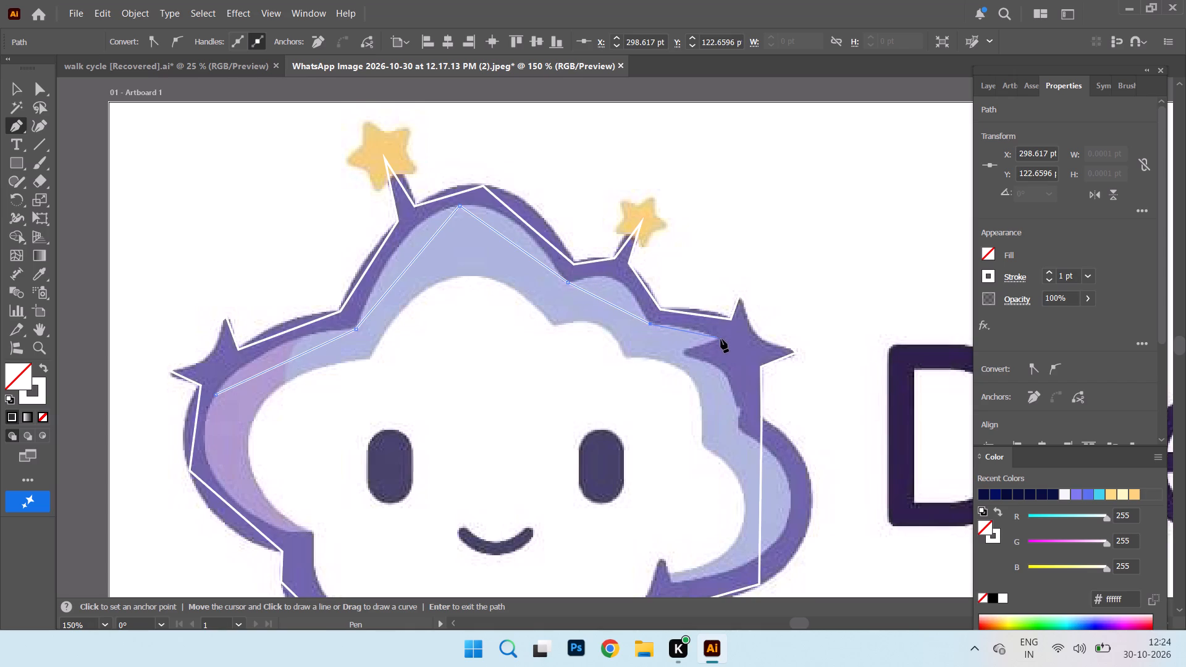
Continue the inner-edge path around the right sparkle's inward tip and the right lobe to the bottom sparkle.
left_click(718, 340)
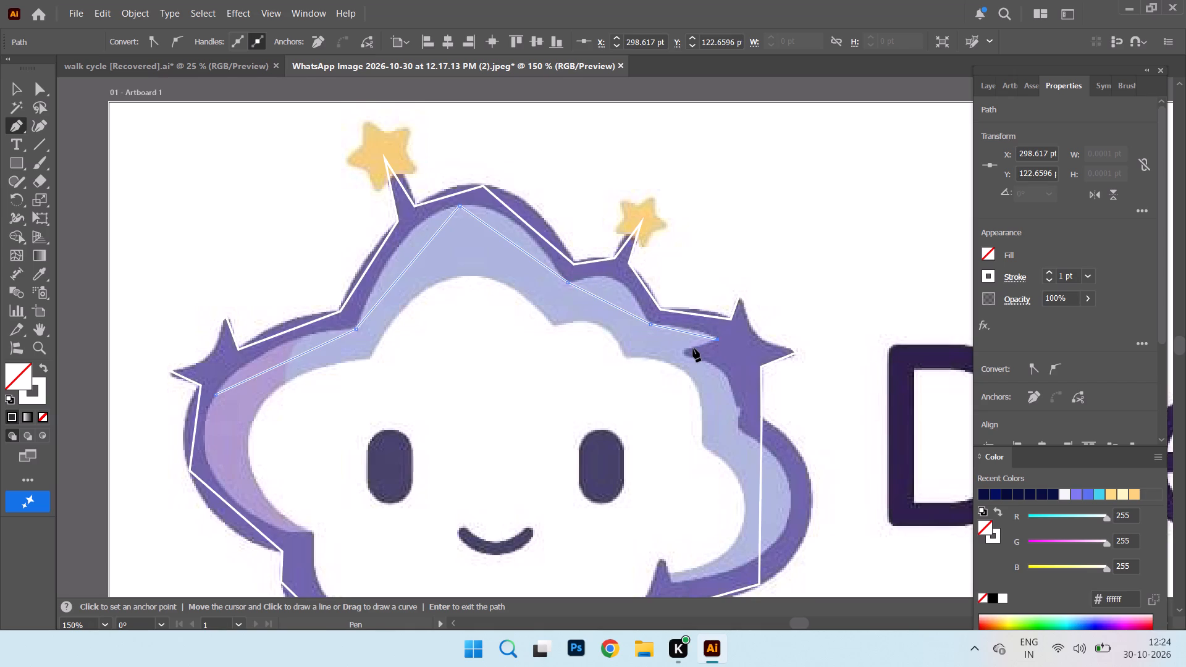
left_click(684, 351)
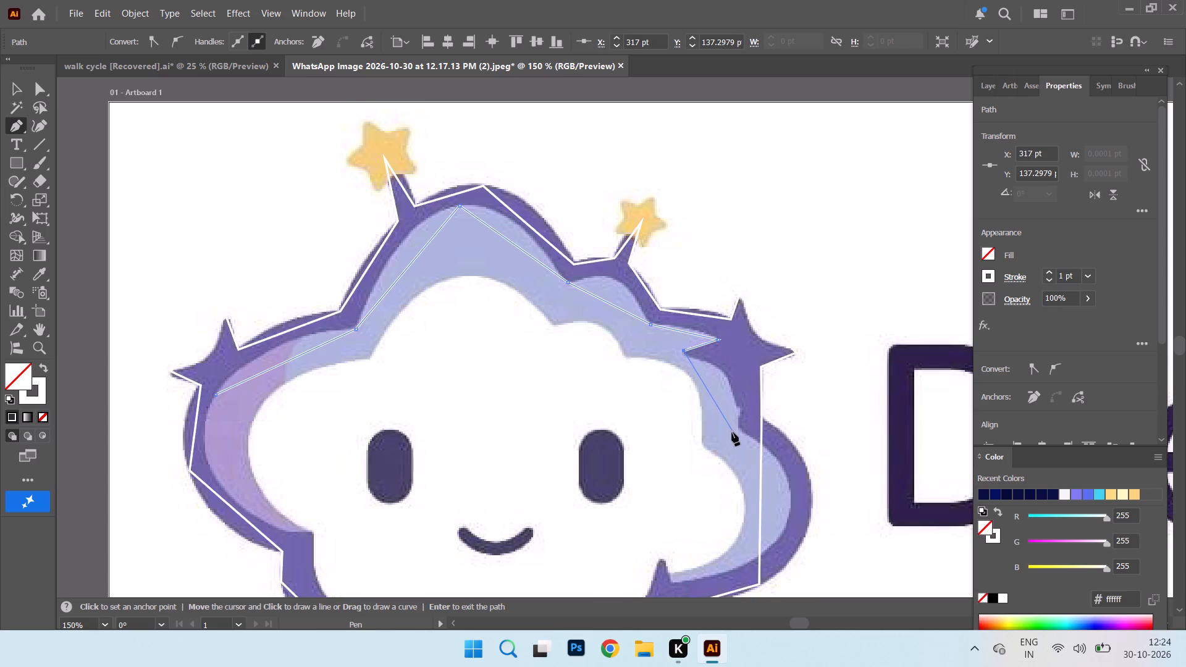
left_click(738, 429)
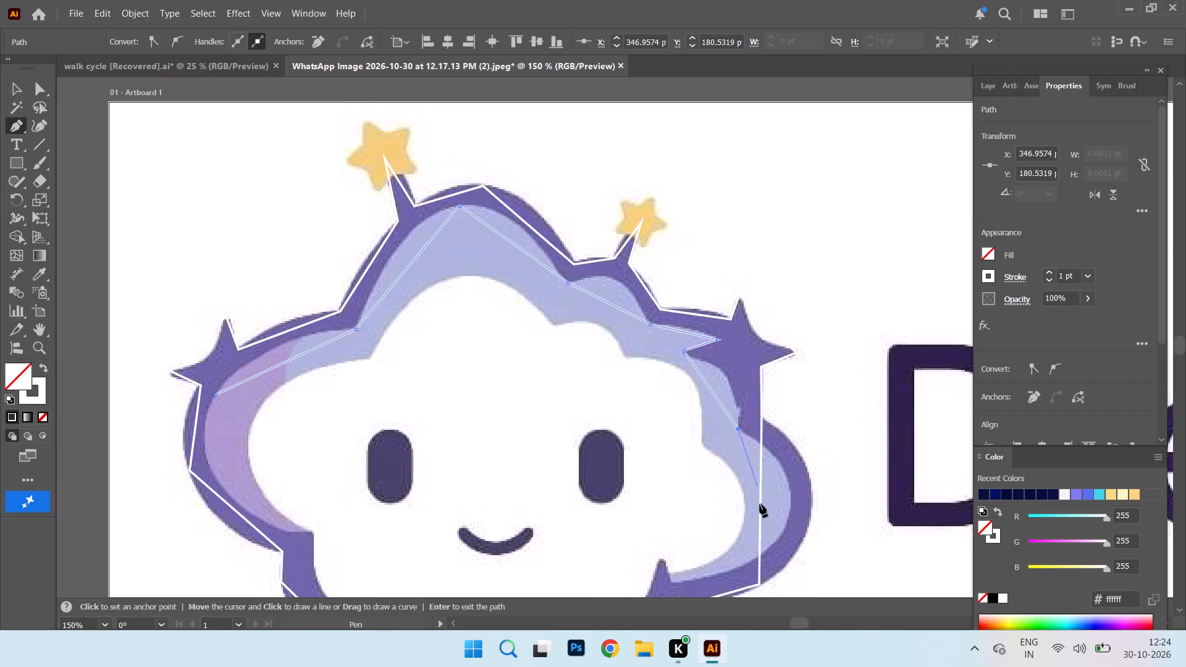
scroll(897, 331, "down", 5)
scroll(684, 304, "down", 8)
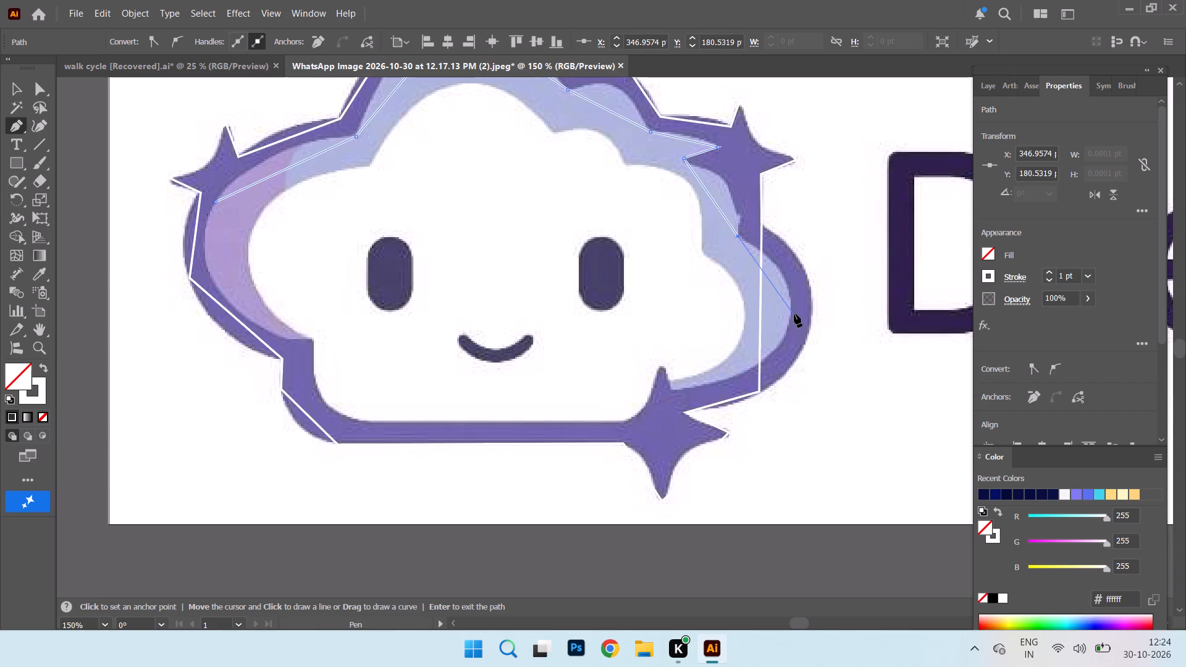
left_click(790, 319)
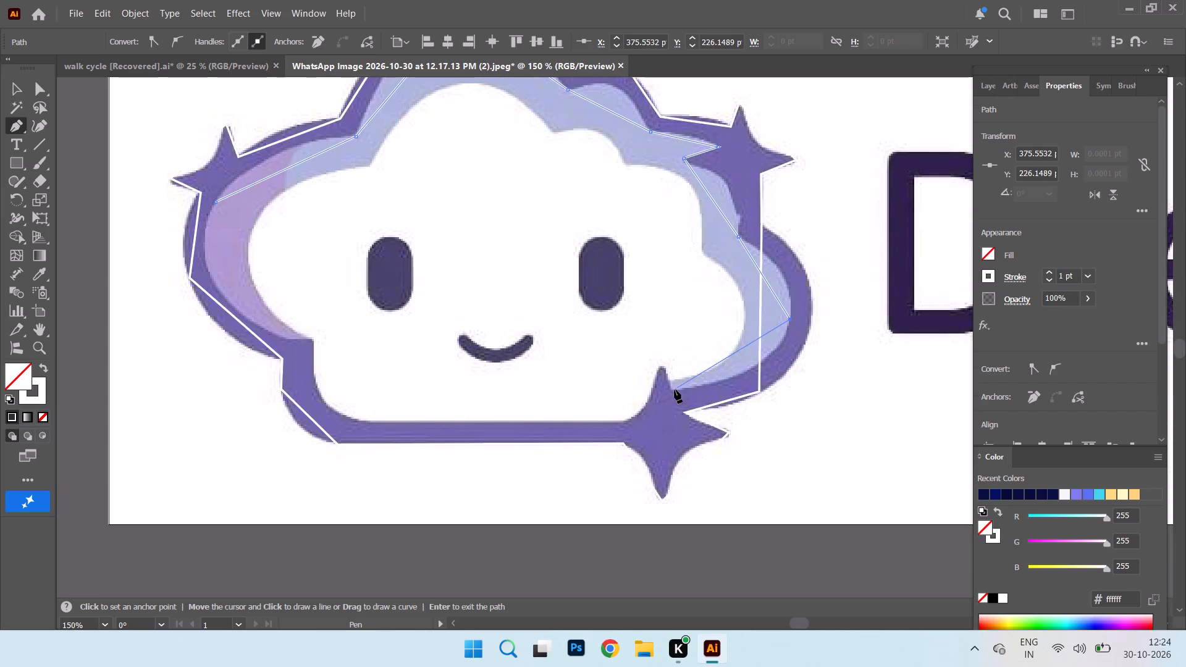
left_click(671, 392)
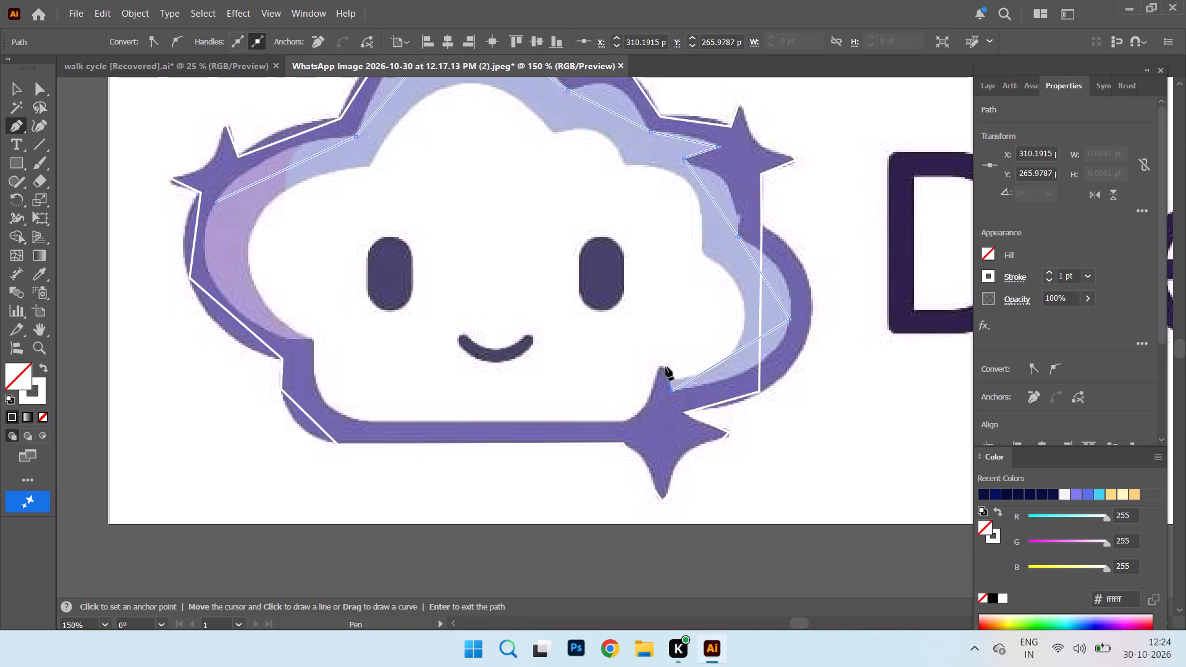
Trace around the bottom sparkle's upper tip, along the inner bottom edge and up the left lobe, closing the path at its start.
left_click(665, 366)
left_click_drag(656, 372, 648, 381)
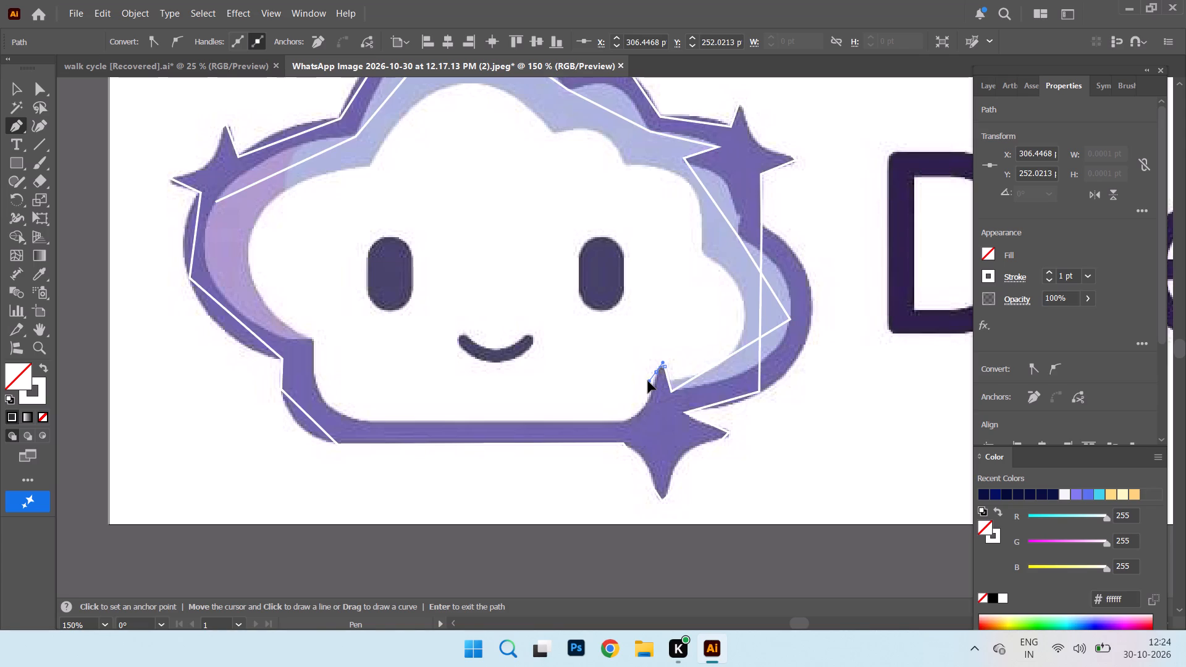
left_click_drag(648, 381, 654, 384)
left_click(654, 384)
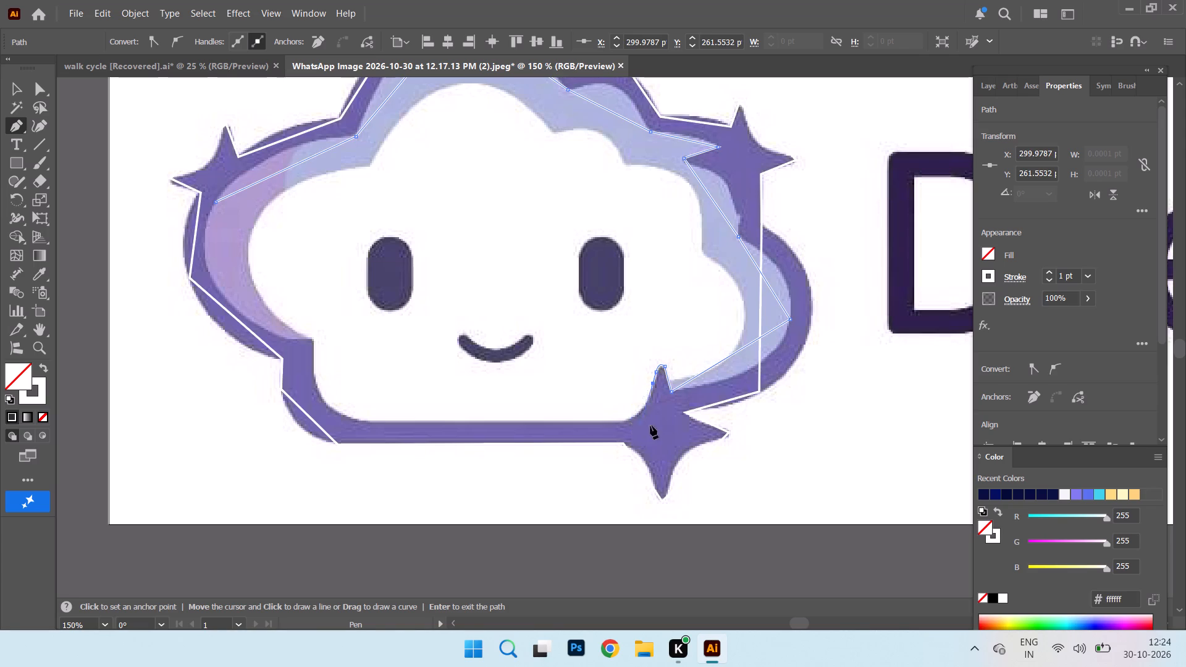
left_click(610, 421)
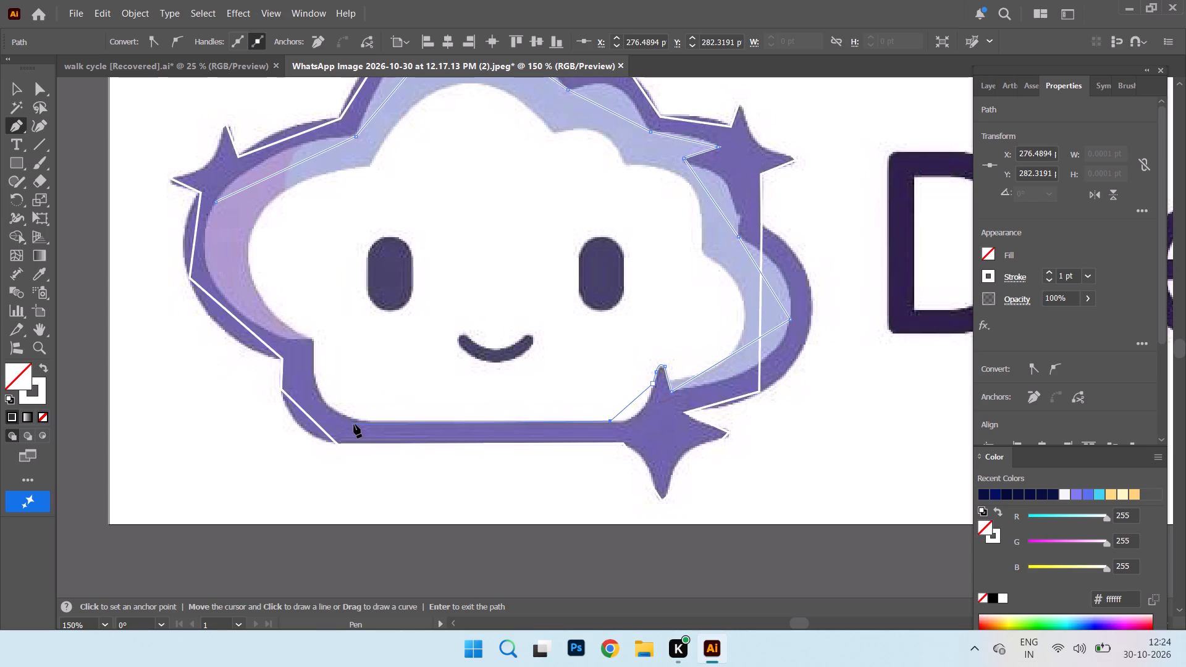
left_click(359, 422)
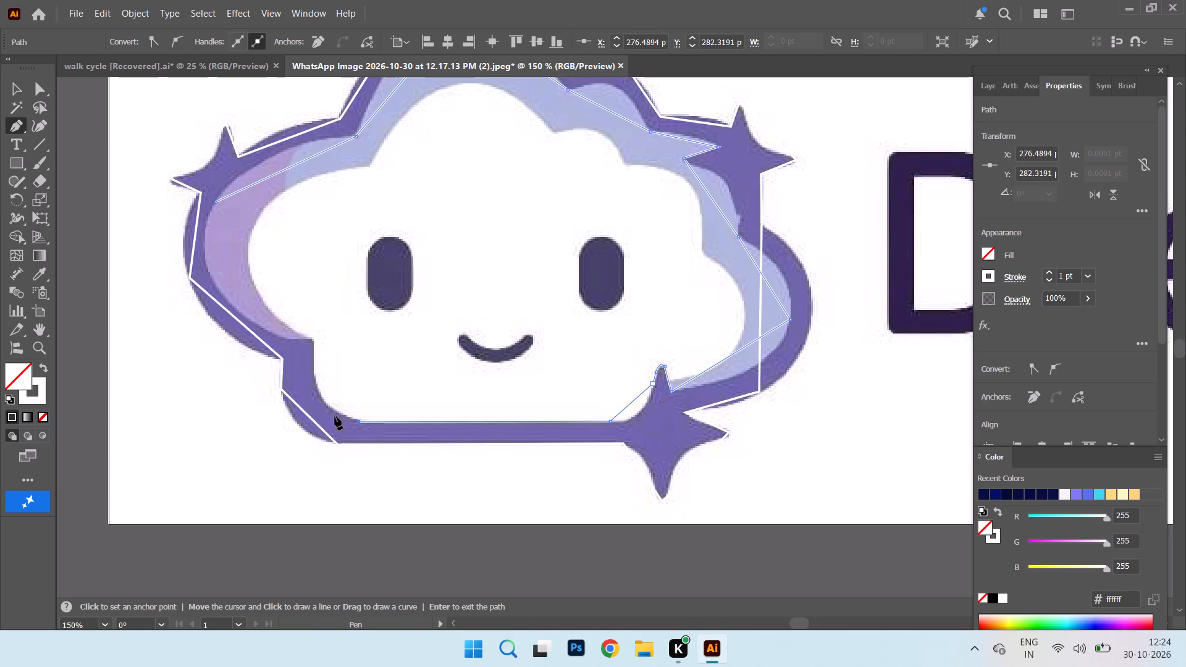
left_click(313, 339)
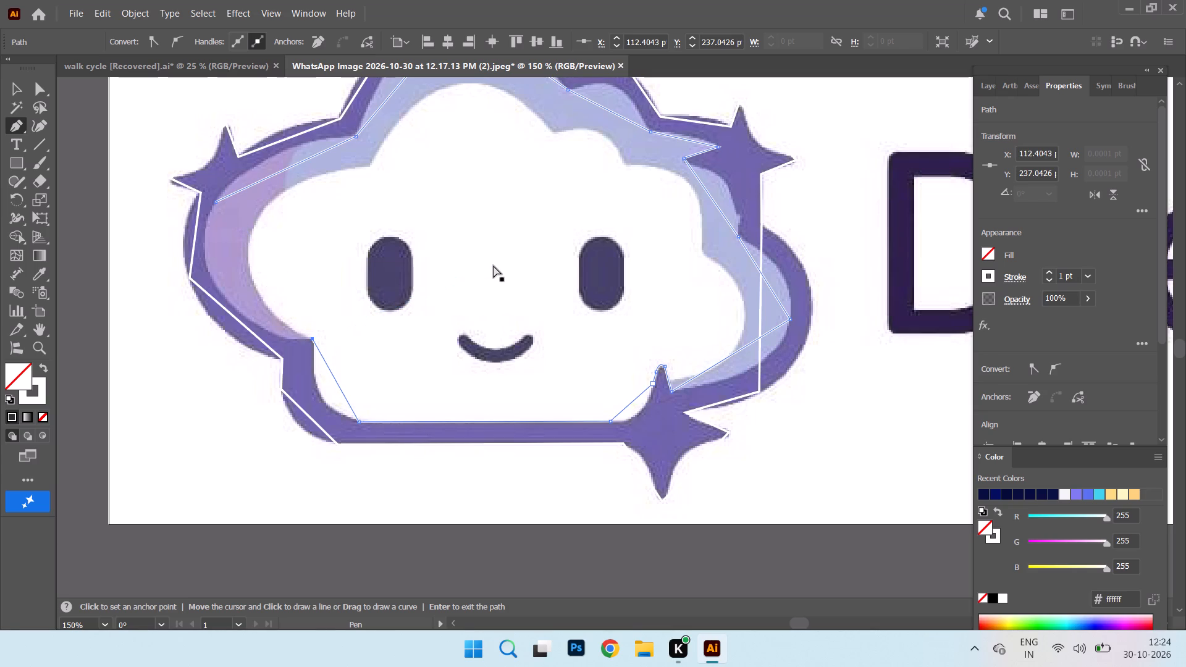
left_click(216, 203)
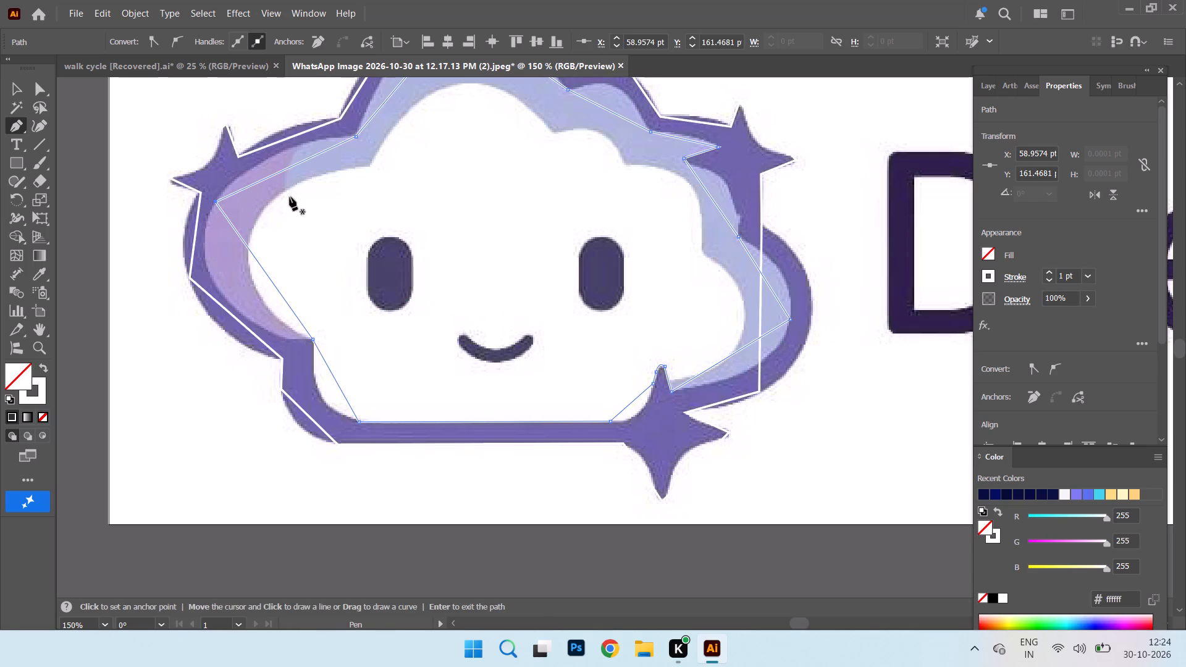
Start a new path on the white face's left edge and trace over its peak and down the right lobe to the bottom sparkle.
left_click(250, 234)
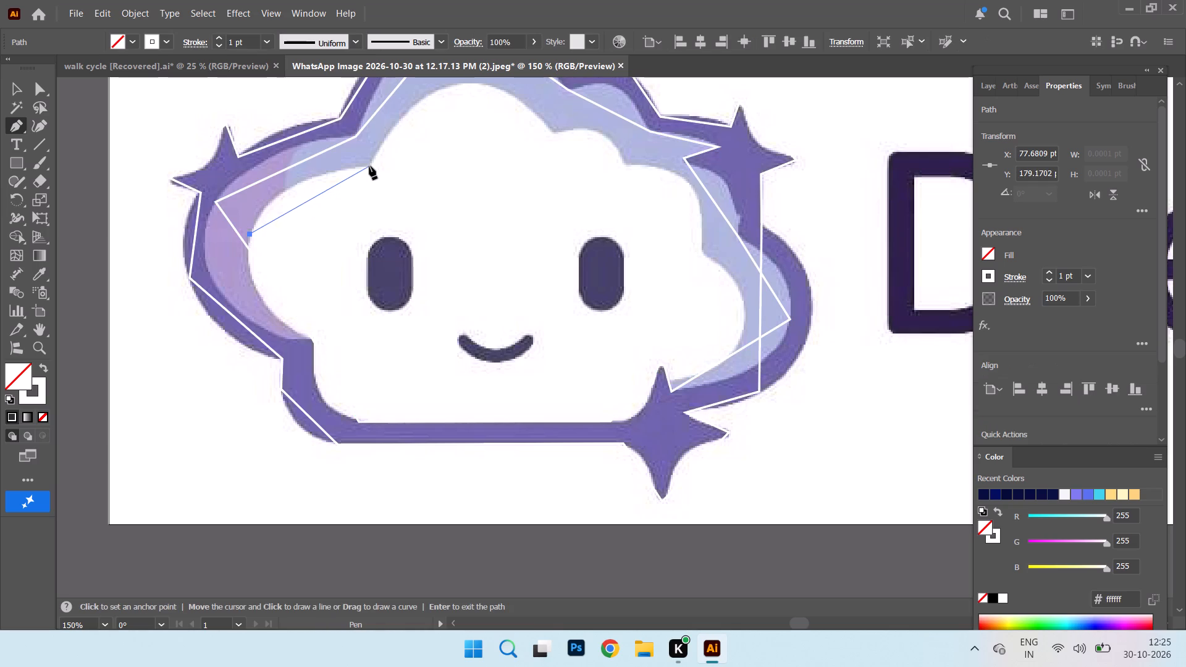
left_click(369, 167)
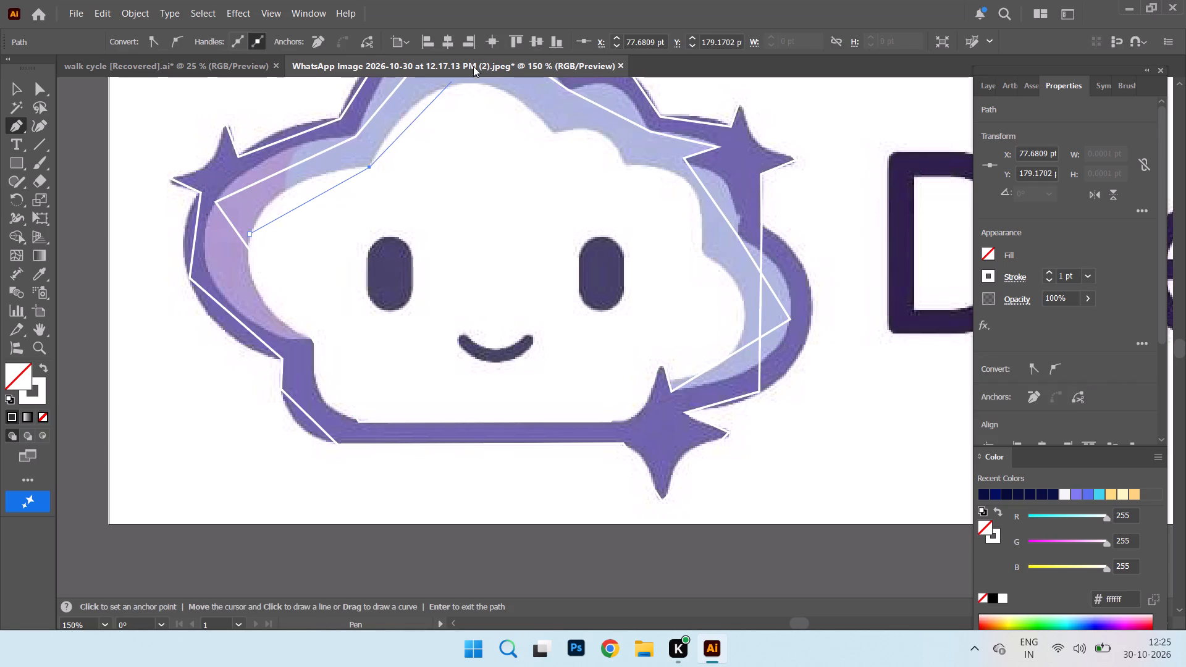
left_click(460, 85)
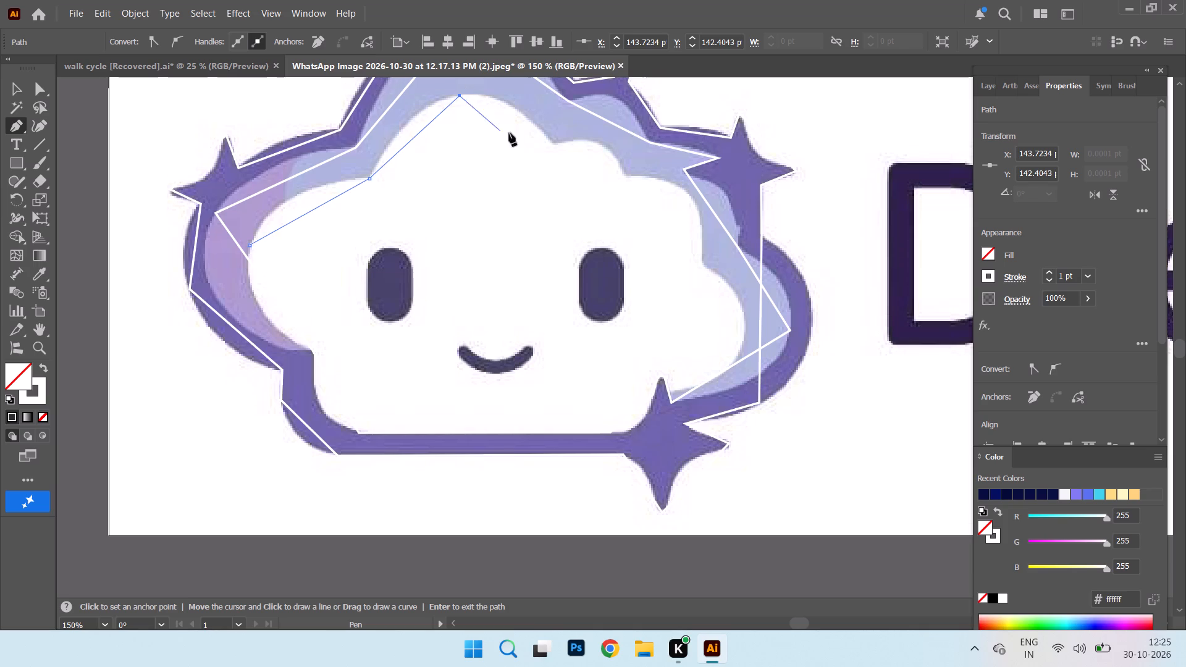
left_click(555, 145)
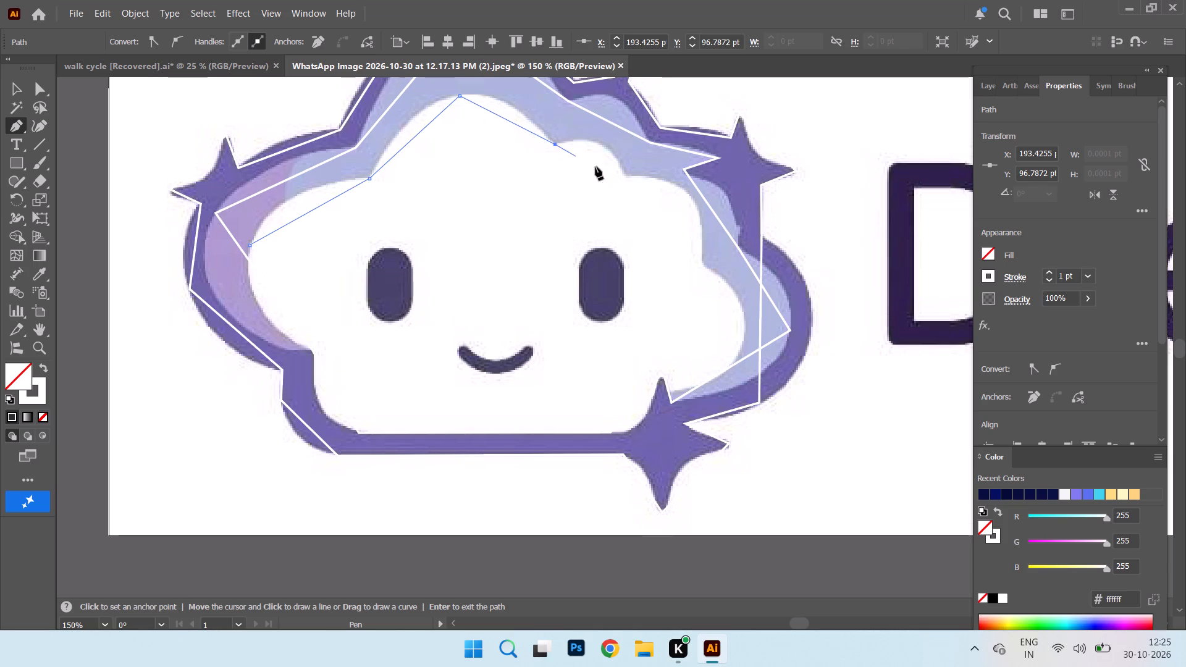
left_click(626, 177)
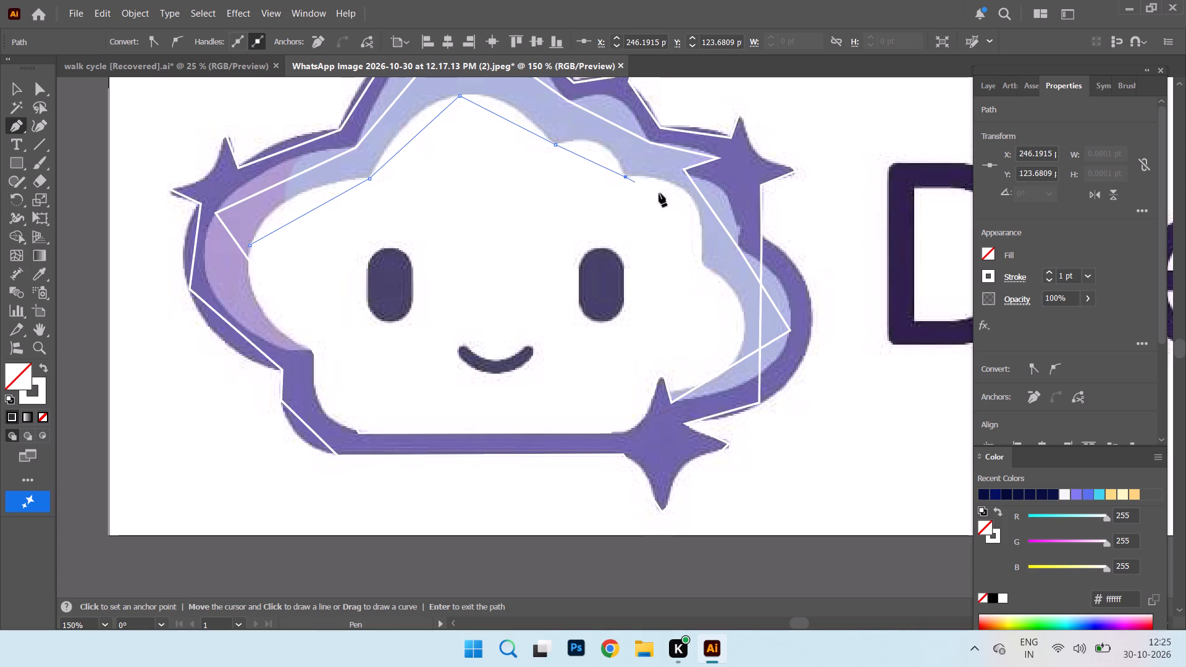
left_click(692, 197)
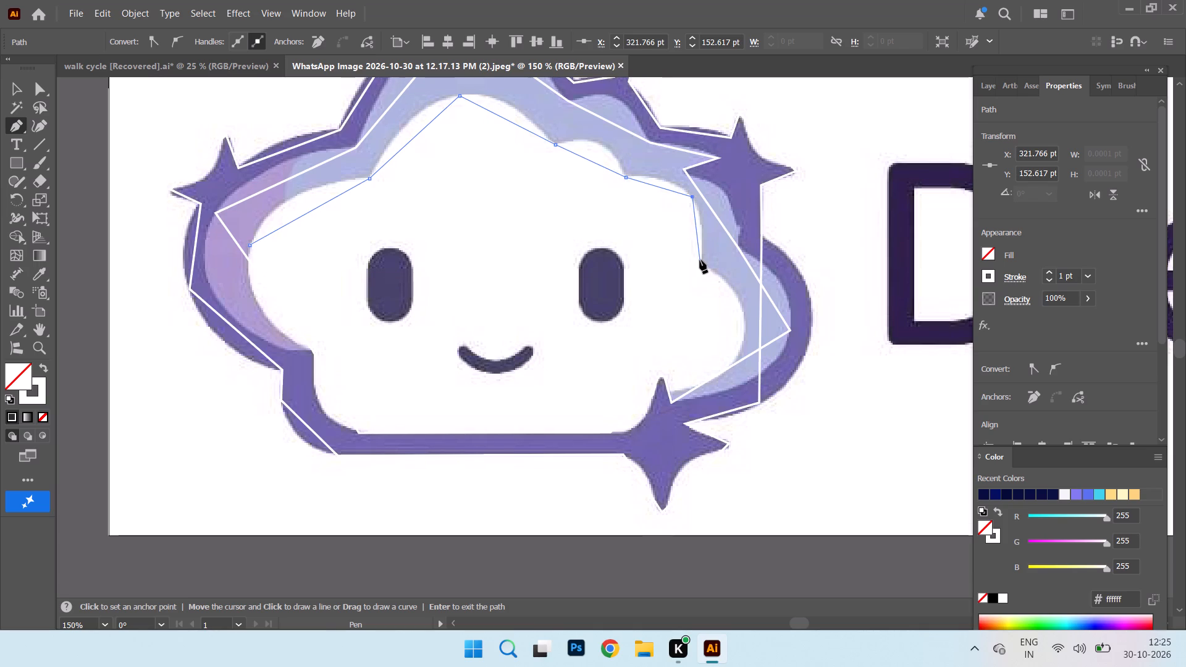
left_click(702, 263)
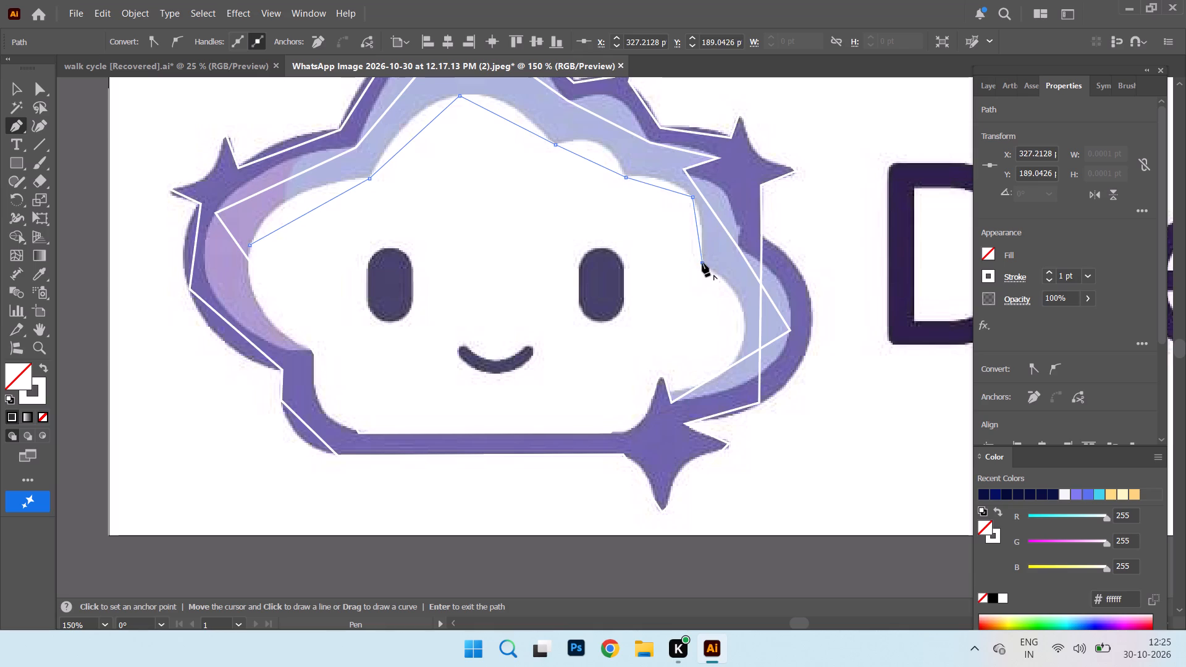
left_click(742, 343)
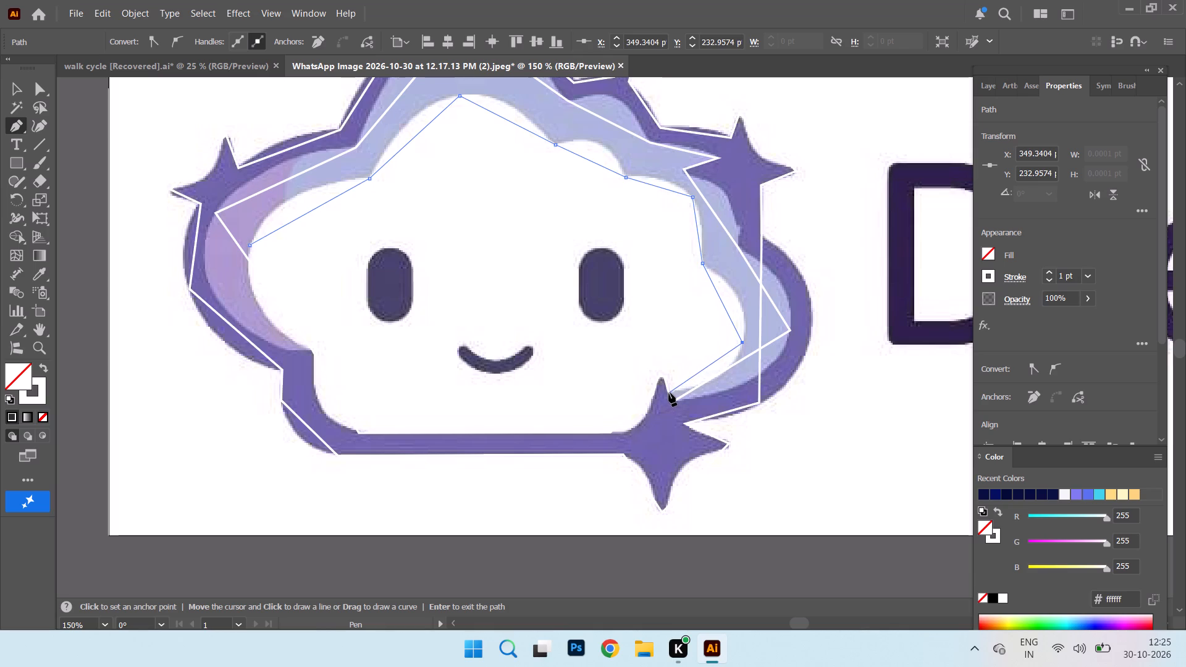
left_click(669, 393)
Continue the white face path up the bottom sparkle's side and round its upper tip with a curved segment.
key("ctrl+equal")
key("ctrl+equal")
key("ctrl+equal")
key("ctrl+equal")
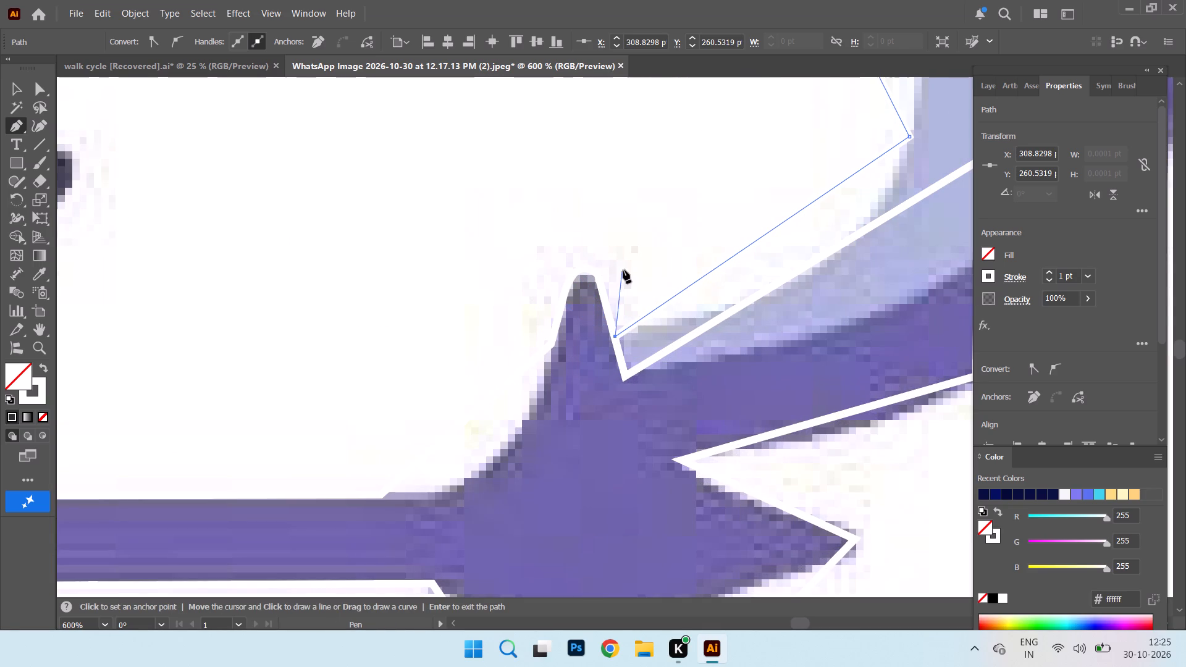
left_click(599, 280)
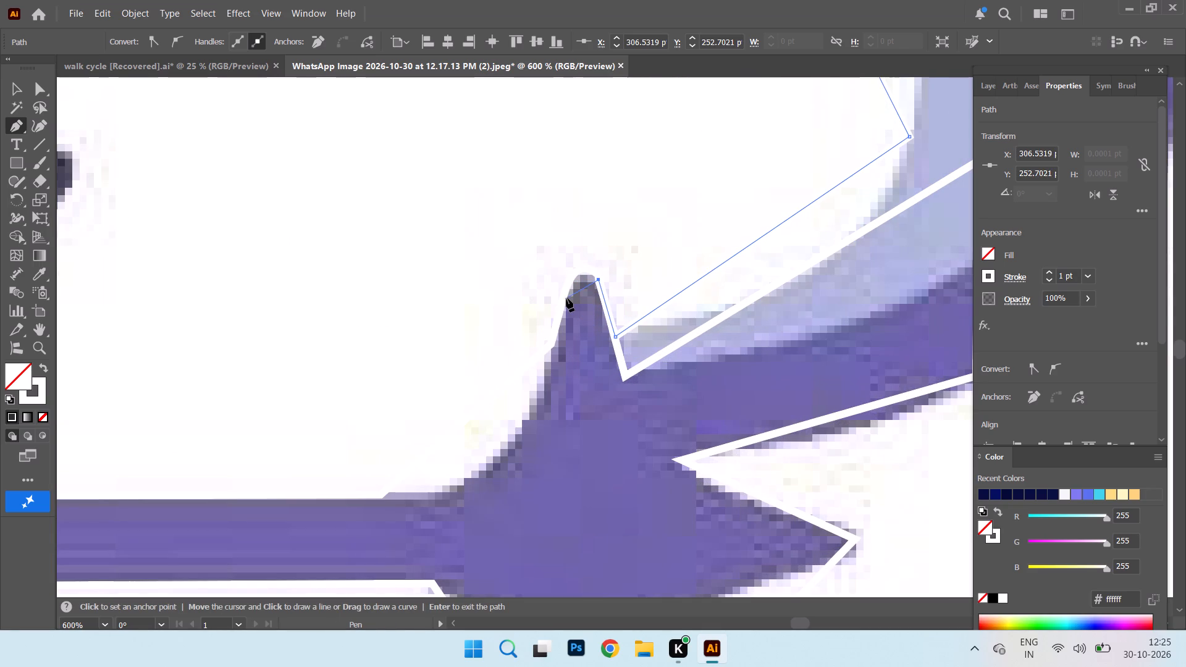
left_click_drag(563, 296, 549, 342)
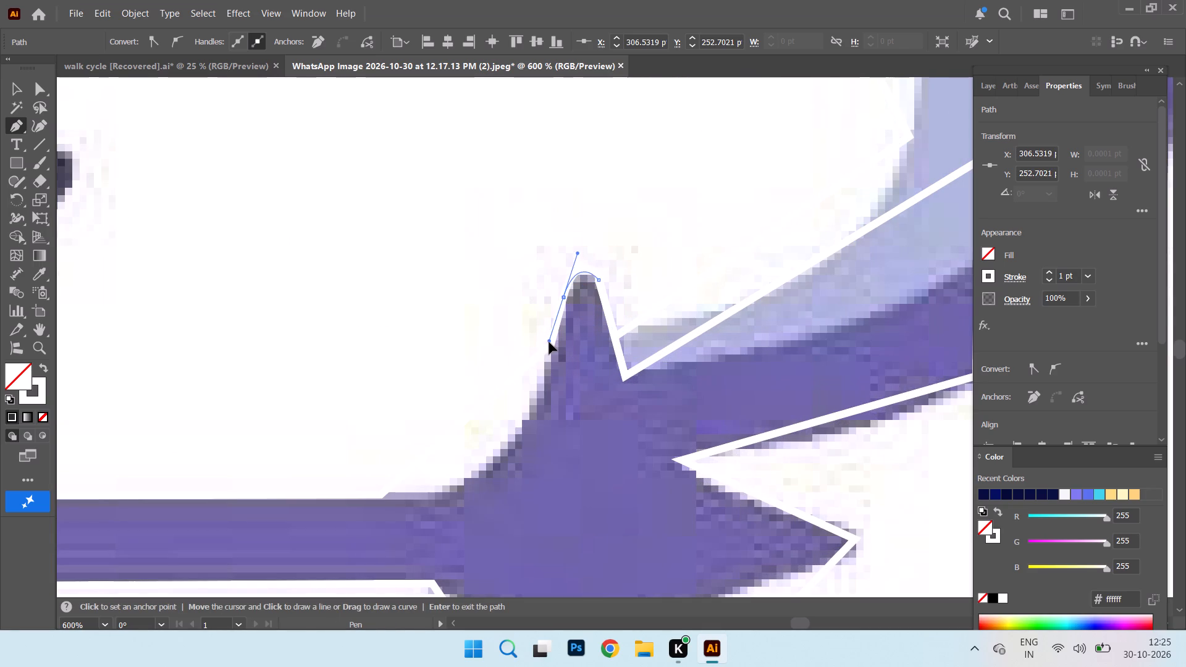
left_click_drag(549, 342, 548, 346)
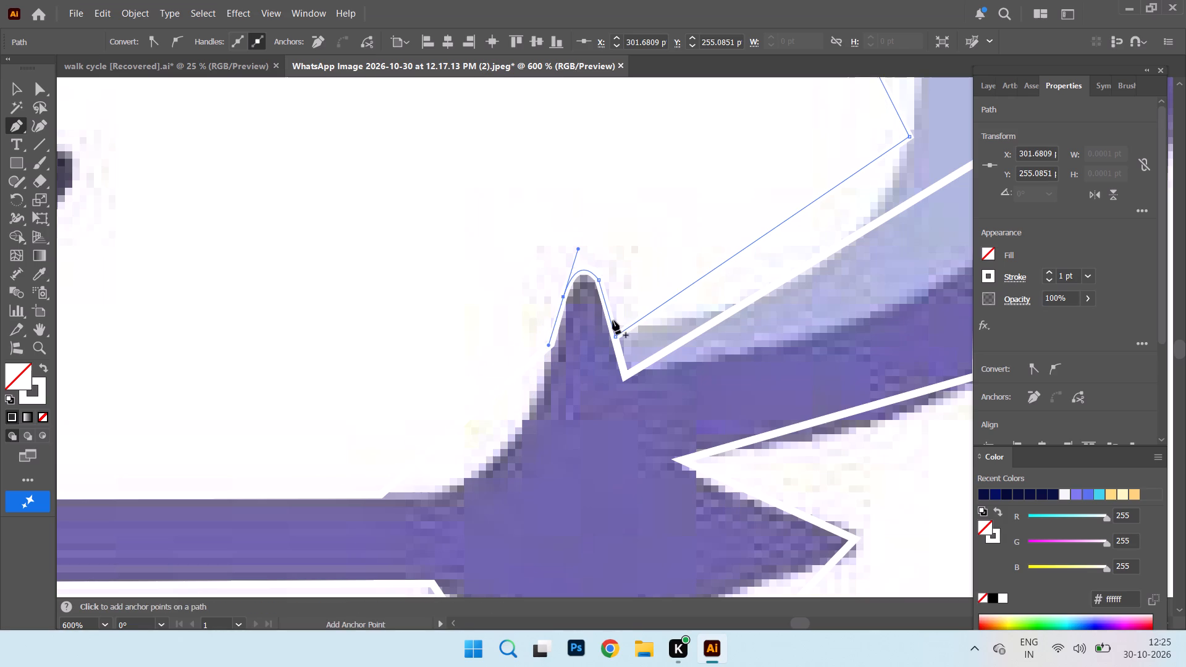
Continue the white face path along the bottom edge and up to the left notch, closing it at its starting point.
key("ctrl+minus")
key("ctrl+minus")
key("ctrl+minus")
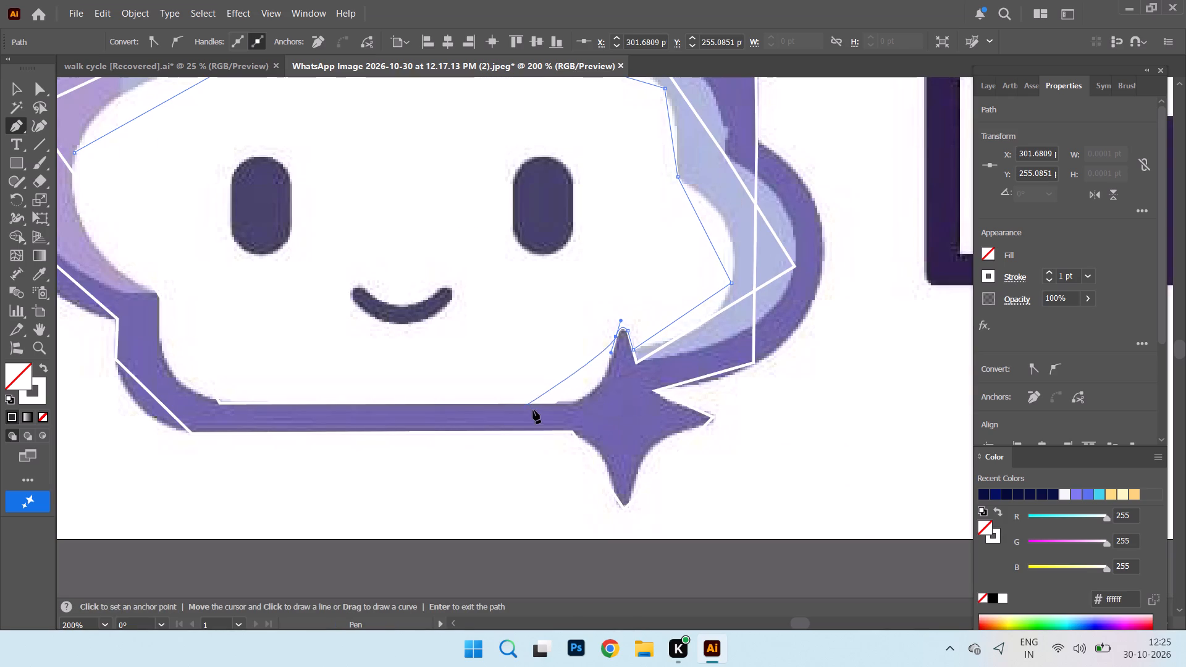
left_click(559, 403)
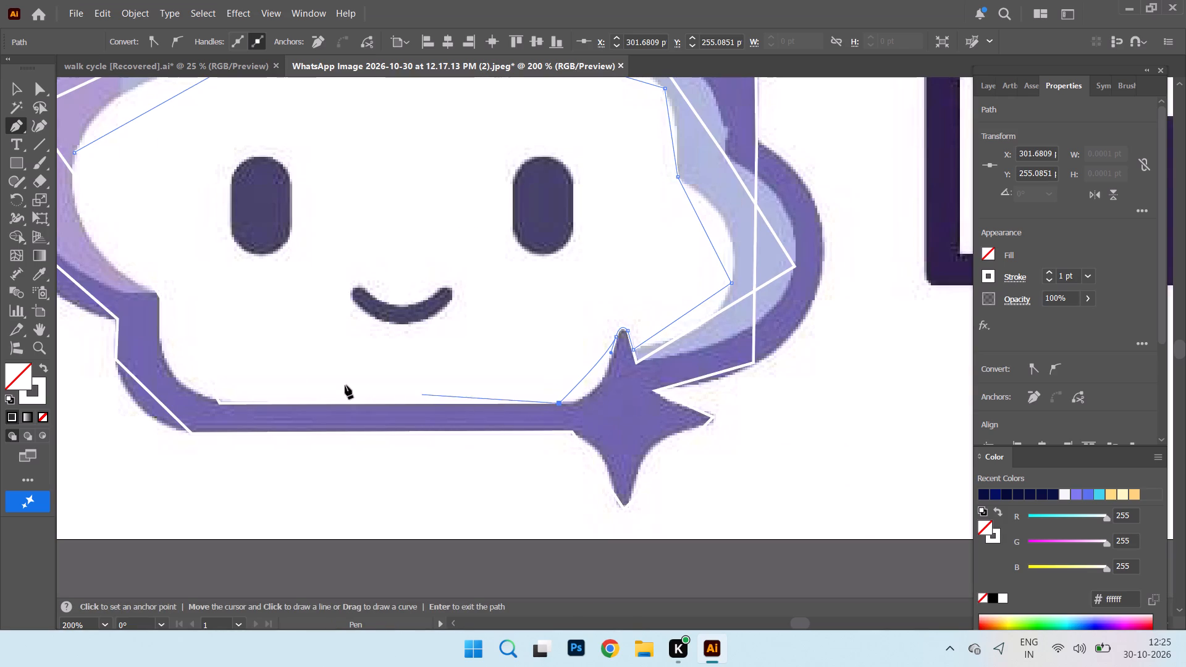
left_click(219, 404)
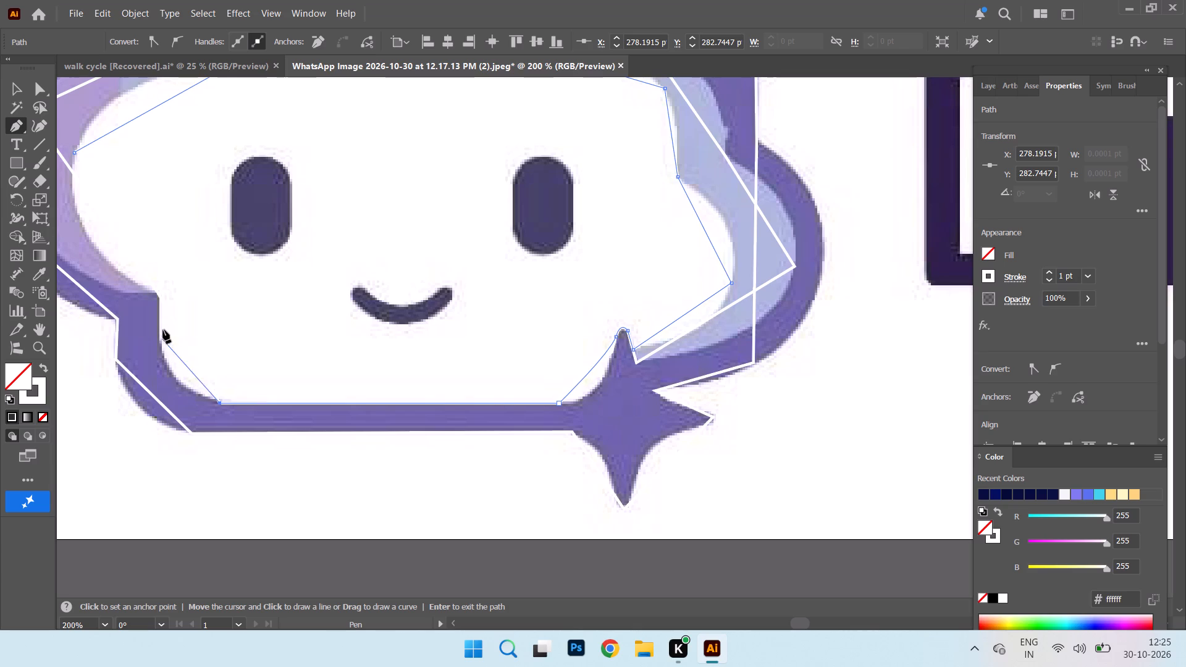
left_click(158, 293)
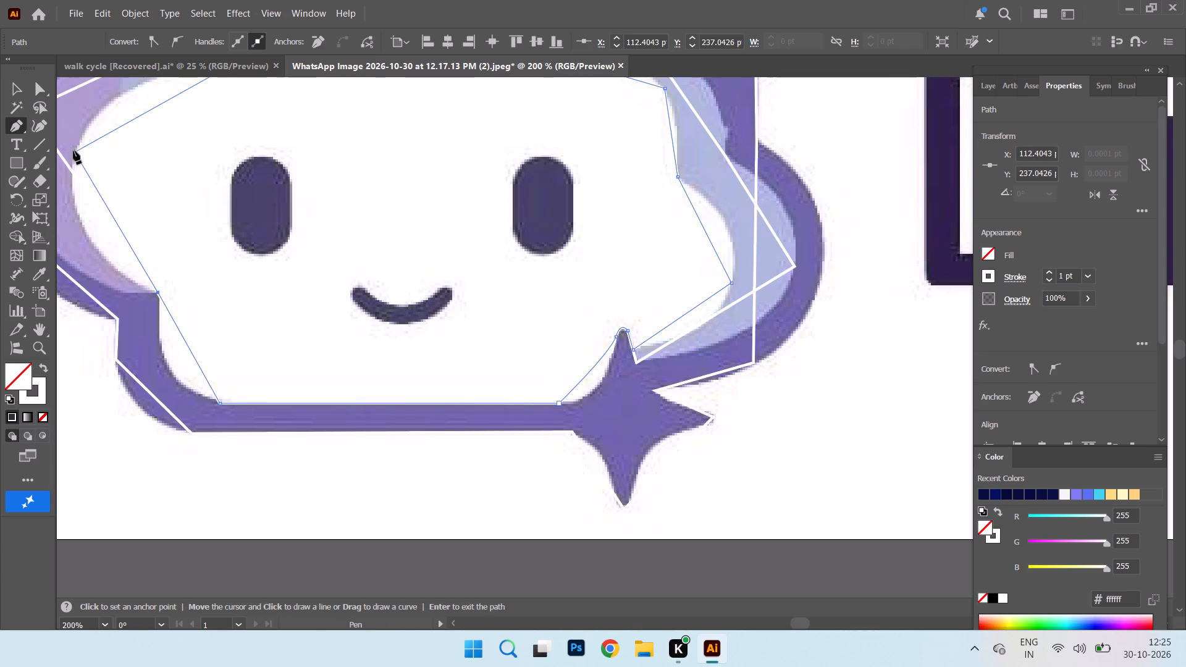
left_click(75, 153)
Trace the straight-sided middle of the right eye as a closed four-point Pen path.
scroll(544, 201, "up", 7)
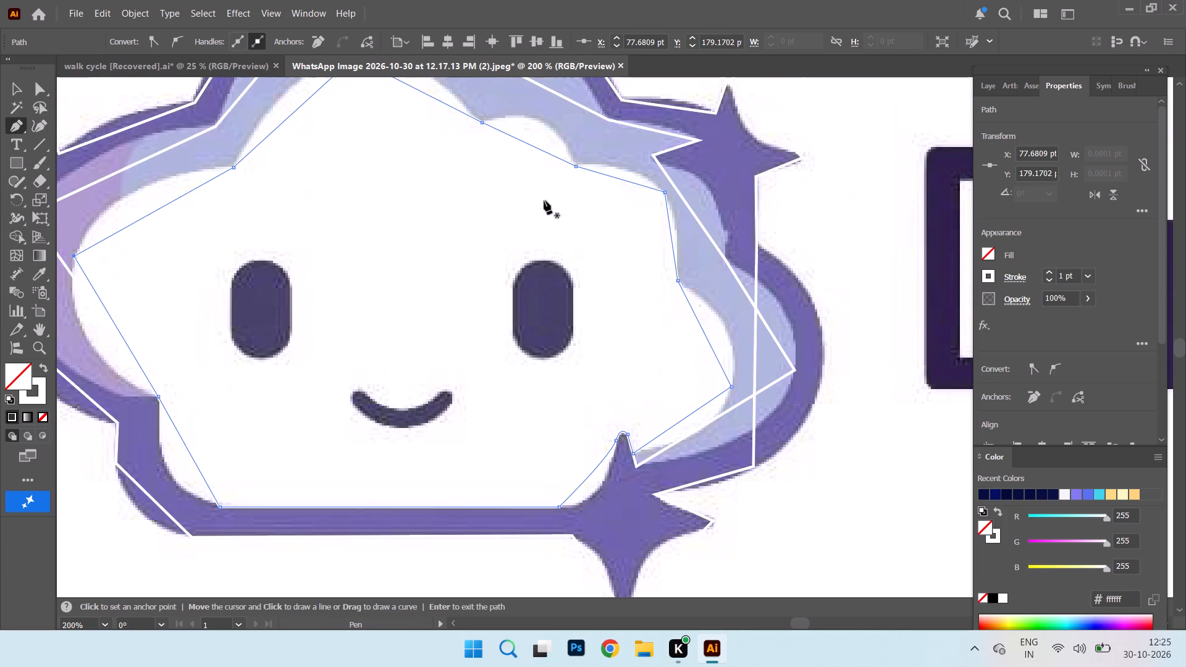
left_click(513, 285)
left_click(572, 285)
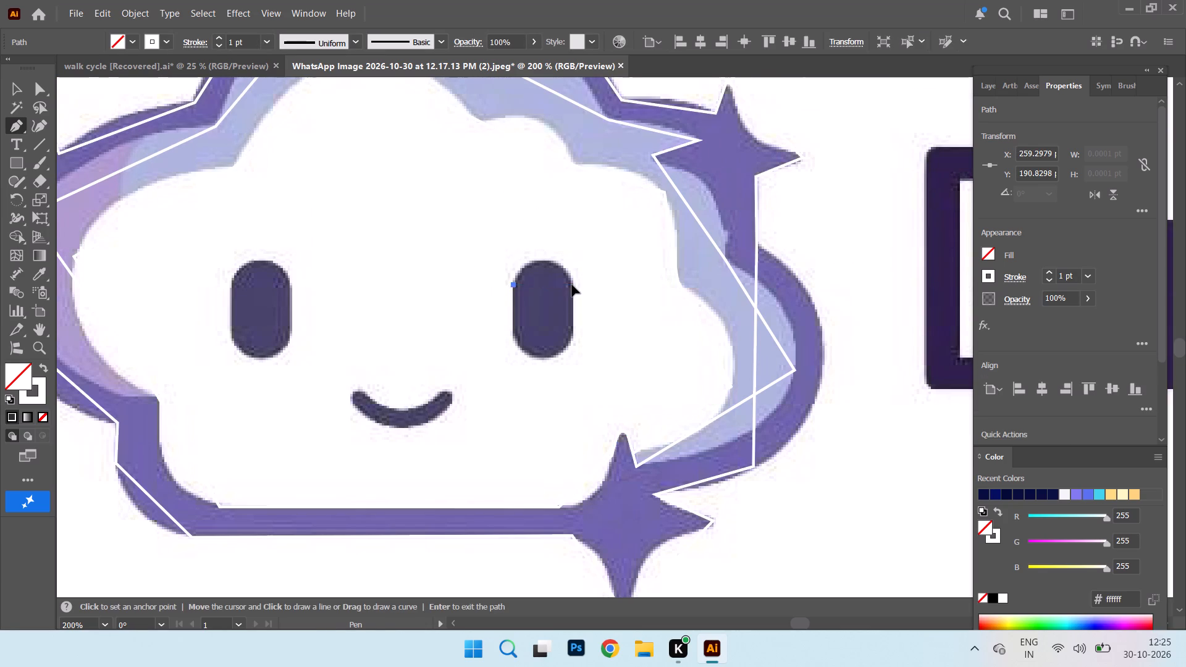
left_click(573, 330)
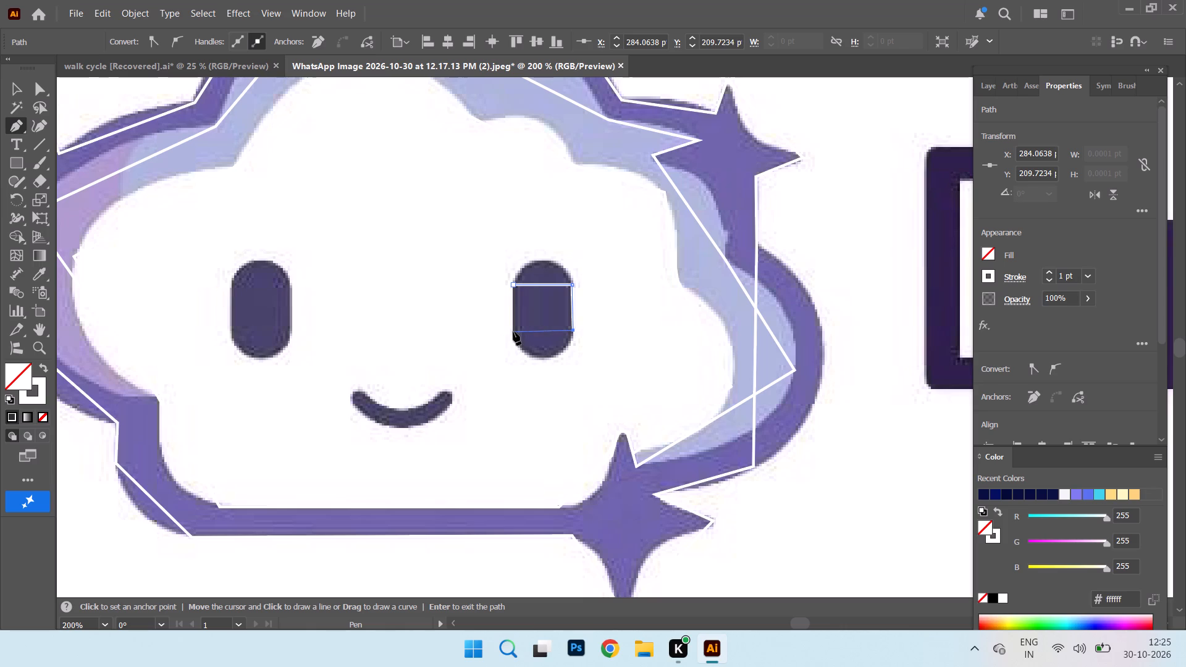
left_click(513, 329)
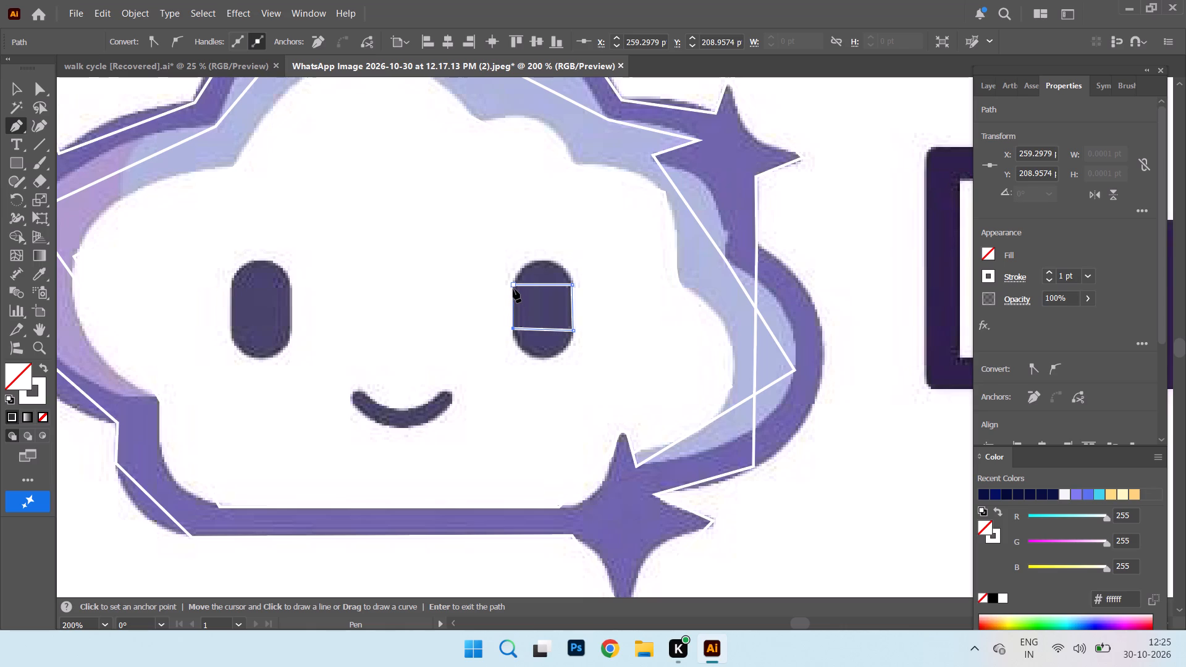
left_click(513, 285)
Trace the smile as a closed Pen path, with curve handles at its right end and at the closing point.
left_click(365, 395)
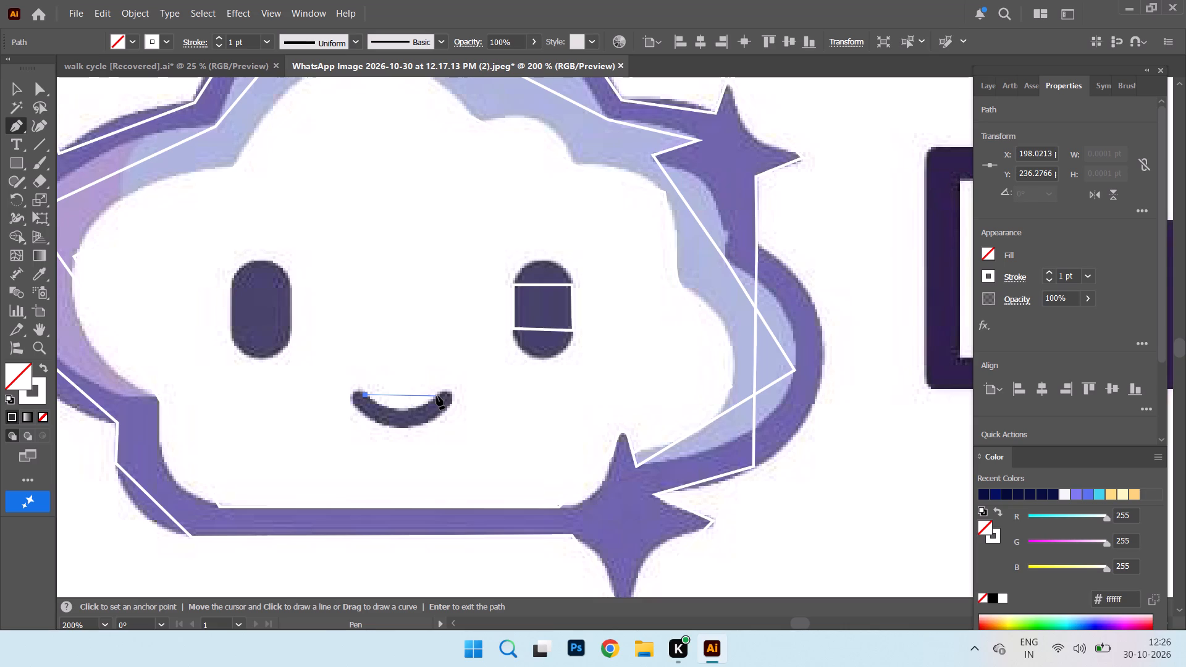
left_click(437, 396)
left_click_drag(451, 404, 448, 414)
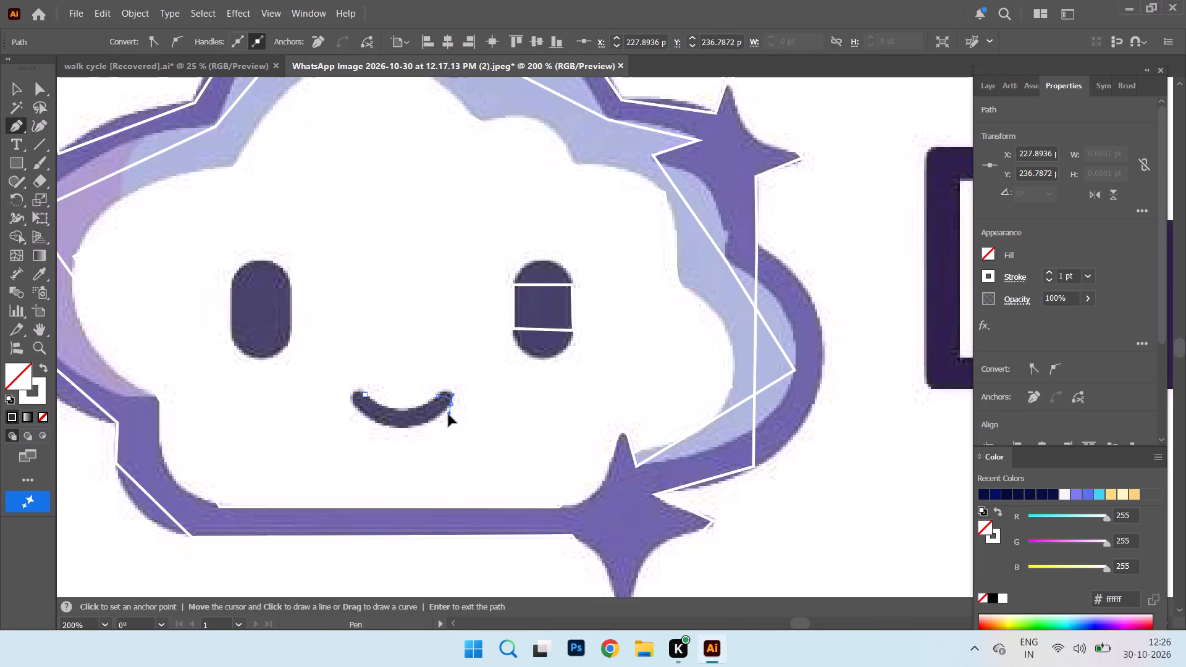
left_click_drag(448, 414, 446, 424)
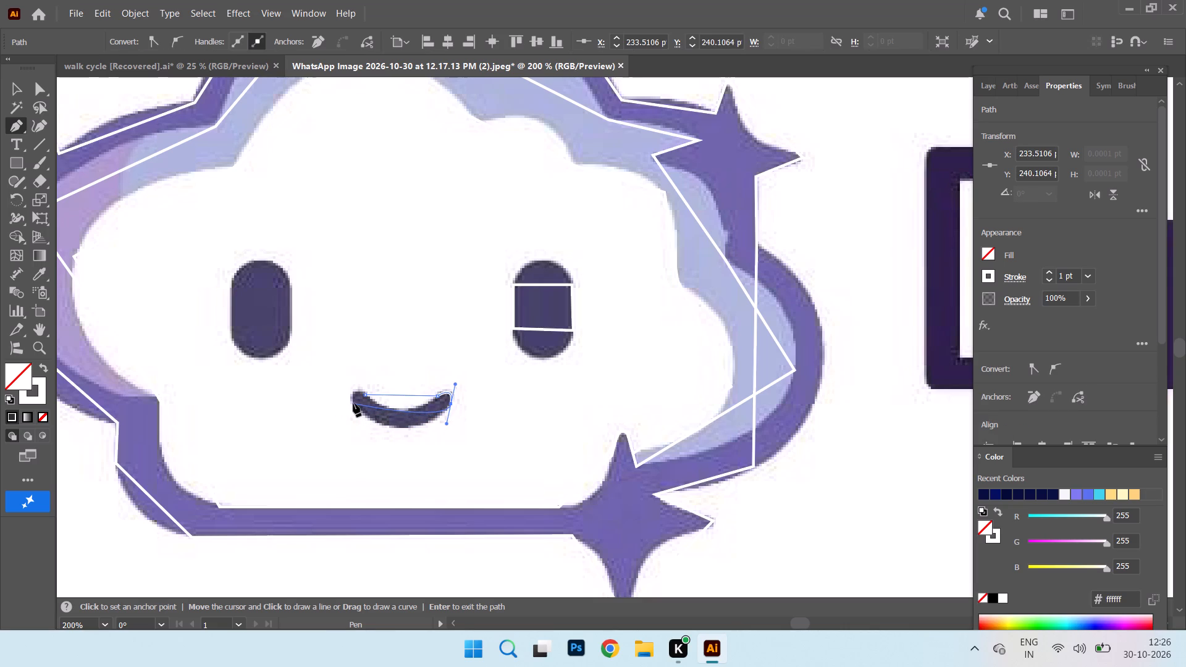
left_click(353, 403)
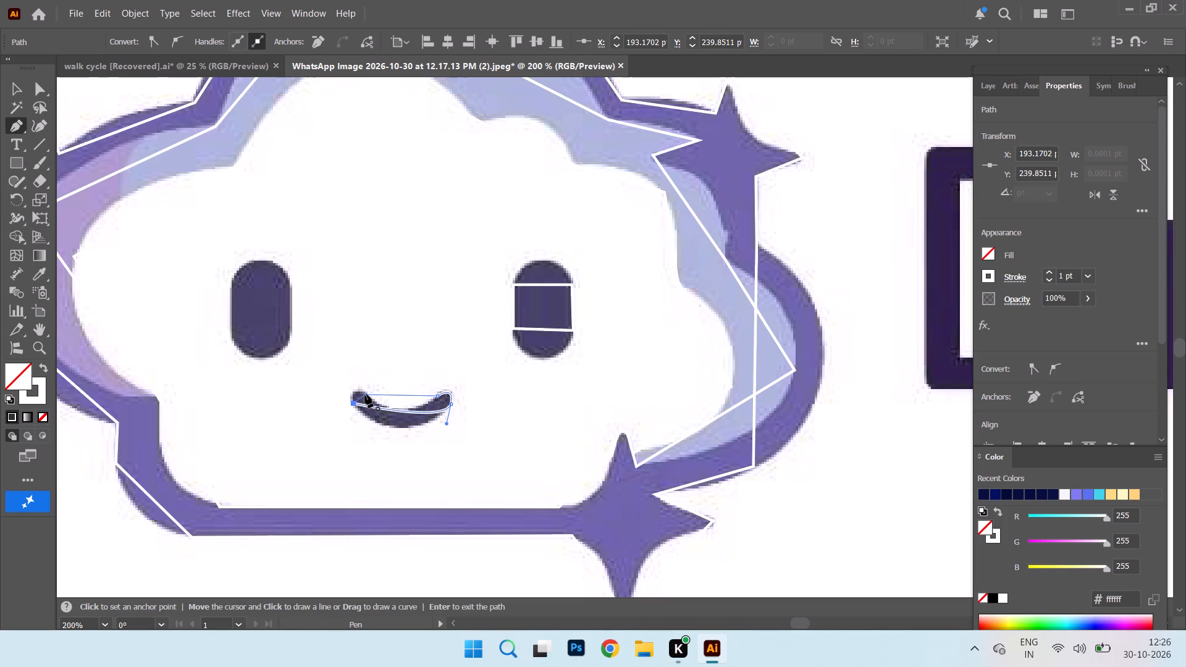
left_click_drag(365, 394, 382, 400)
left_click_drag(382, 400, 383, 400)
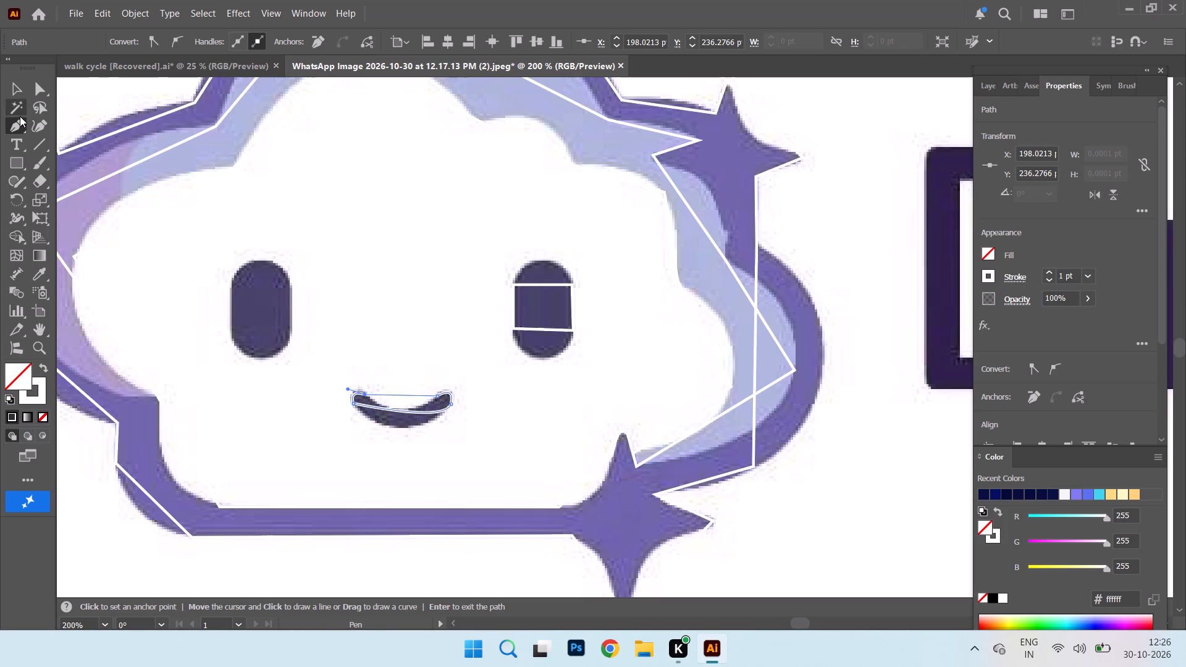
With the Anchor Point tool, bend the outer outline's segments on both sides of the top peak to follow the cloud's curve.
right_click(23, 124)
left_click(107, 183)
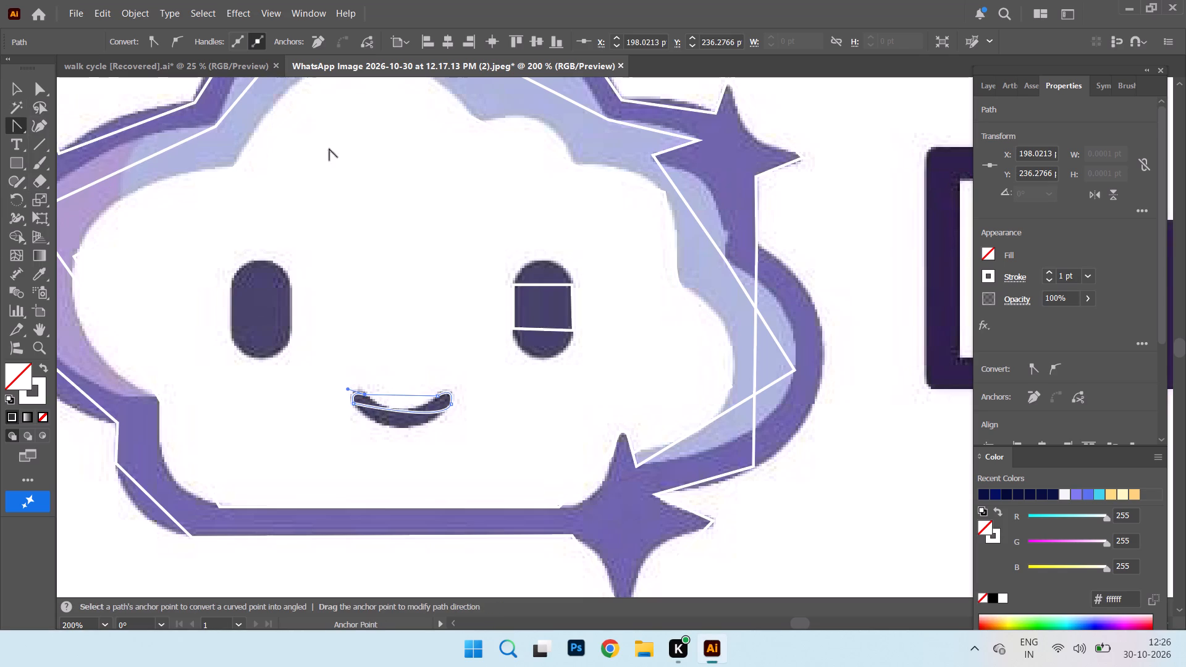
scroll(307, 353, "up", 8)
scroll(364, 315, "up", 4)
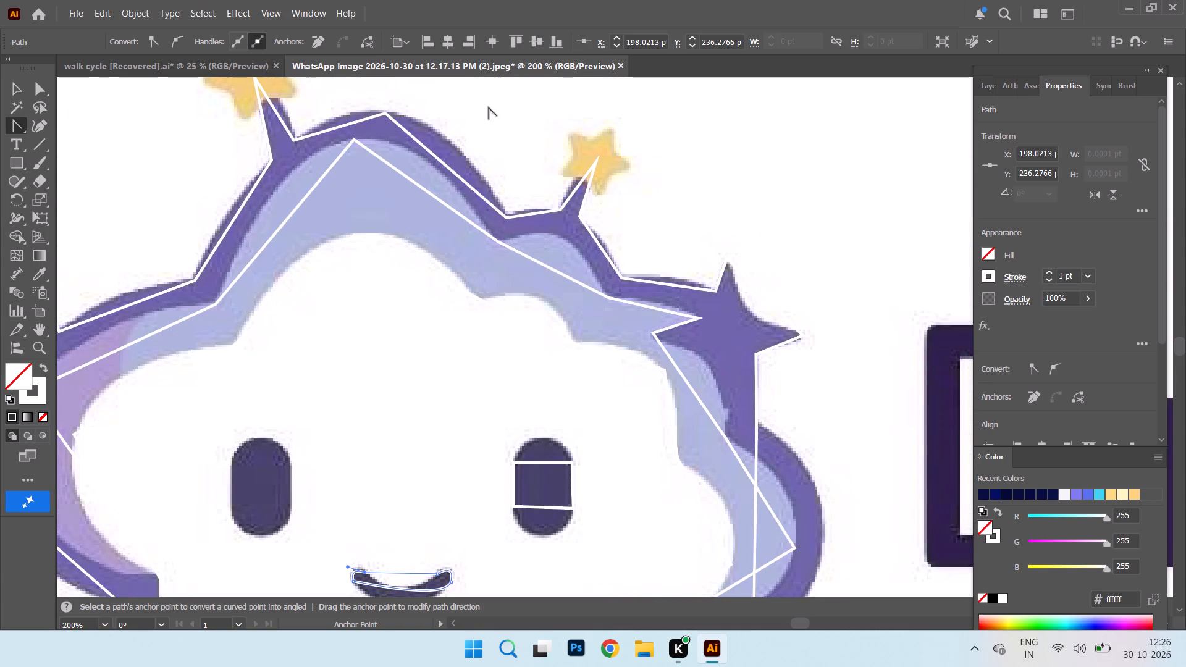
left_click_drag(440, 160, 443, 157)
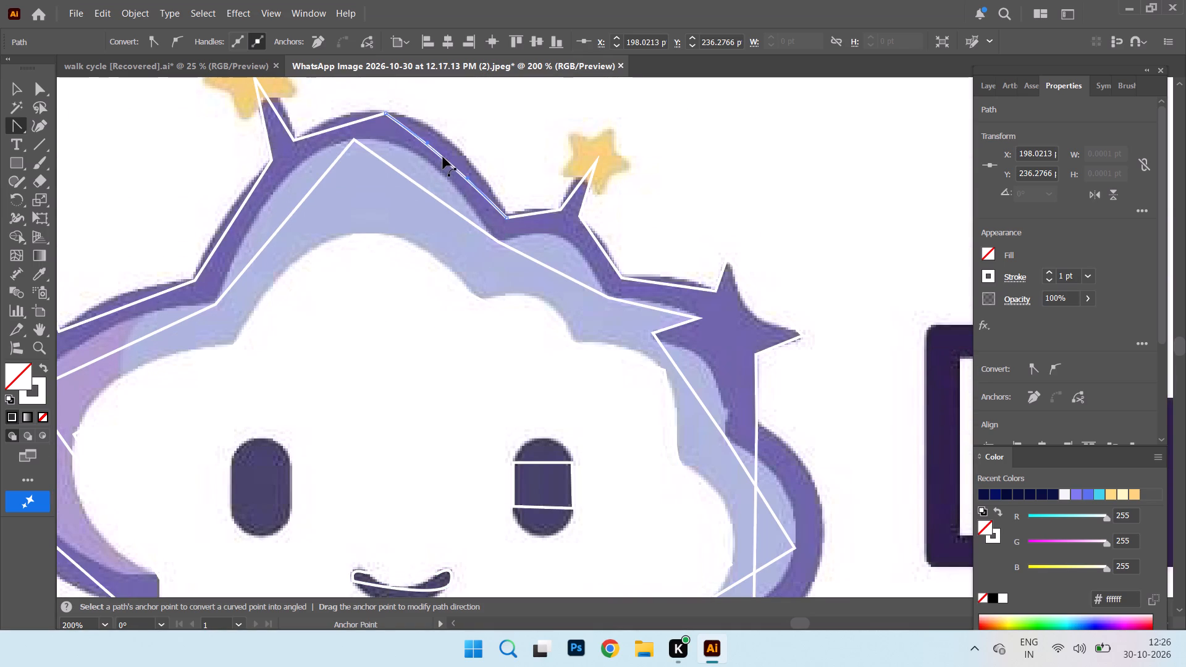
left_click_drag(443, 157, 447, 141)
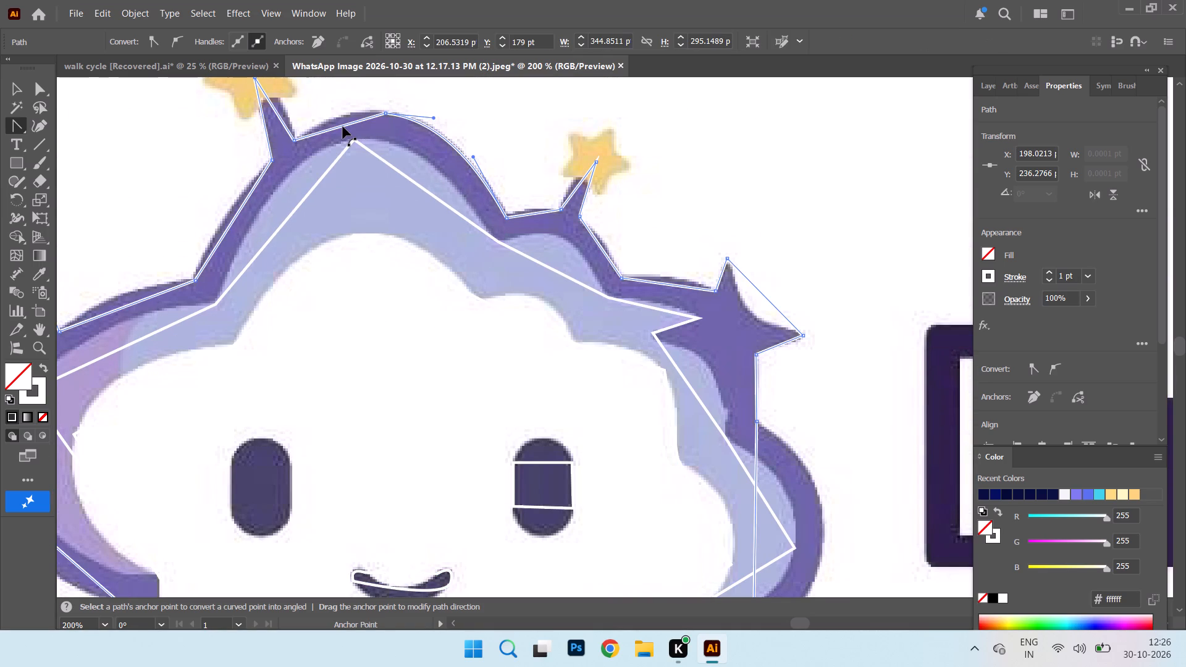
left_click_drag(343, 127, 340, 117)
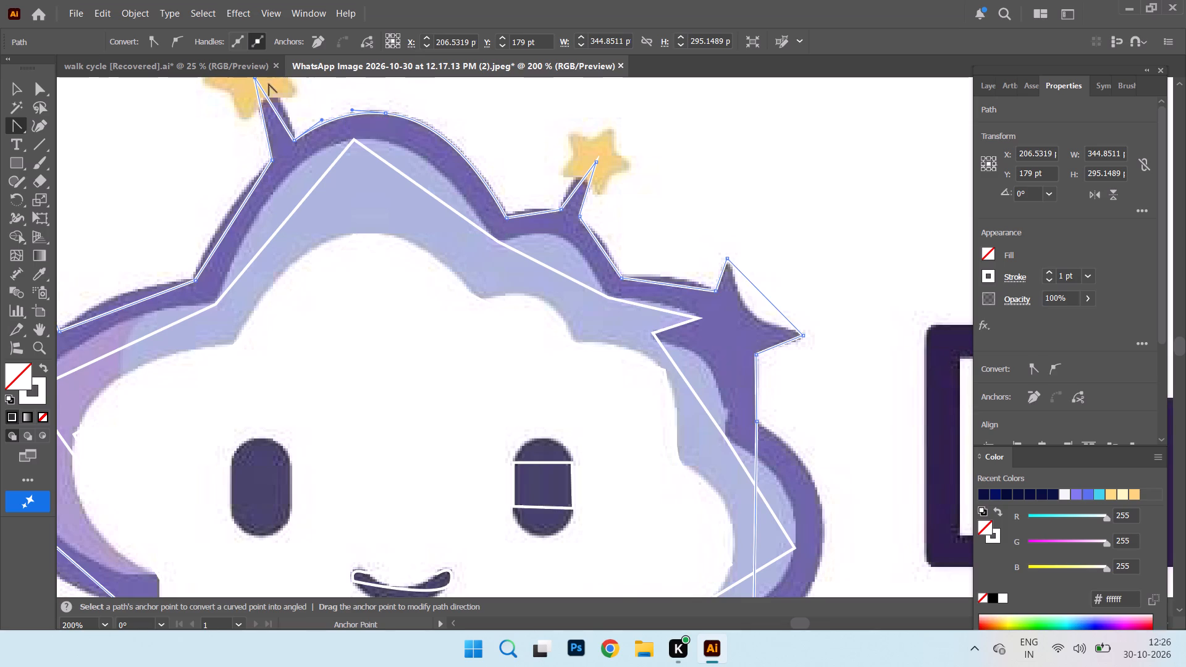
Bend the outer outline along both sides of the left star's stem and down the slope to the left lobe.
left_click_drag(277, 115, 284, 113)
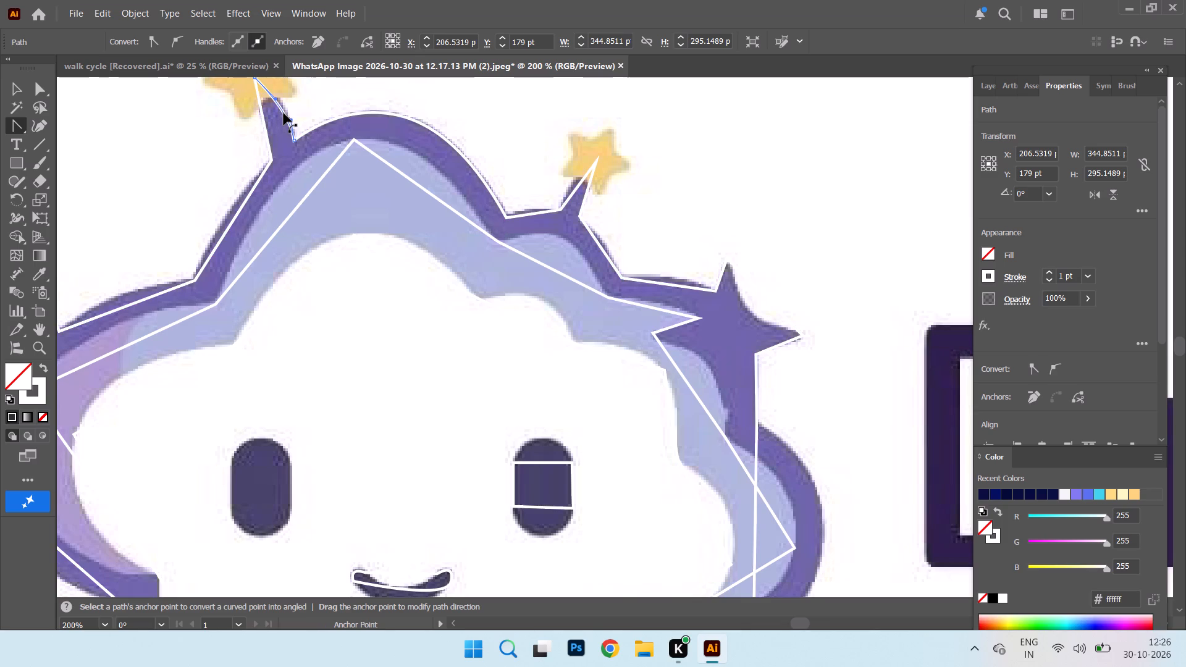
left_click_drag(284, 113, 282, 105)
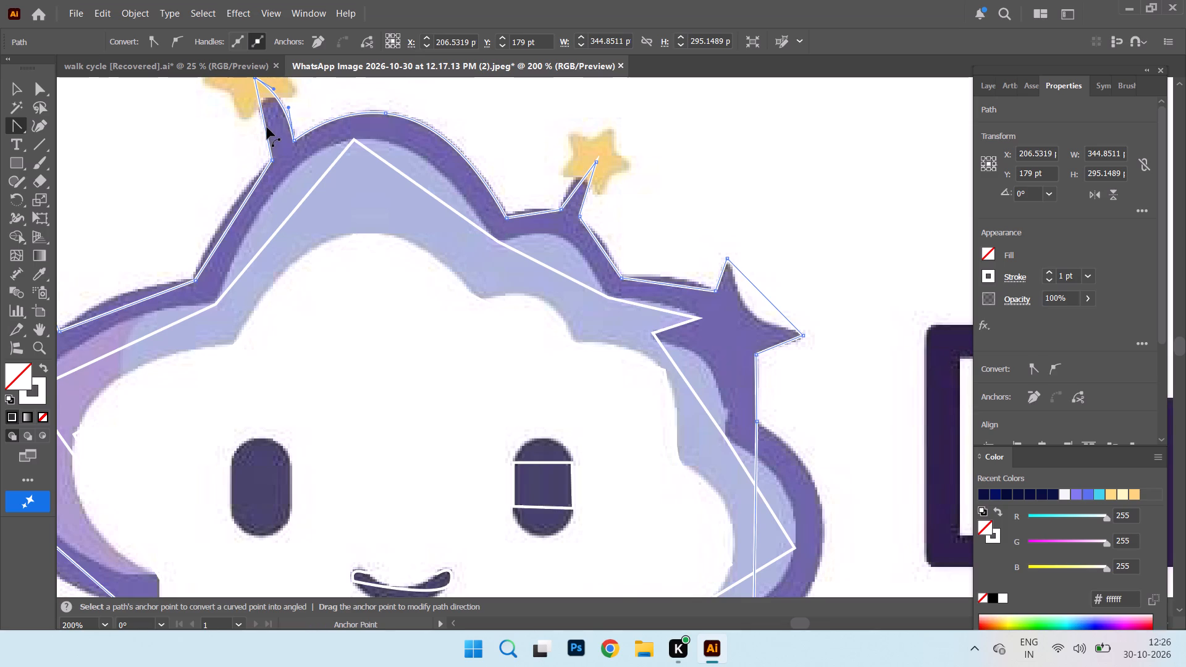
left_click(267, 129)
left_click_drag(226, 230, 220, 229)
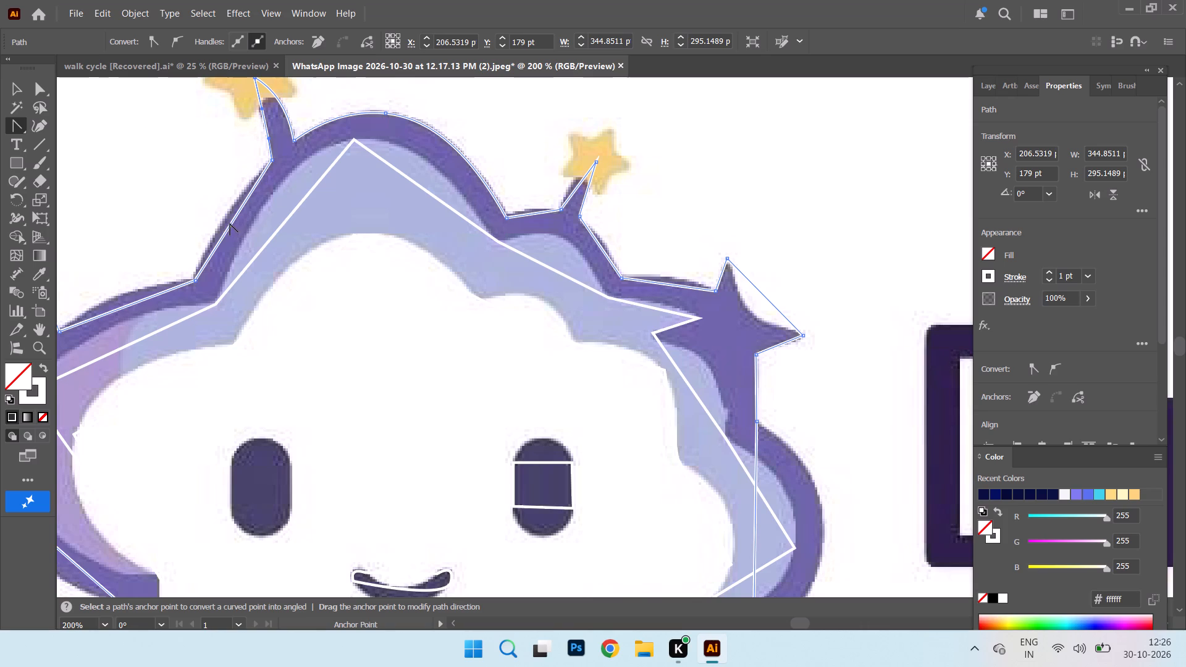
left_click(230, 224)
left_click_drag(231, 225, 223, 223)
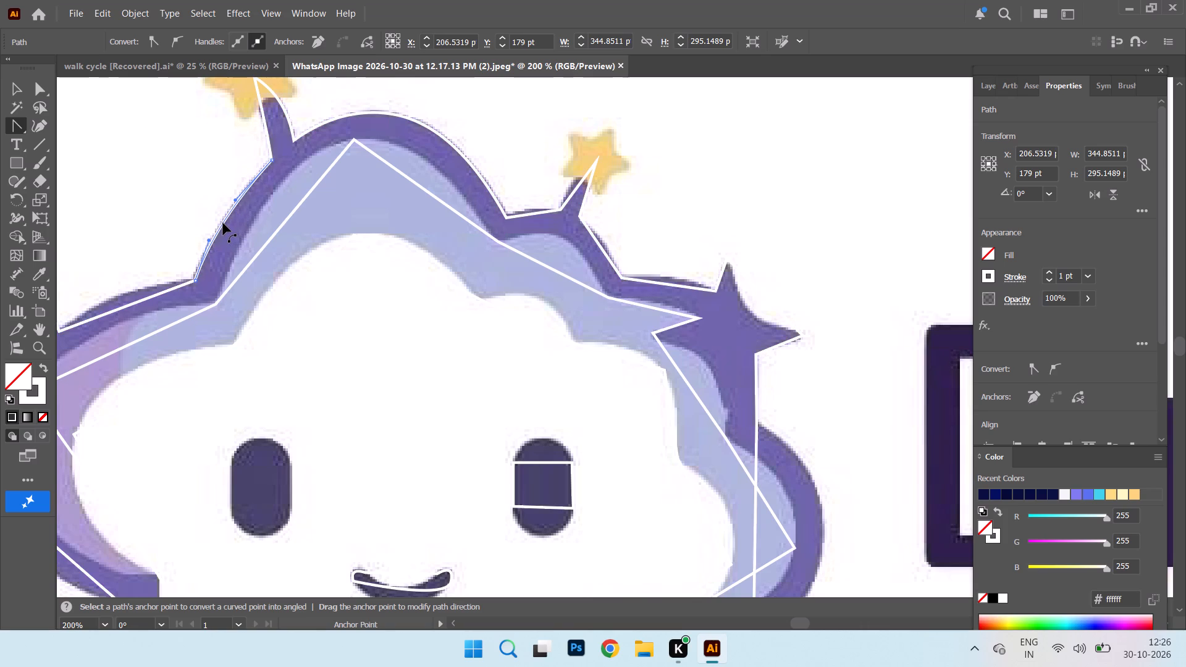
left_click_drag(223, 223, 221, 225)
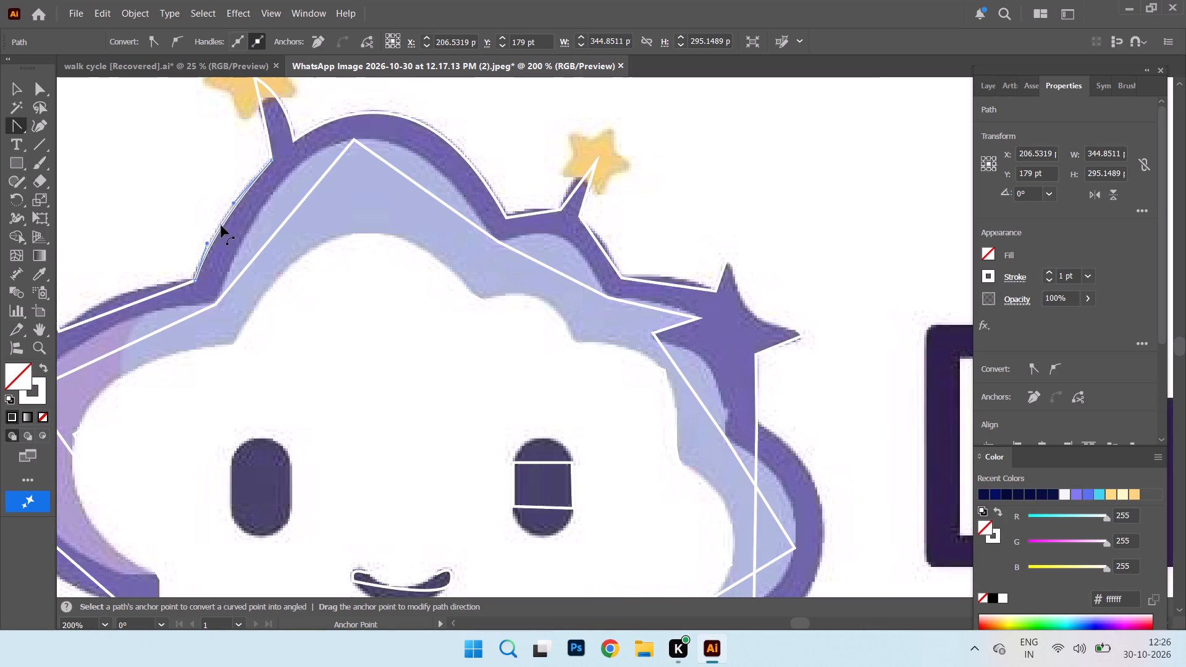
left_click_drag(221, 225, 218, 227)
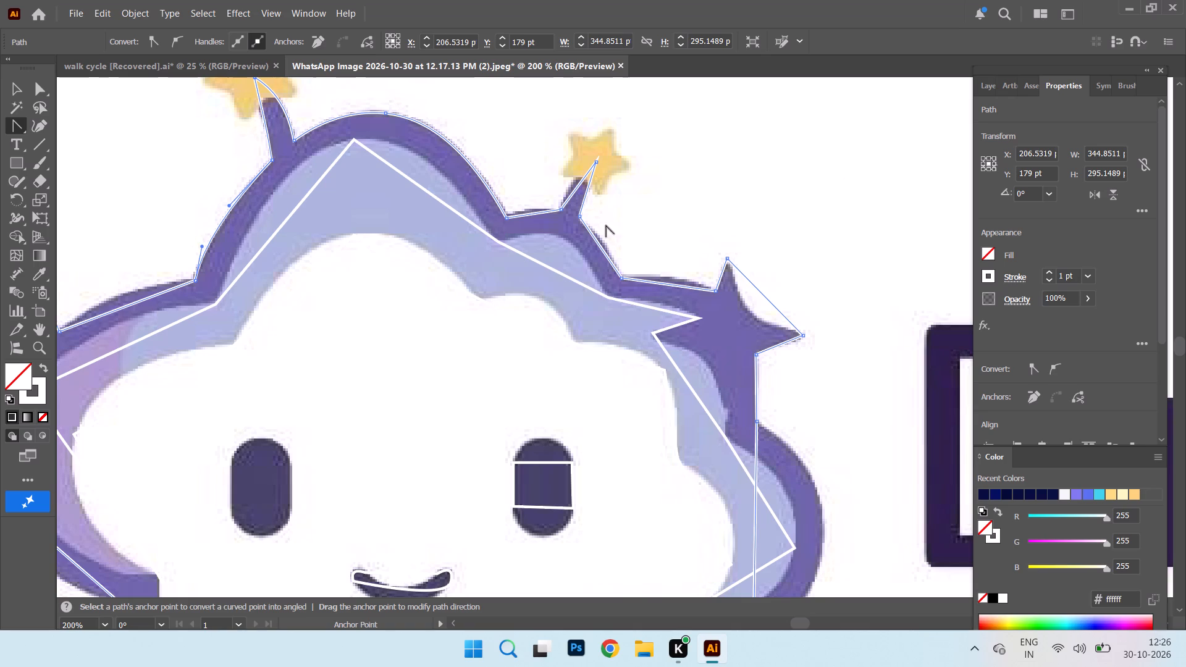
Curve the outer outline over the small bump on both sides of the right star's stem and refine the peak's right slope.
left_click(534, 213)
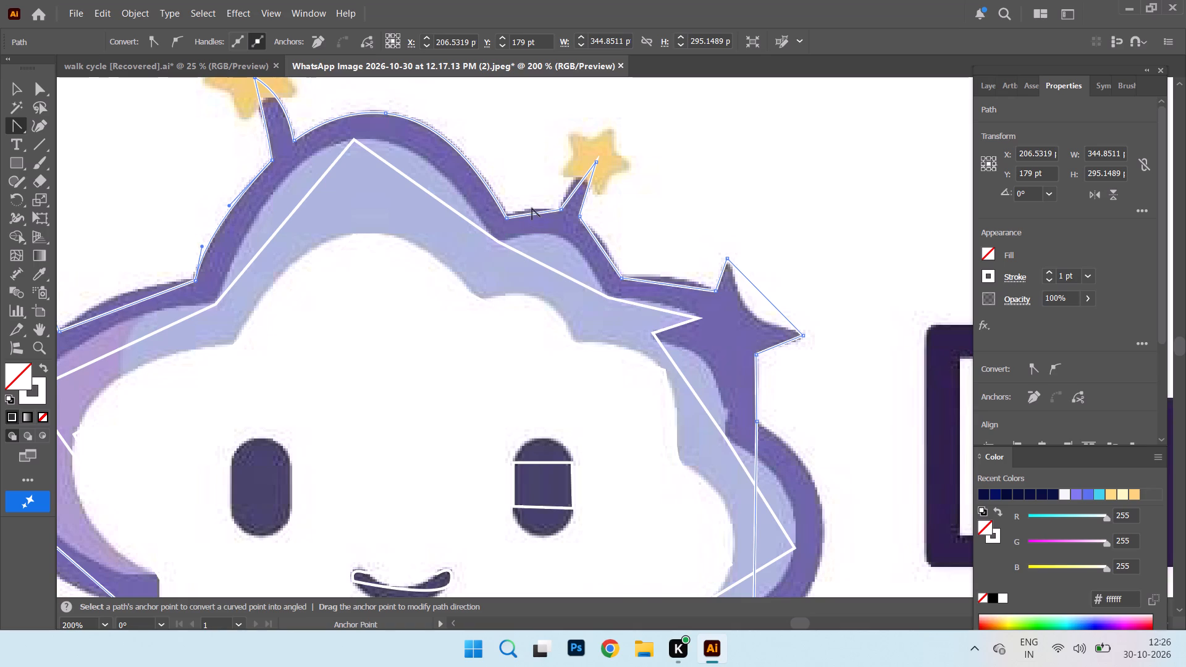
left_click(534, 214)
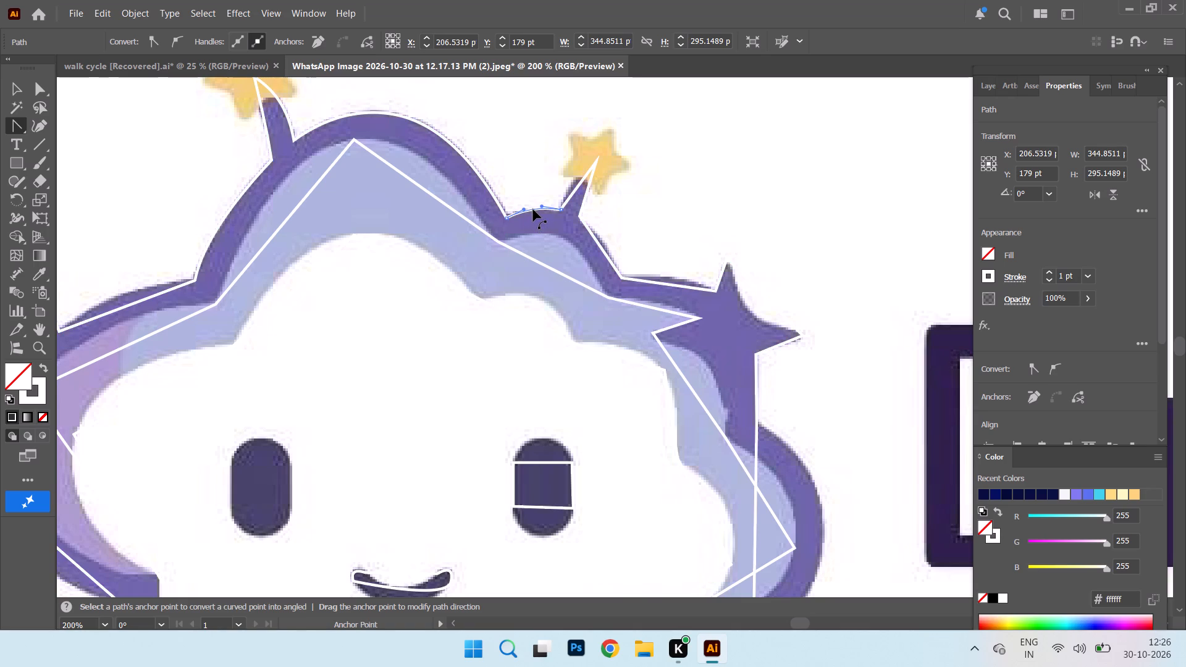
left_click(489, 191)
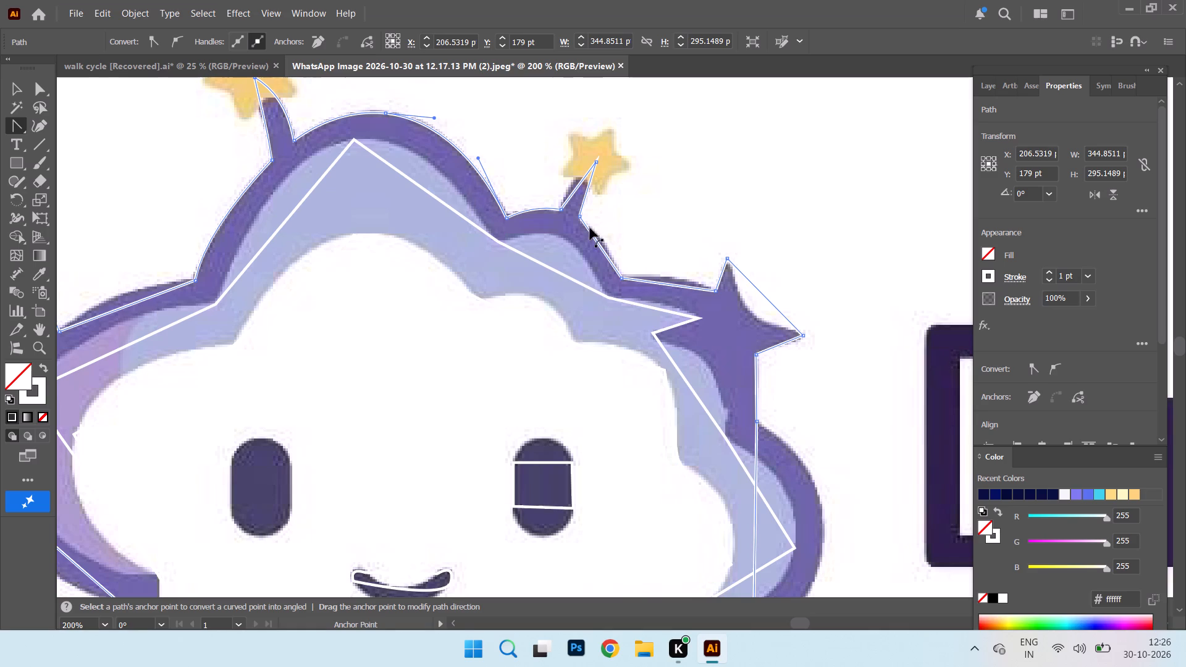
left_click(596, 241)
left_click(606, 252)
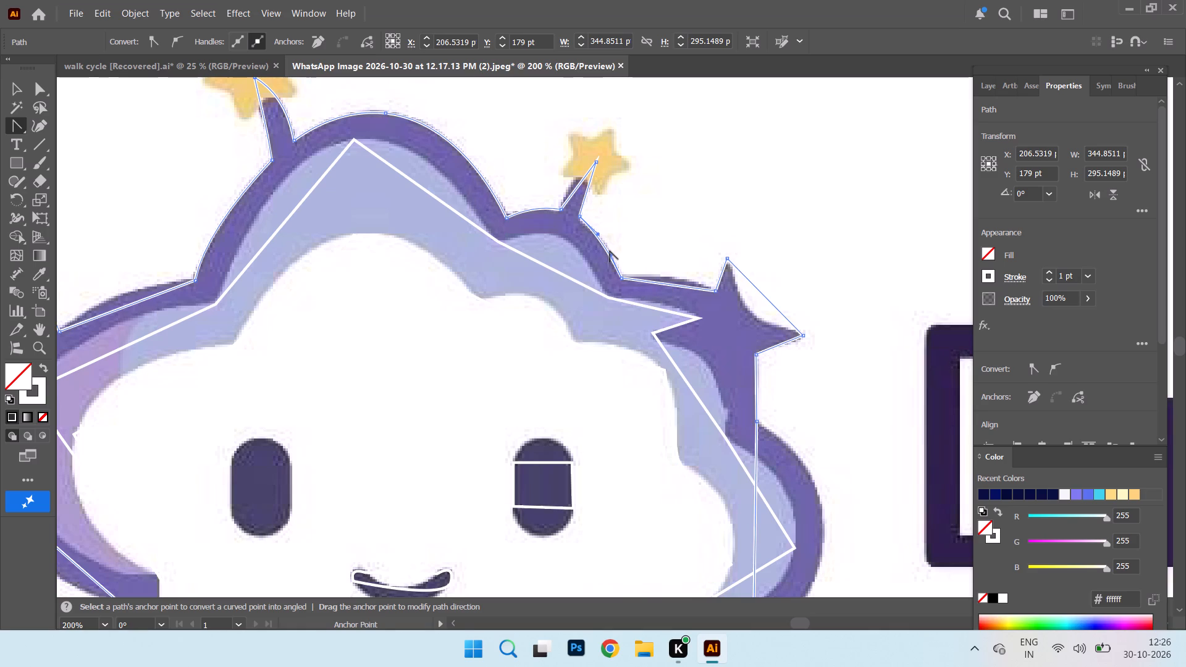
left_click(610, 251)
left_click(605, 246)
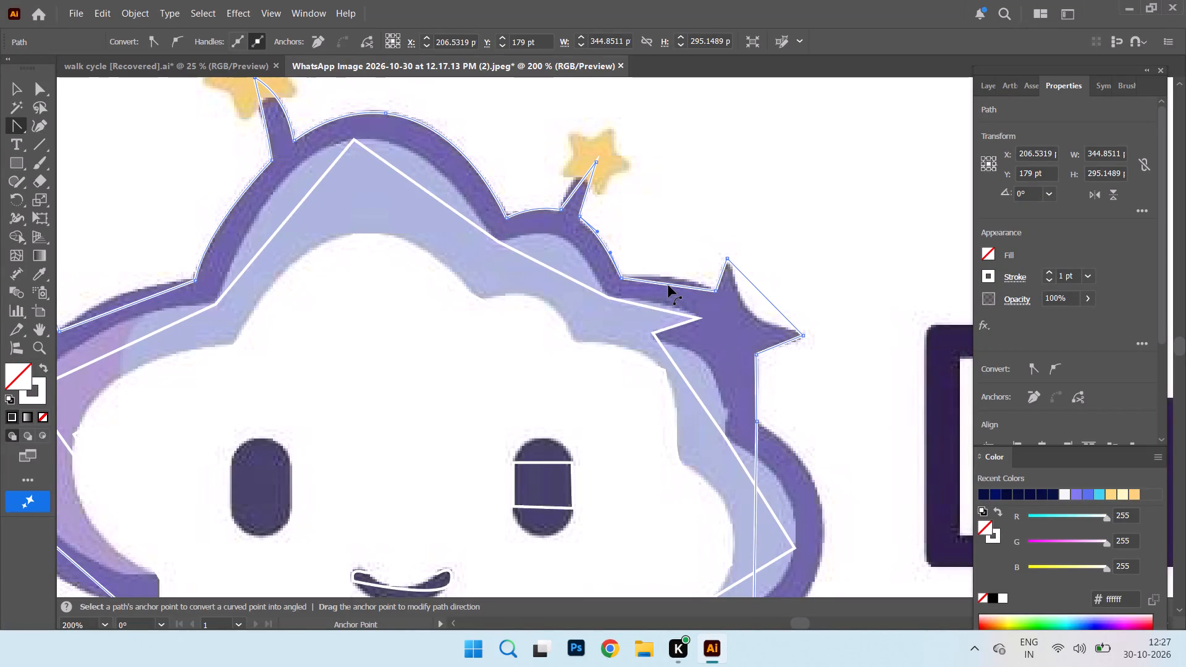
Bend the outer outline leading up to the upper-right sparkle and along the sparkle's concave upper-right edge to match the artwork.
left_click_drag(670, 285, 671, 278)
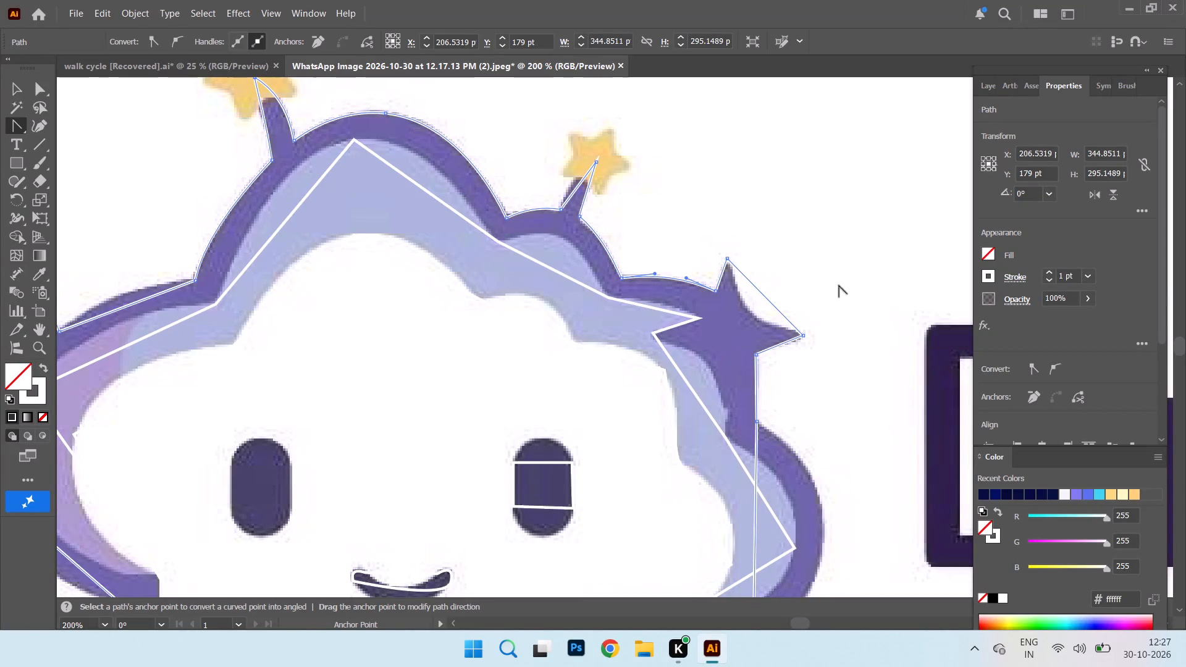
left_click_drag(767, 300, 749, 308)
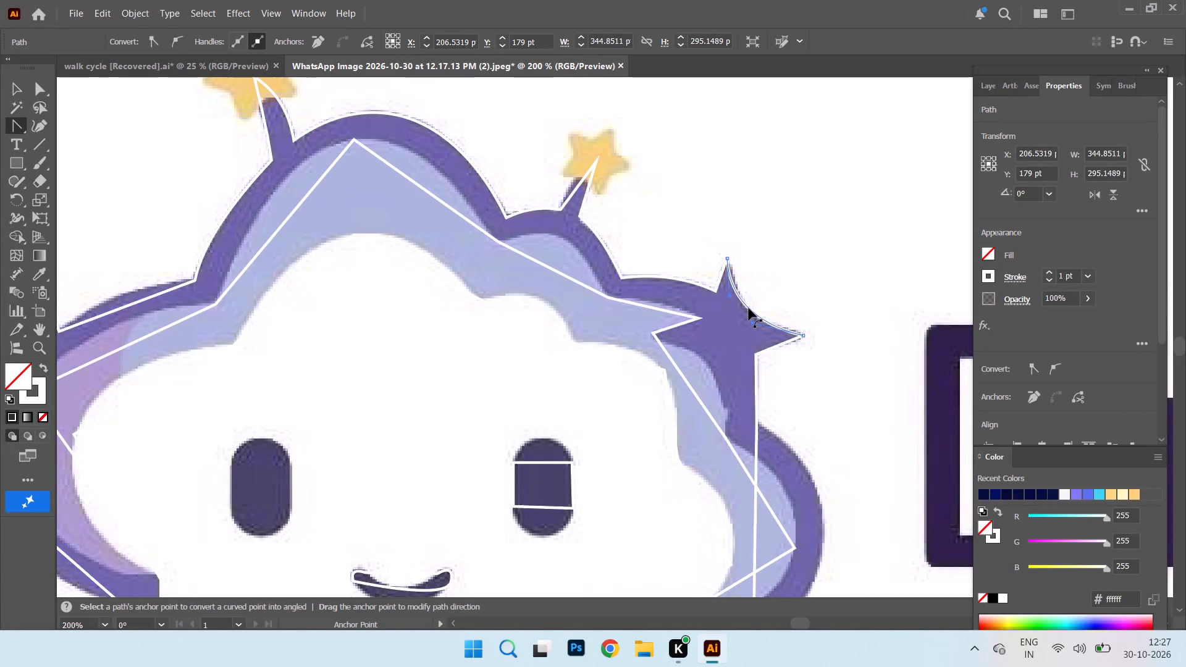
left_click_drag(749, 308, 752, 314)
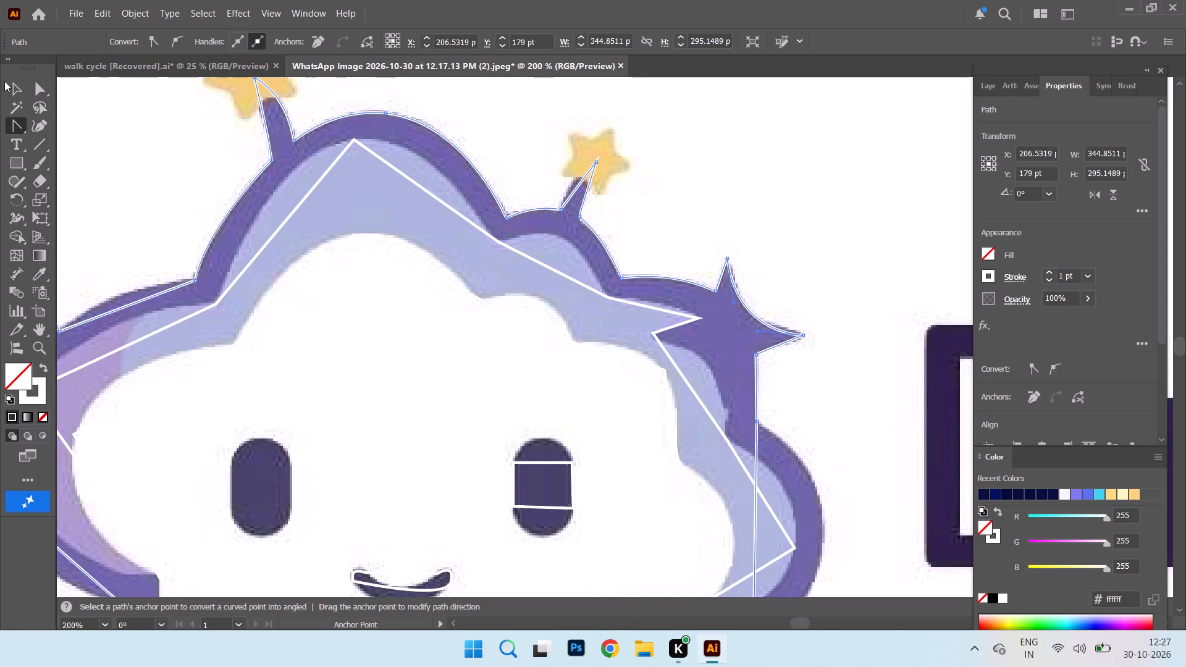
Add an anchor point midway along the concave upper-right edge of the upper-right sparkle.
right_click(11, 127)
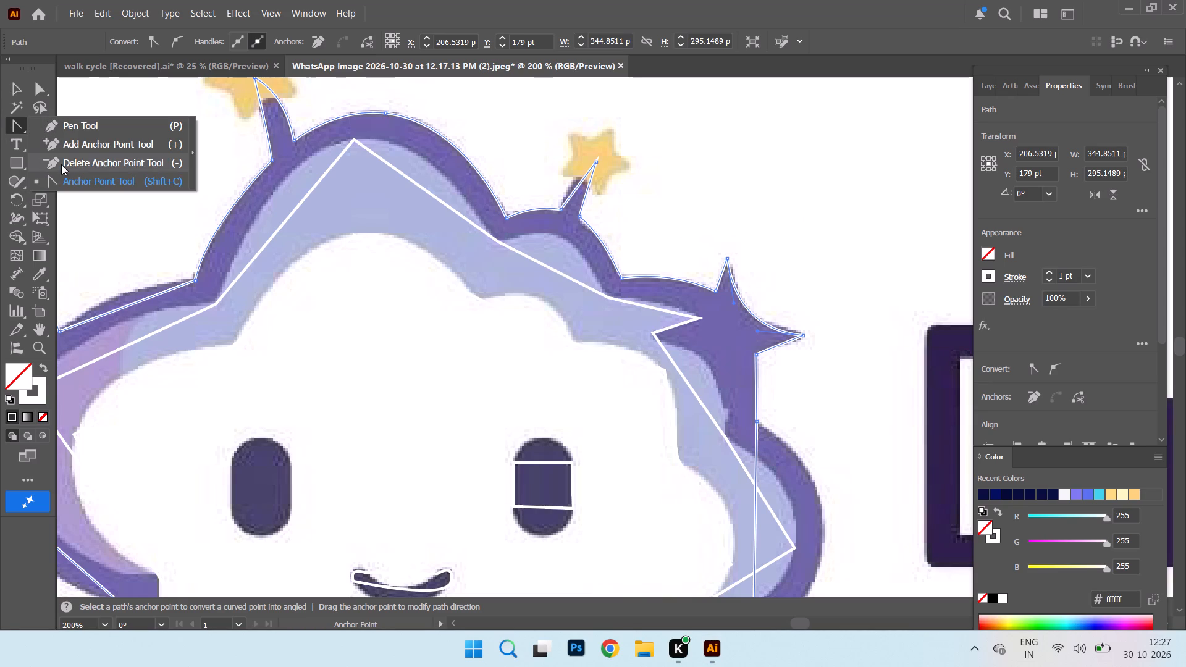
left_click(125, 151)
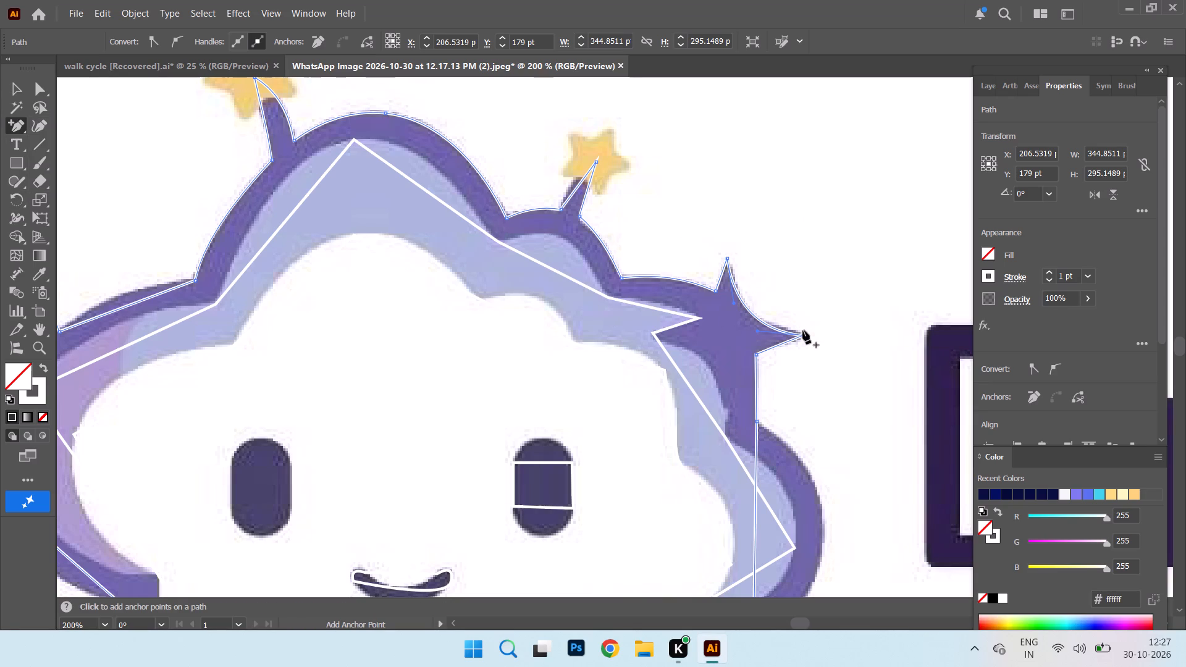
left_click(753, 314)
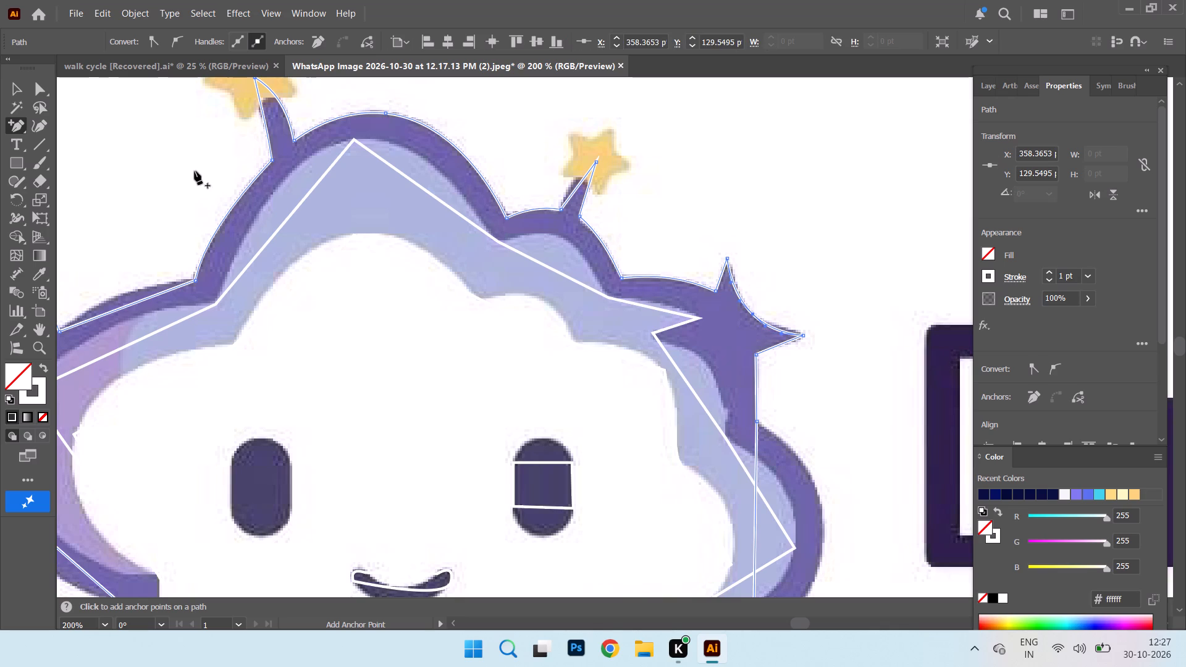
With the Anchor Point tool, bend the long straight segment below the upper-right sparkle around the right lobe, adjusting its handles to fit.
left_click(13, 92)
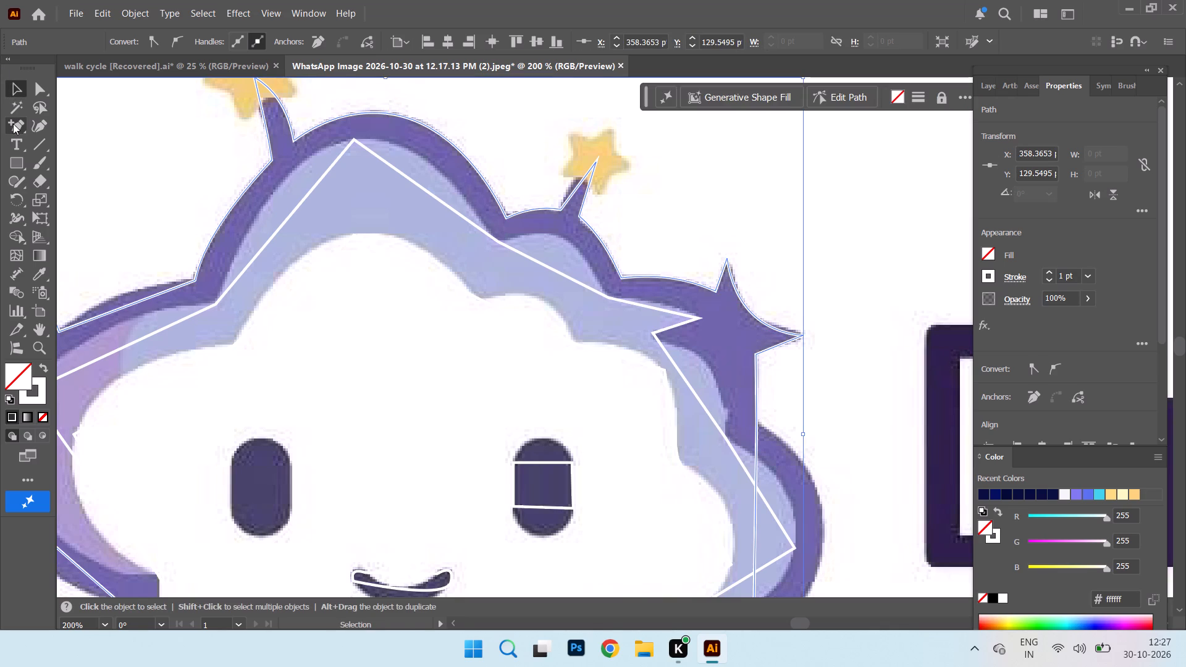
left_click(13, 124)
right_click(14, 124)
left_click(110, 178)
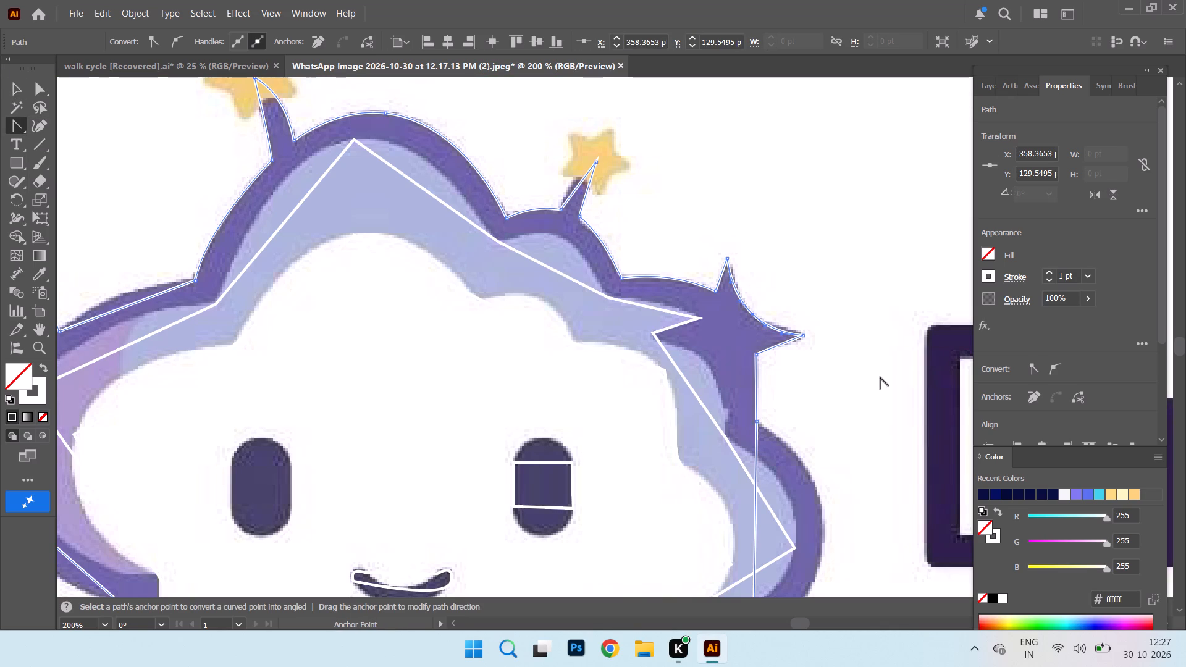
scroll(841, 262, "down", 9)
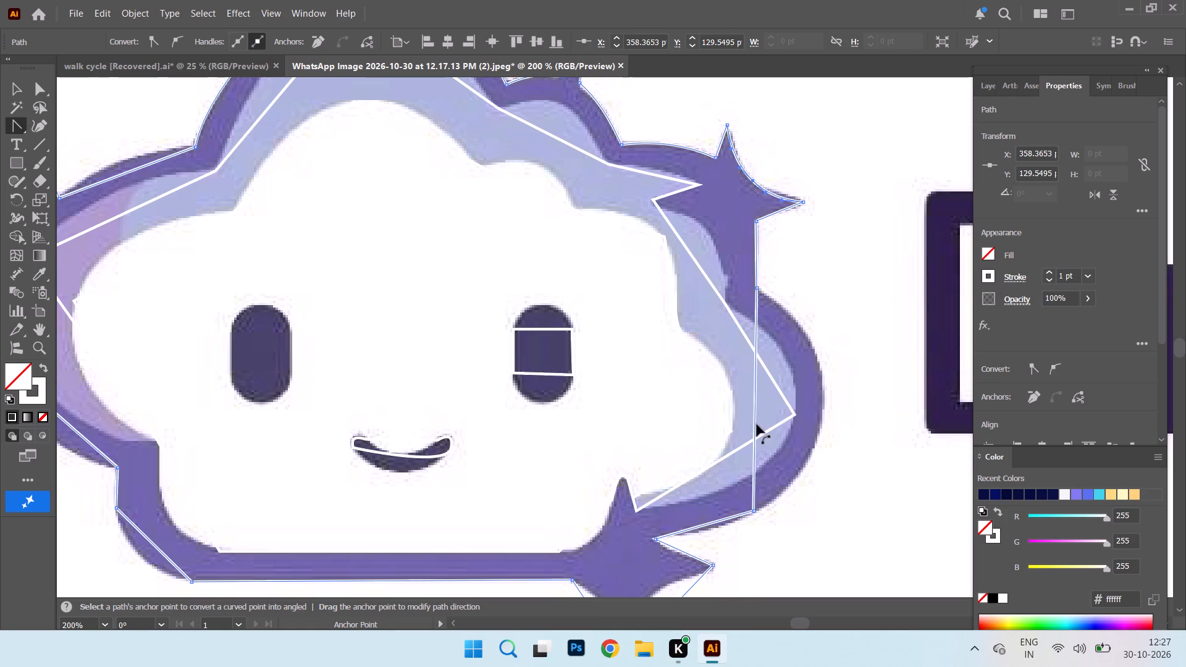
left_click_drag(754, 419, 808, 408)
left_click_drag(756, 408, 823, 406)
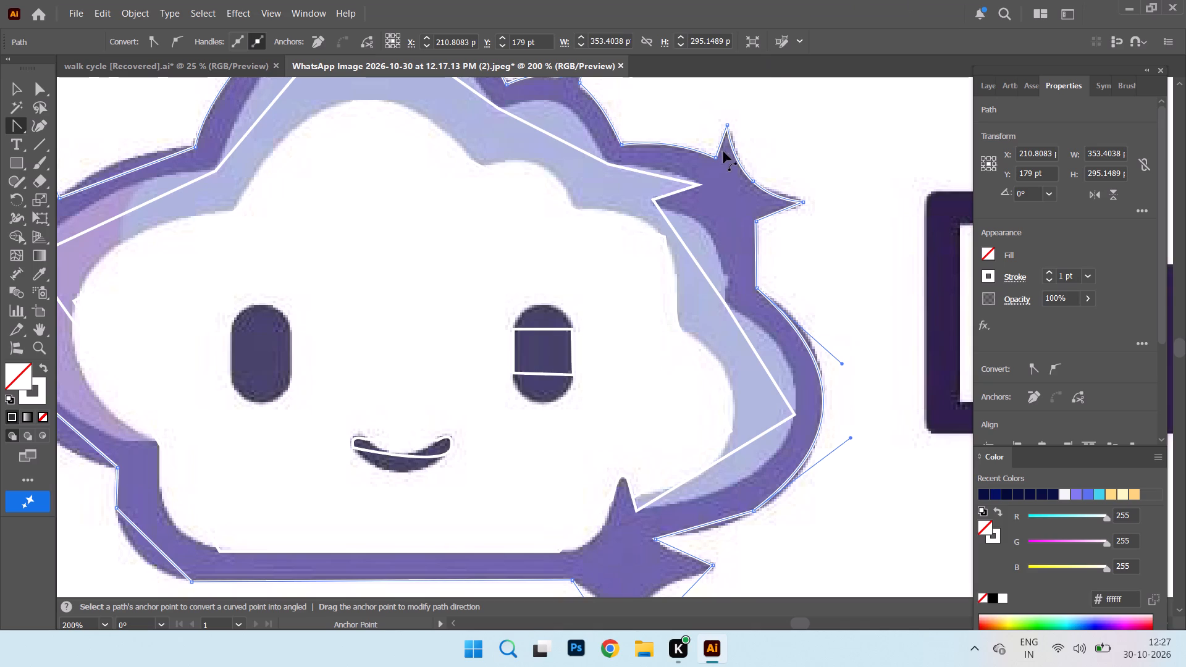
left_click(841, 364)
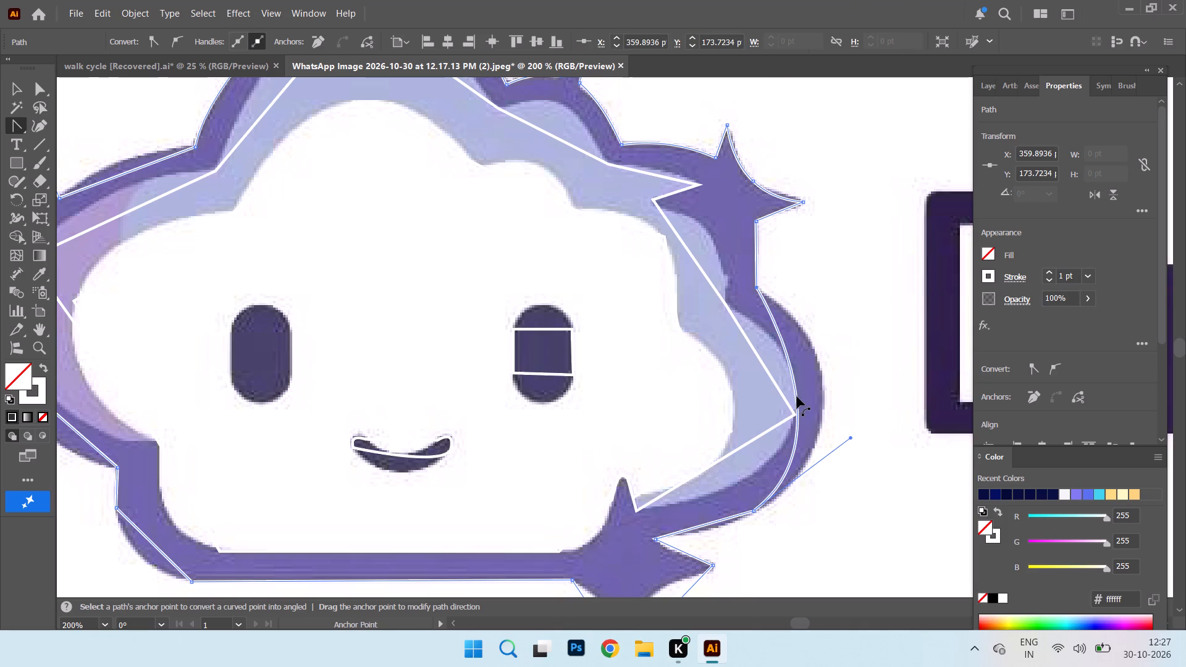
left_click_drag(796, 395, 824, 393)
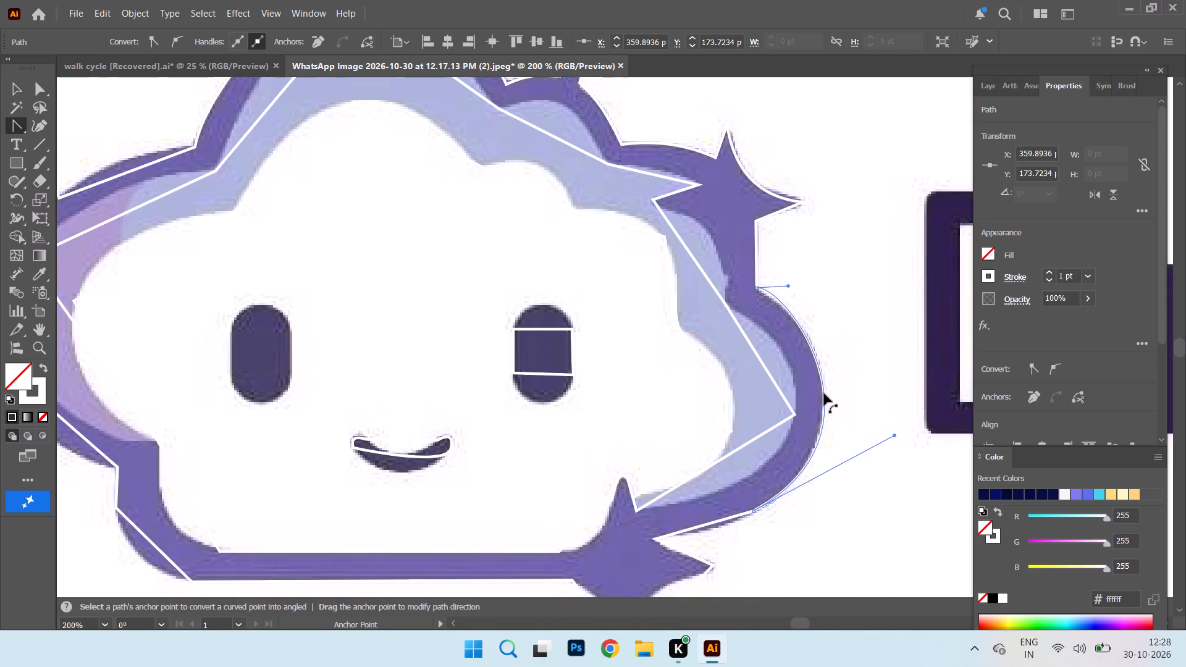
left_click_drag(824, 393, 824, 391)
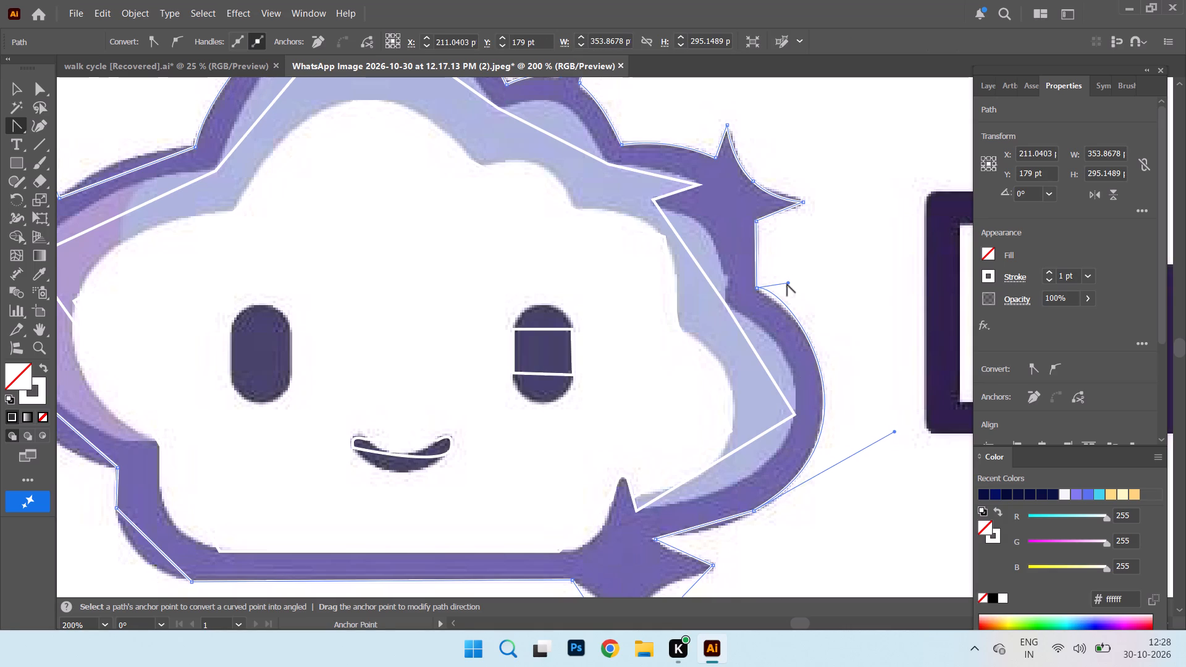
left_click_drag(788, 282, 791, 292)
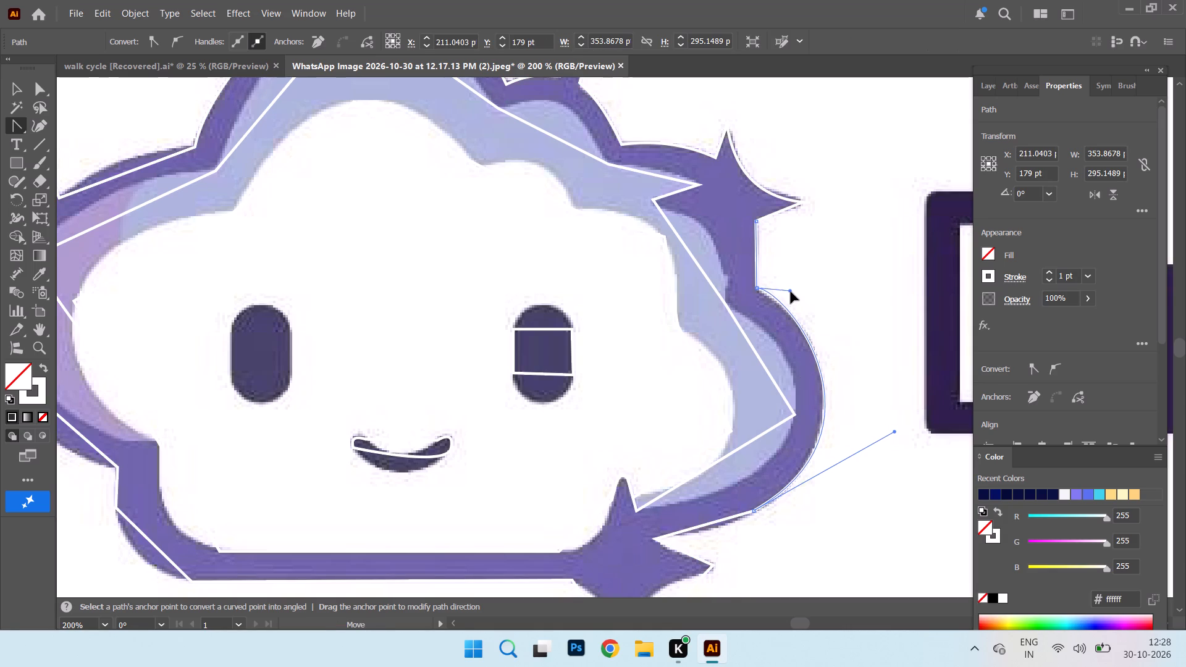
left_click_drag(791, 292, 797, 303)
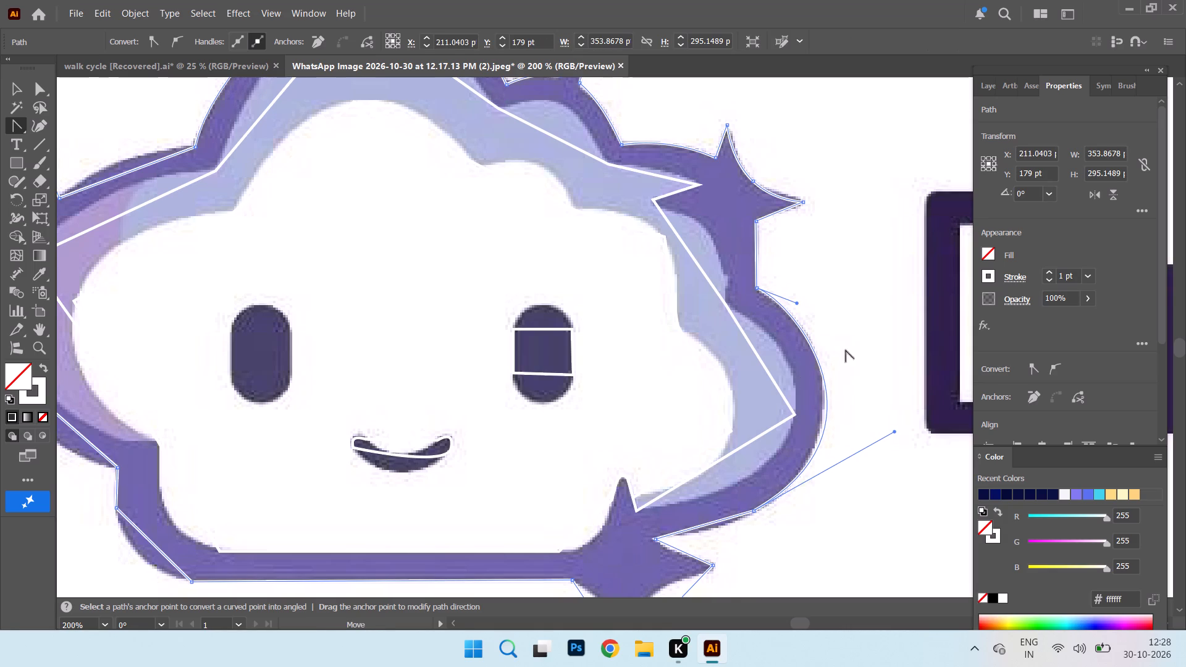
left_click_drag(893, 432, 889, 424)
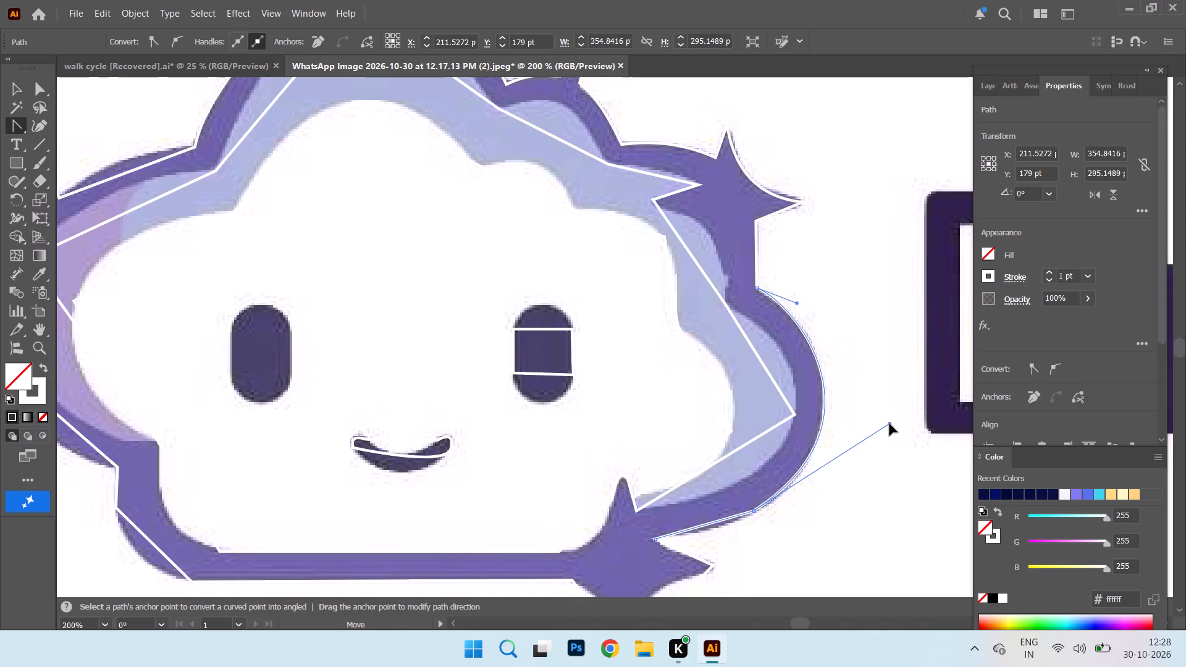
left_click_drag(889, 424, 889, 423)
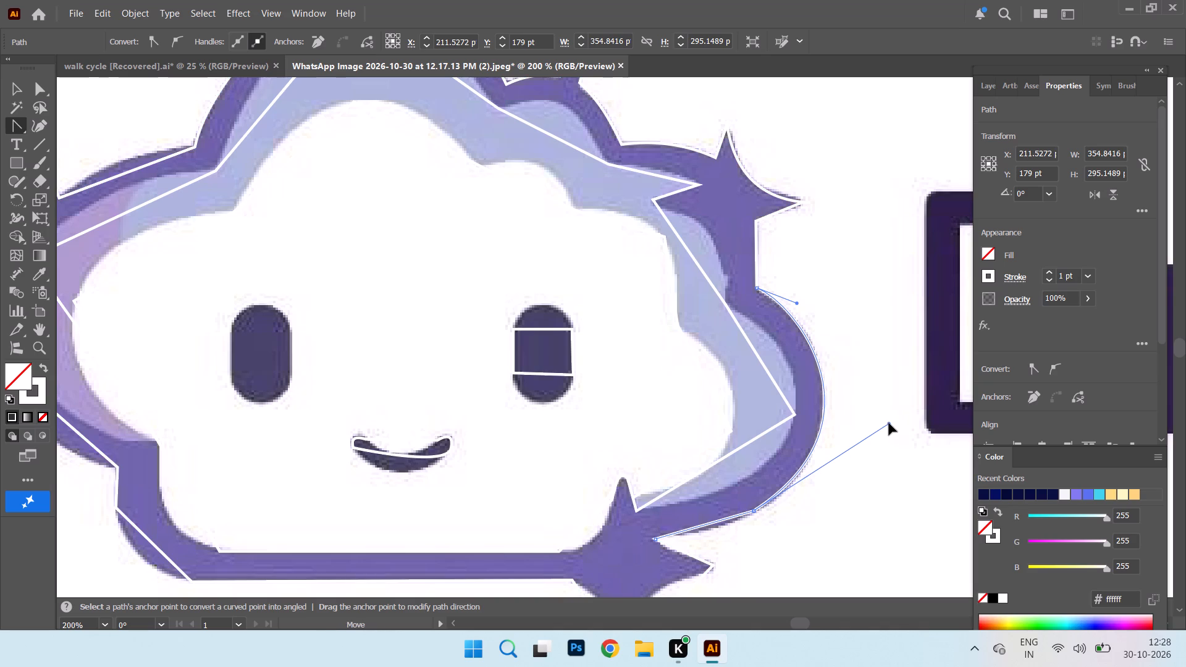
left_click_drag(889, 423, 887, 426)
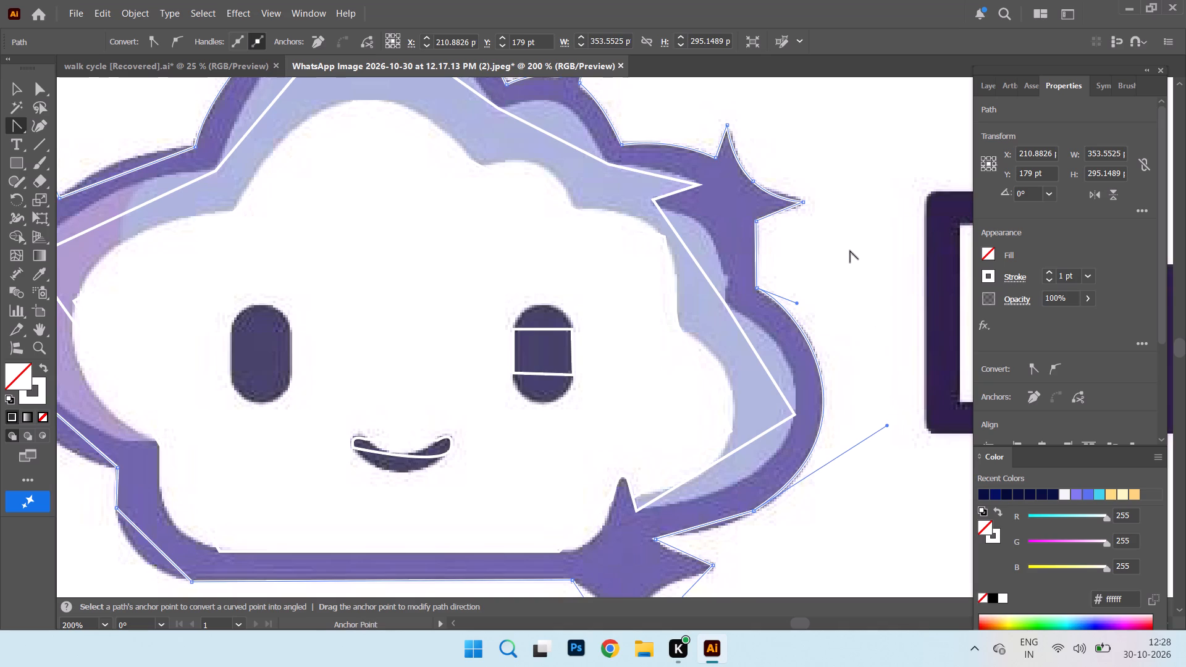
Curve the outer outline along the right lobe's underside and the bottom sparkle's concave lower-right edge.
scroll(850, 251, "down", 9)
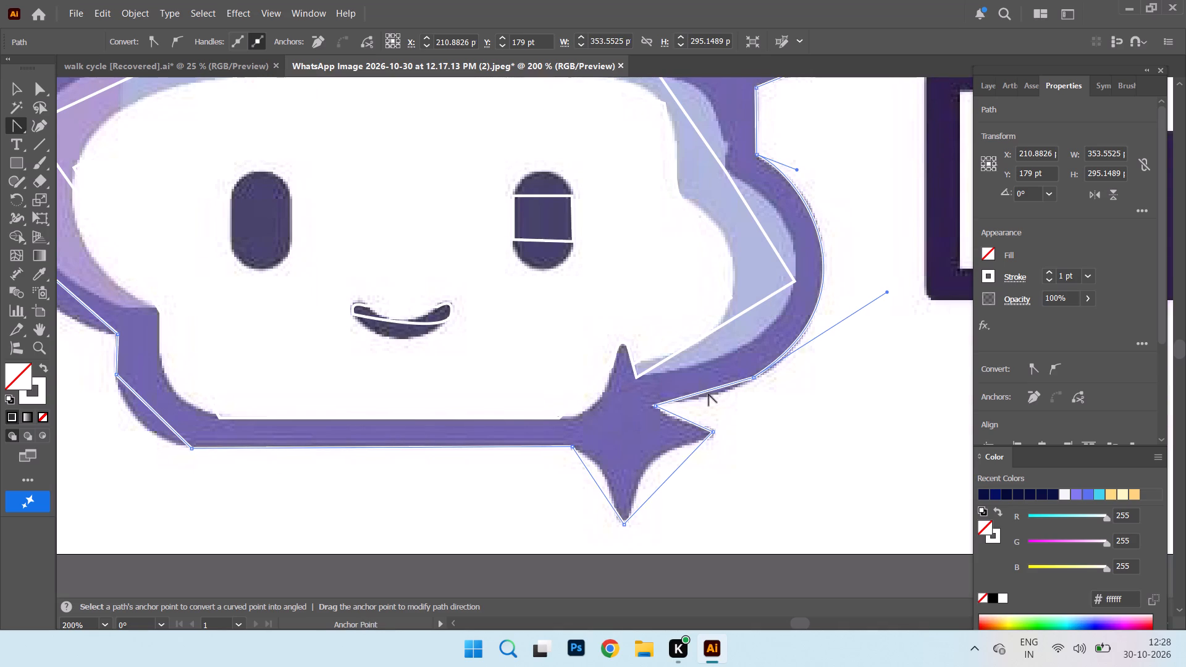
left_click_drag(709, 390, 710, 396)
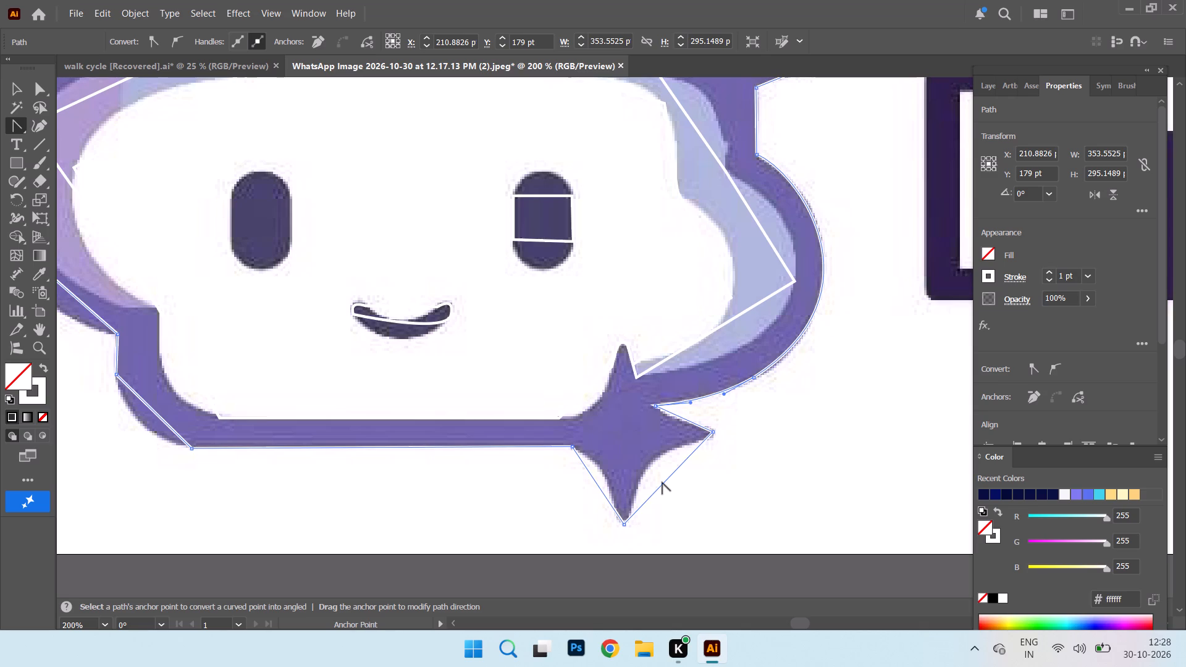
left_click_drag(667, 480, 658, 469)
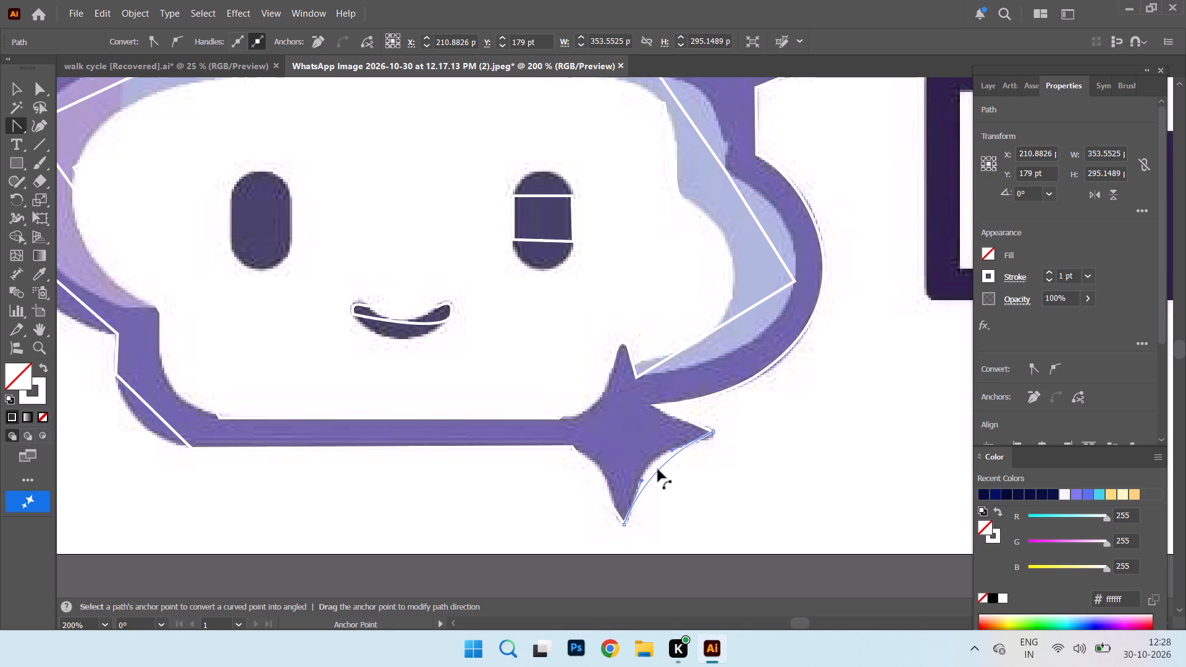
left_click_drag(658, 469, 652, 461)
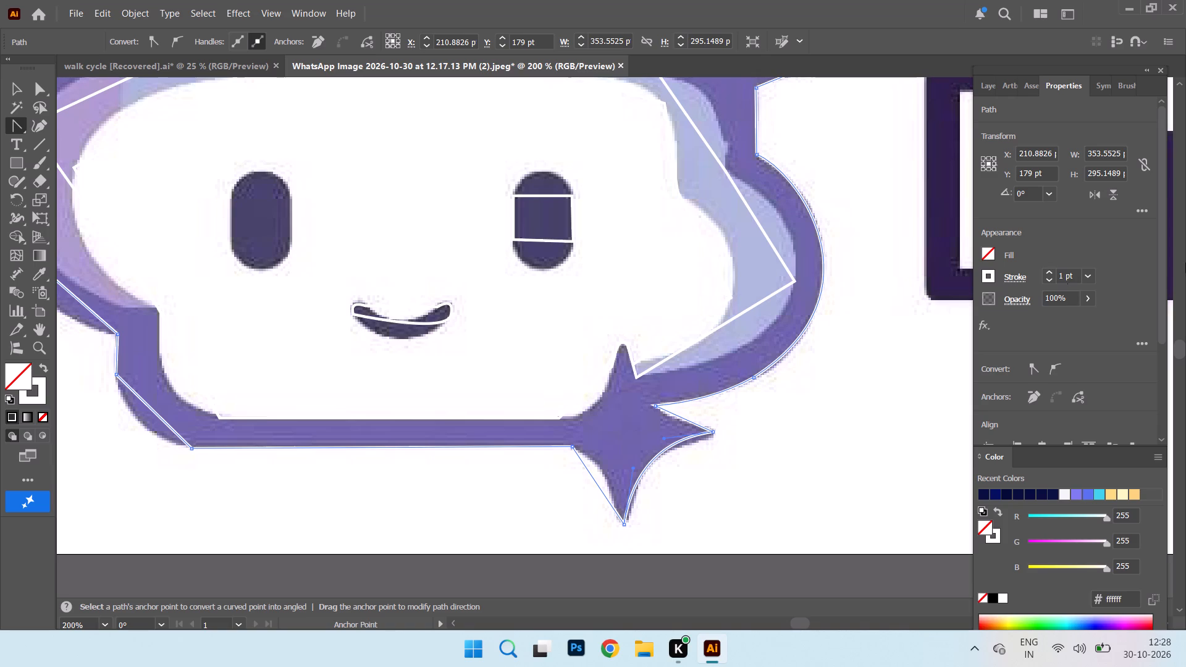
Curve the outer outline around the left lobe below the left sparkle and around the cloud's rounded bottom-left corner.
scroll(350, 261, "down", 5)
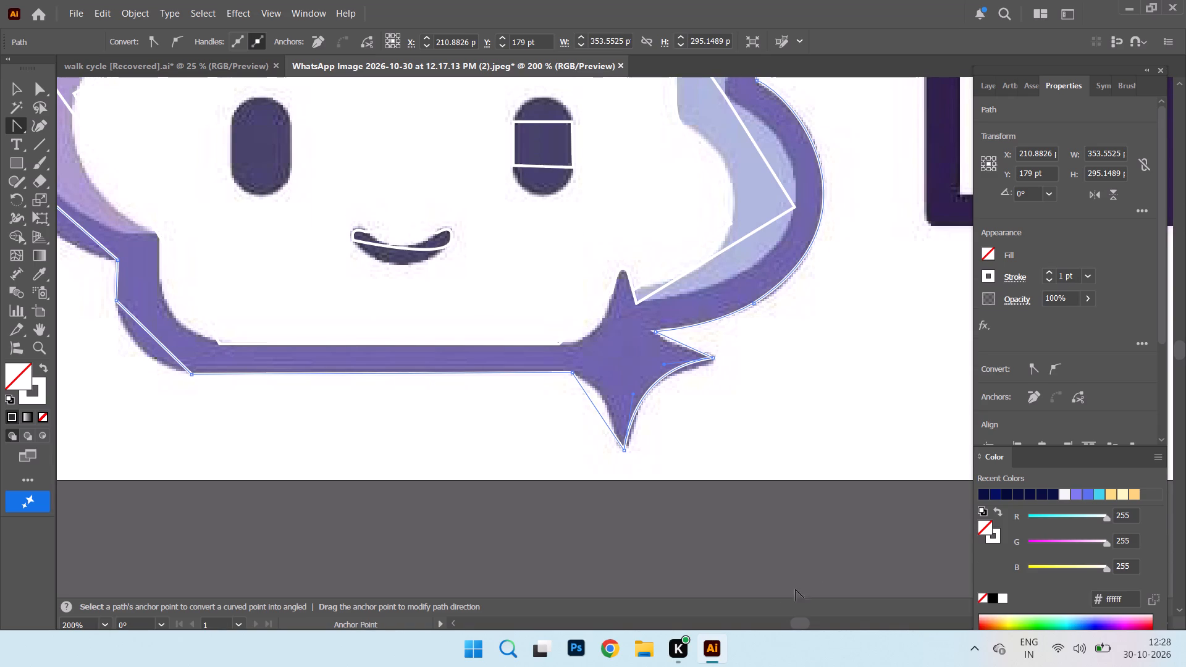
left_click(802, 622)
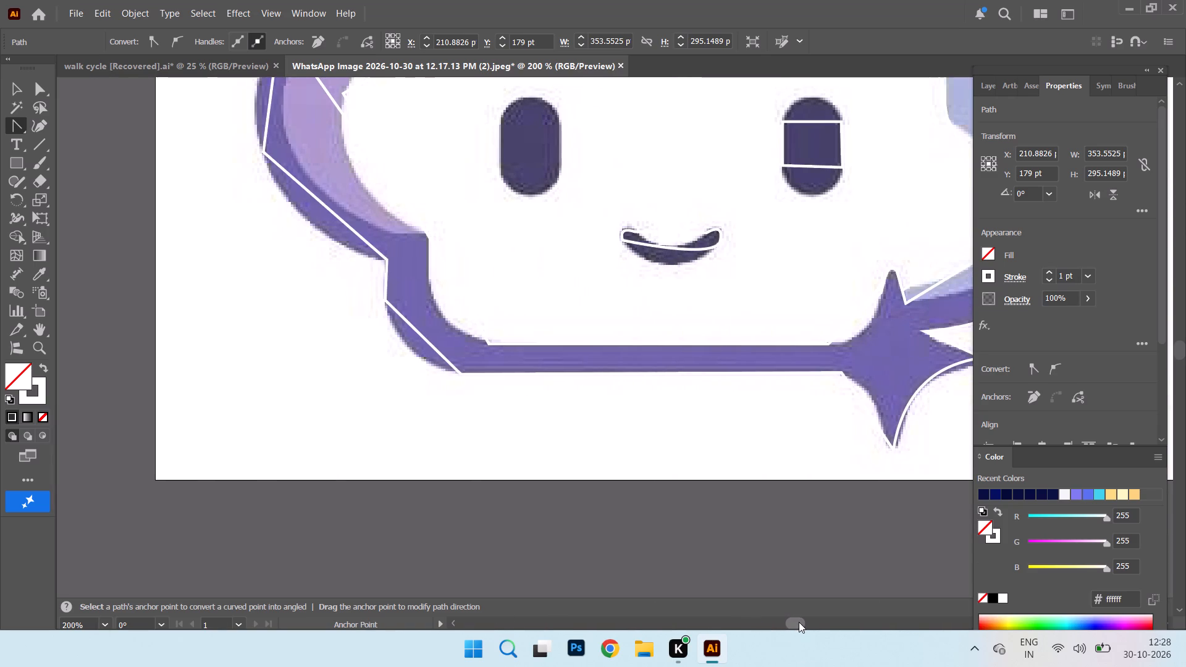
scroll(689, 432, "up", 8)
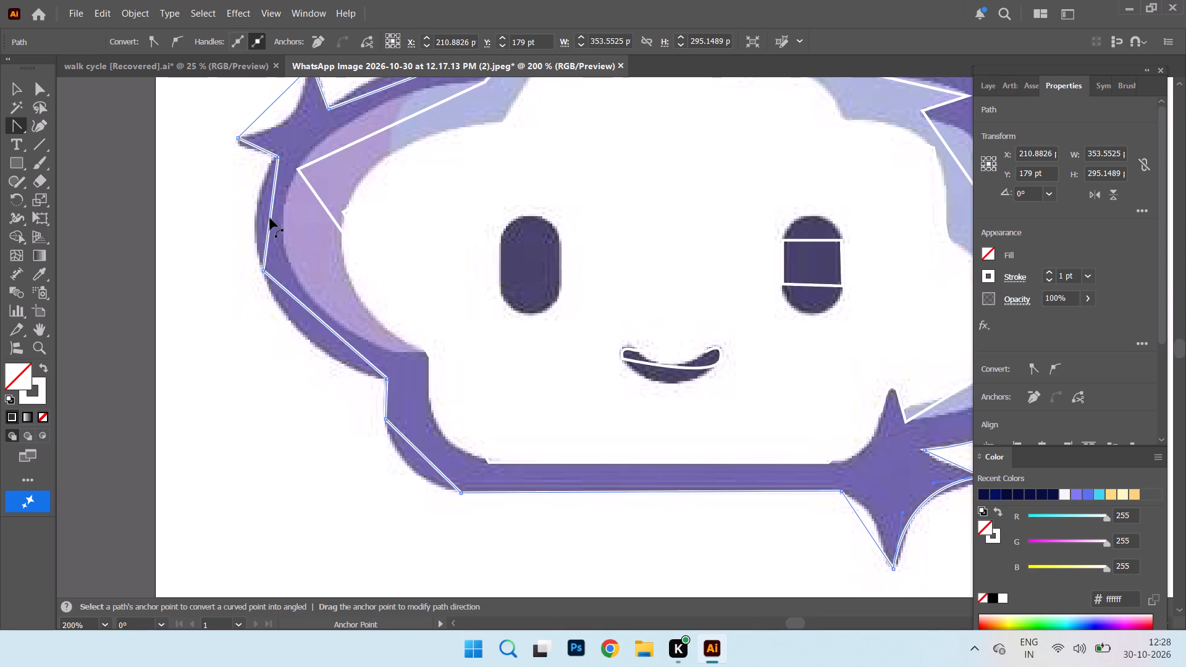
left_click_drag(271, 218, 257, 215)
left_click_drag(319, 319, 306, 327)
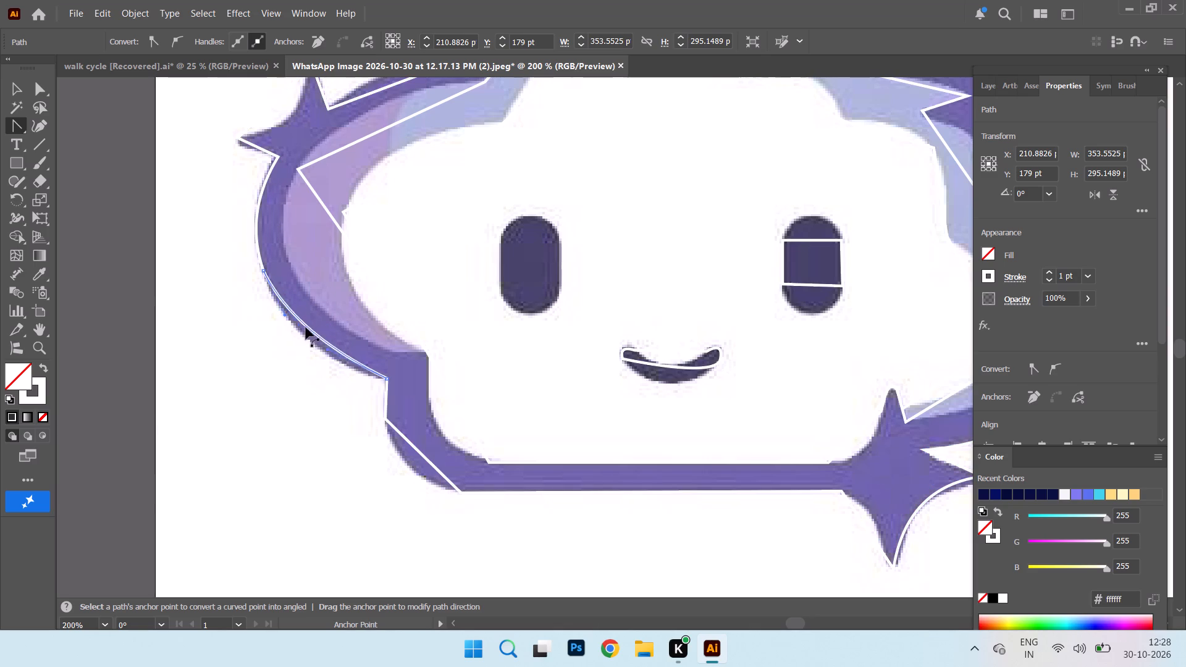
left_click_drag(306, 327, 303, 333)
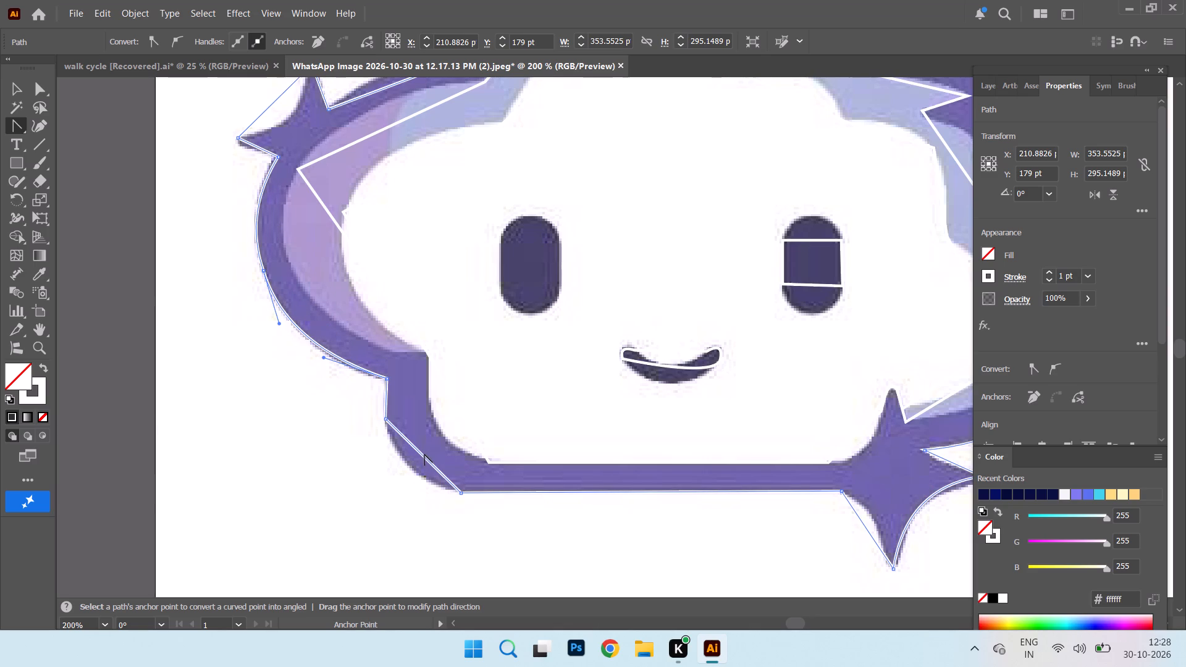
left_click_drag(424, 457, 410, 464)
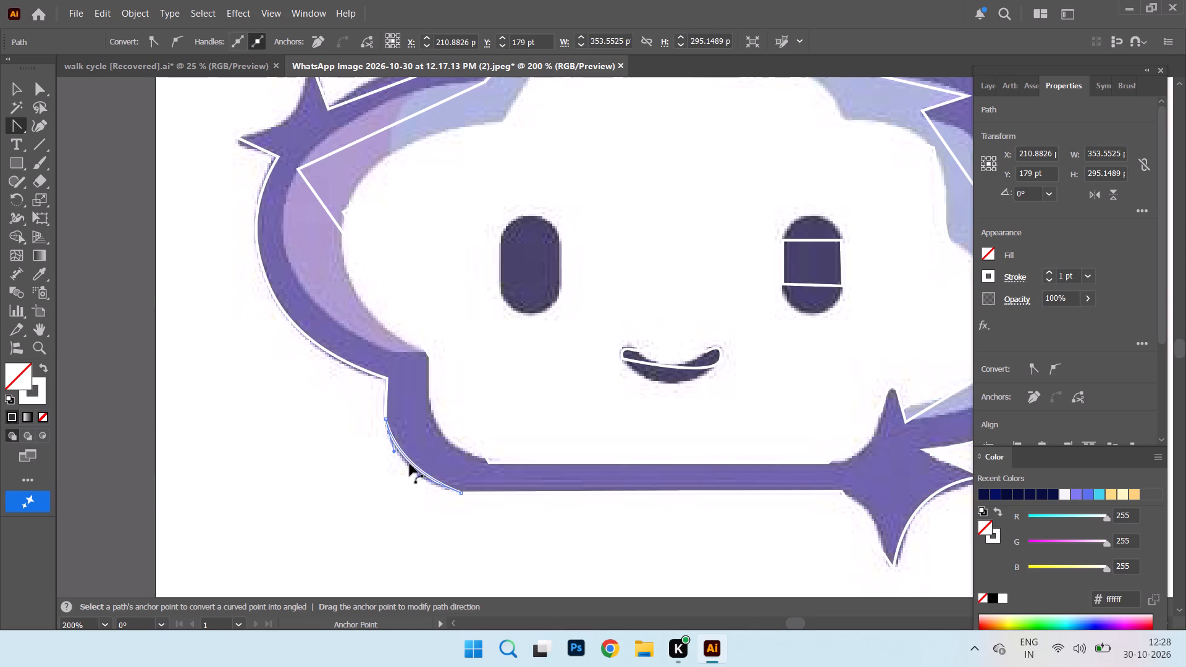
left_click_drag(410, 464, 408, 465)
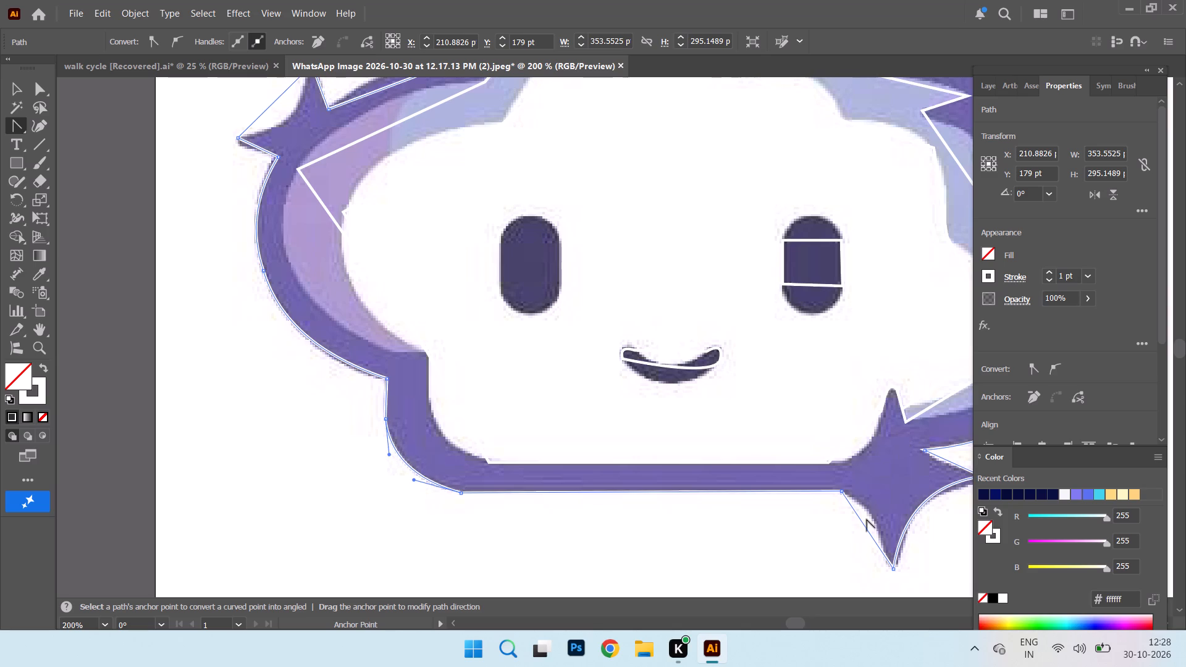
Bend the outer outline inward along the bottom sparkle's concave lower-left edge.
left_click_drag(864, 526, 871, 519)
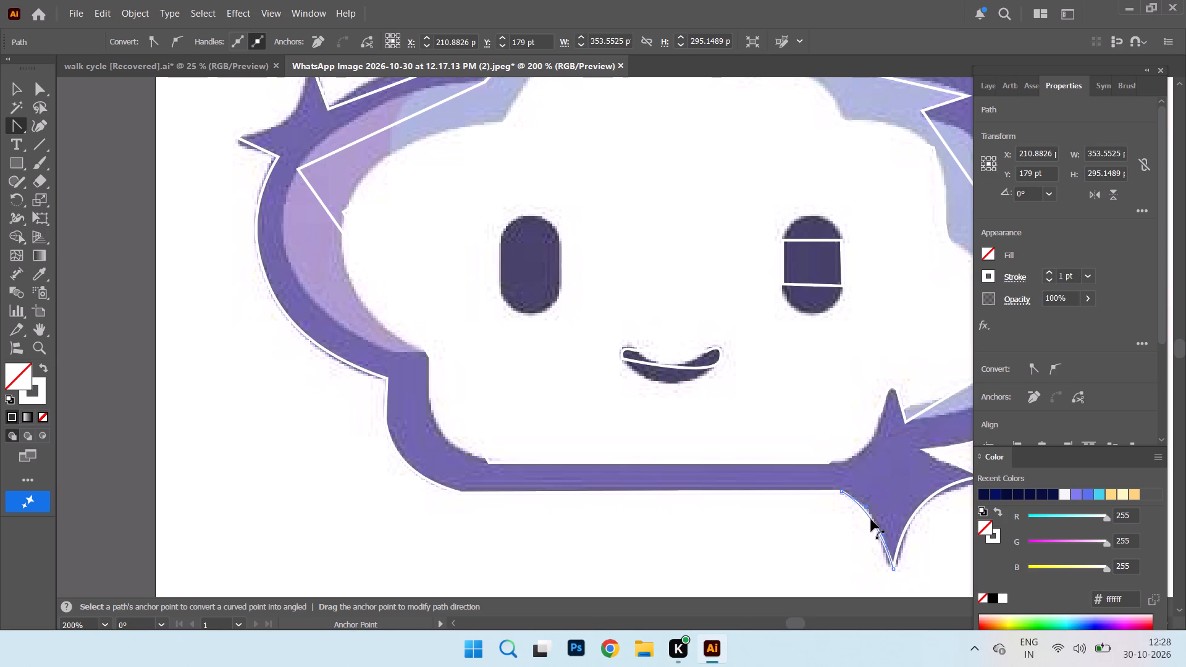
left_click_drag(871, 519, 872, 518)
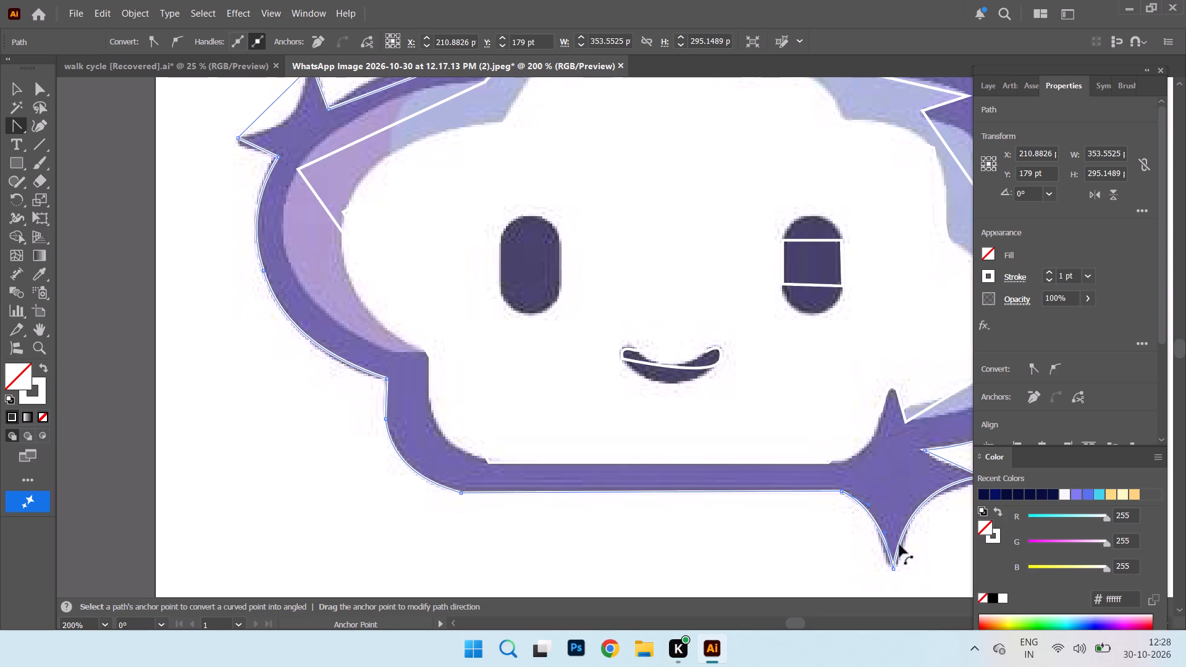
Bend the outer outline along the left sparkle's concave upper edge and over the left lobe up to the notch beside the top lobe.
scroll(371, 241, "up", 8)
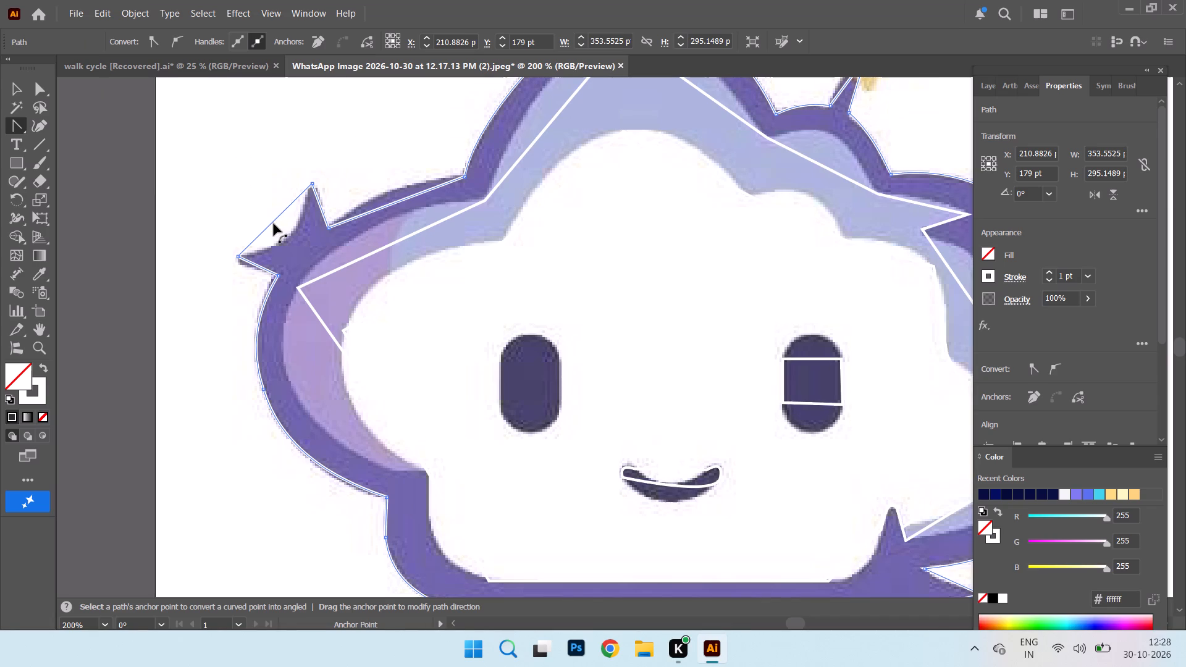
left_click_drag(274, 224, 289, 234)
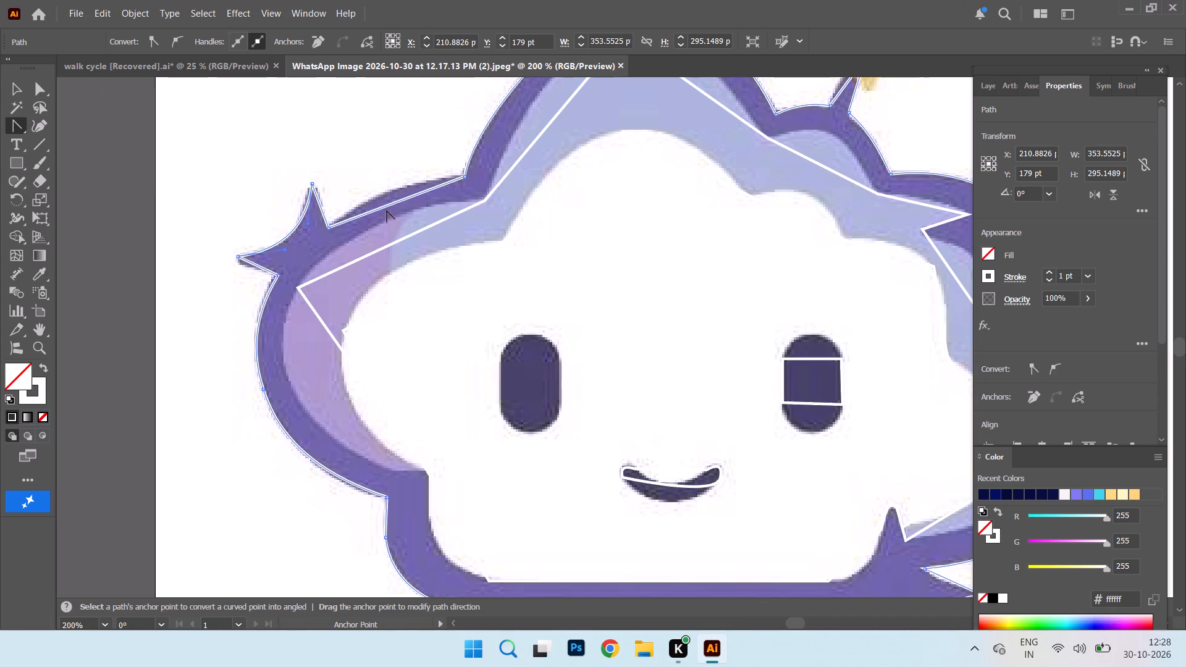
left_click_drag(386, 207, 385, 193)
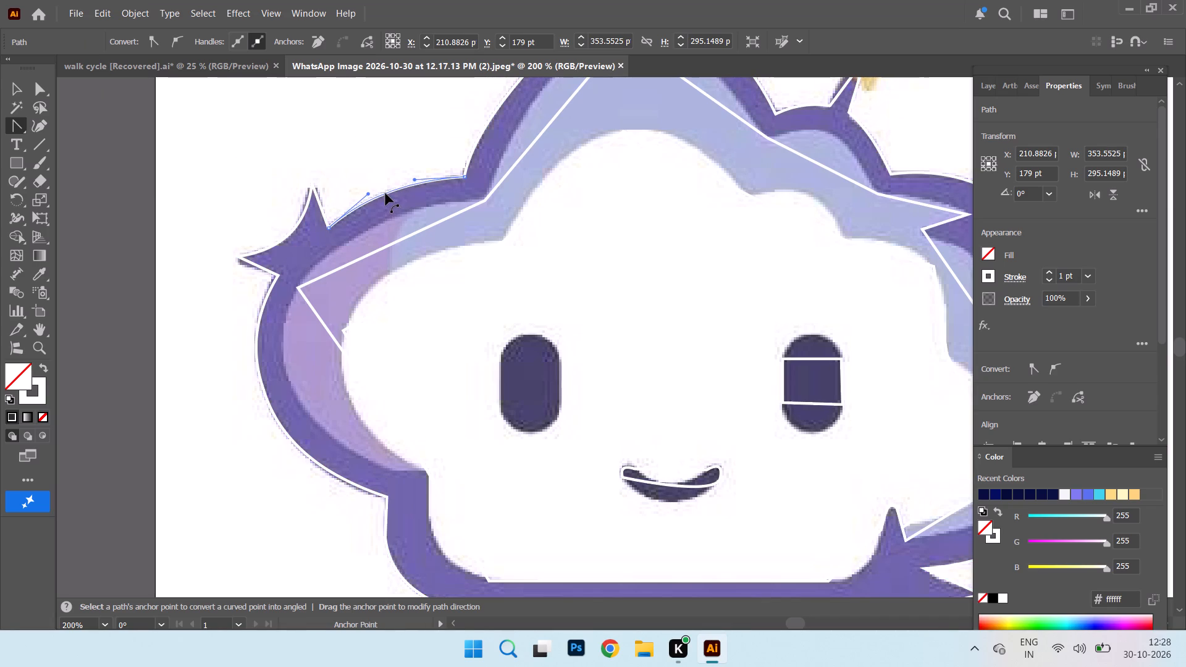
left_click_drag(385, 193, 383, 193)
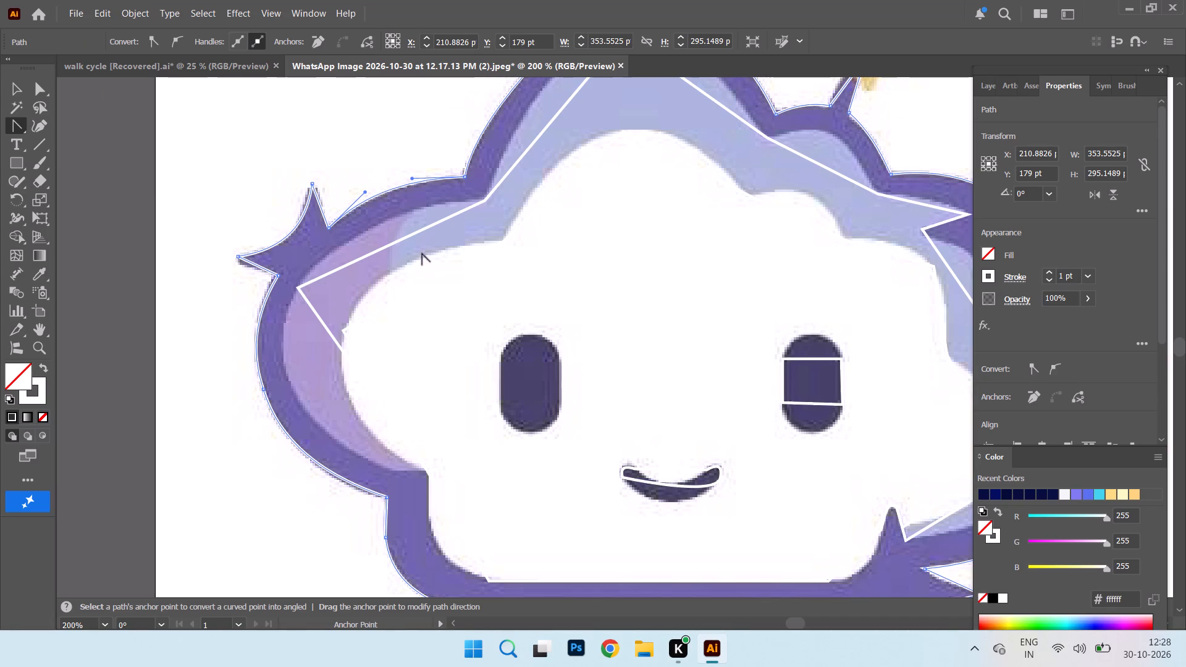
Curve the inner outline over the upper left lobe and around both sides of the cloud's top lobe, adjusting handles to fit.
left_click_drag(393, 245, 382, 221)
scroll(788, 538, "up", 1)
scroll(610, 594, "up", 6)
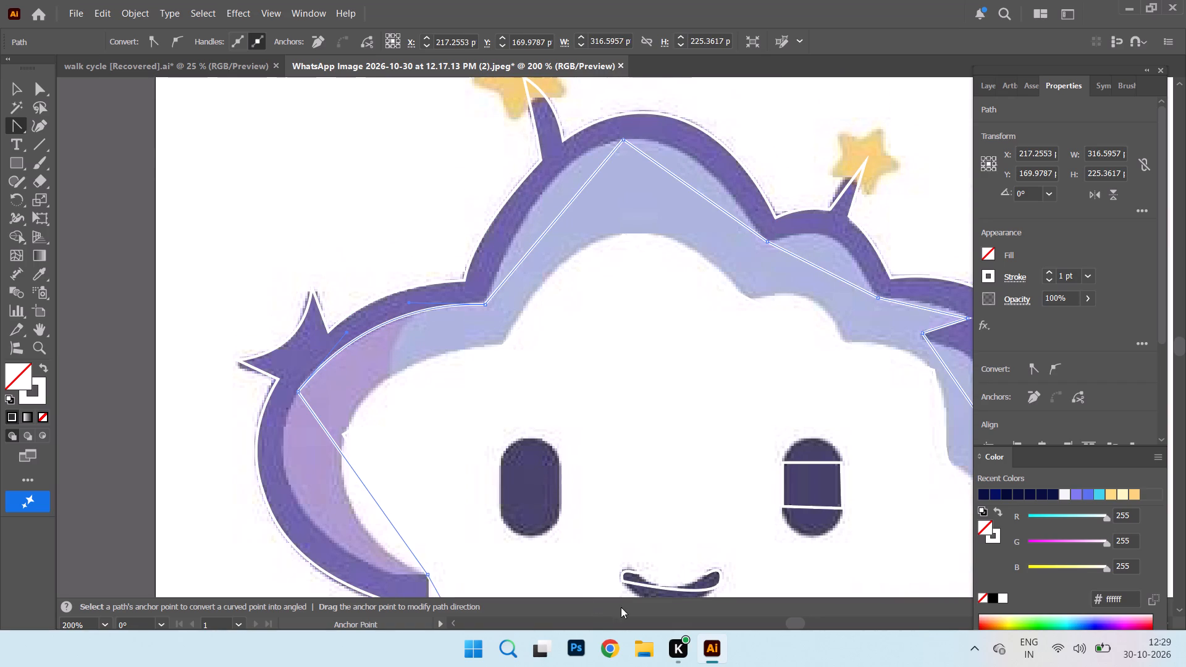
left_click_drag(561, 214, 537, 211)
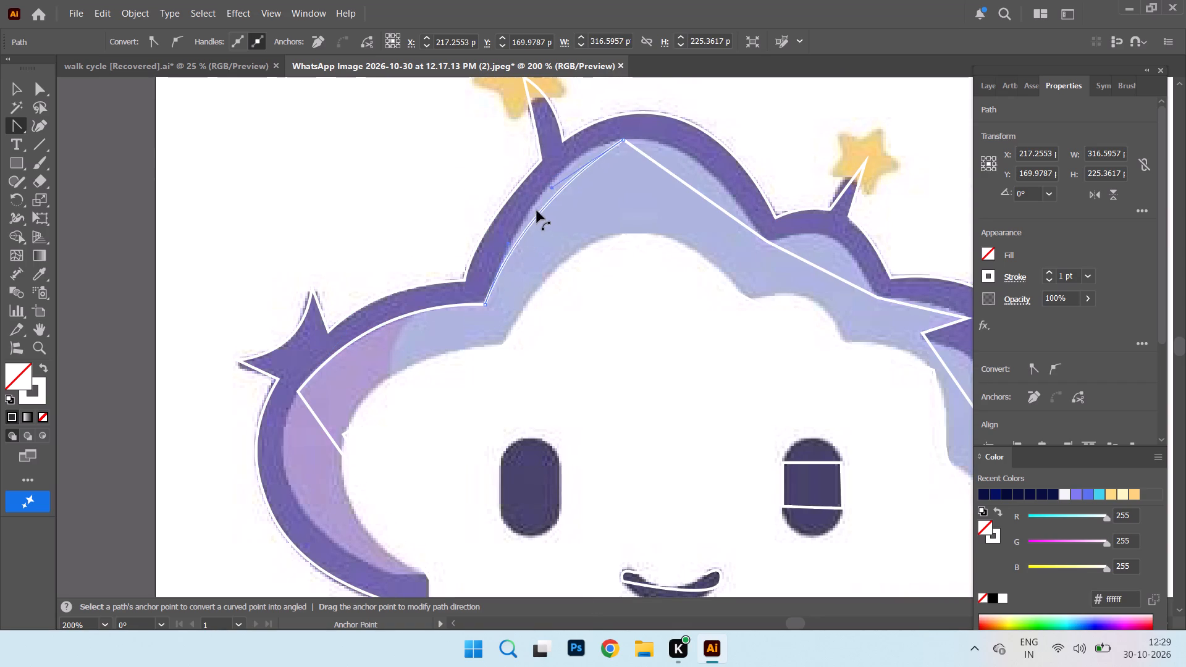
left_click_drag(537, 211, 543, 194)
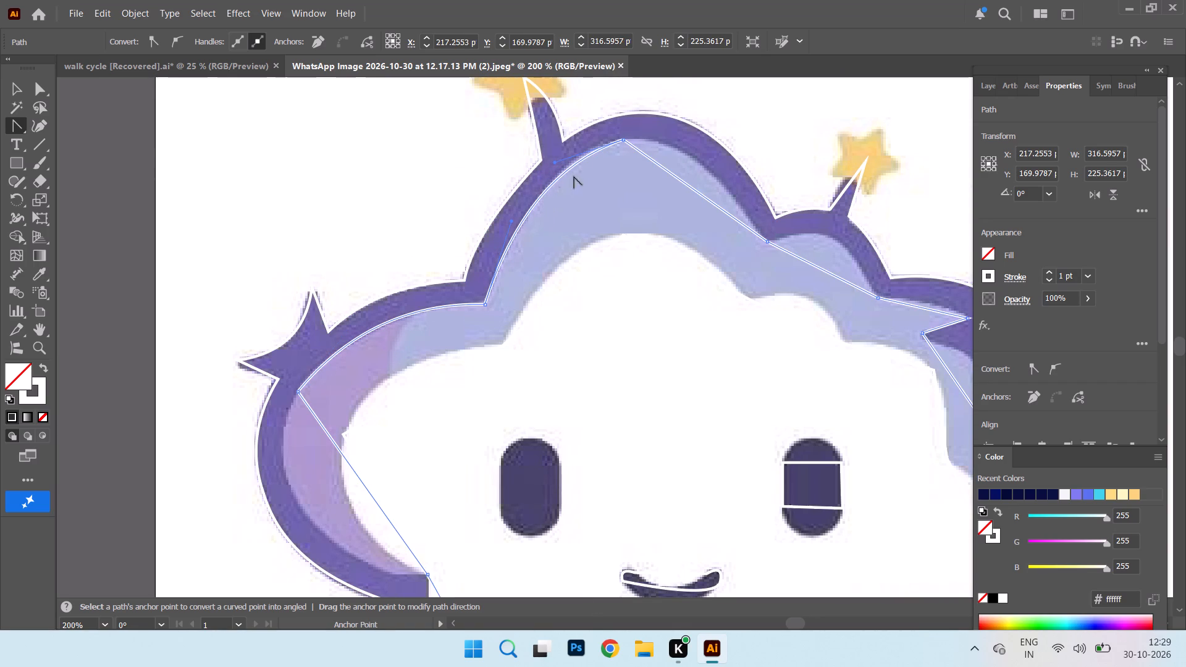
left_click_drag(556, 163, 560, 153)
left_click_drag(707, 202, 707, 199)
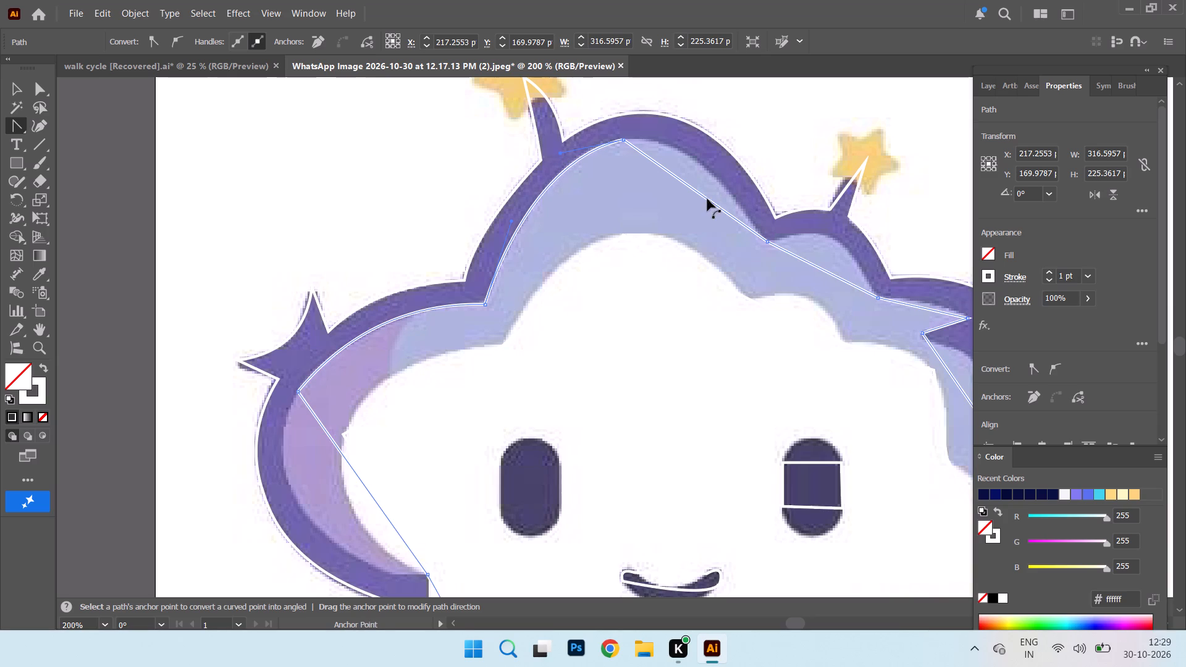
left_click_drag(707, 199, 709, 185)
left_click_drag(693, 191, 699, 170)
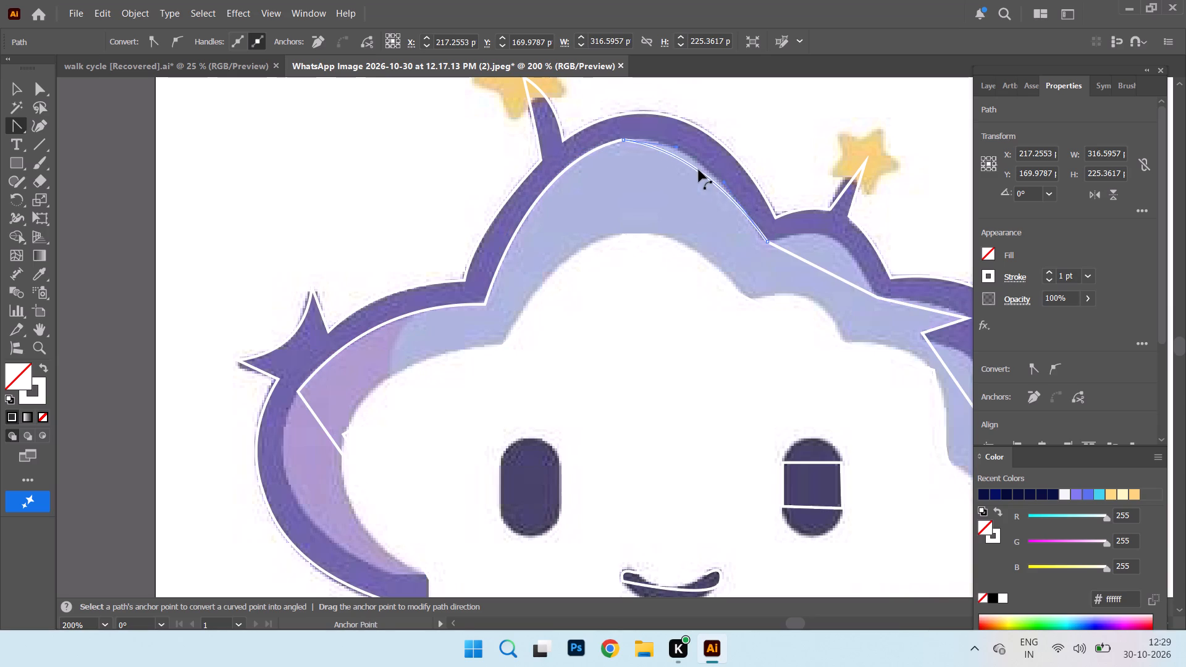
Refine the inner outline's curve down the top lobe's right slope and arch it over the small lobe below the right star.
left_click_drag(699, 170, 698, 164)
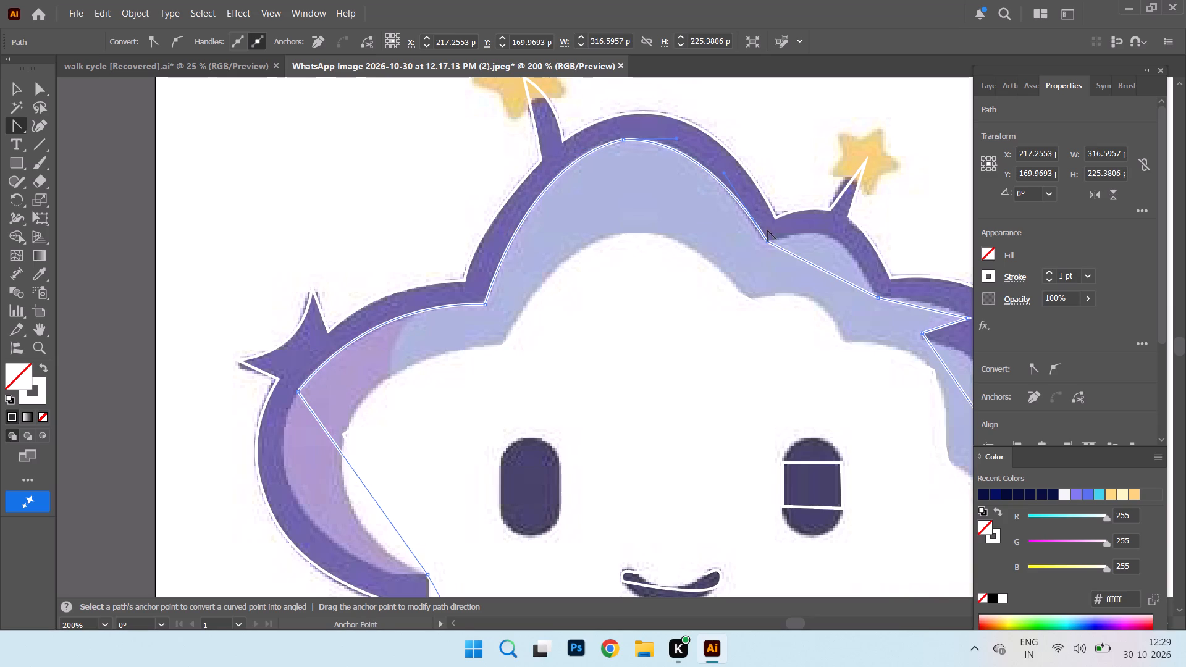
left_click(769, 242)
left_click_drag(837, 276, 836, 254)
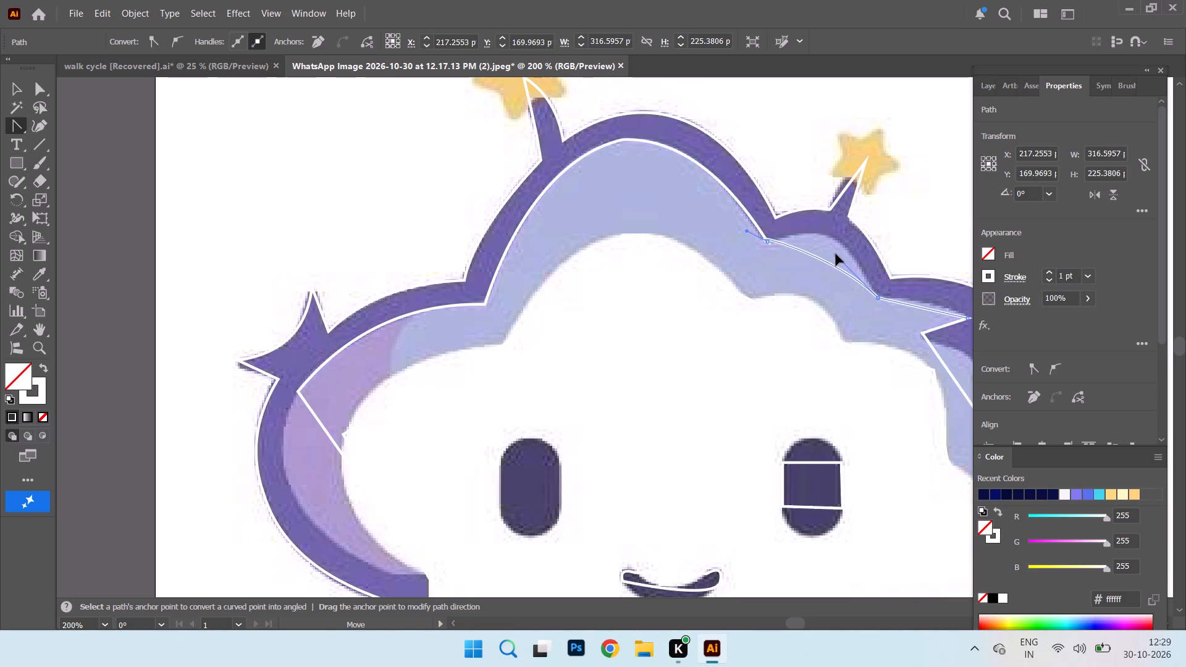
left_click_drag(836, 254, 865, 233)
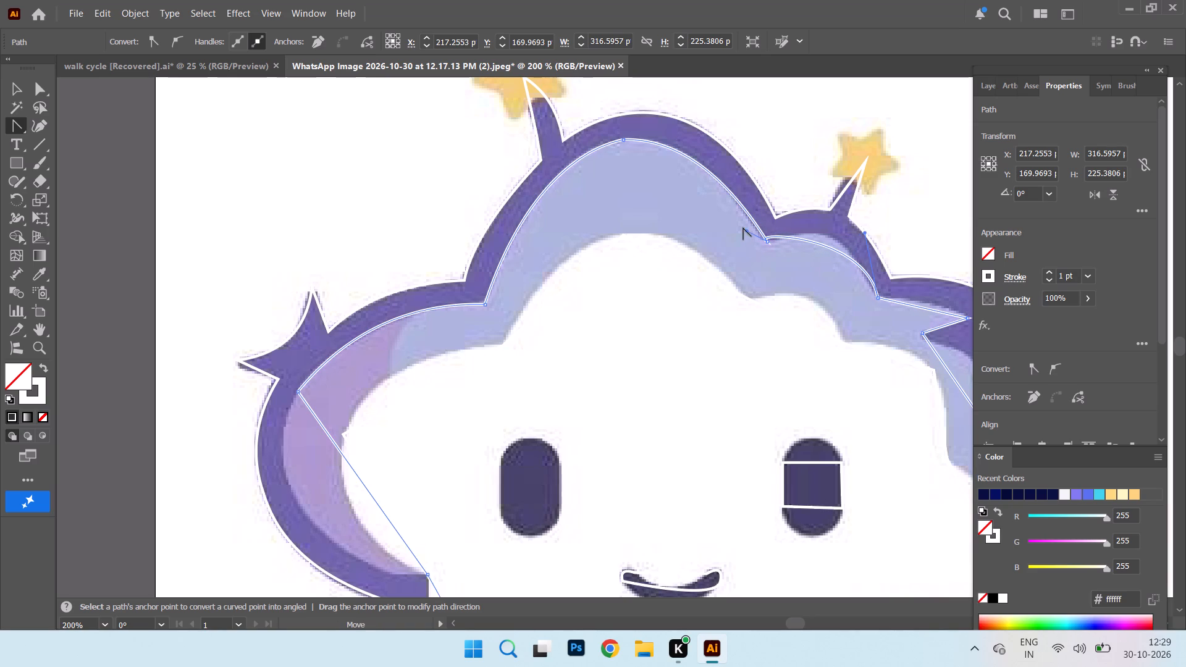
left_click_drag(746, 232, 759, 251)
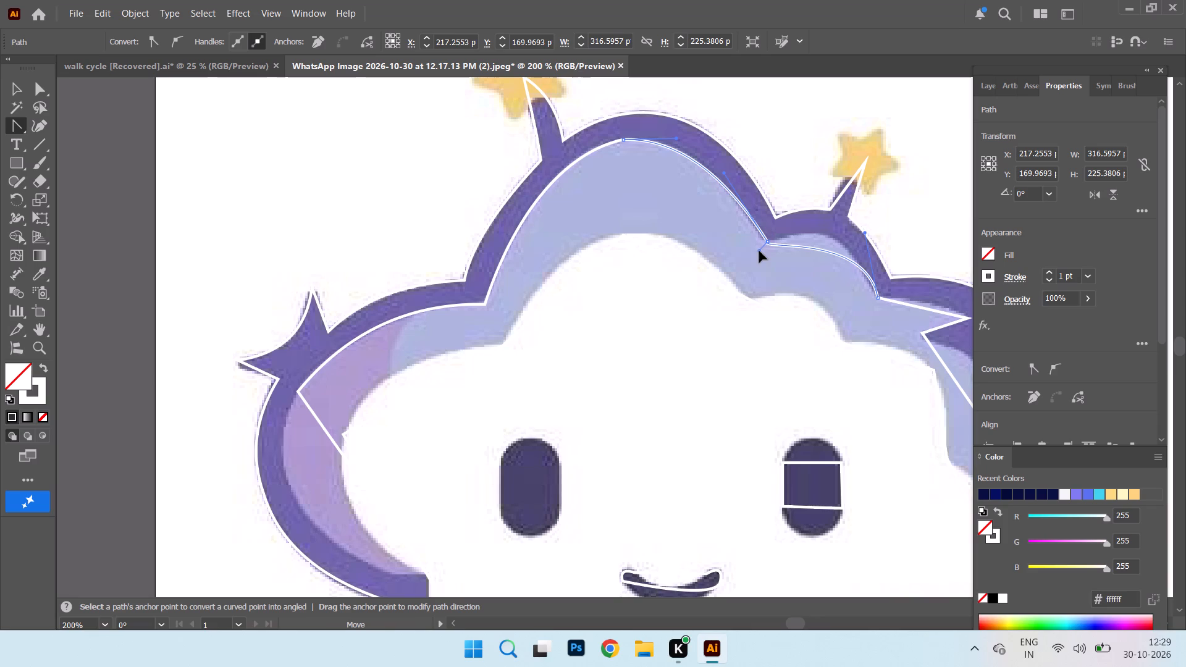
left_click_drag(759, 251, 805, 229)
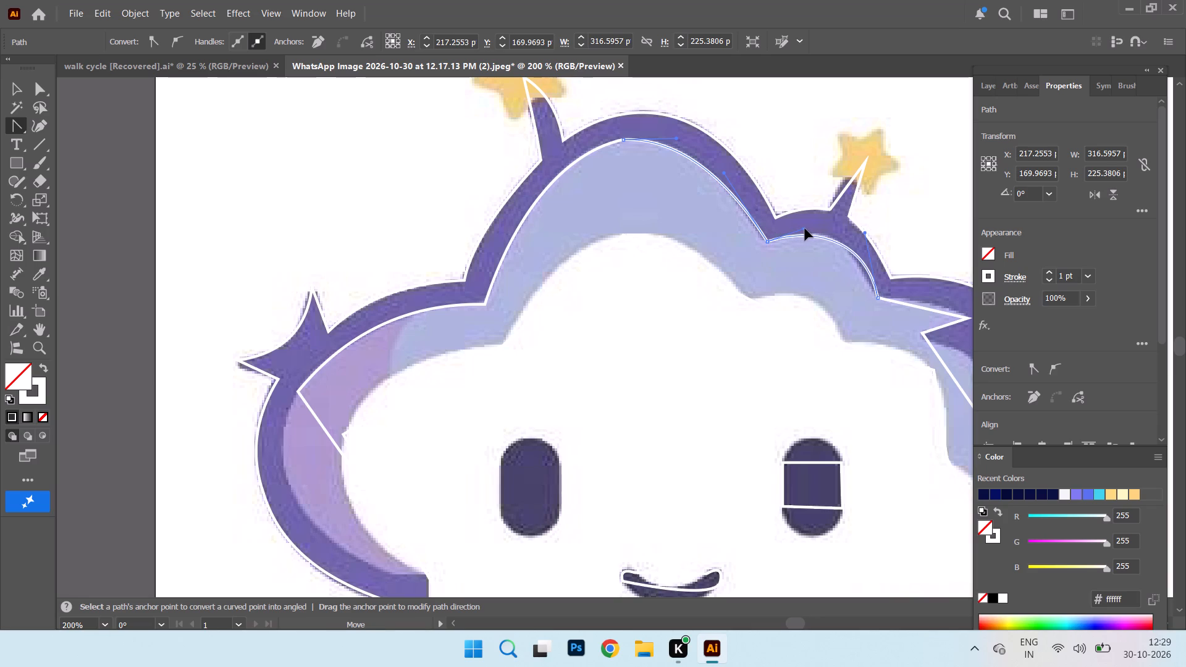
left_click_drag(805, 229, 806, 228)
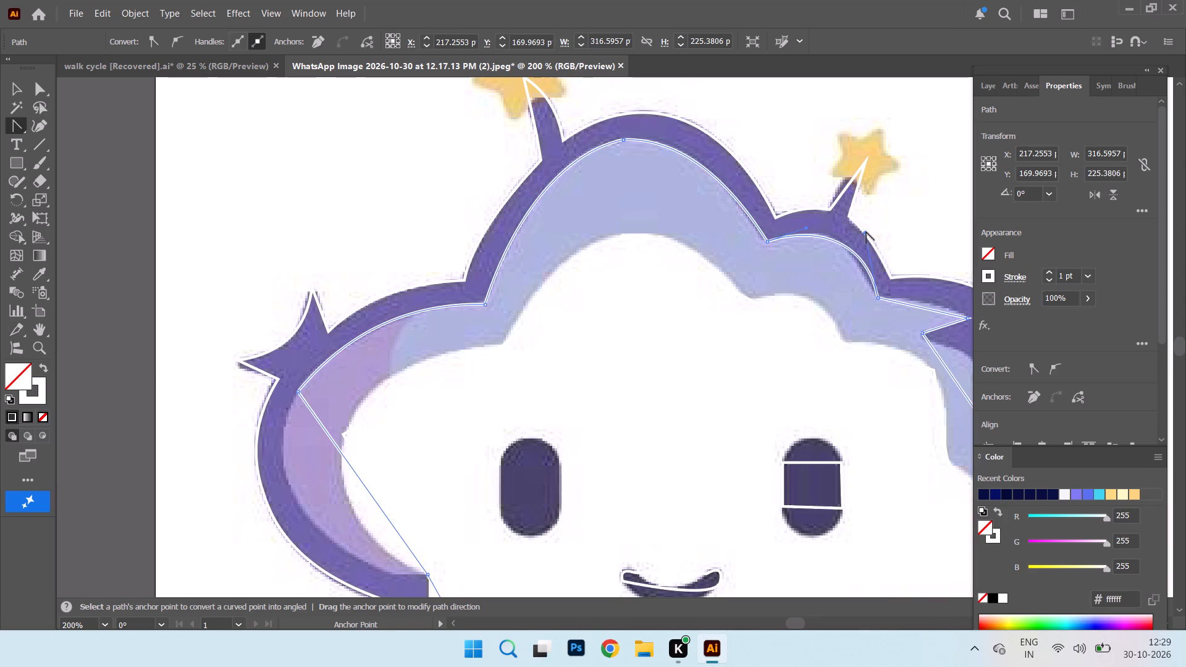
left_click_drag(866, 232, 849, 231)
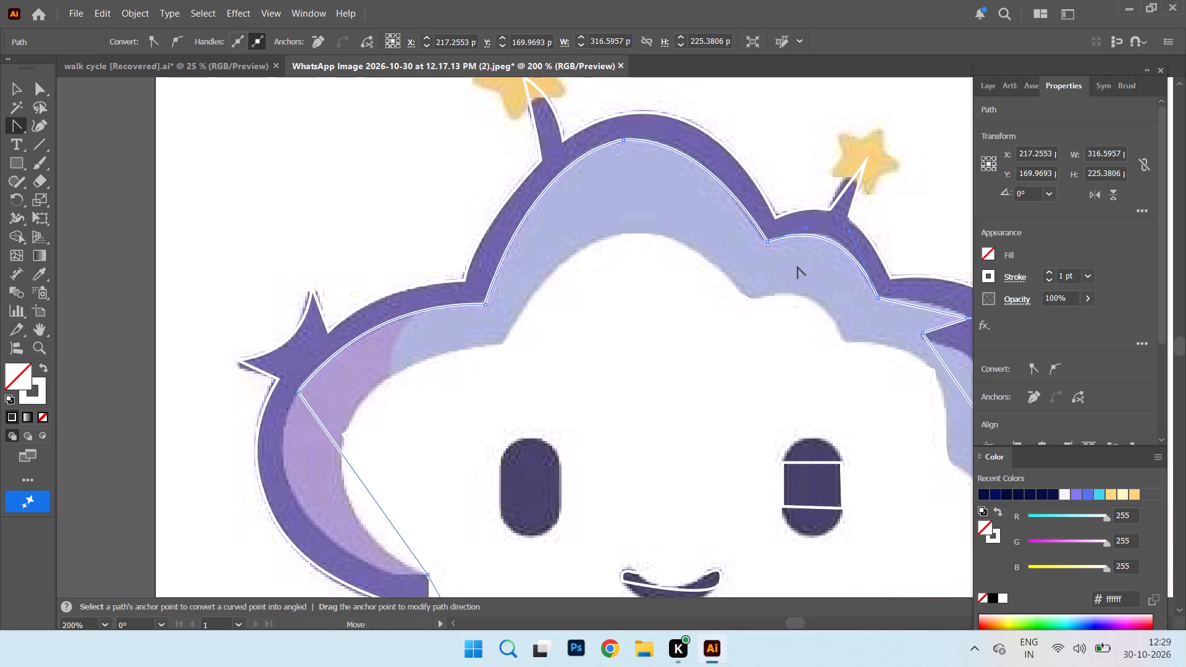
Fine-tune the curve handle on the inner outline along the left side of the cloud's top lobe.
scroll(707, 325, "up", 2)
scroll(637, 304, "down", 3)
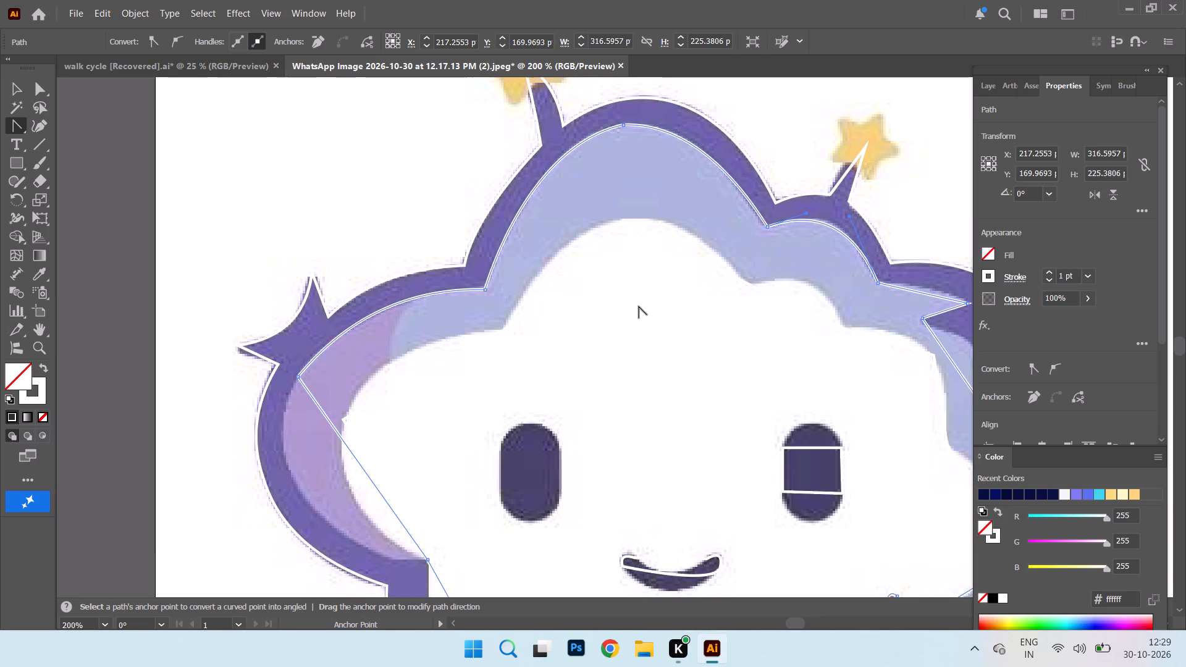
left_click(533, 190)
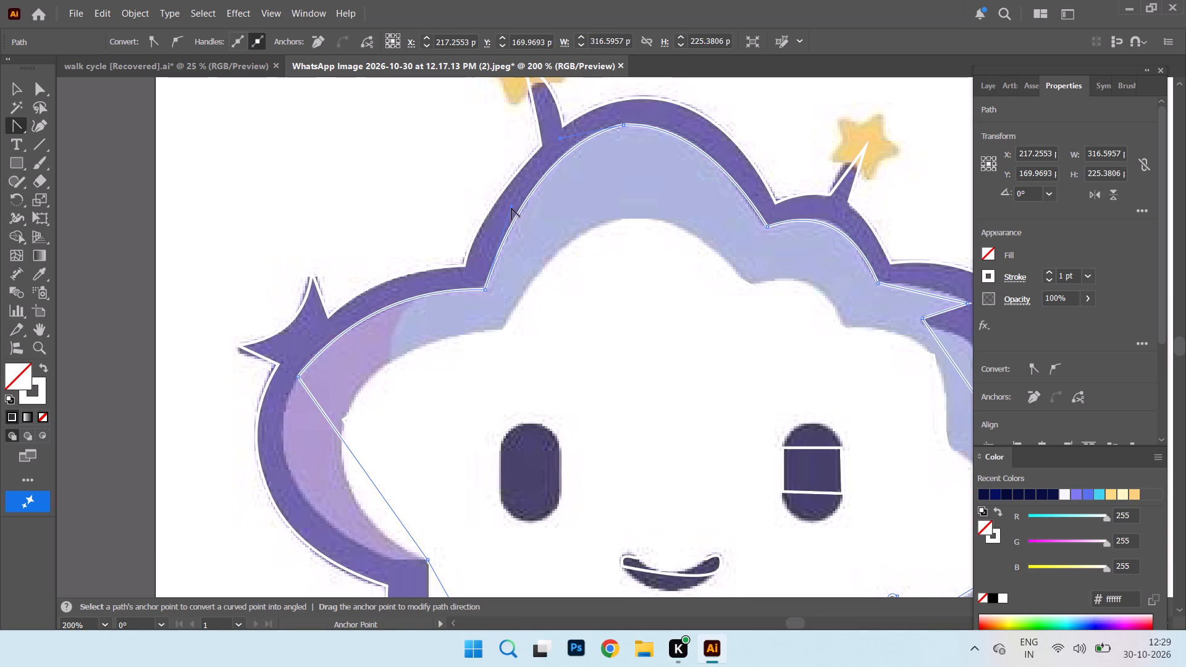
left_click(513, 206)
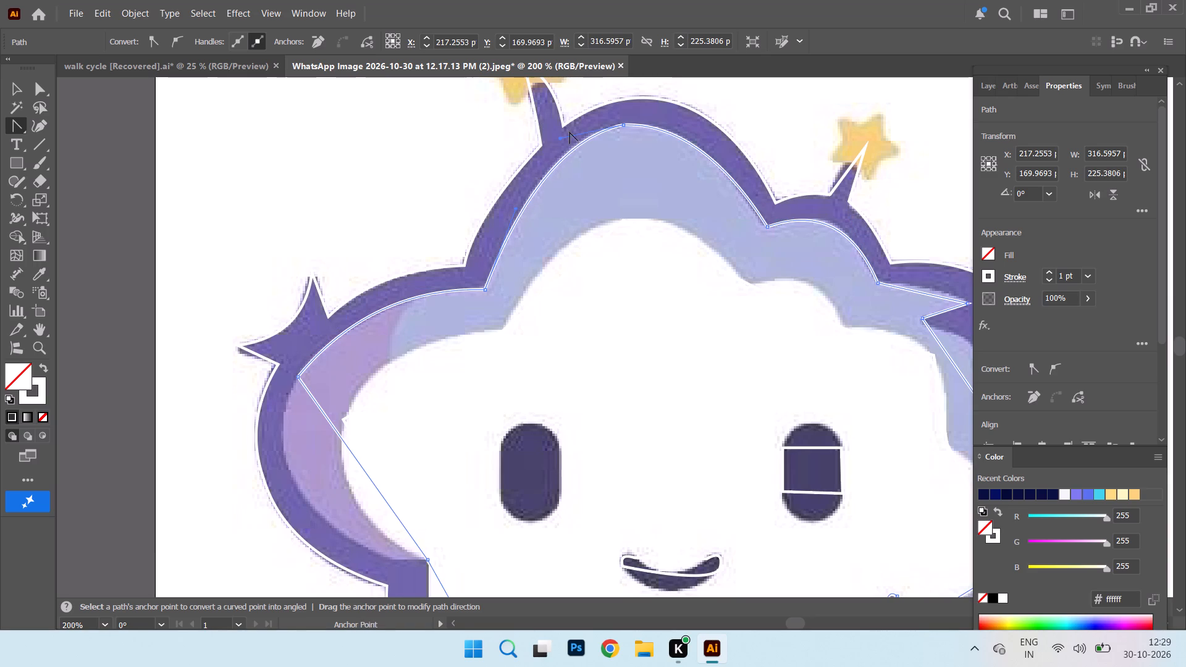
left_click_drag(561, 138, 550, 142)
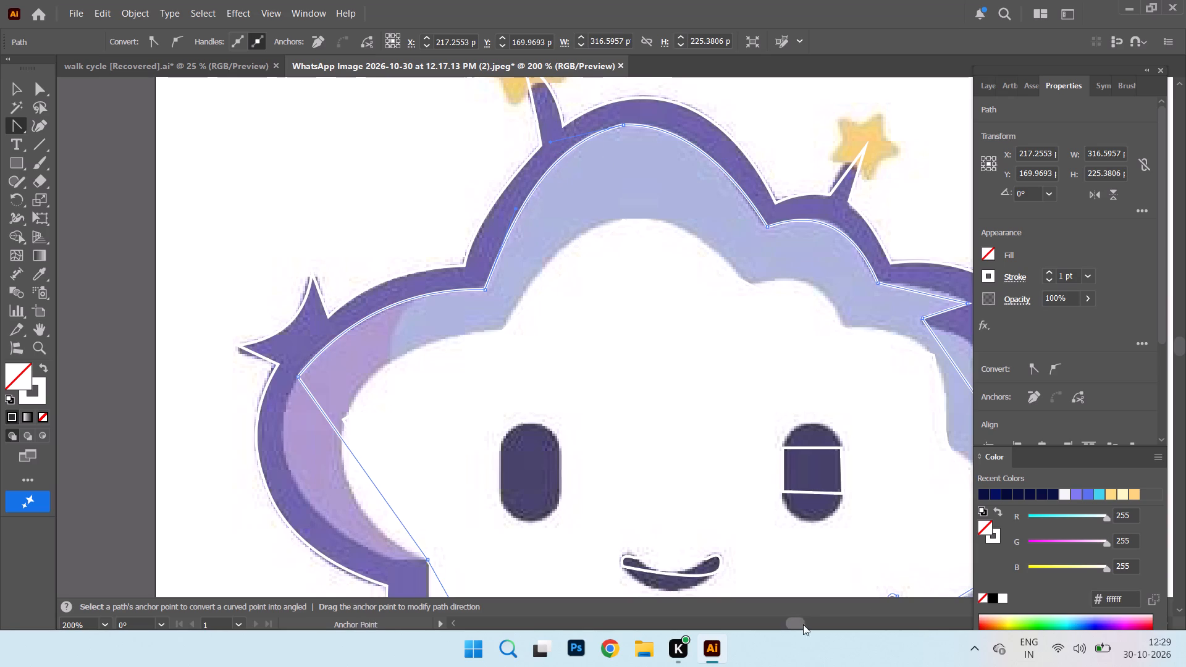
Curve the inner outline along the lobe edge leading into the right sparkle and around the rounded edge below the sparkle's inner point.
left_click_drag(801, 619, 807, 621)
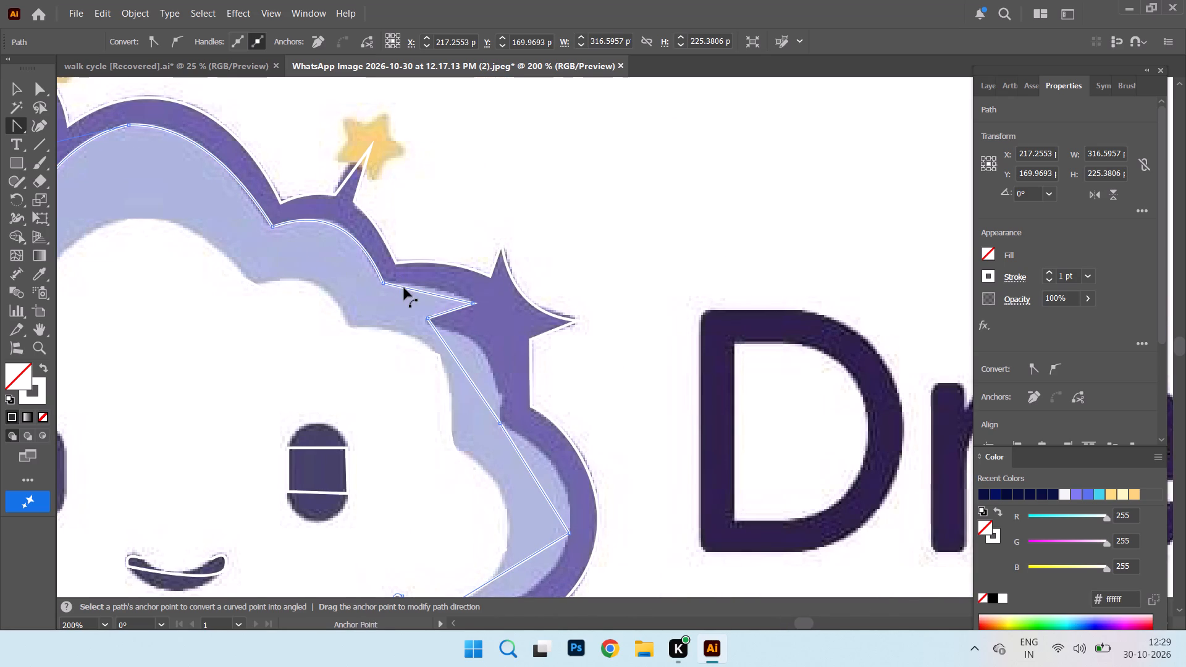
left_click_drag(416, 291, 423, 285)
left_click_drag(469, 380, 476, 374)
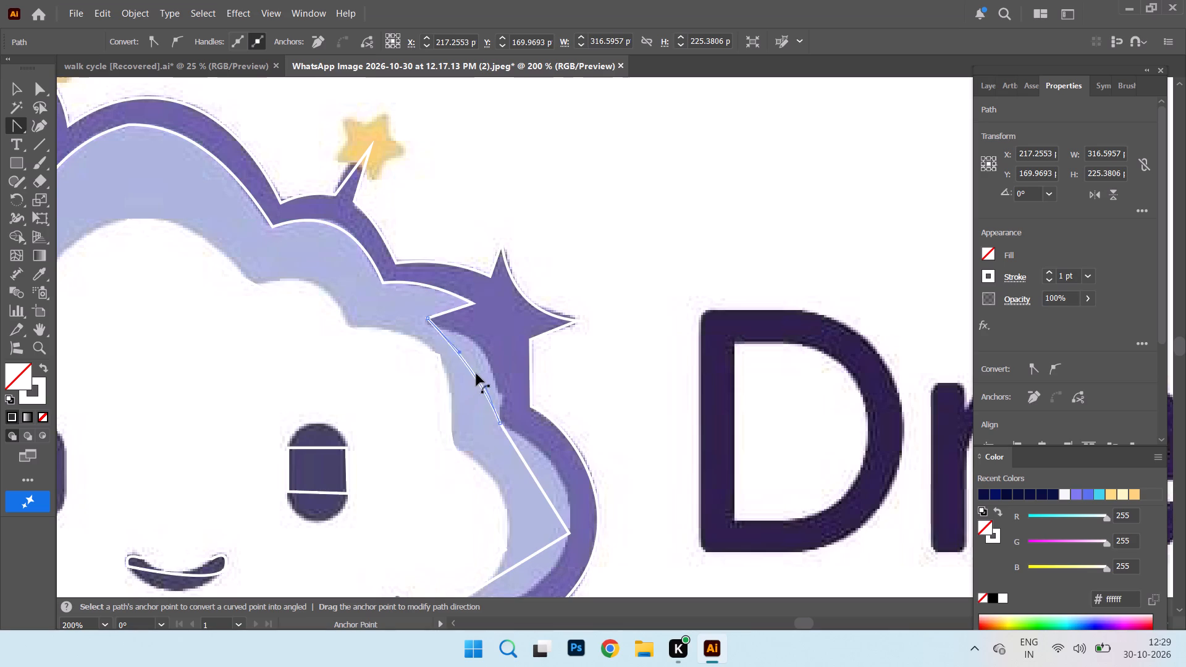
left_click_drag(476, 374, 490, 361)
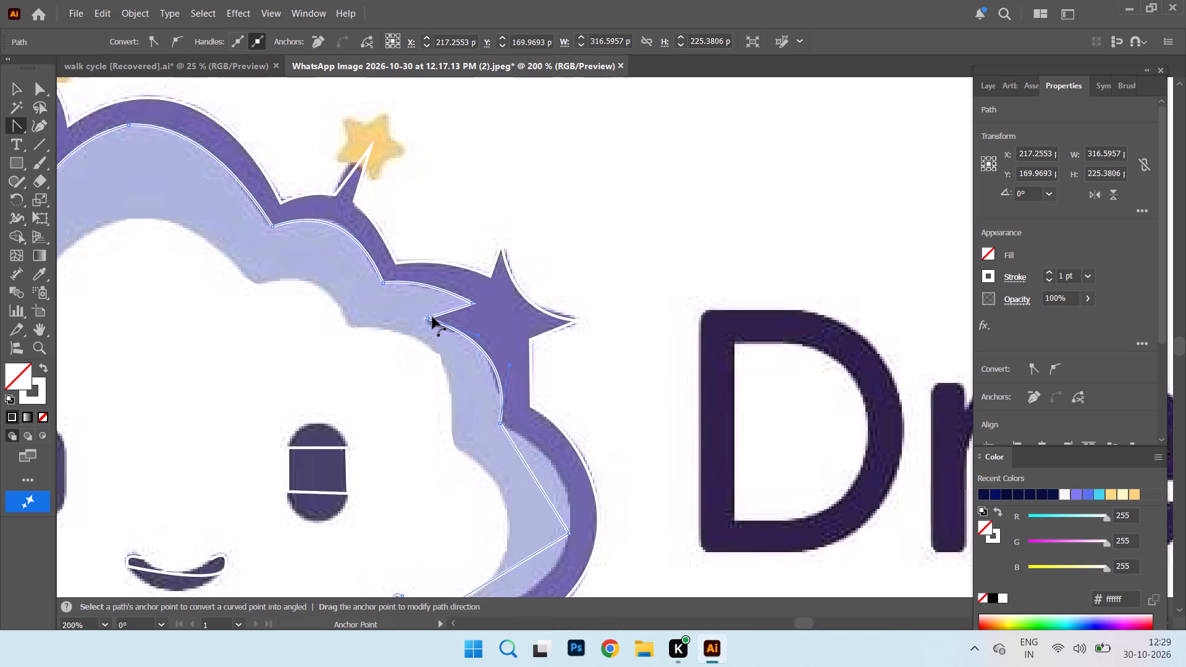
Refine the inner outline below the upper-right sparkle and curve it around the right lobe down to the bottom sparkle.
left_click_drag(431, 316, 433, 321)
scroll(452, 393, "down", 8)
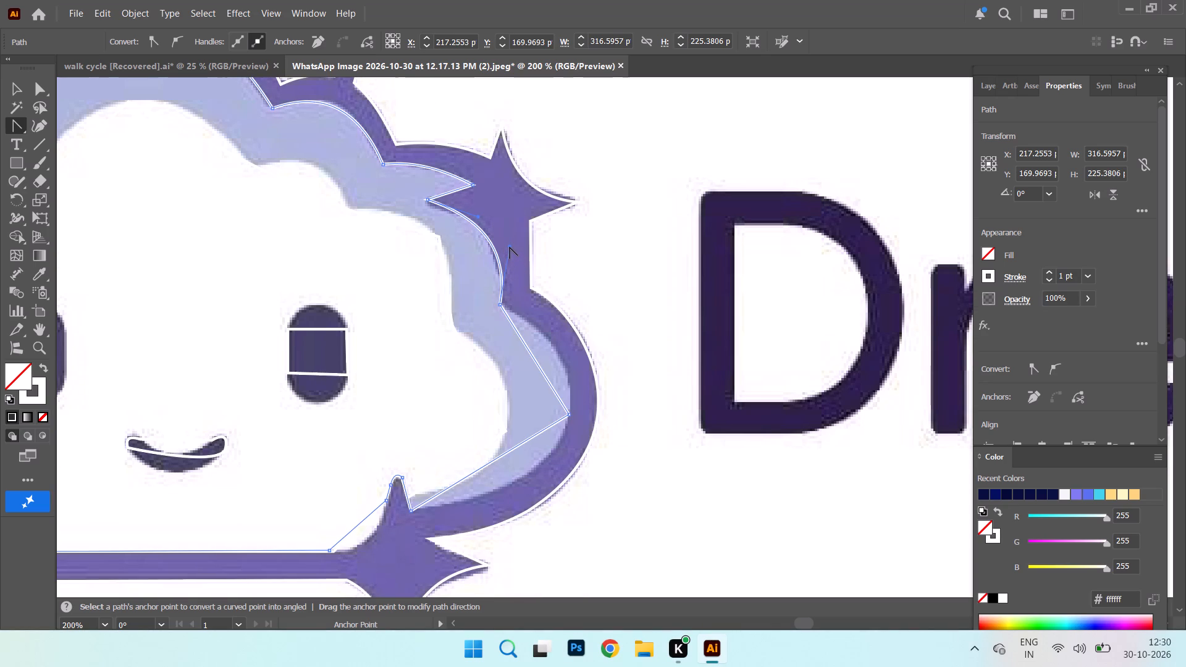
left_click(510, 247)
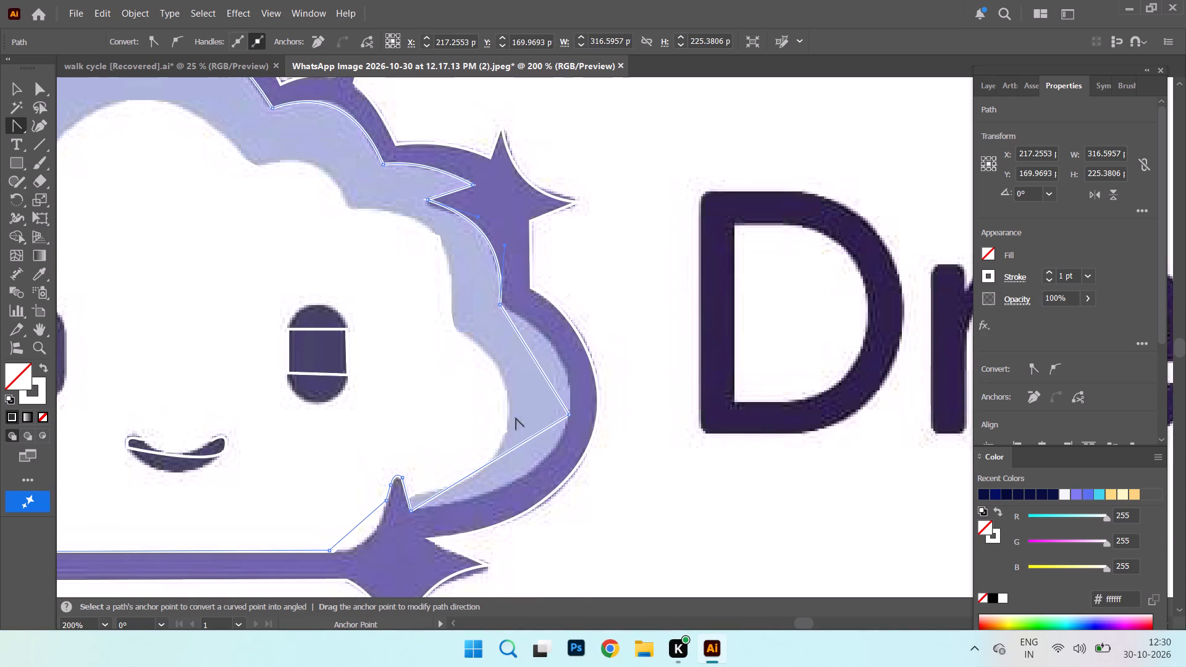
left_click_drag(537, 362, 558, 346)
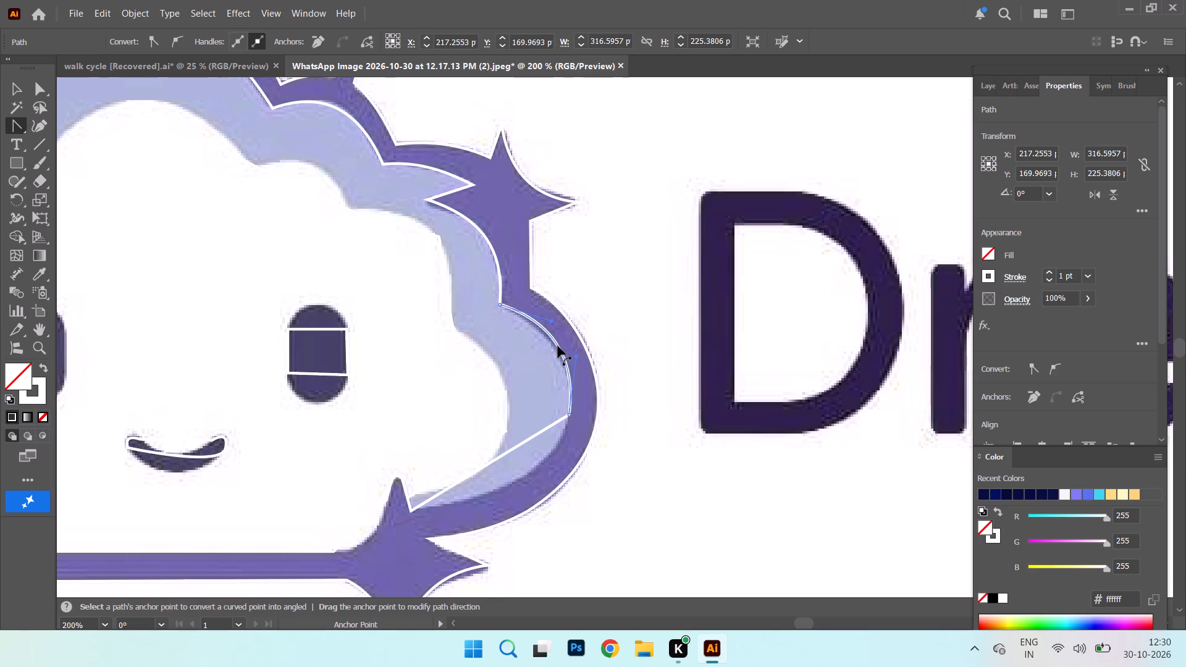
left_click_drag(558, 346, 558, 352)
scroll(473, 303, "down", 6)
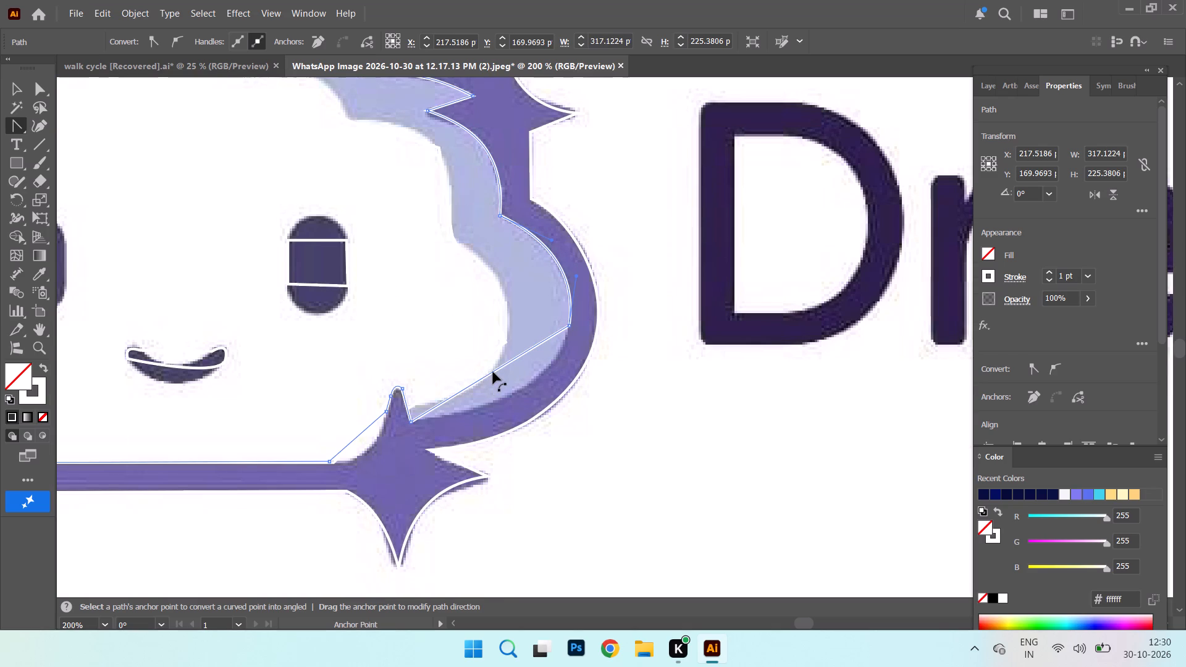
left_click_drag(493, 372, 516, 390)
Bend the inner outline's diagonal segment inward along the bottom sparkle's concave upper-left edge.
left_click_drag(360, 434, 364, 440)
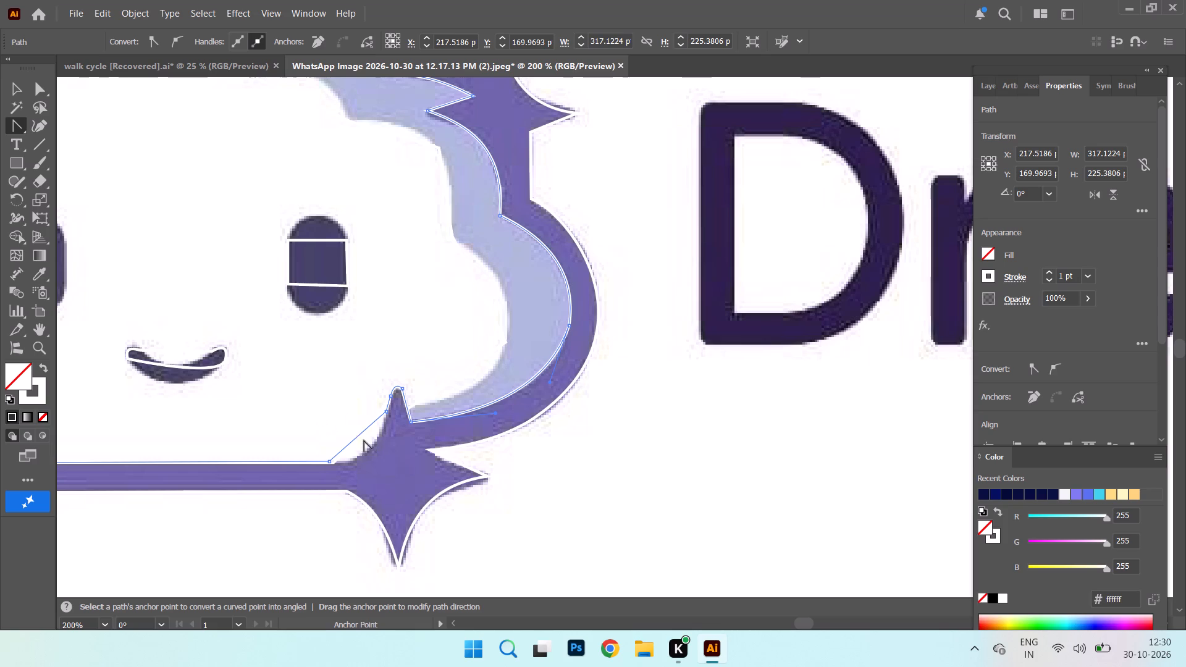
left_click_drag(364, 440, 365, 442)
left_click_drag(360, 436, 370, 450)
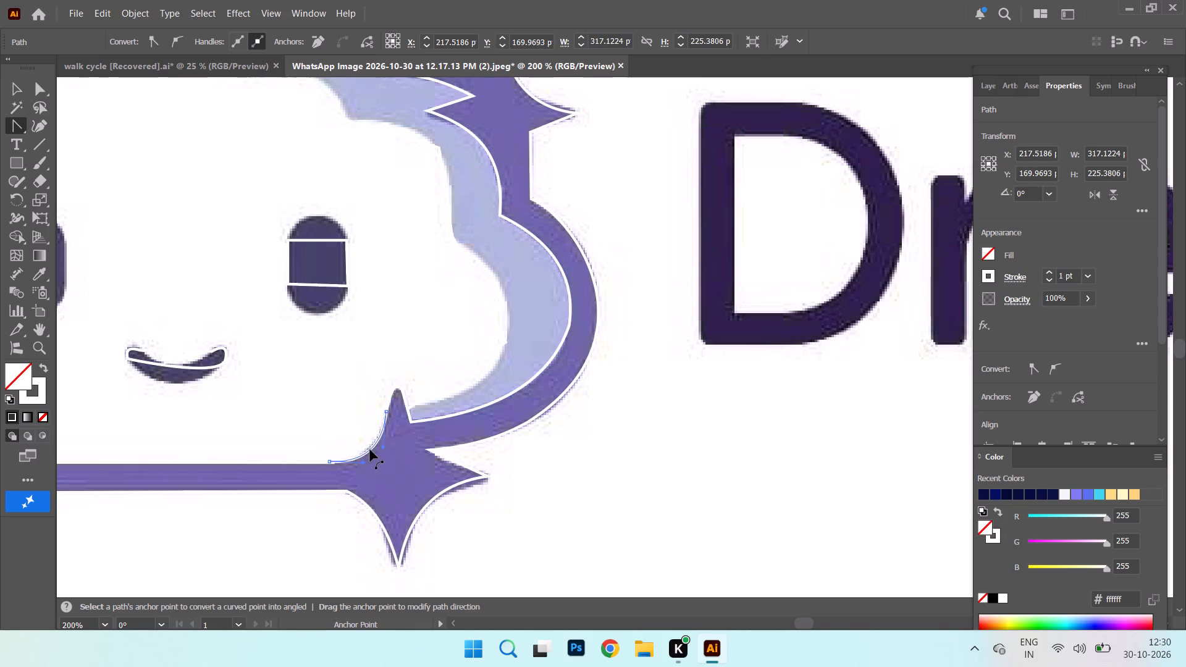
left_click_drag(370, 450, 364, 450)
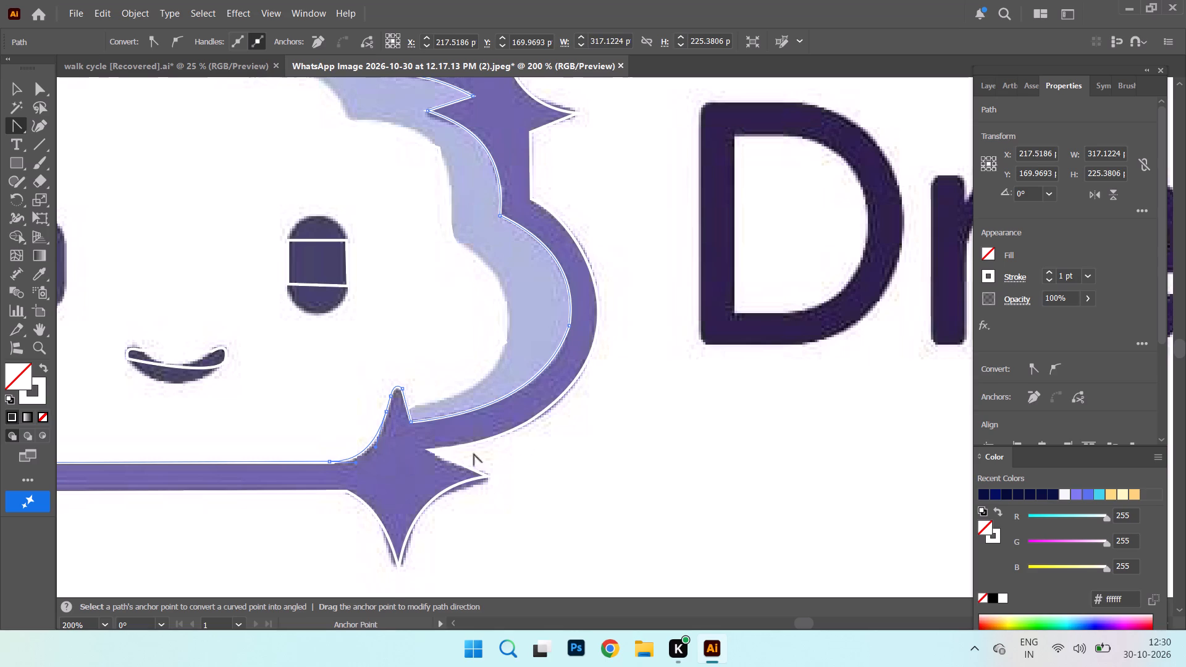
left_click(489, 478)
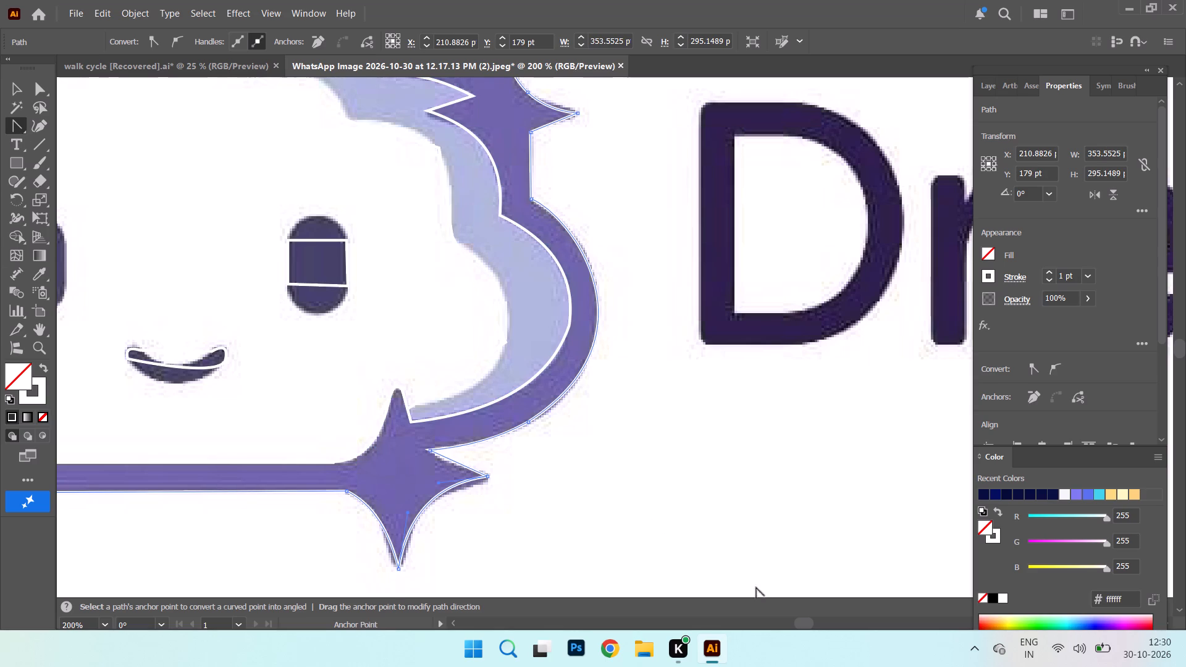
Curve the inner outline around the left lobe's lower side and the cloud's rounded bottom-left corner, adjusting handles to fit.
left_click_drag(811, 622, 793, 624)
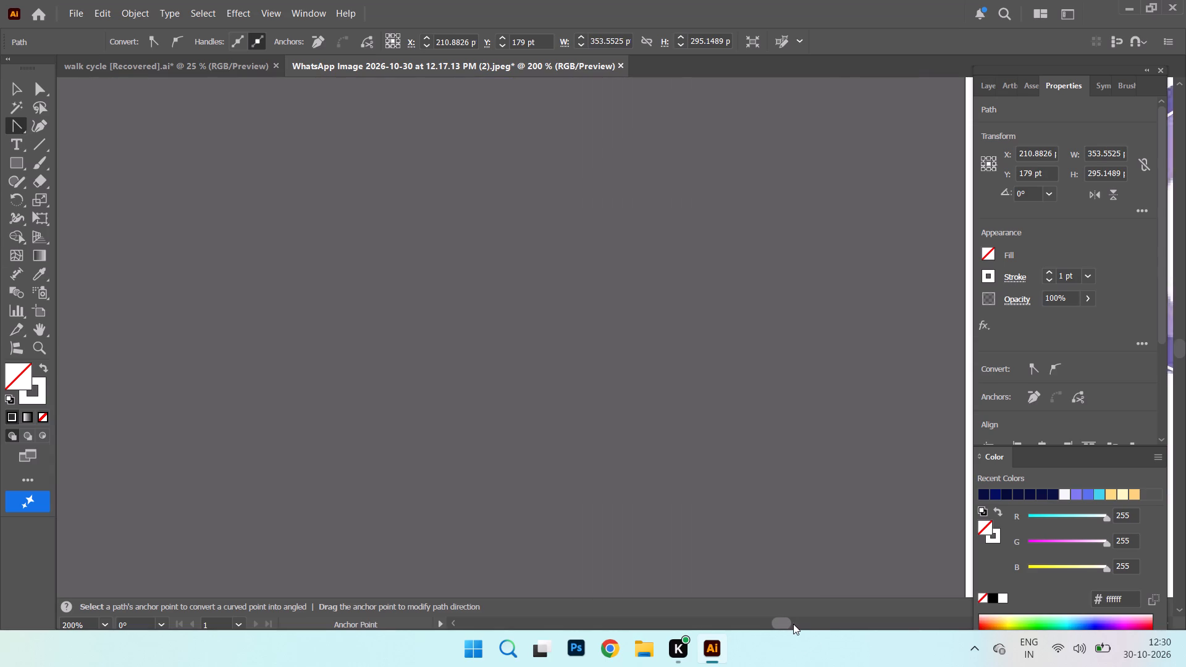
left_click_drag(793, 624, 805, 623)
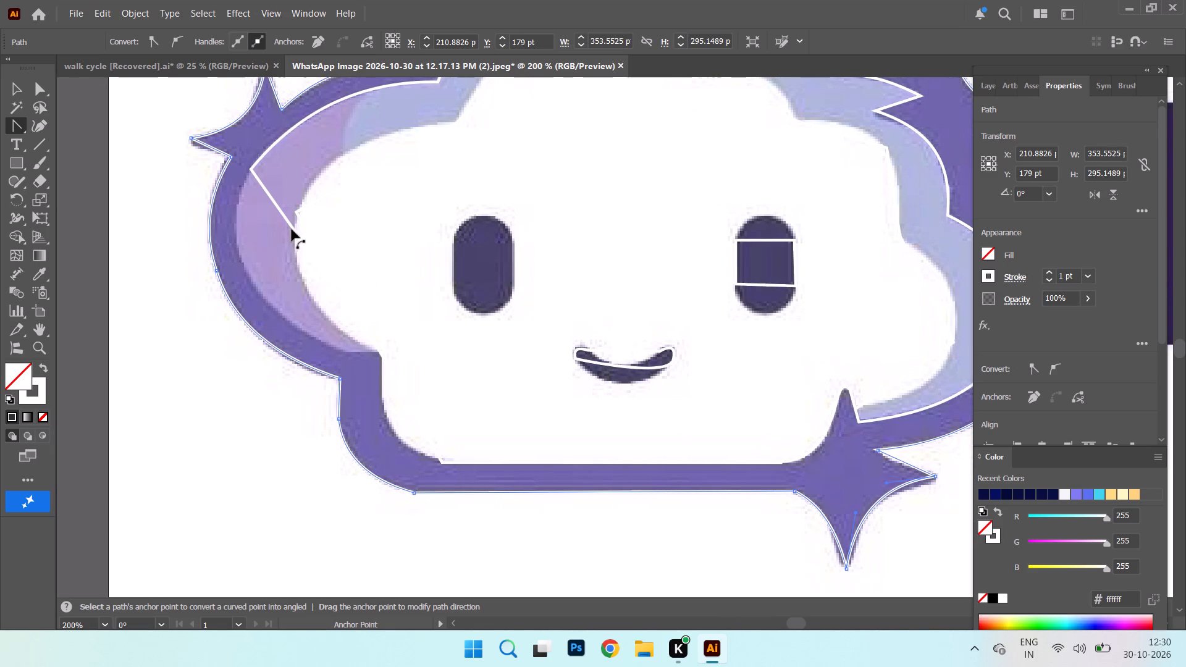
left_click_drag(297, 235, 250, 279)
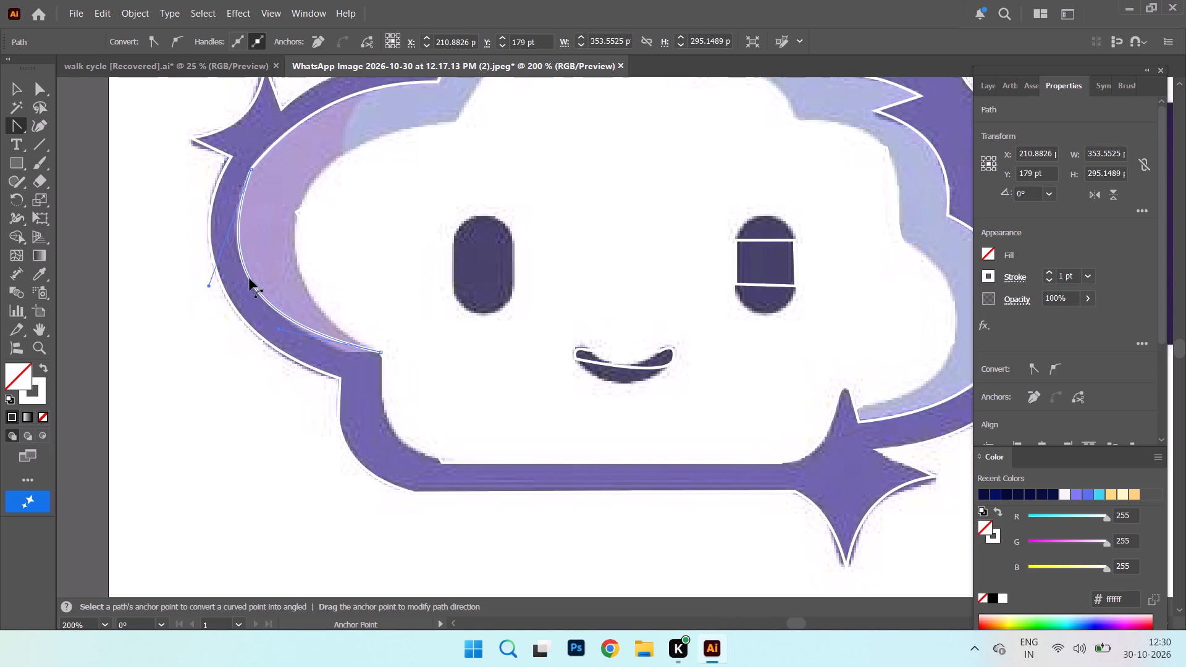
left_click_drag(250, 279, 248, 271)
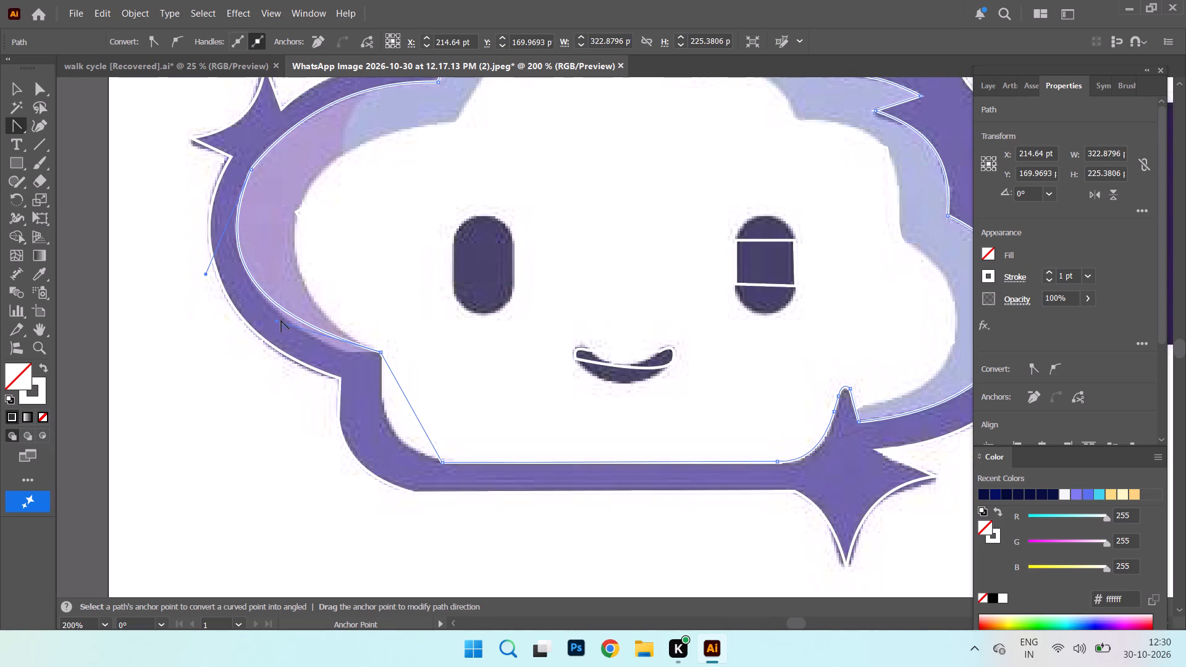
left_click_drag(278, 322, 296, 356)
left_click_drag(416, 413, 393, 427)
left_click(393, 427)
left_click_drag(377, 409, 381, 396)
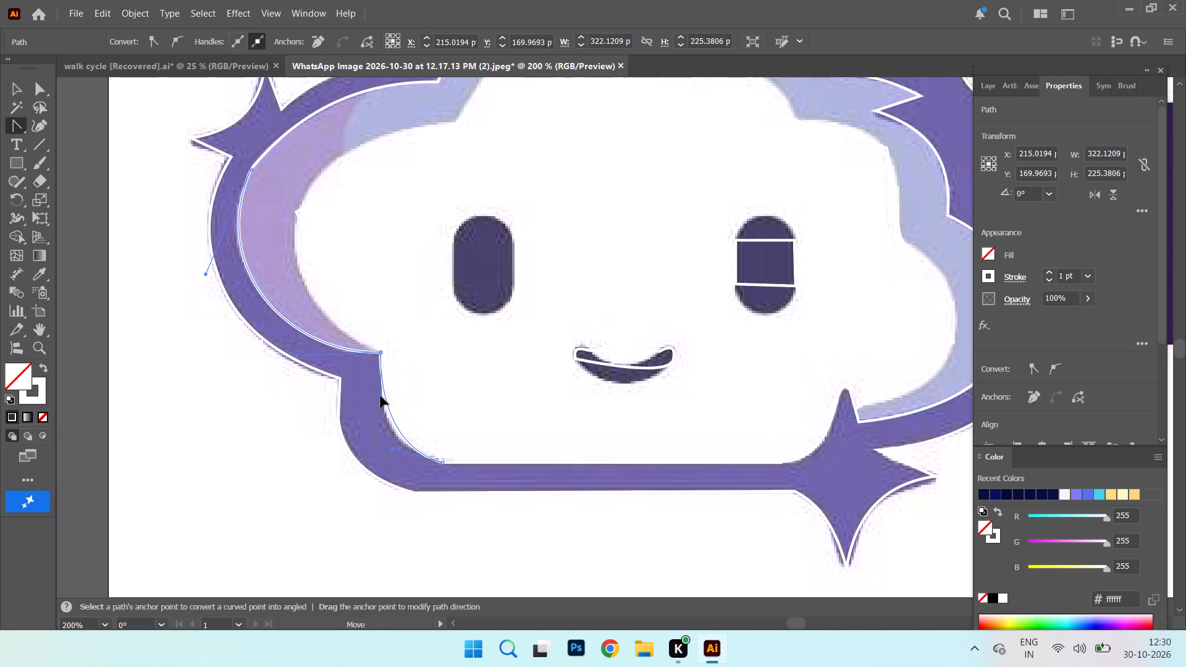
left_click_drag(381, 396, 379, 419)
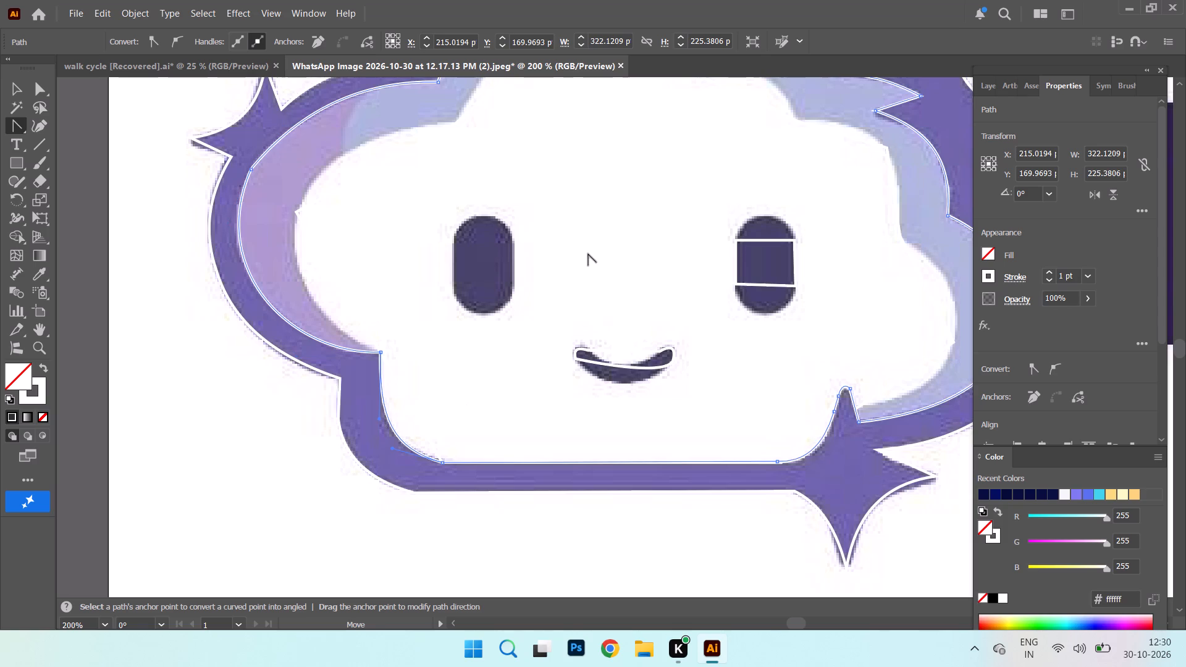
Round the top and bottom segments of the right eye's path and adjust their handles to match the eye shape.
scroll(586, 244, "up", 5)
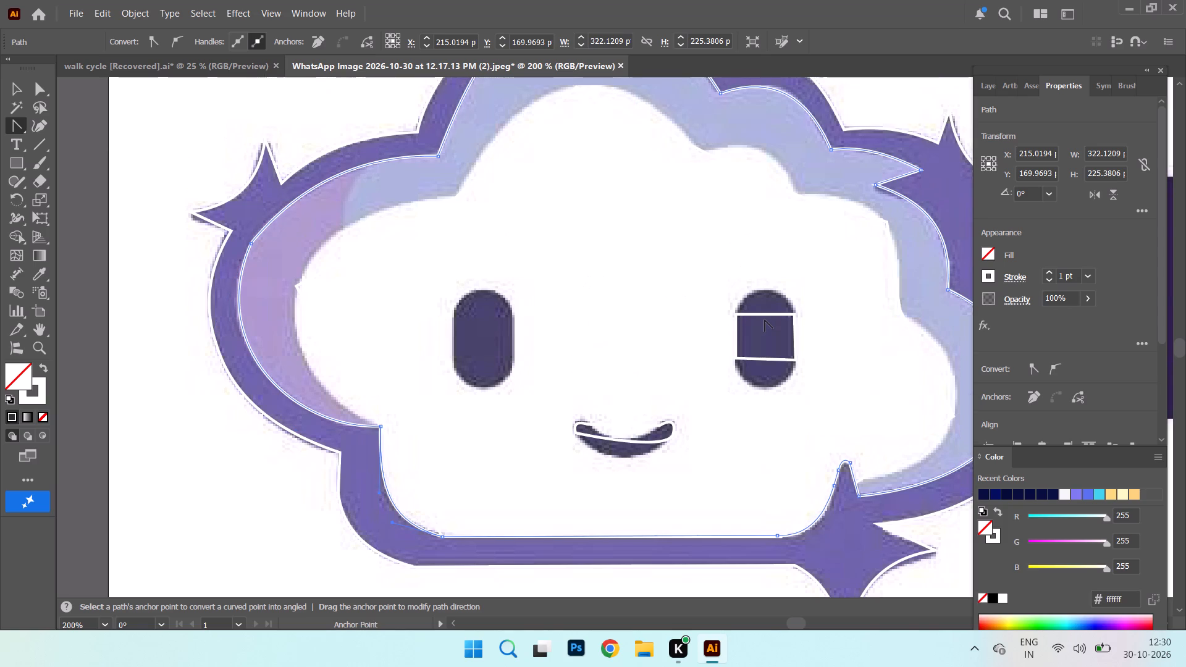
left_click_drag(766, 316, 763, 296)
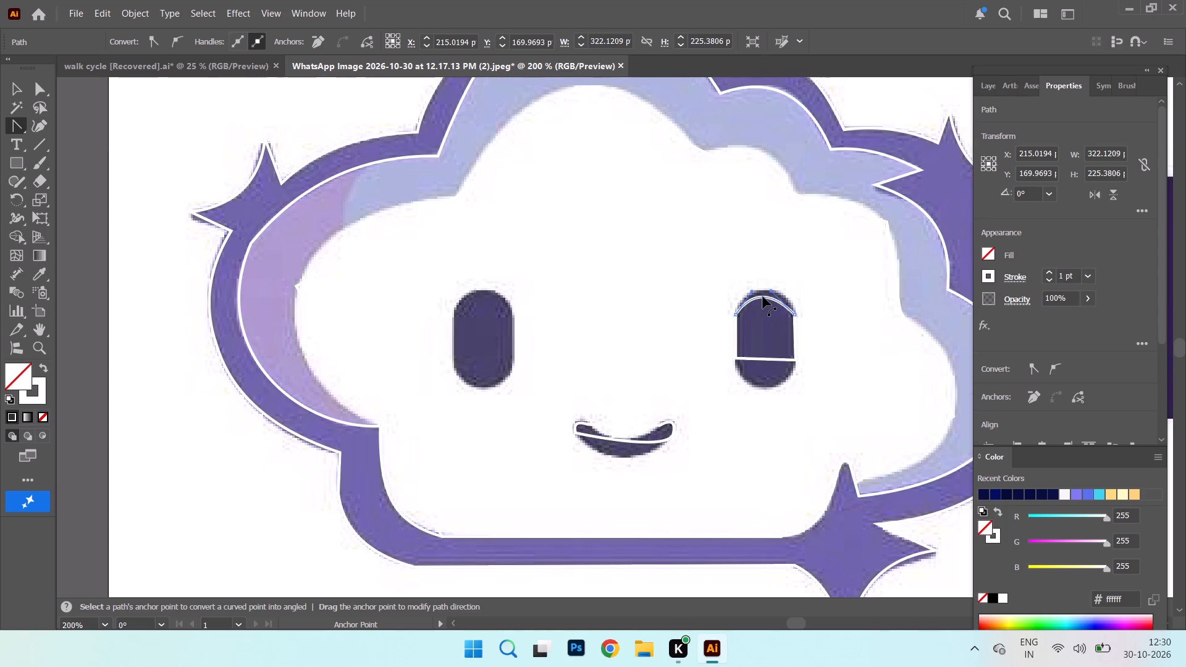
left_click_drag(763, 296, 760, 293)
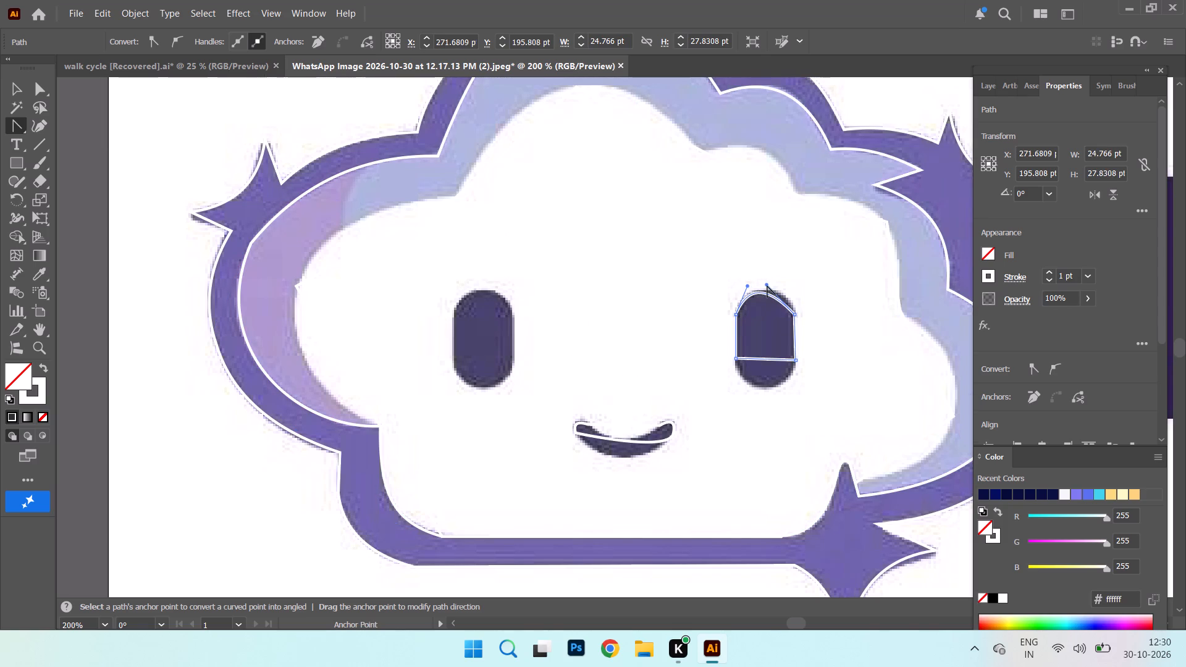
left_click_drag(767, 286, 781, 284)
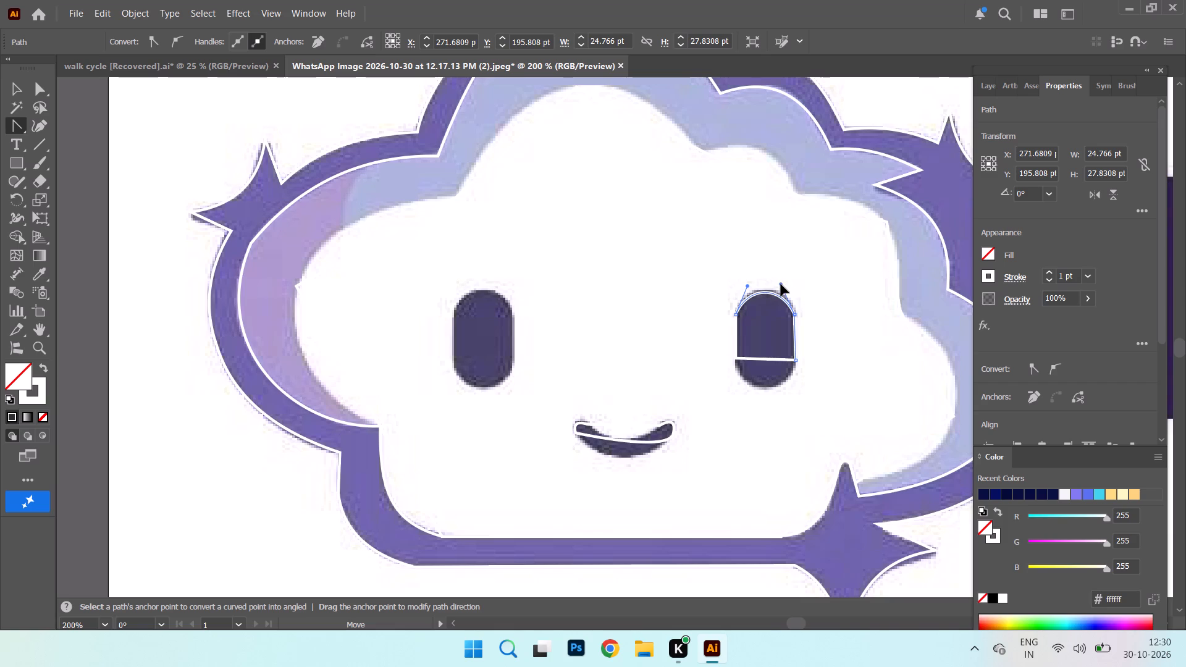
left_click_drag(781, 284, 781, 282)
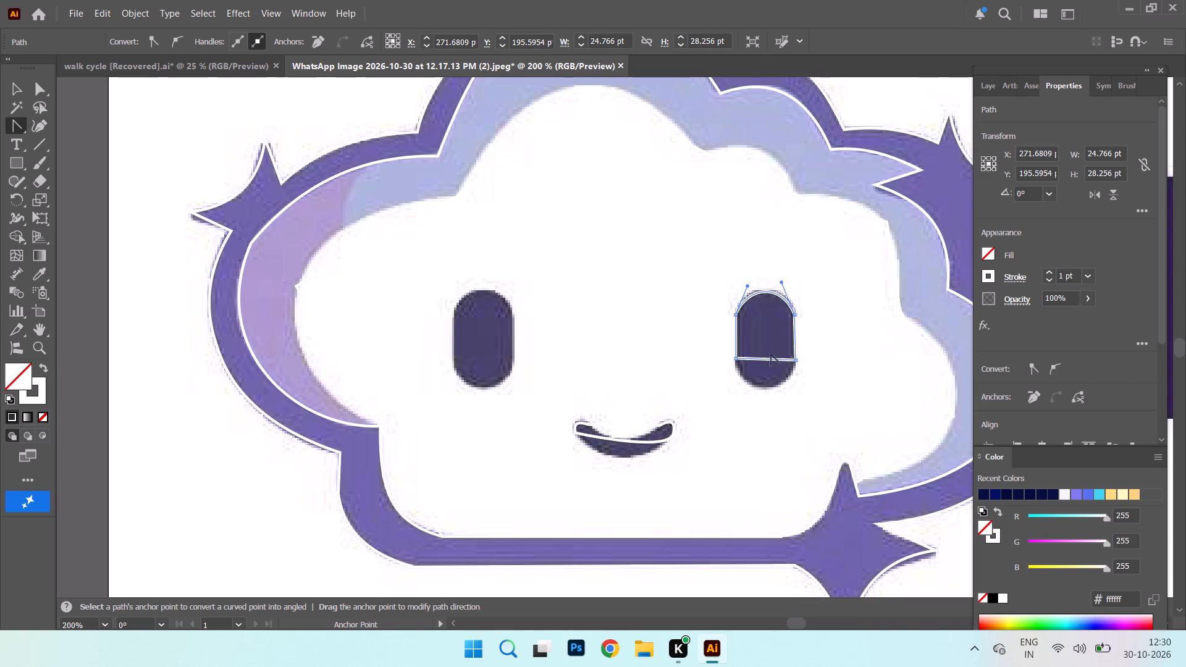
left_click_drag(767, 361, 768, 385)
left_click_drag(757, 392, 750, 393)
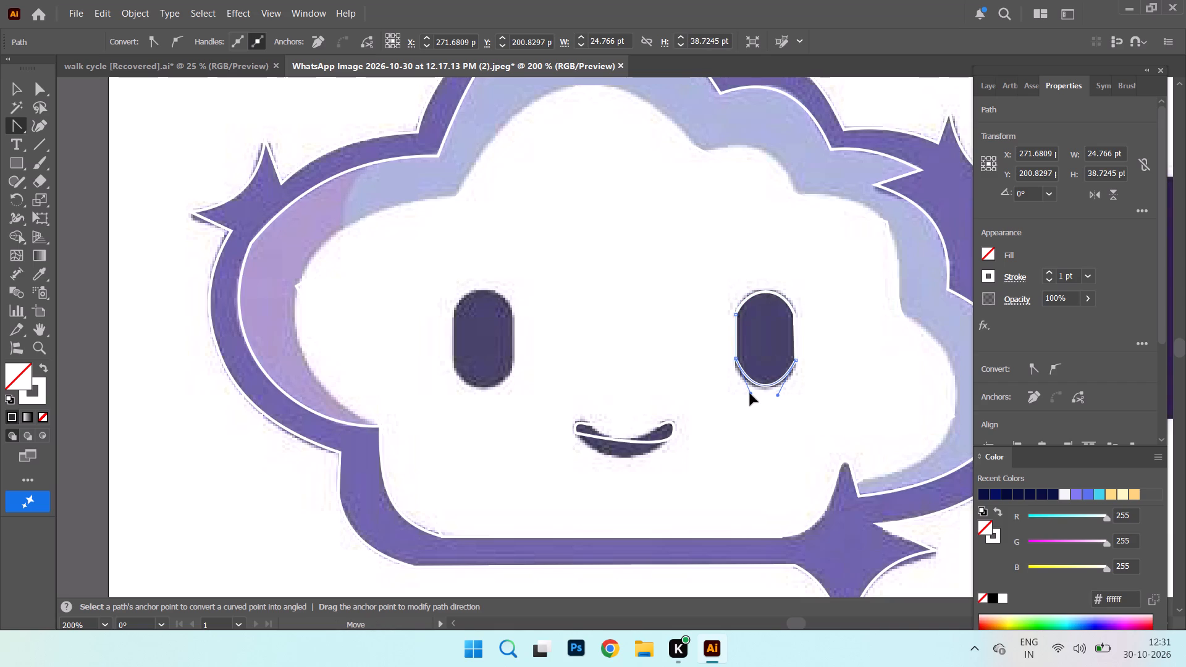
left_click_drag(750, 393, 746, 395)
left_click_drag(778, 395, 790, 397)
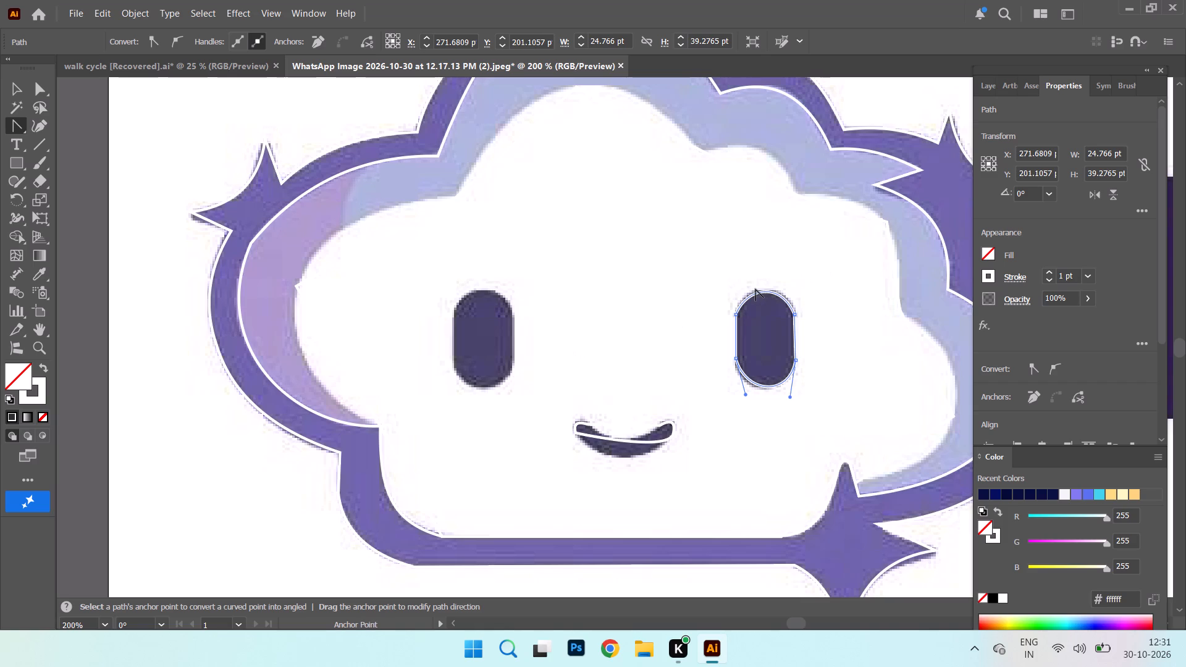
Duplicate the right eye's path and place the copy over the left eye.
left_click(14, 90)
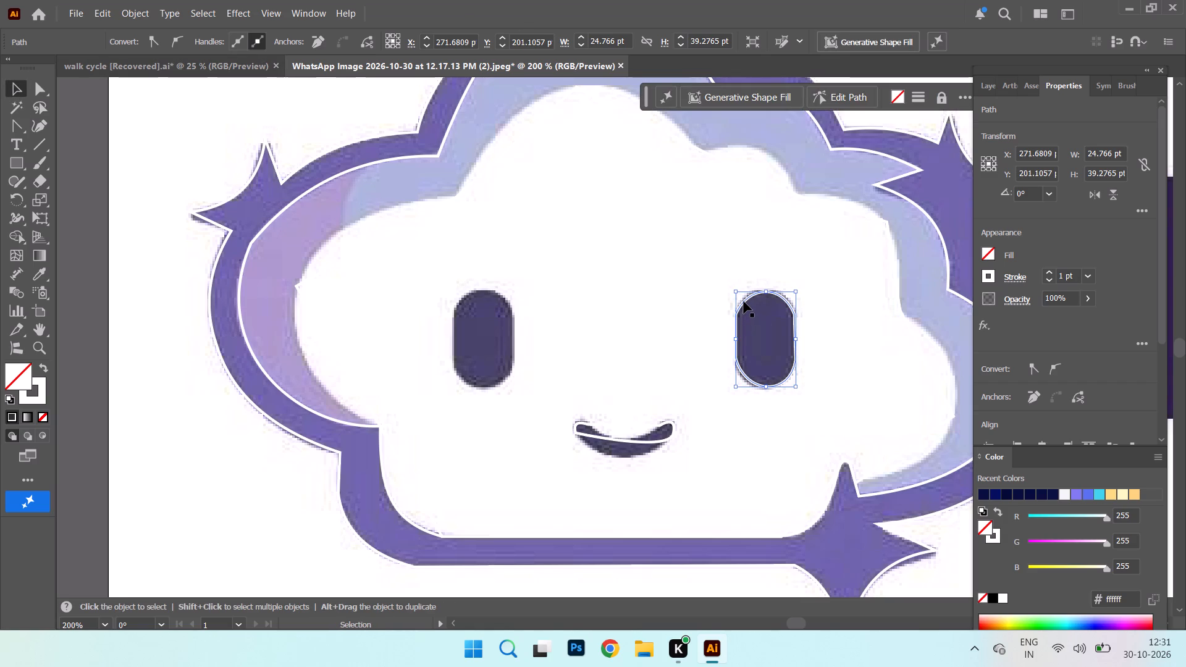
left_click_drag(747, 301, 608, 309, "alt")
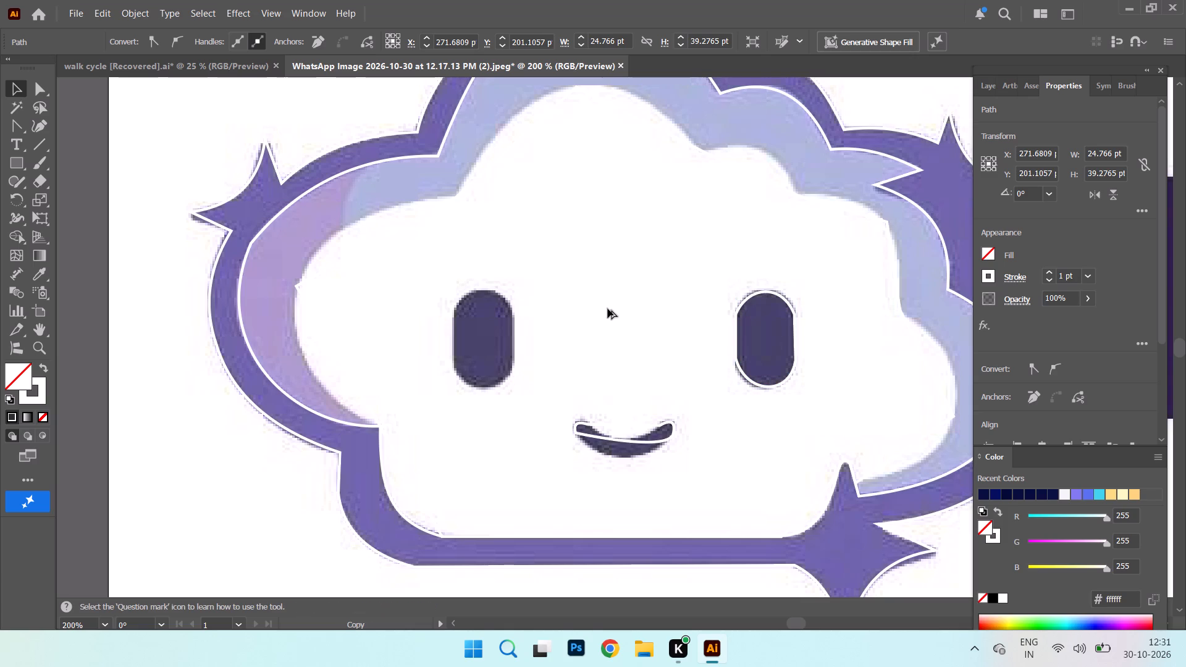
left_click_drag(608, 309, 467, 303, "alt")
left_click(467, 303, "alt")
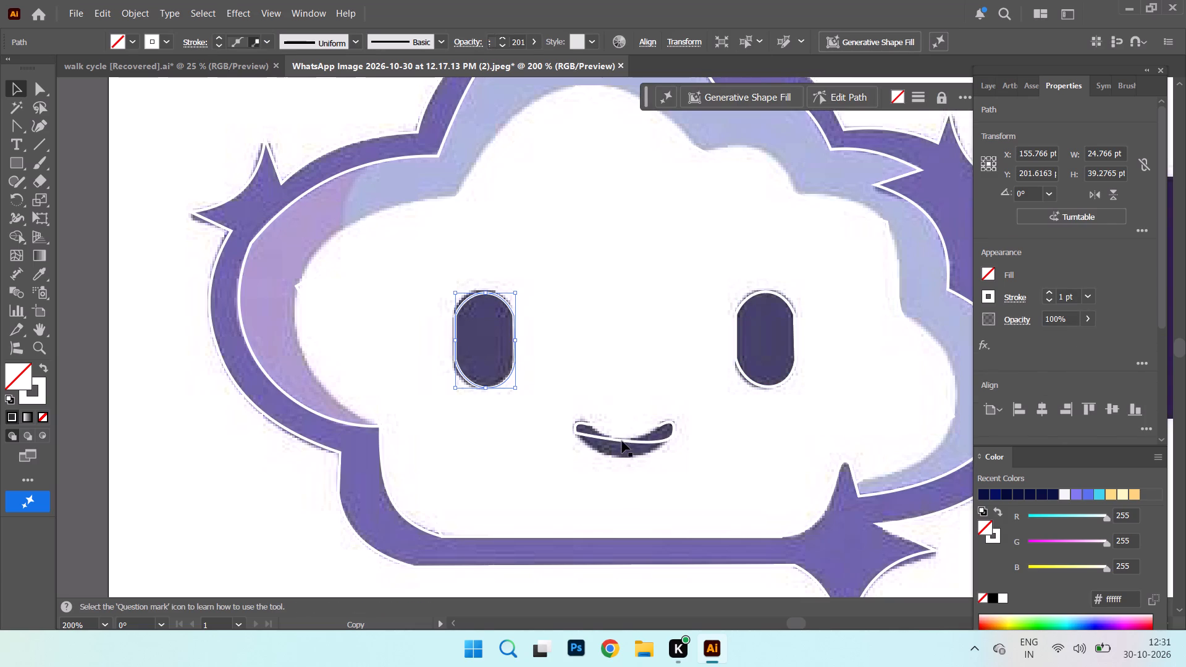
Bend the smile path's lower and upper segments downward with the Anchor Point tool to match the curved mouth.
right_click(17, 128)
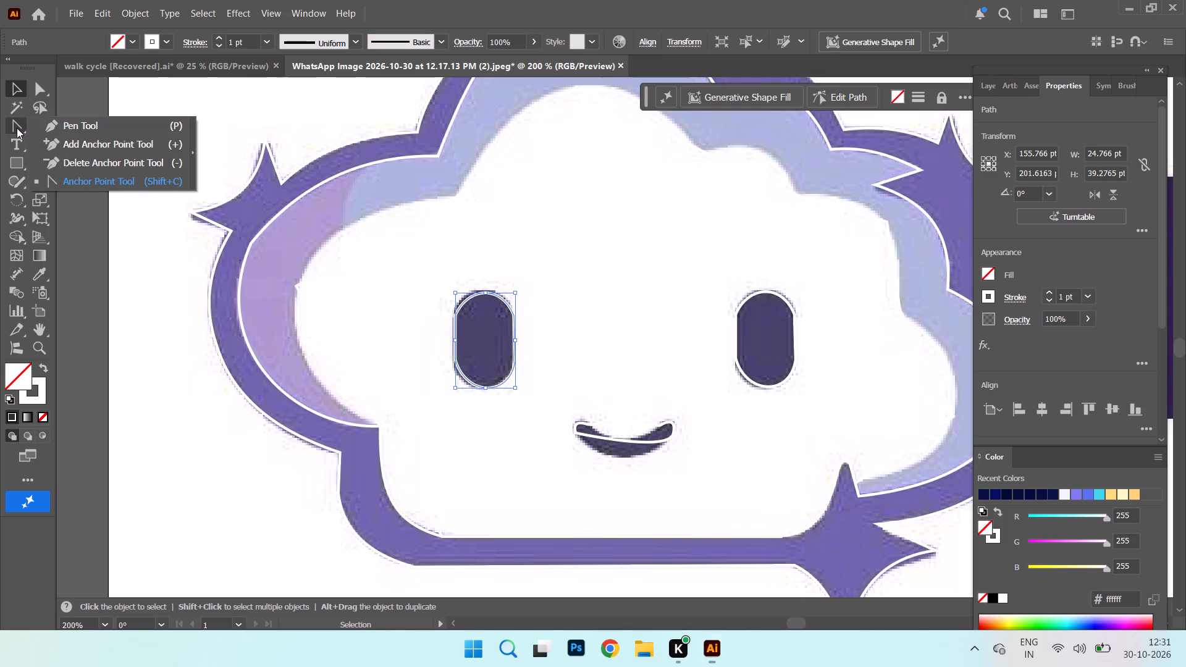
left_click(119, 180)
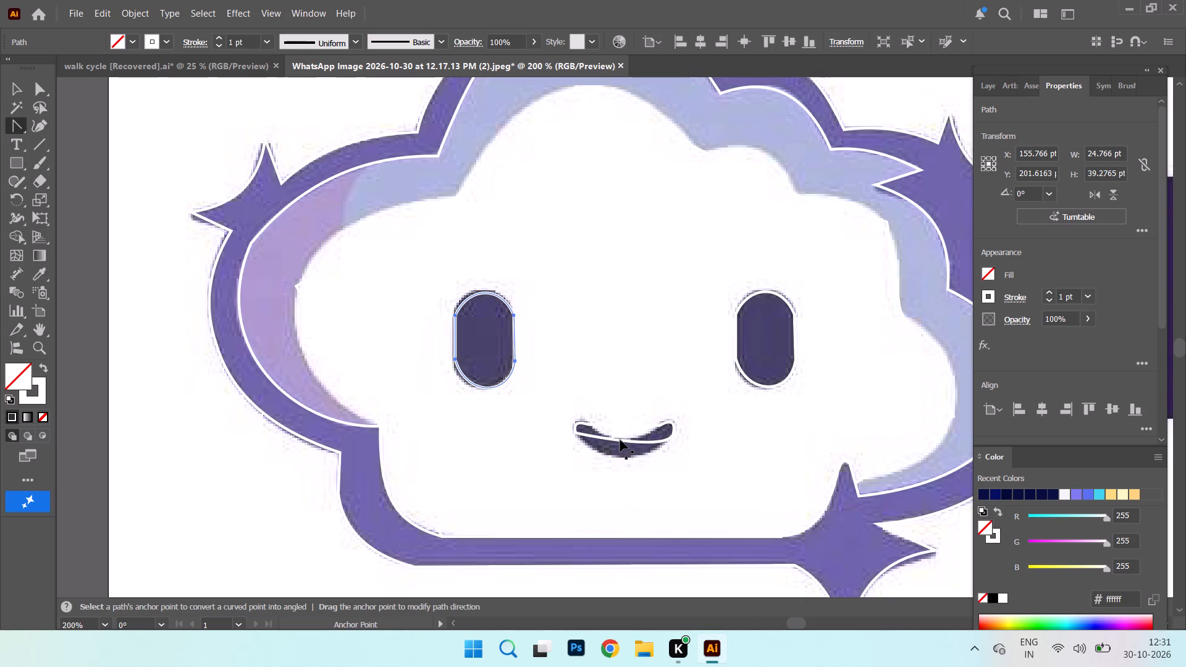
left_click_drag(620, 440, 615, 455)
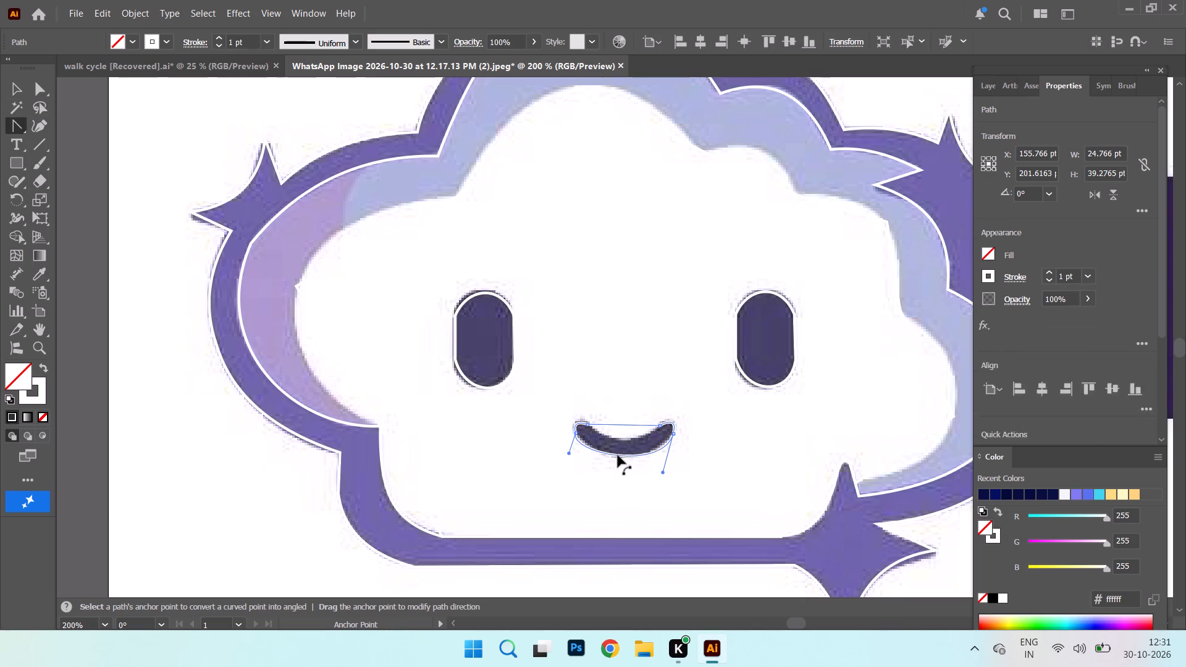
left_click_drag(664, 474, 651, 471)
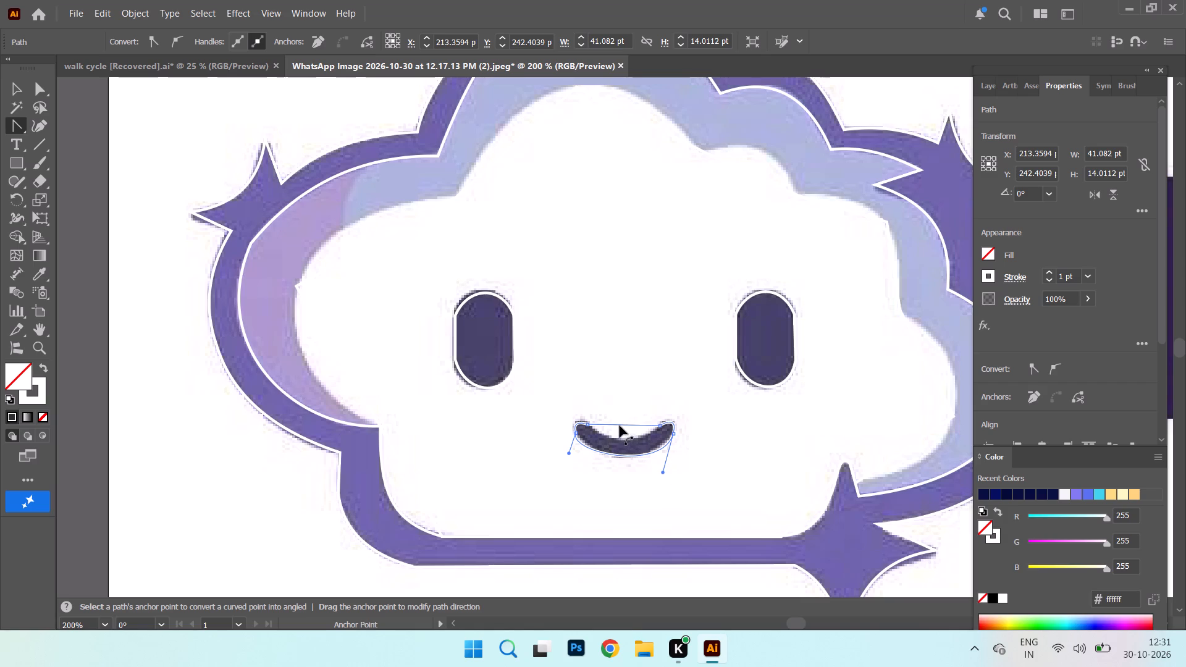
left_click_drag(625, 423, 626, 438)
left_click_drag(618, 423, 620, 433)
left_click_drag(619, 426, 621, 440)
Curve the white cloud body's path around the left lobe's upper side and both sides of the top lobe.
left_click(296, 285)
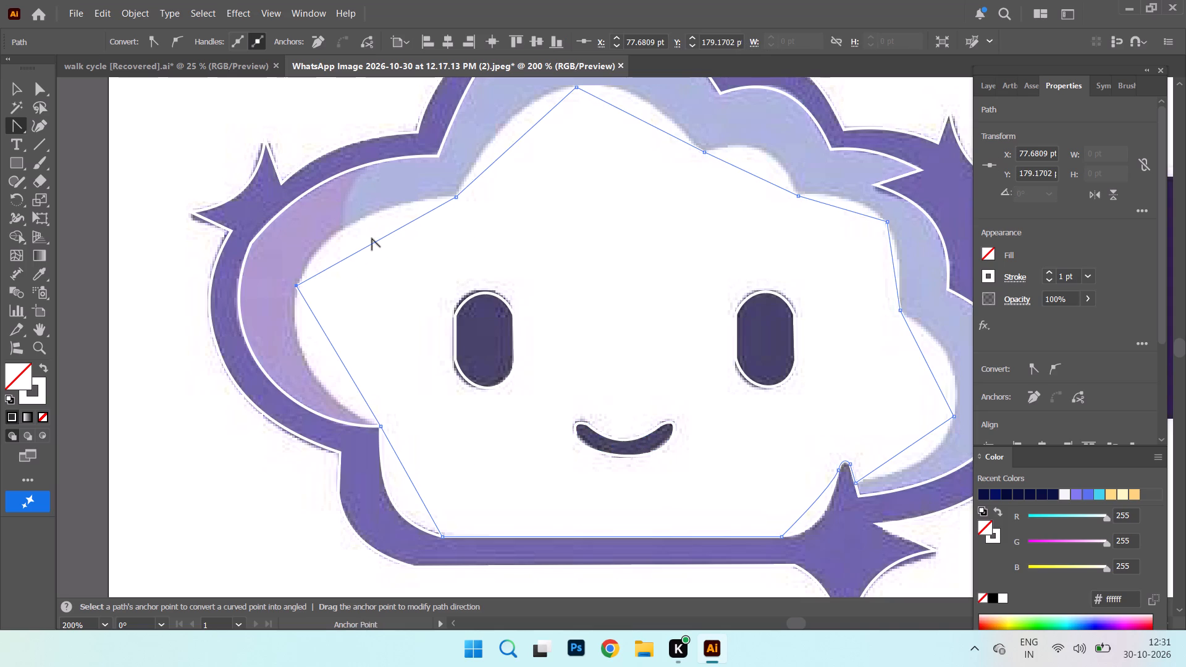
left_click_drag(371, 246, 355, 223)
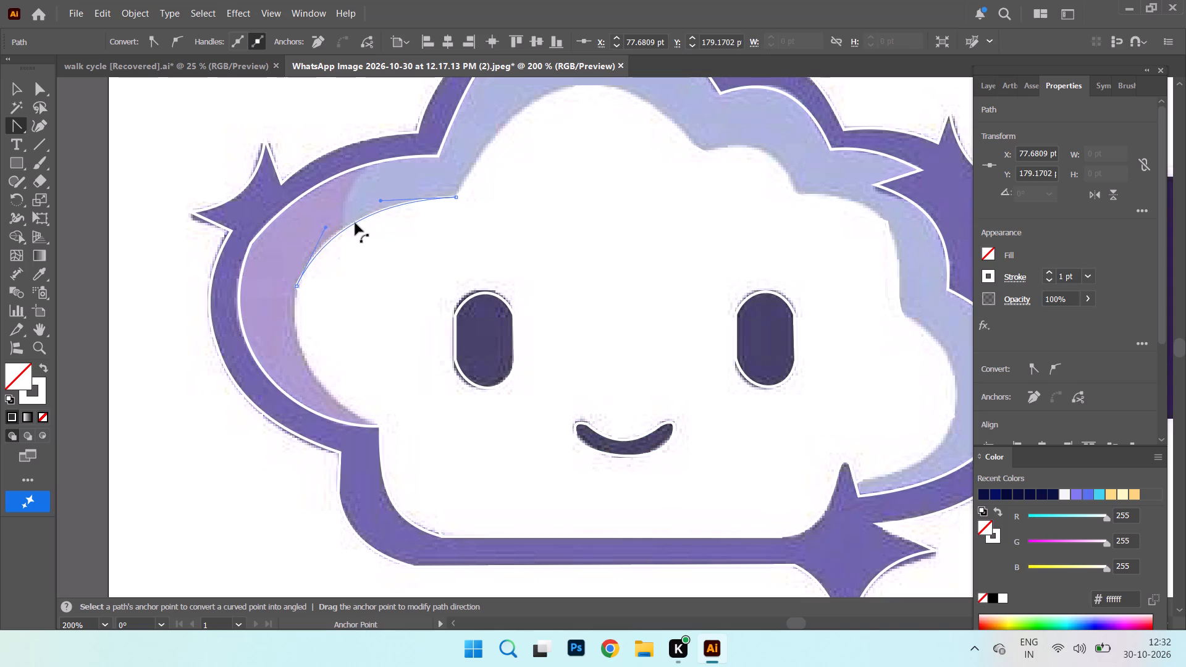
left_click_drag(355, 223, 354, 223)
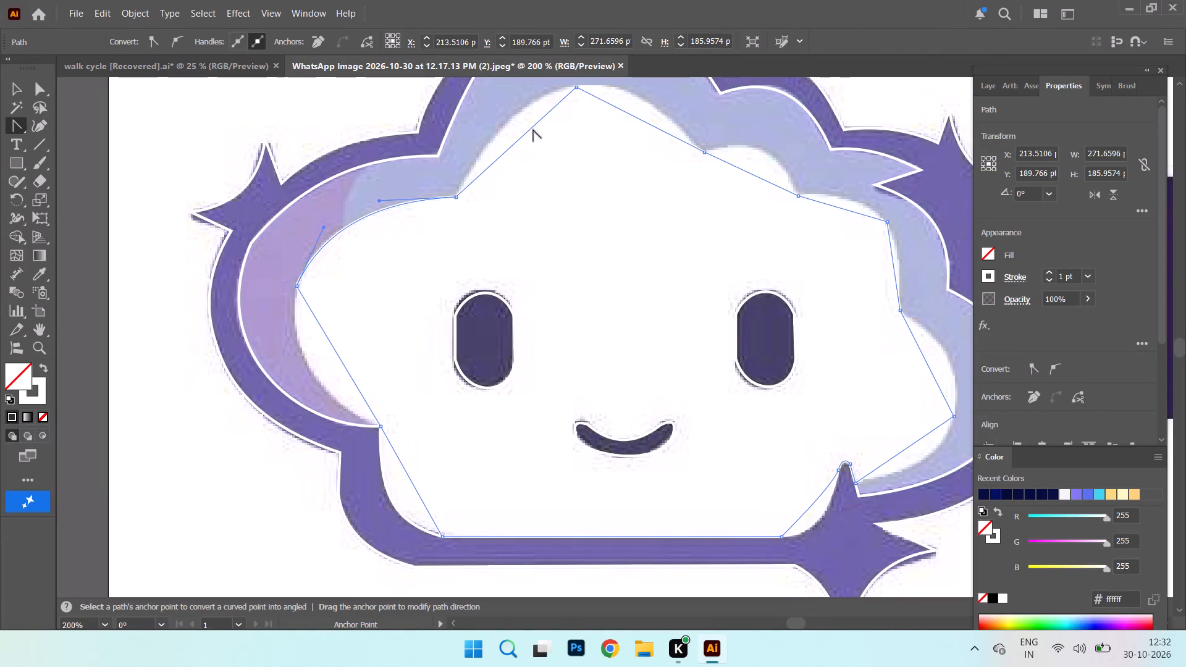
left_click_drag(521, 138, 508, 122)
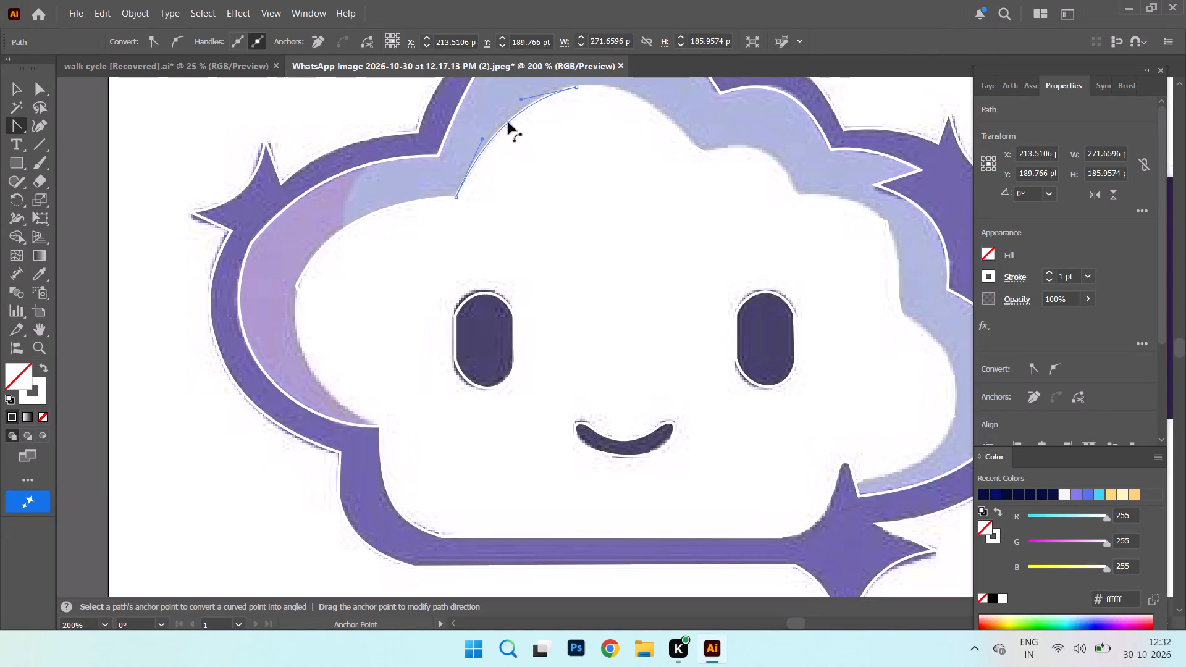
left_click_drag(508, 122, 511, 120)
left_click_drag(634, 115, 631, 95)
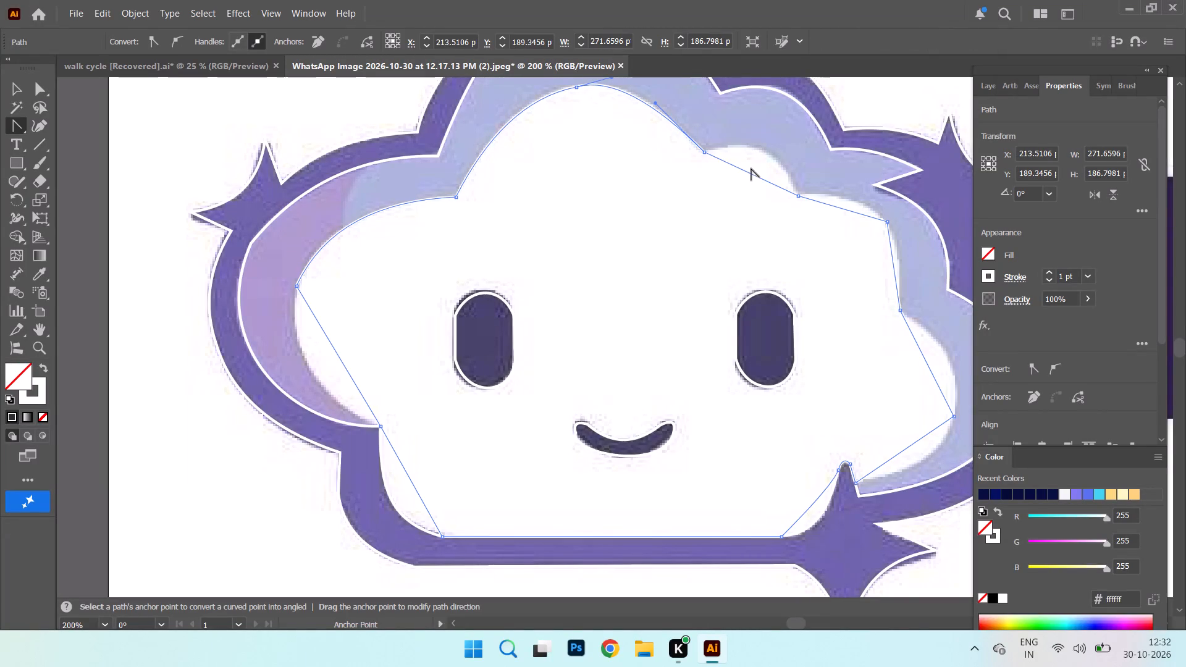
left_click(565, 89)
left_click(570, 88)
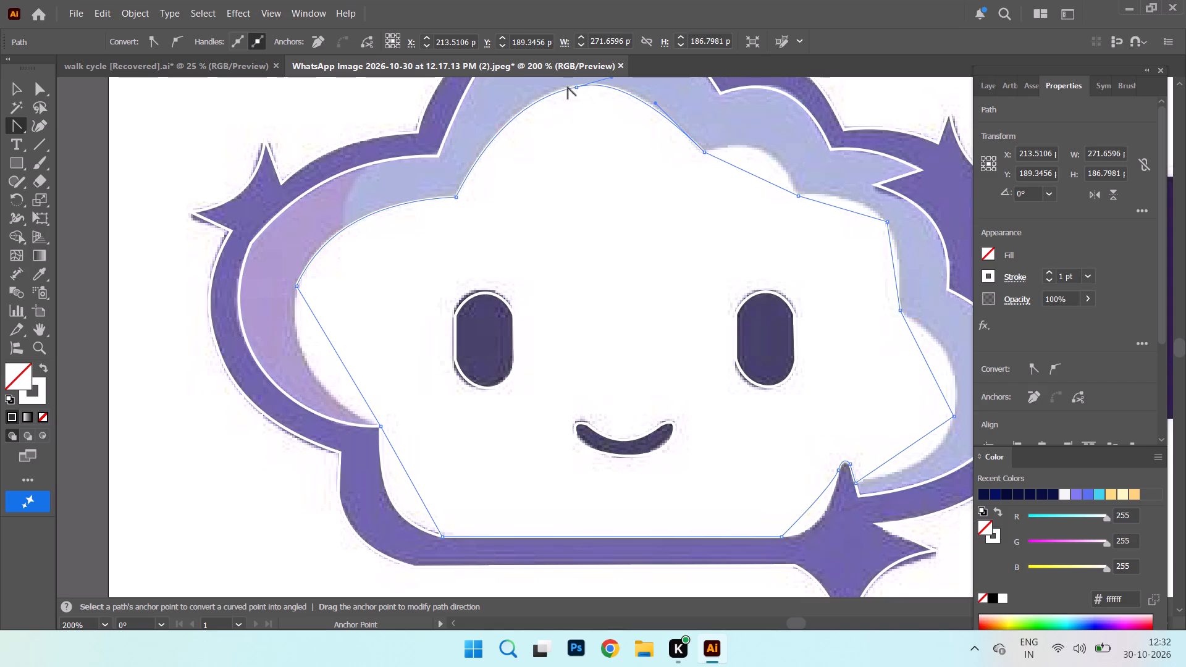
left_click(568, 90)
Curve the white body path's segments around the cloud's right-hand bumps and right lobe, down to the bottom sparkle's tip.
left_click_drag(751, 174, 762, 152)
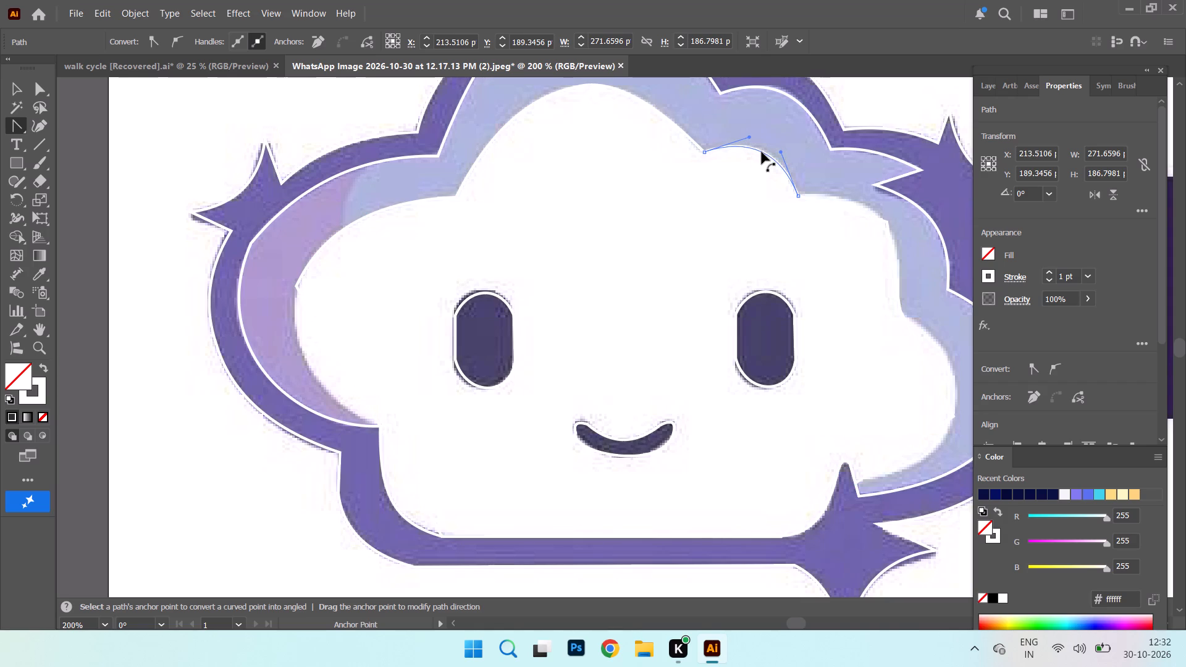
left_click_drag(762, 152, 762, 150)
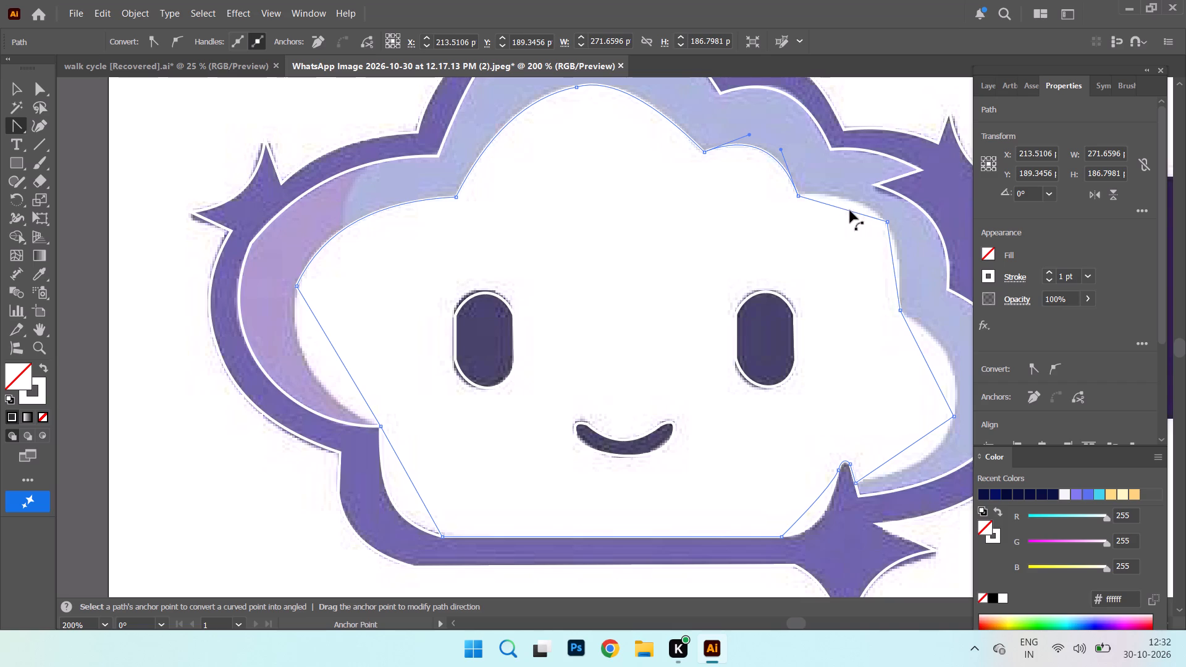
left_click_drag(848, 209, 851, 198)
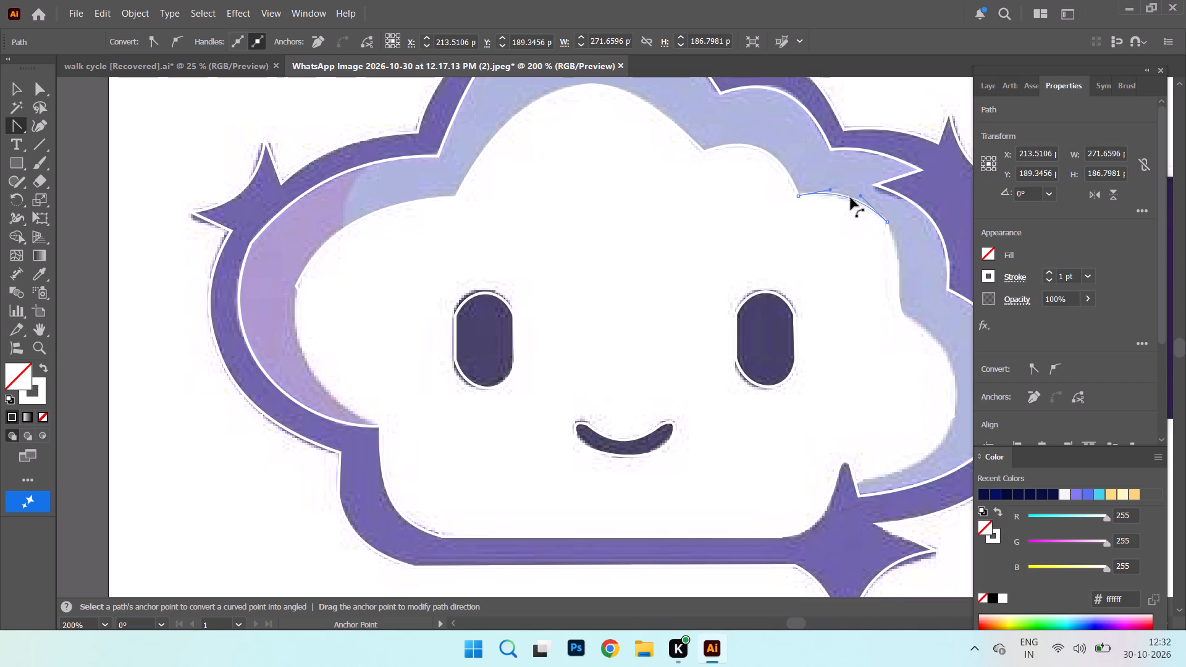
left_click_drag(851, 198, 849, 198)
left_click(894, 265)
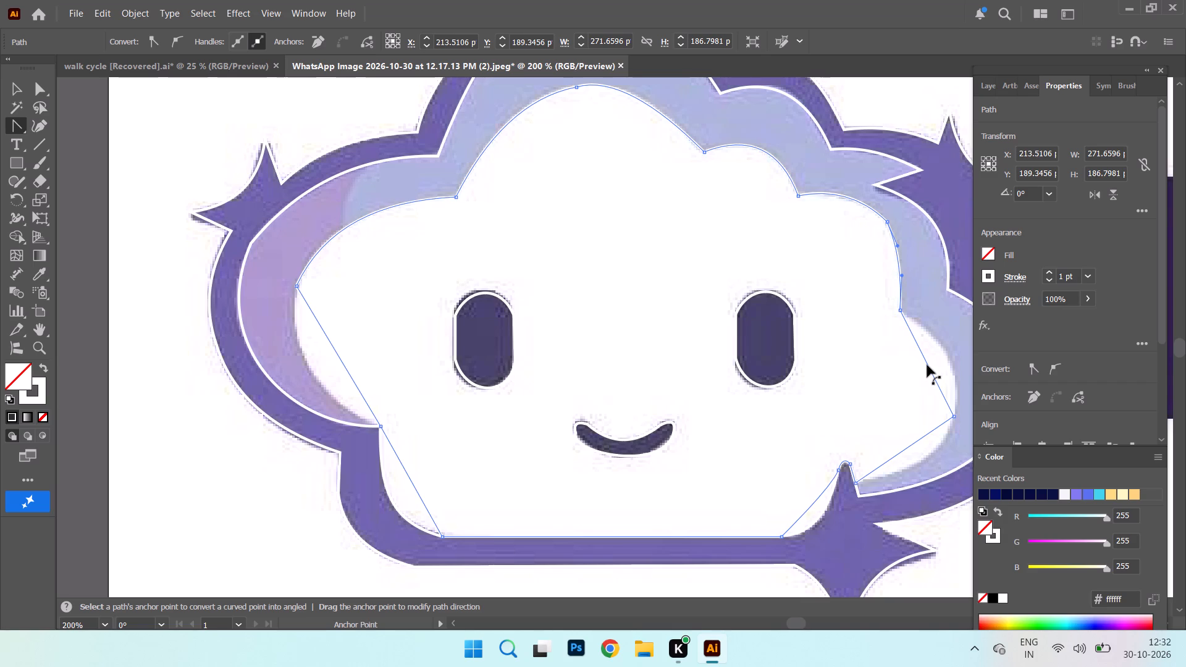
left_click_drag(927, 365, 945, 354)
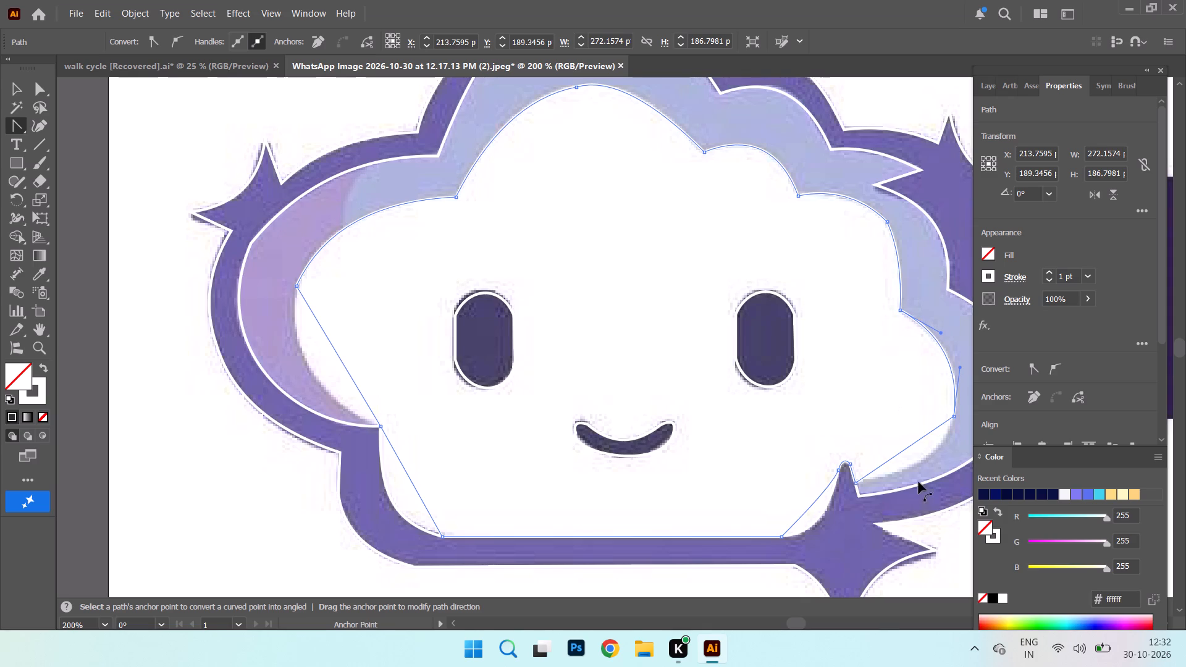
left_click_drag(906, 449, 914, 464)
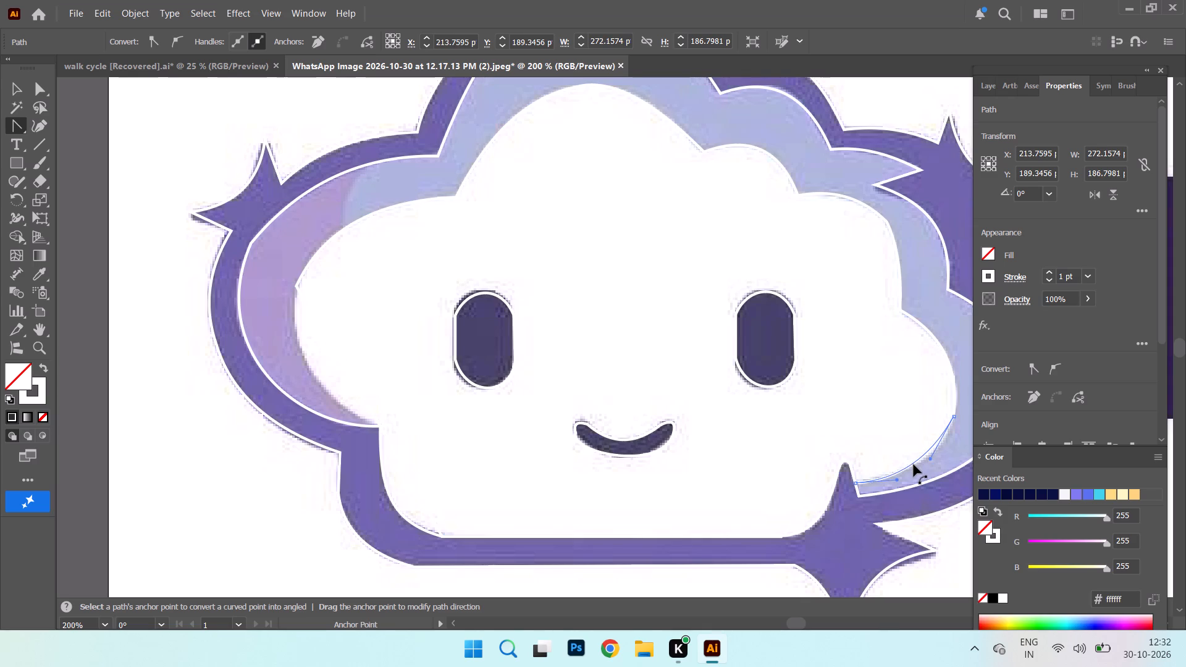
left_click_drag(914, 464, 920, 460)
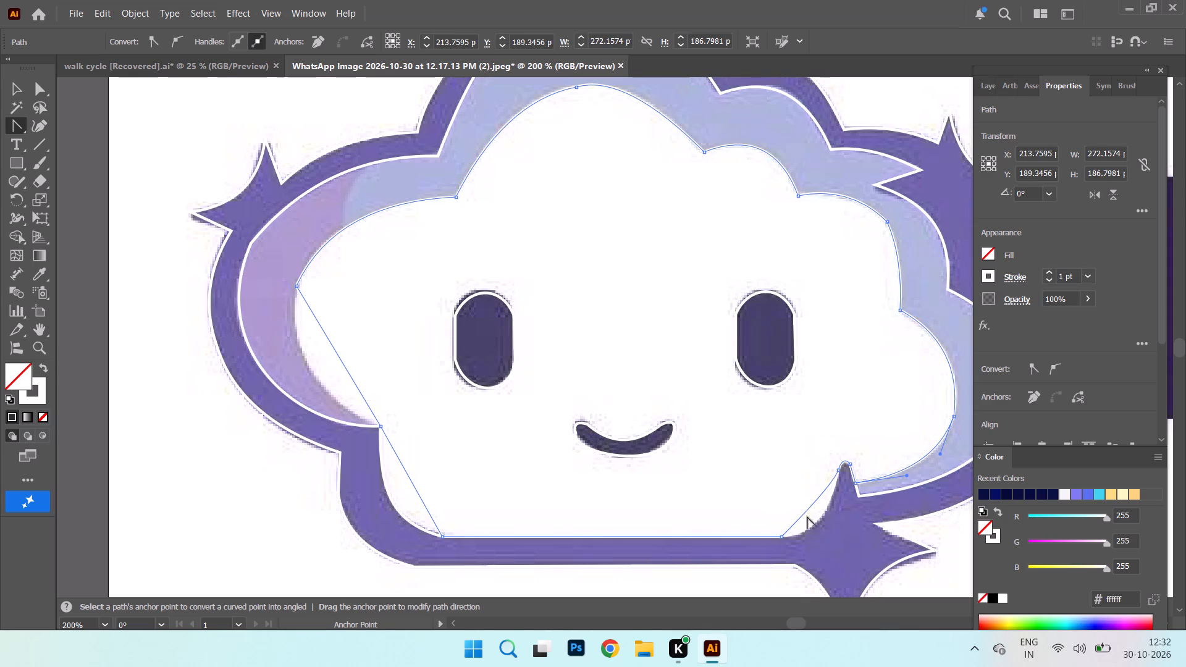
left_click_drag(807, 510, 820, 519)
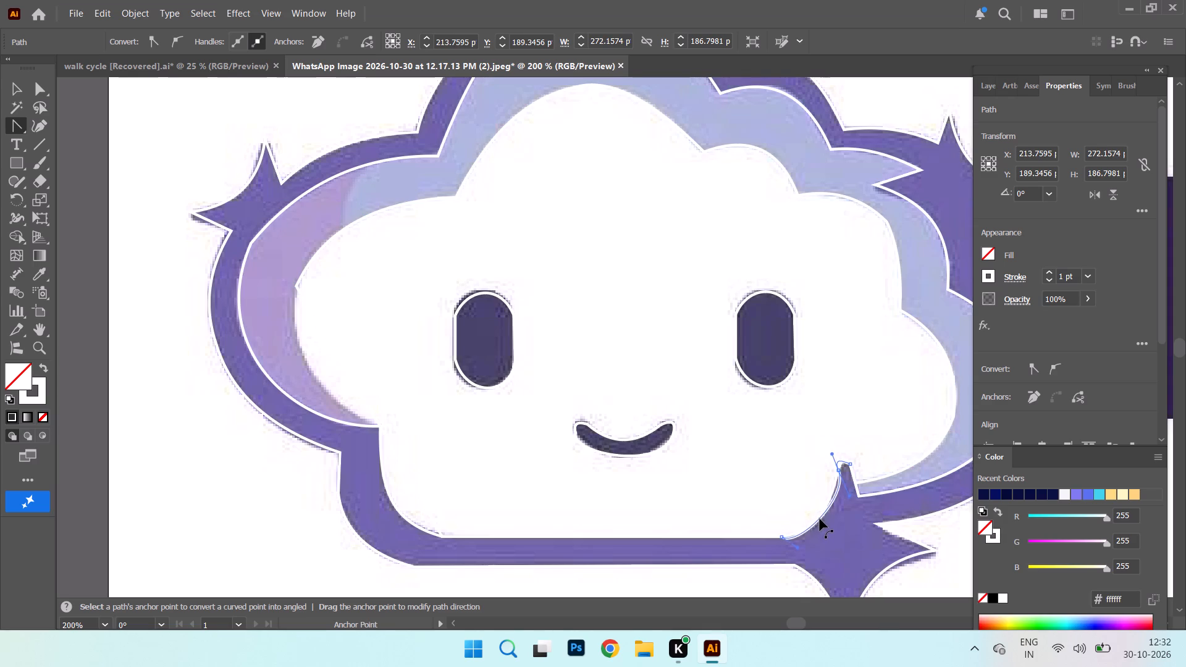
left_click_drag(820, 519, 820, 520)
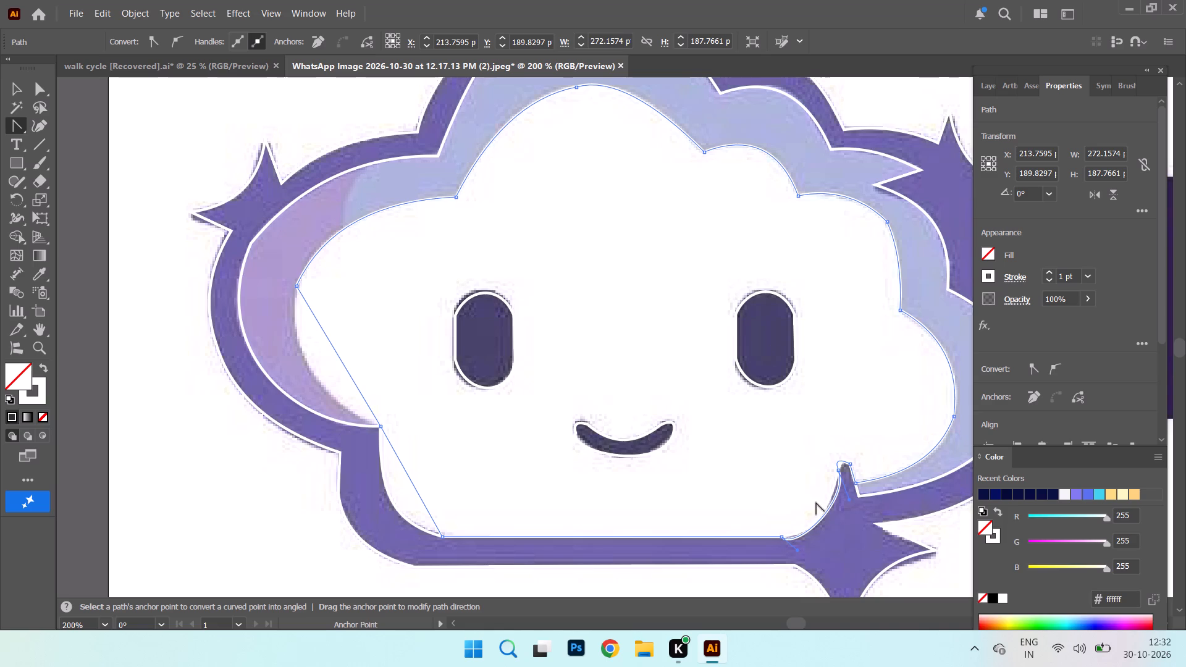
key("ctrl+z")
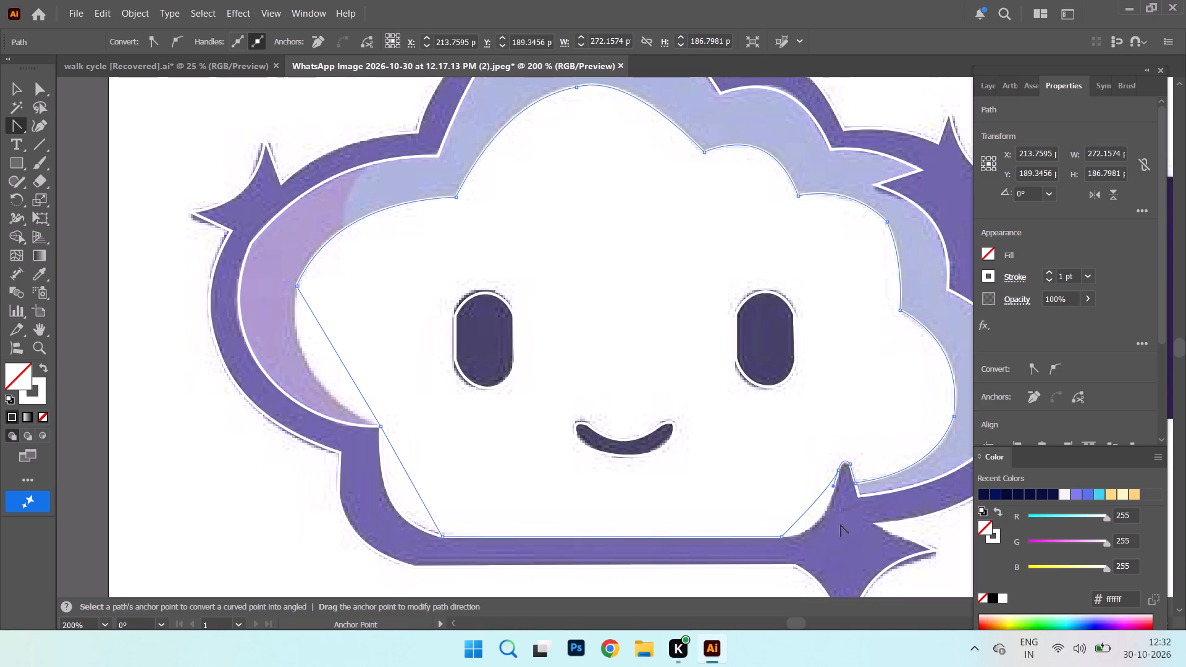
Bend the white body path's diagonal segment along the bottom sparkle's concave upper-left edge.
left_click_drag(812, 504, 816, 514)
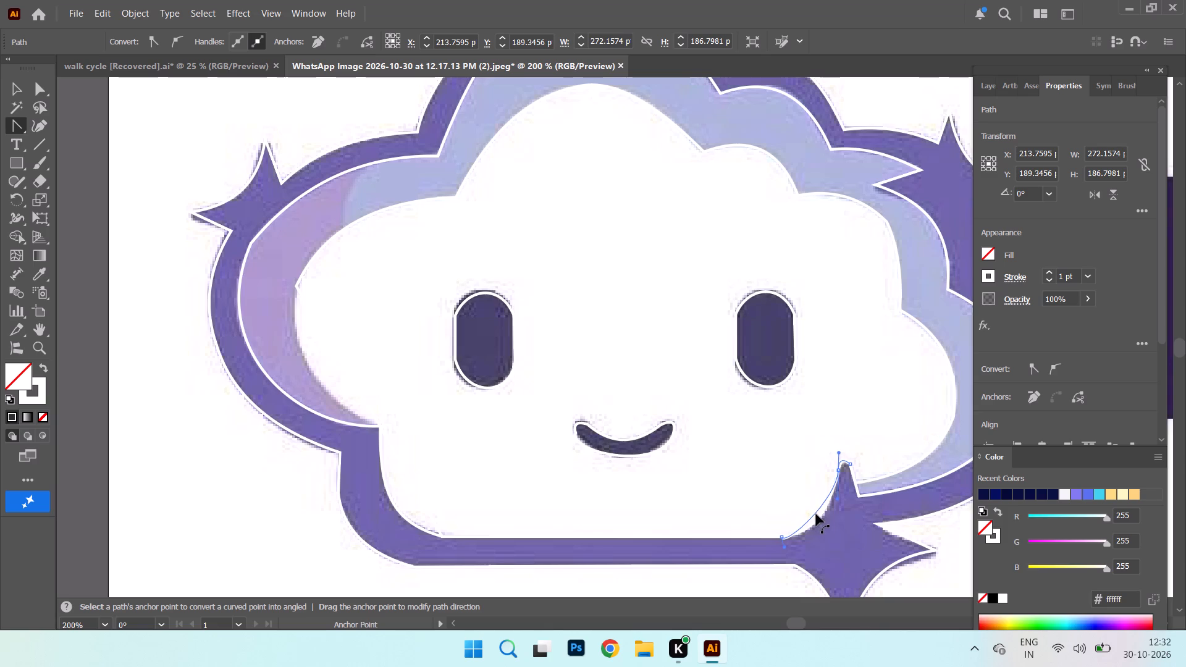
left_click_drag(816, 514, 828, 510)
left_click_drag(828, 510, 822, 513)
left_click(822, 513)
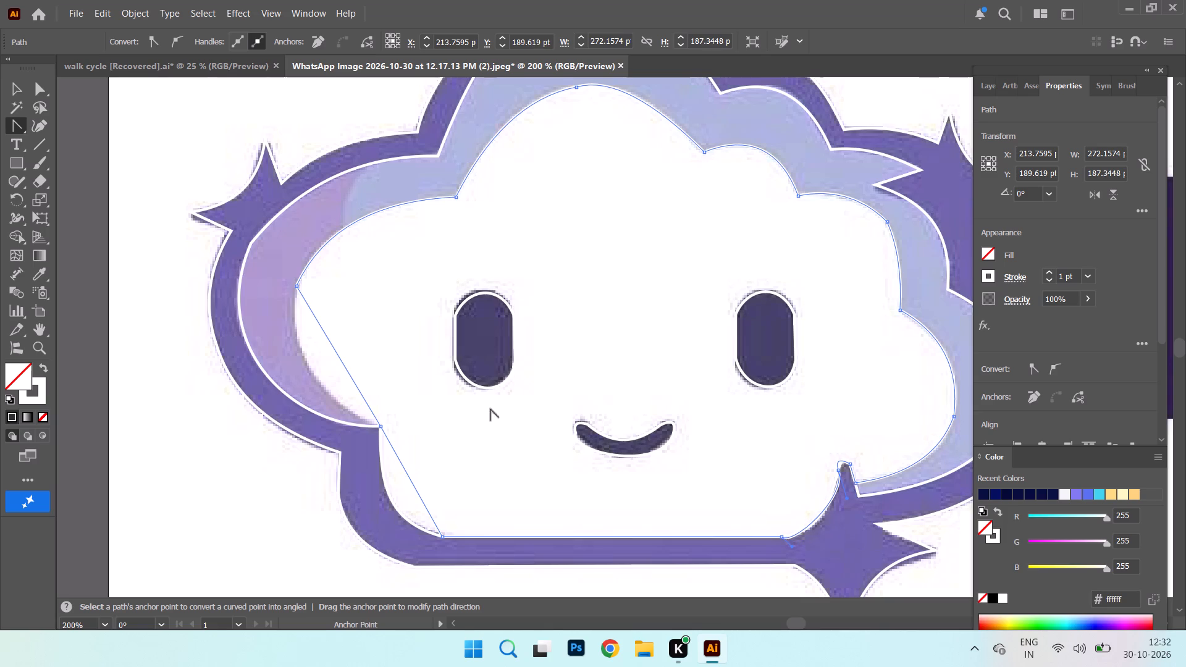
Curve the white body path around the left lobe's lower side and the cloud's rounded bottom-left corner.
left_click_drag(333, 348, 308, 369)
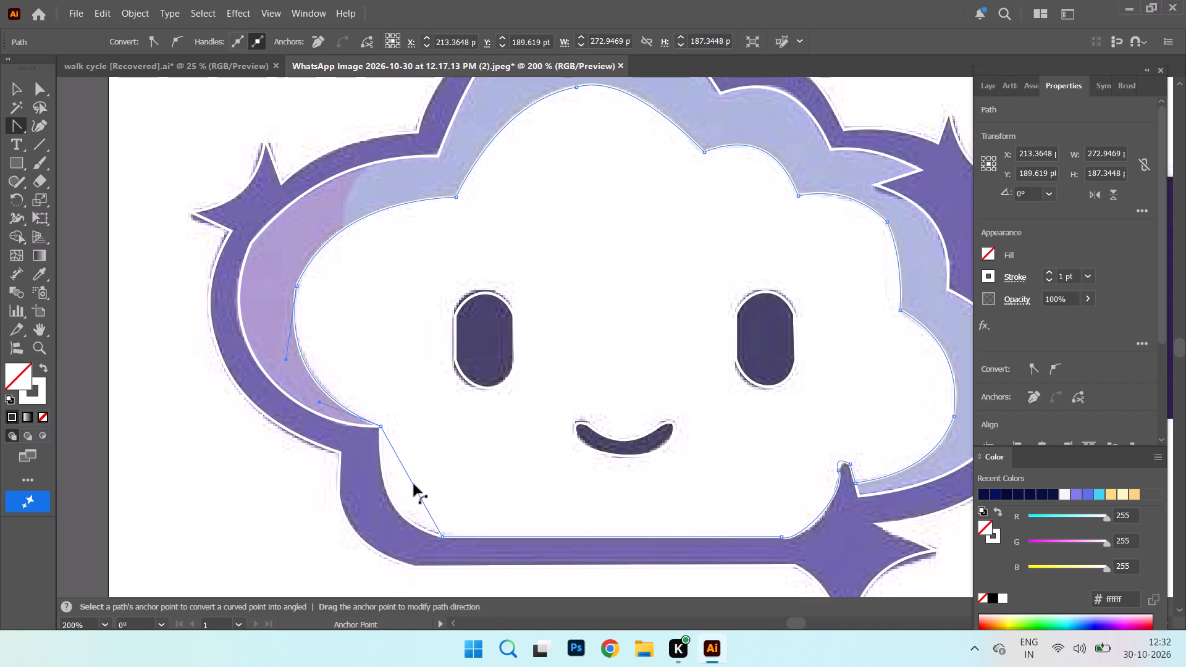
left_click_drag(414, 484, 393, 505)
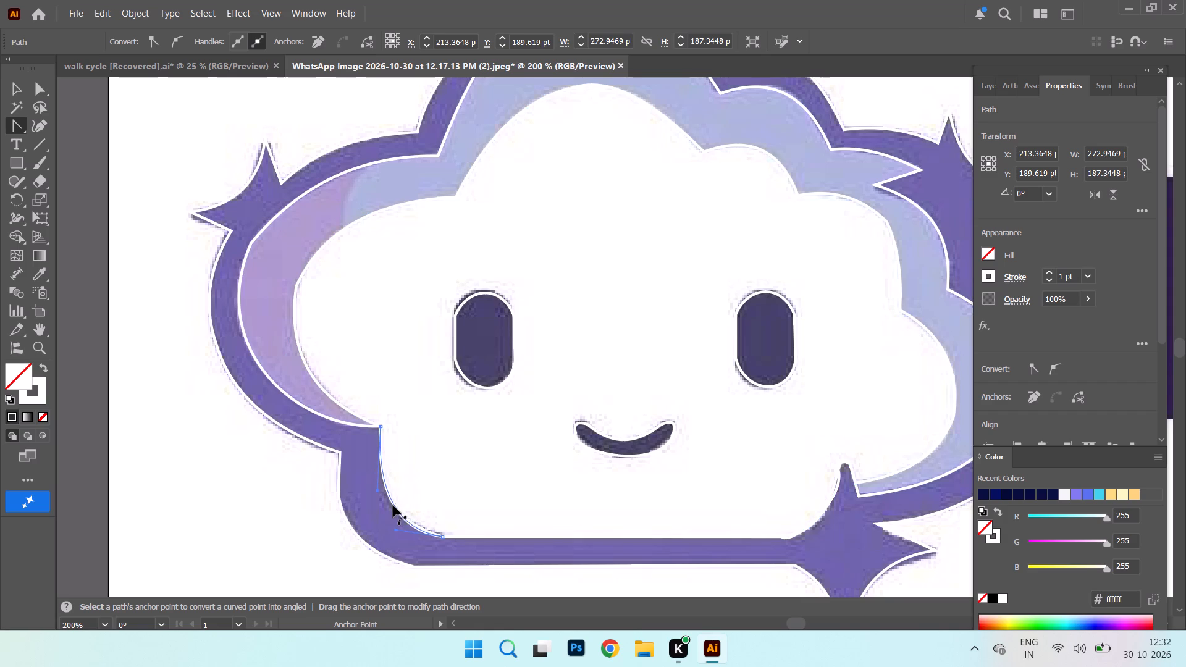
left_click_drag(393, 505, 391, 504)
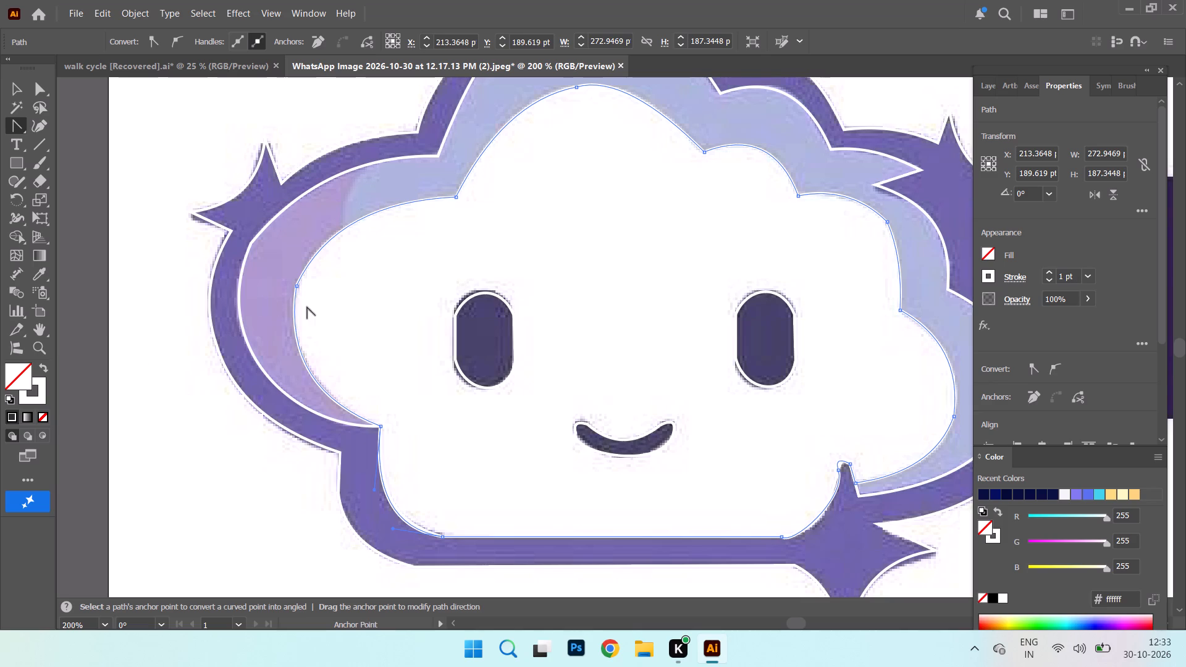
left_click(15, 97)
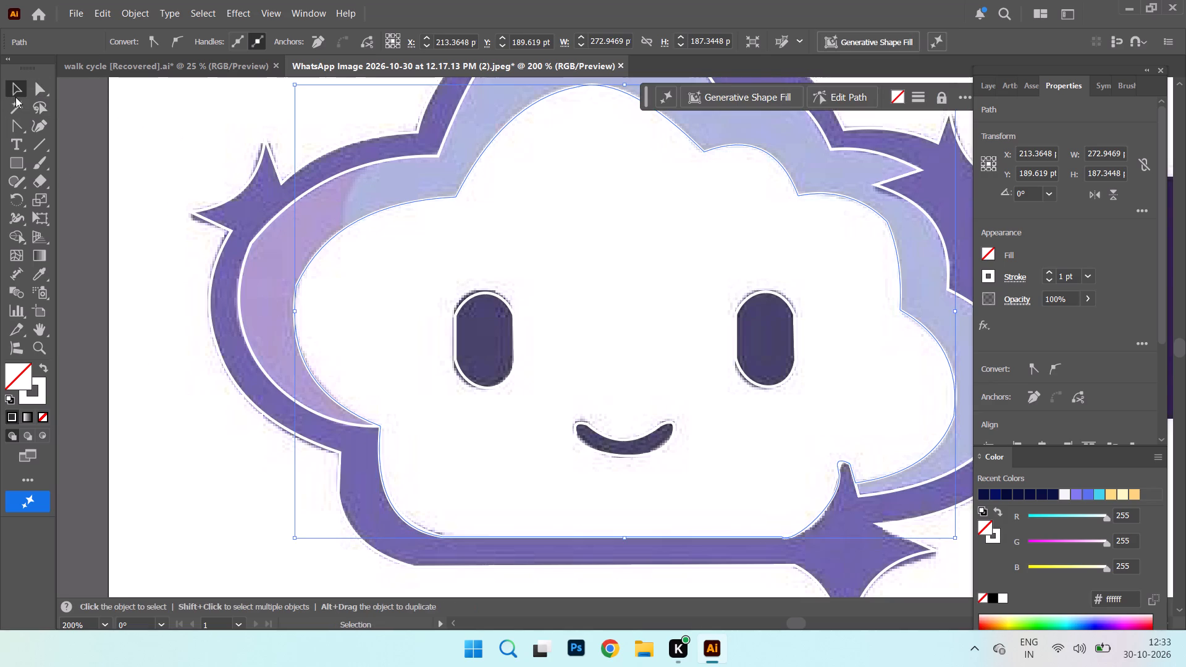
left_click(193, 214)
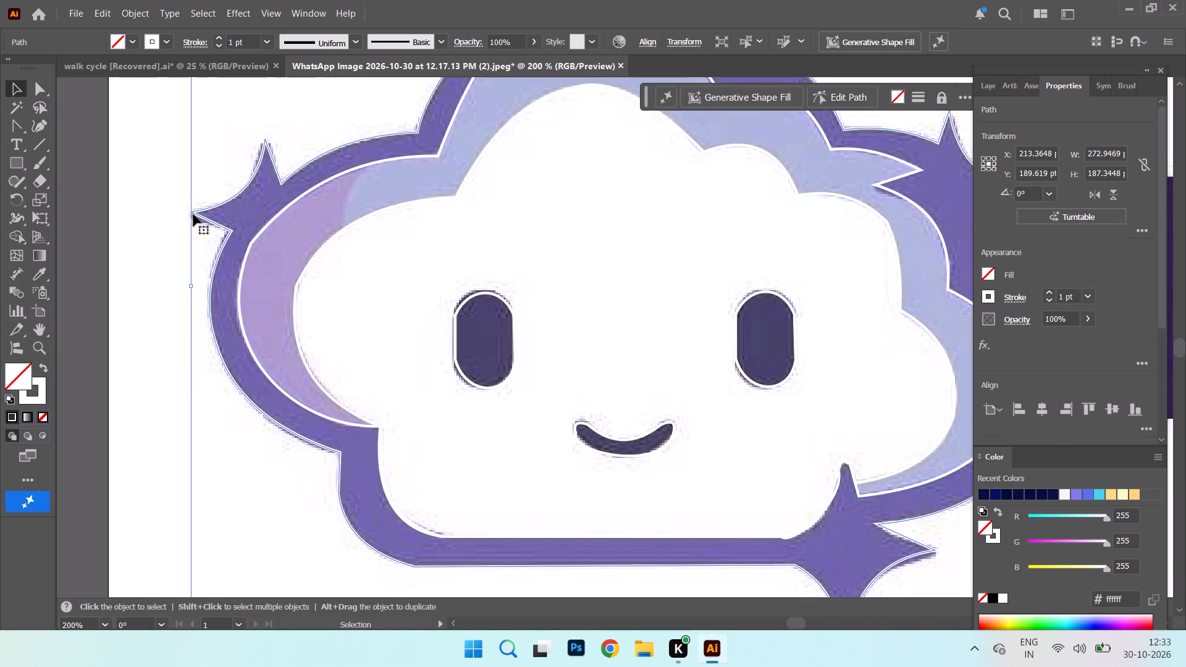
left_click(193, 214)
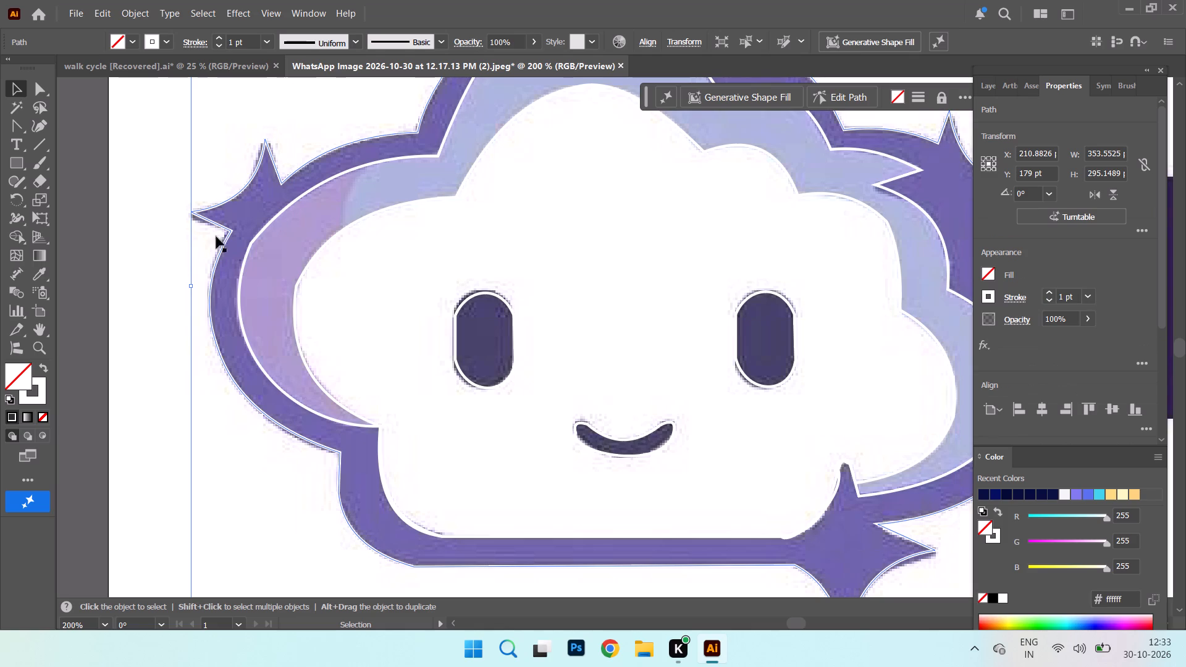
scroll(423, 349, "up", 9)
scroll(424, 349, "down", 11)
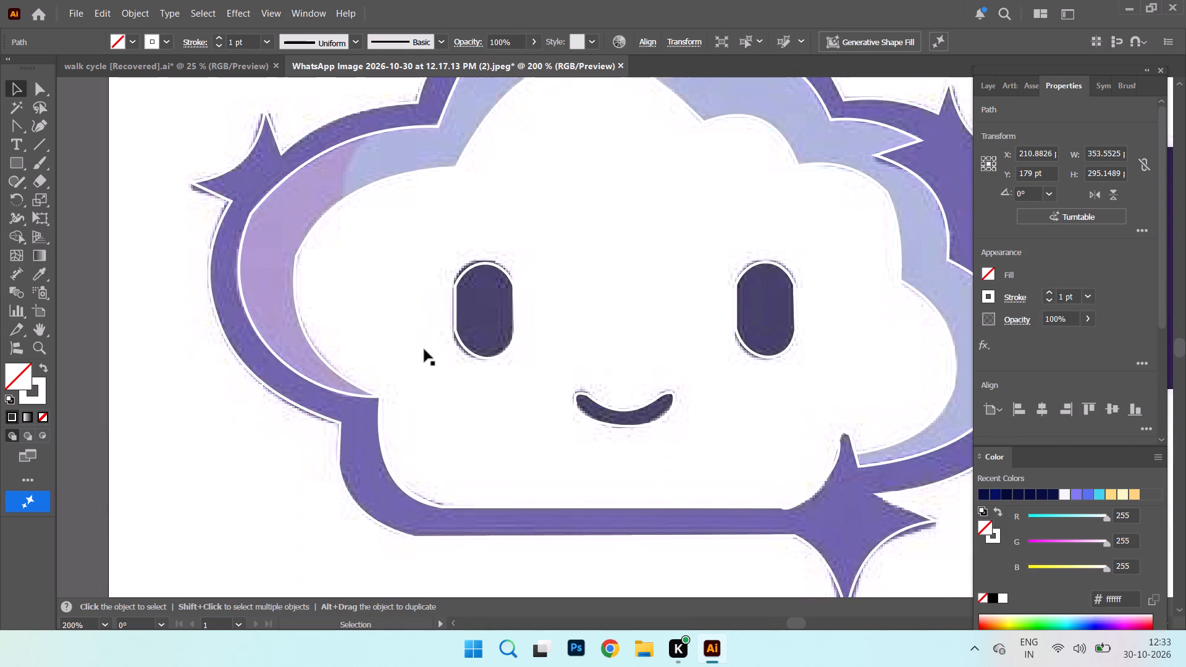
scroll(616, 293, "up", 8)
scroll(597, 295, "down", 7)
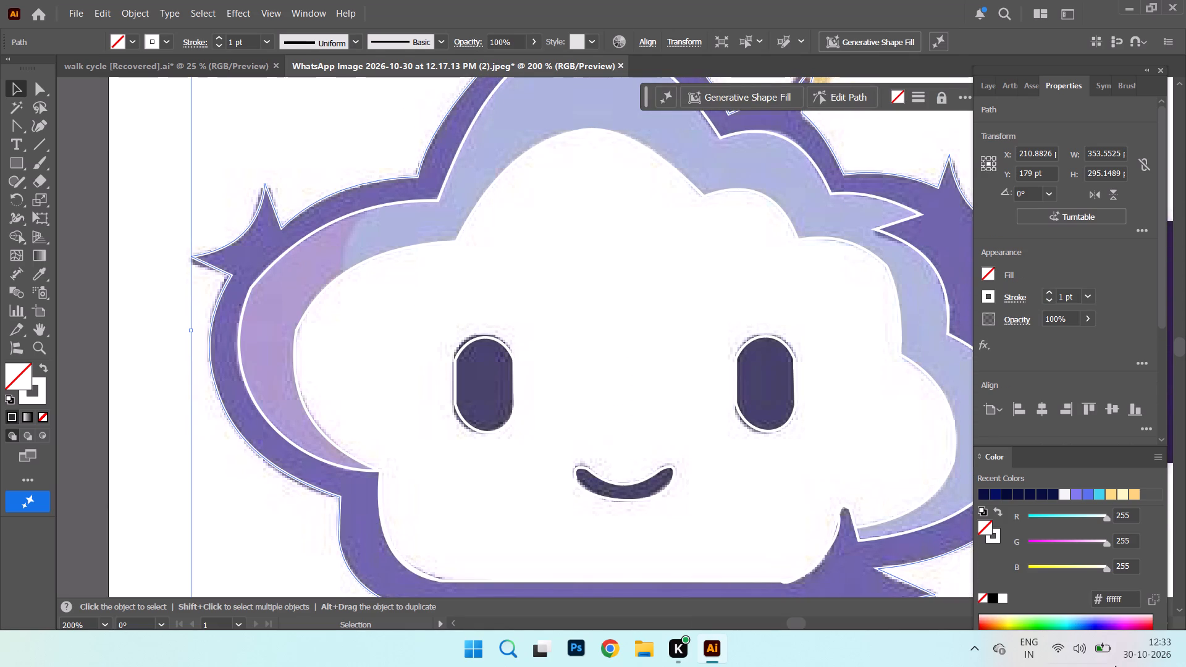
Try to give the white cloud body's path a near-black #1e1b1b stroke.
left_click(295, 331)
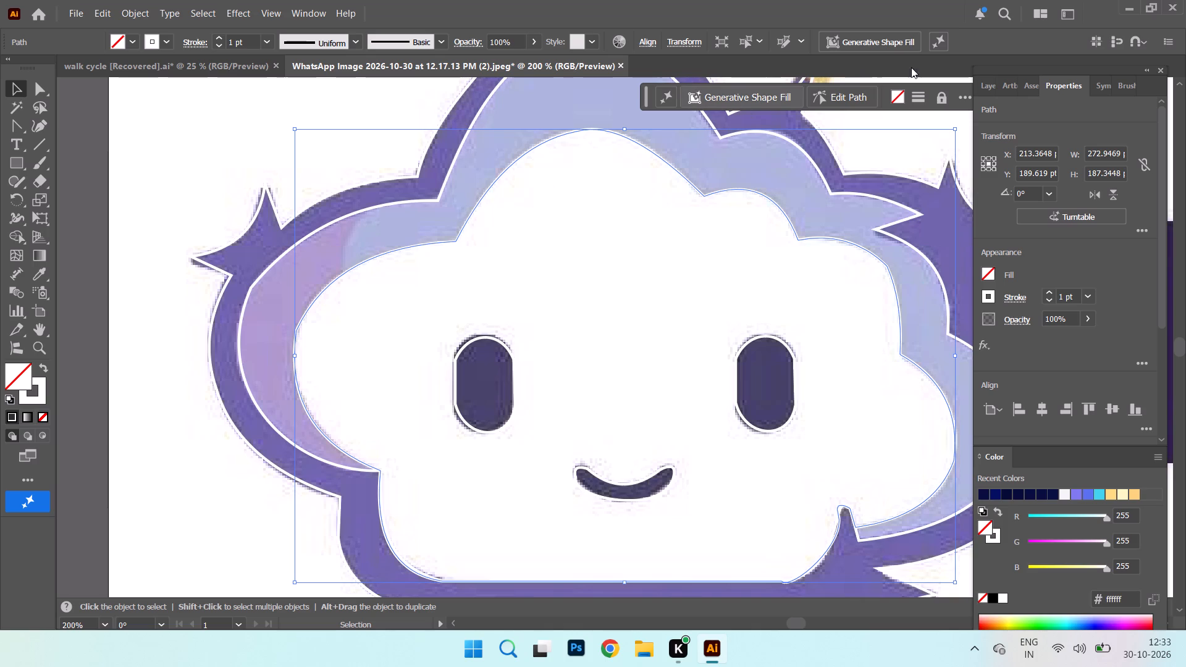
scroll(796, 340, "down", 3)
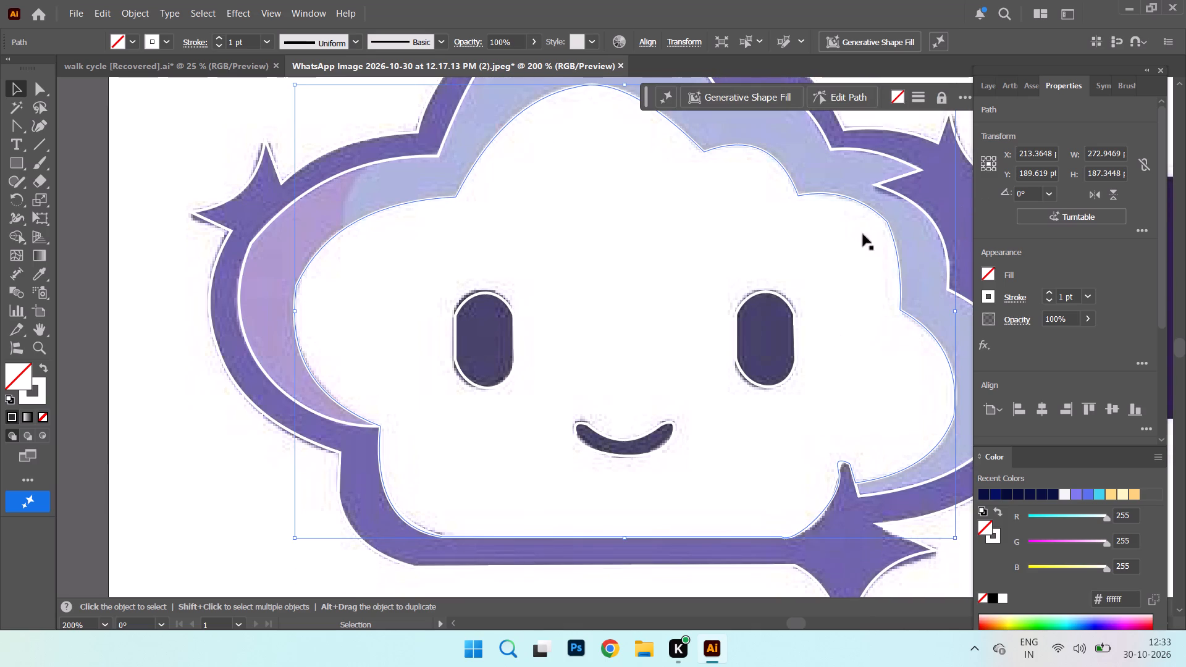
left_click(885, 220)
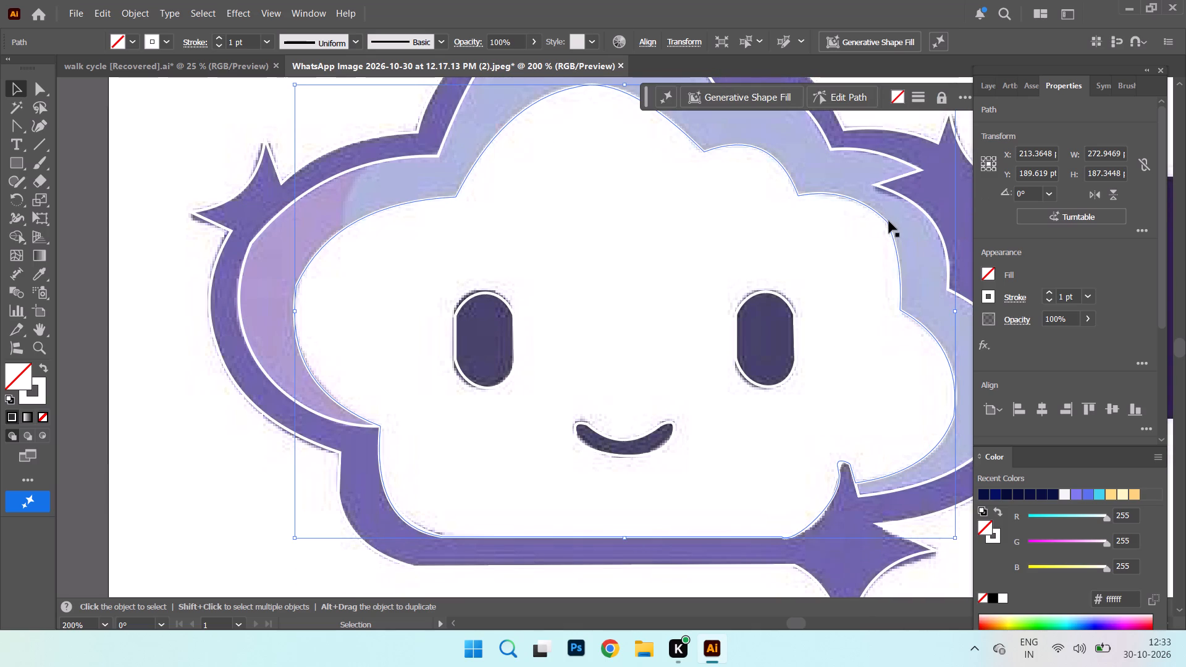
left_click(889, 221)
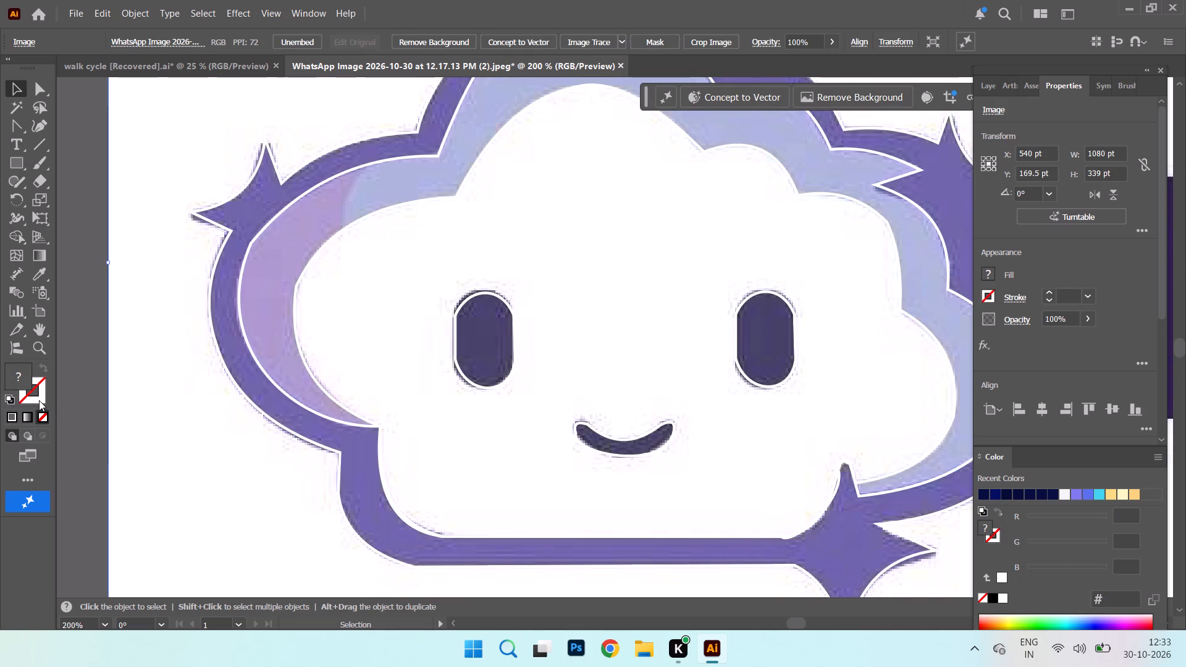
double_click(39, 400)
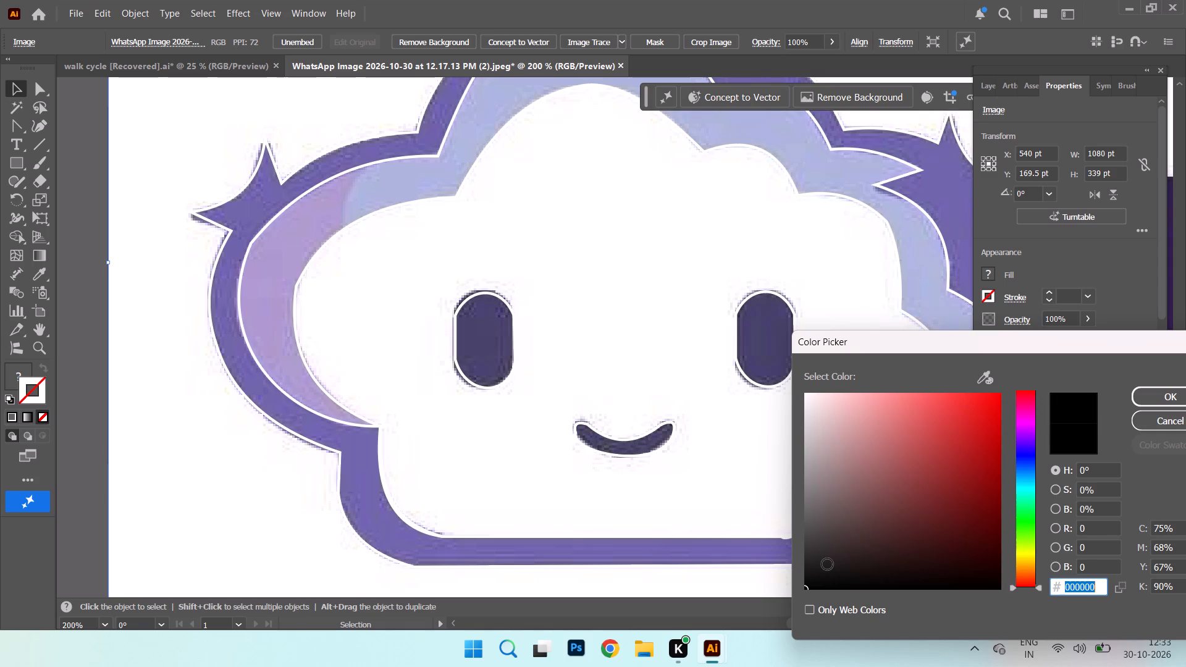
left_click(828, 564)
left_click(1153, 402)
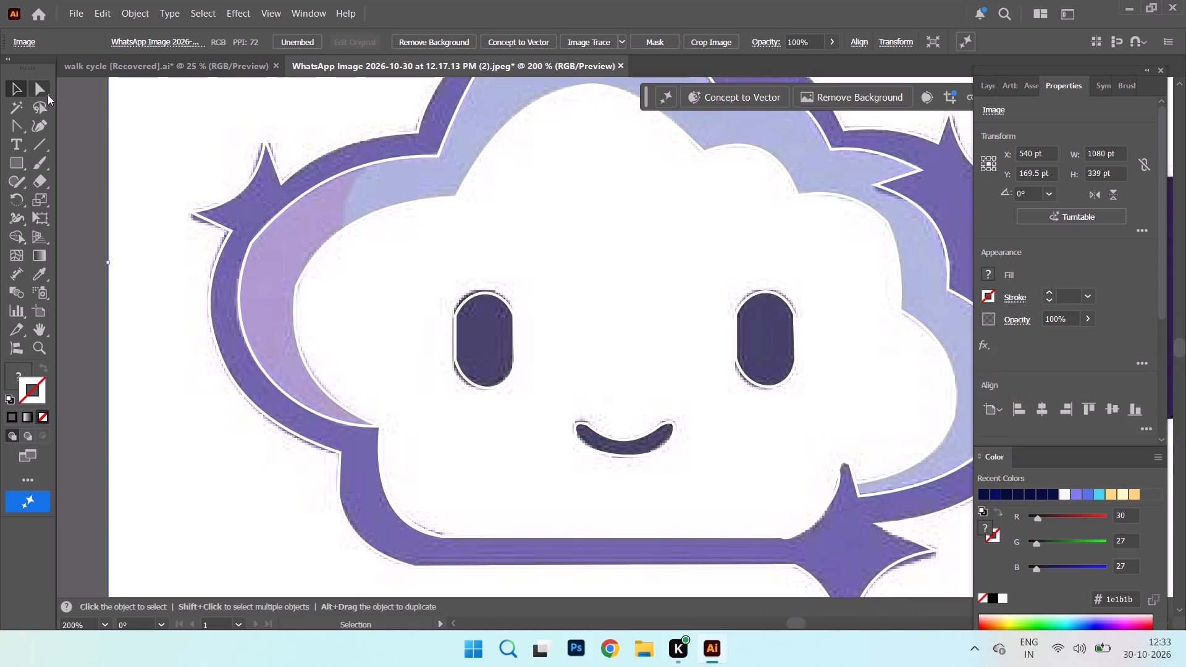
Set the stroke of the inner lilac cloud path and the purple outer outline path to dark #302a2a.
left_click(18, 89)
left_click(106, 293)
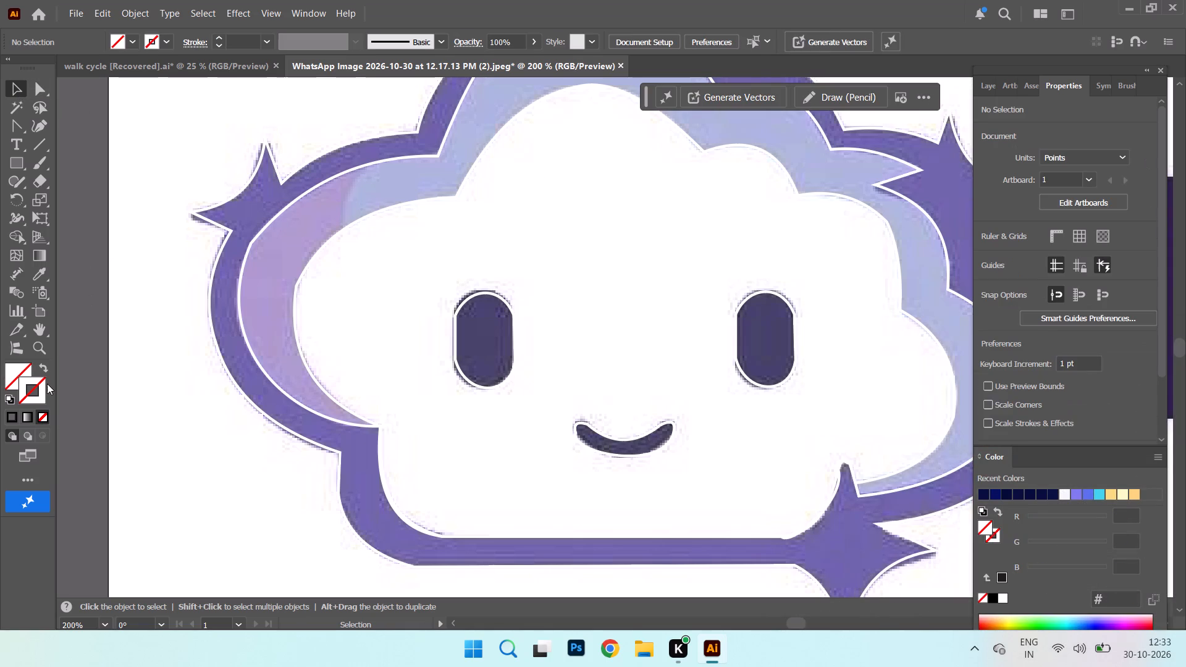
left_click(38, 394)
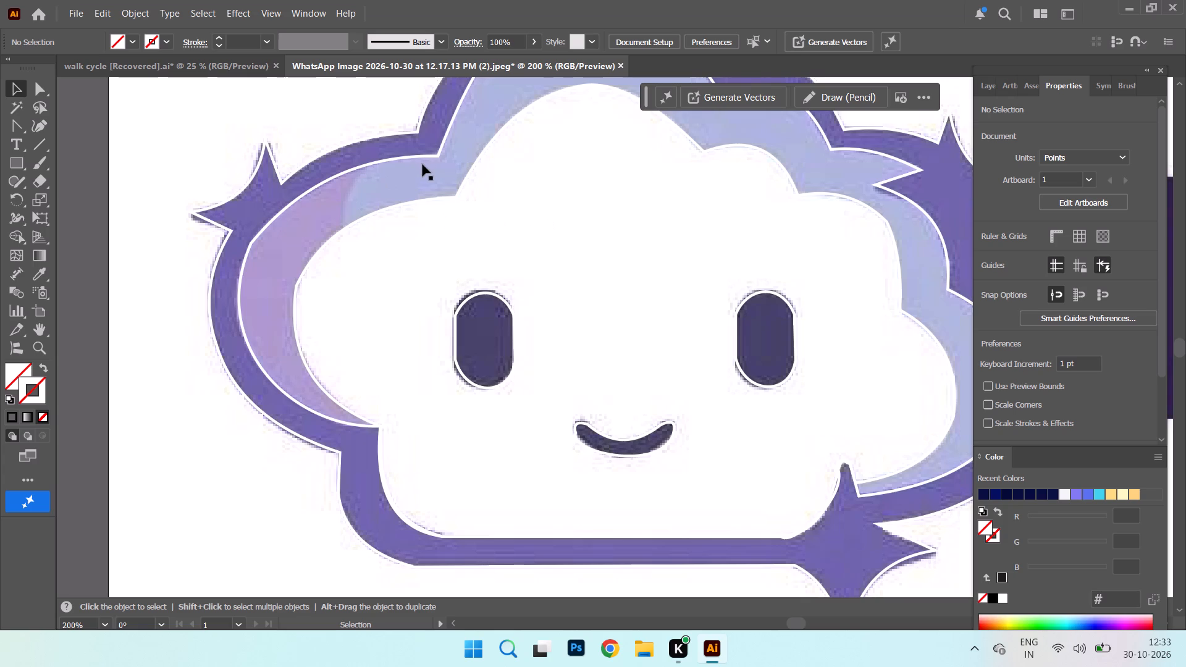
left_click(411, 160)
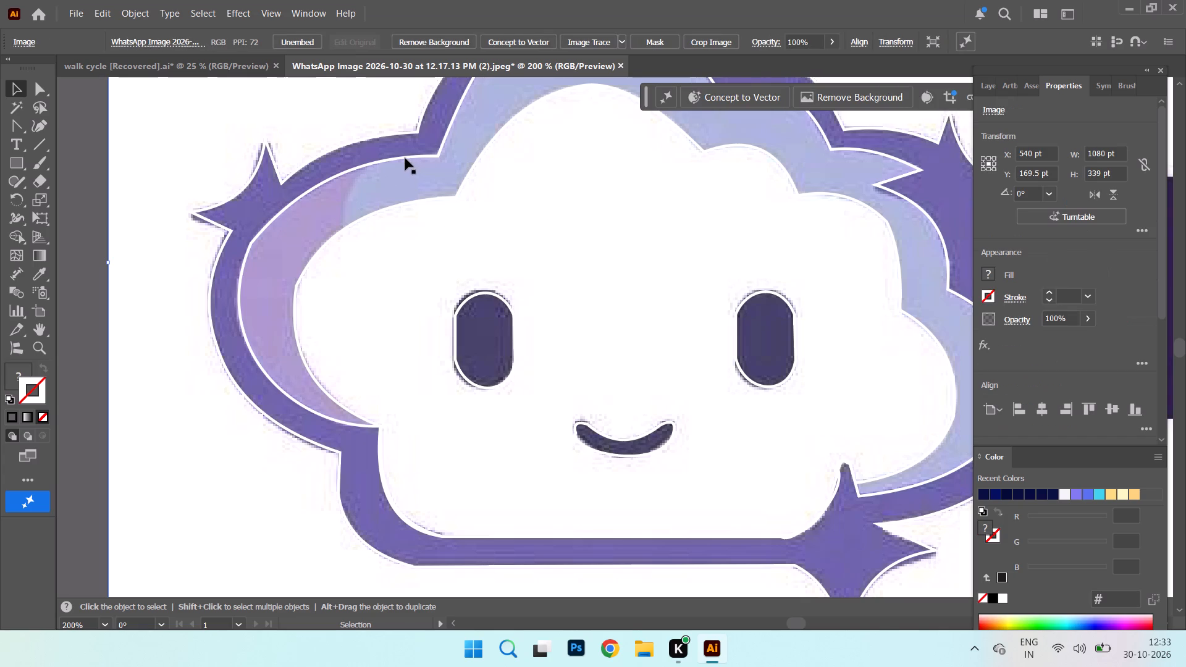
left_click(405, 158)
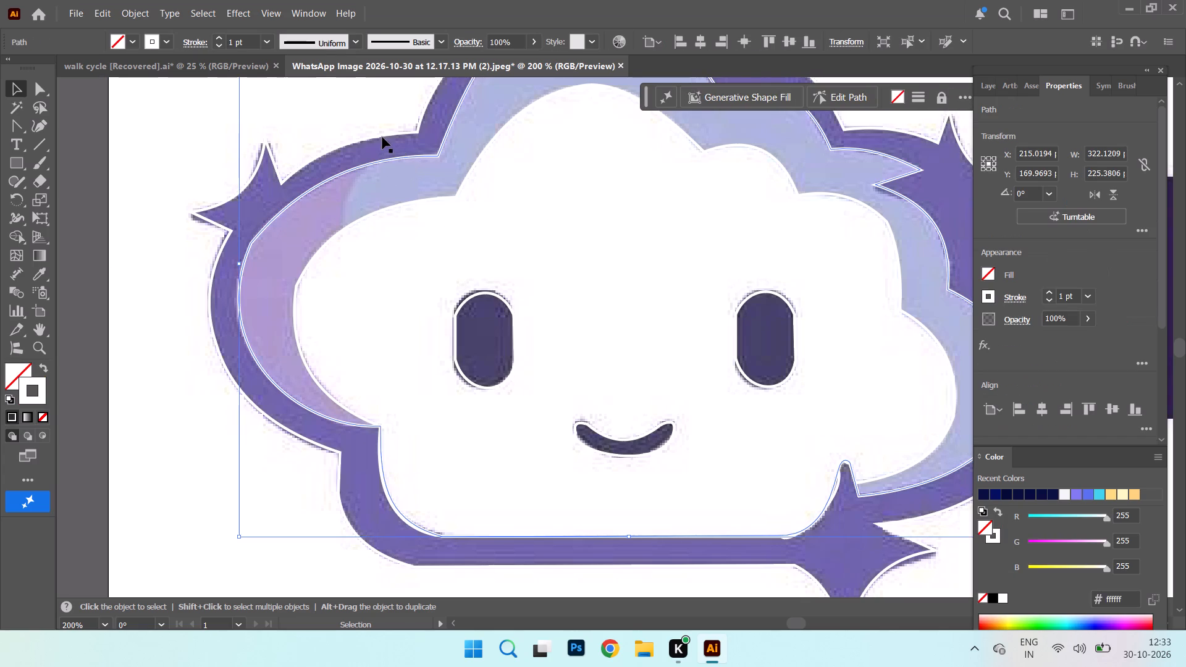
left_click(365, 142, "shift")
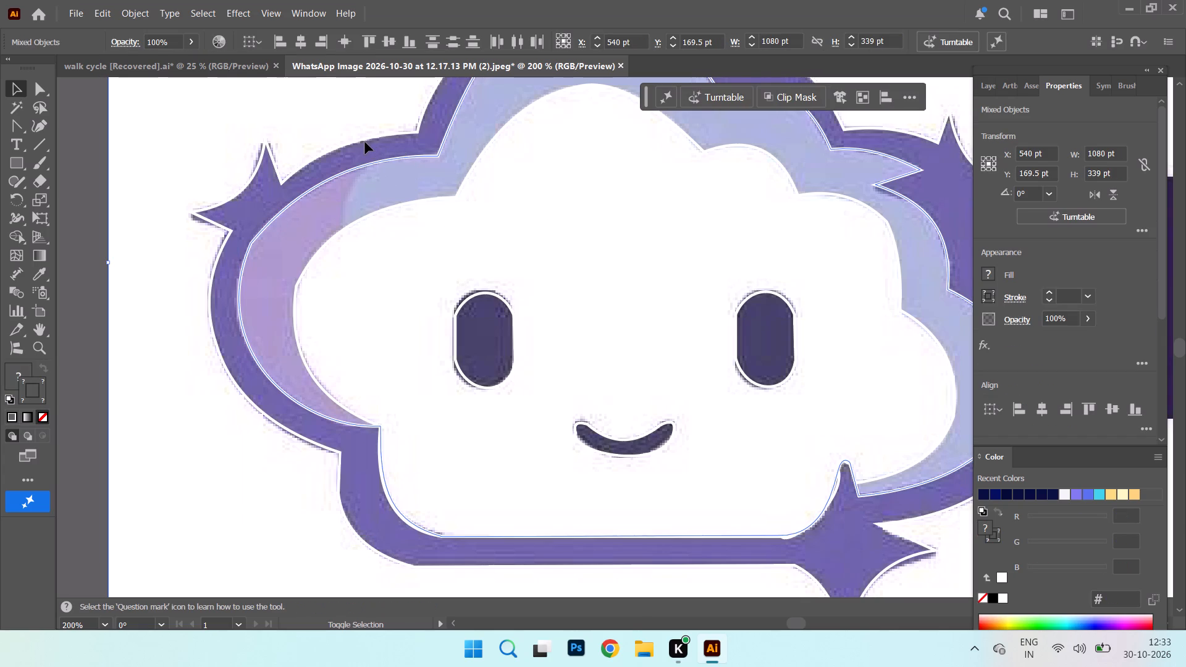
left_click(354, 142, "shift")
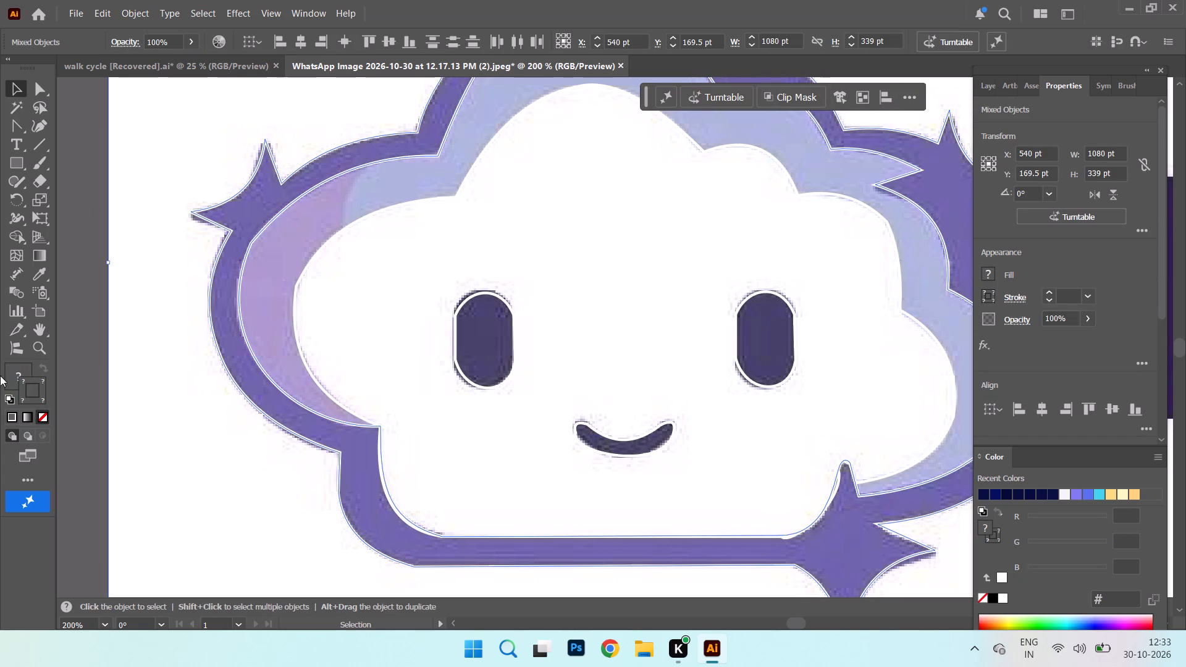
left_click(28, 419)
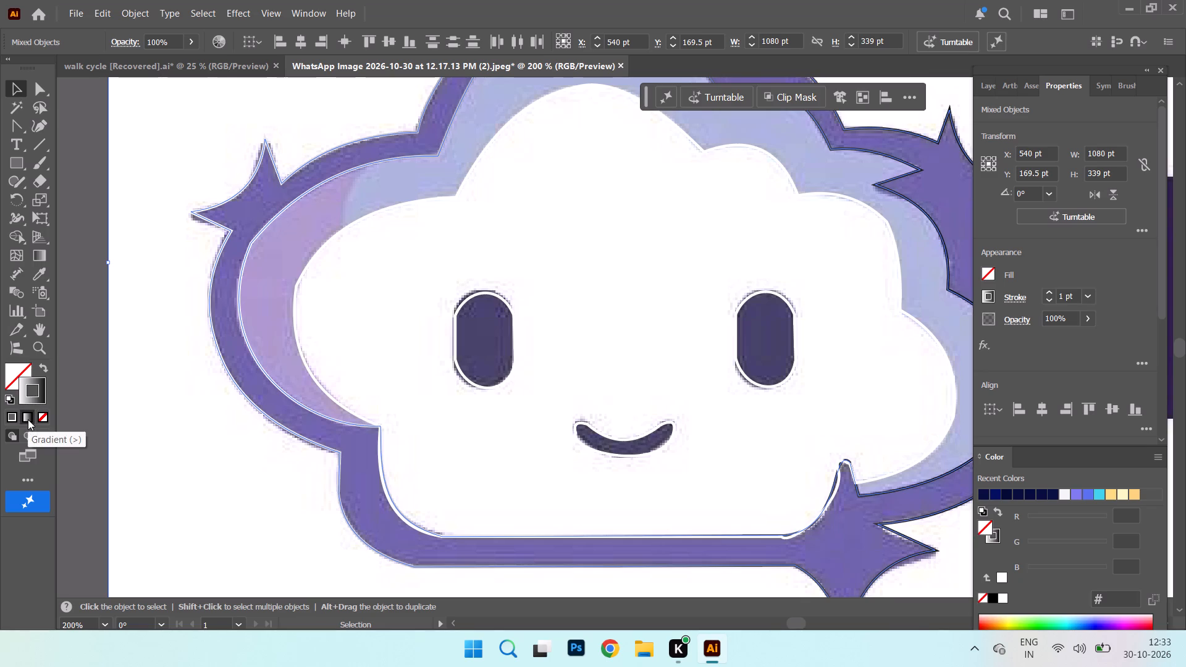
double_click(39, 390)
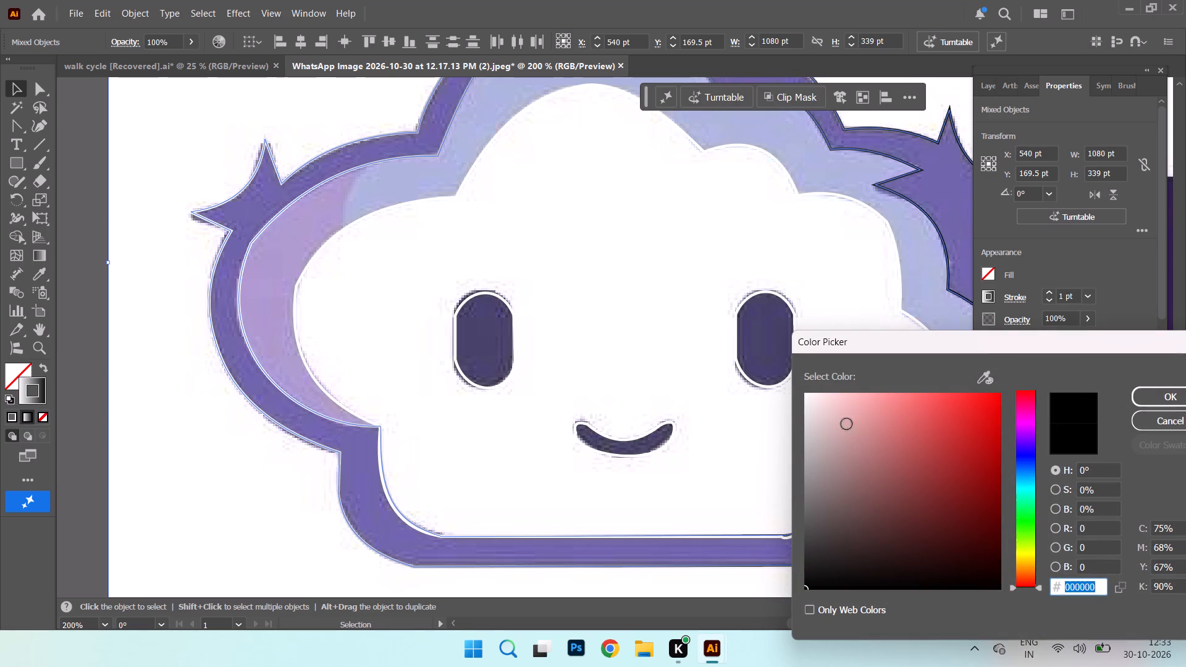
left_click(831, 551)
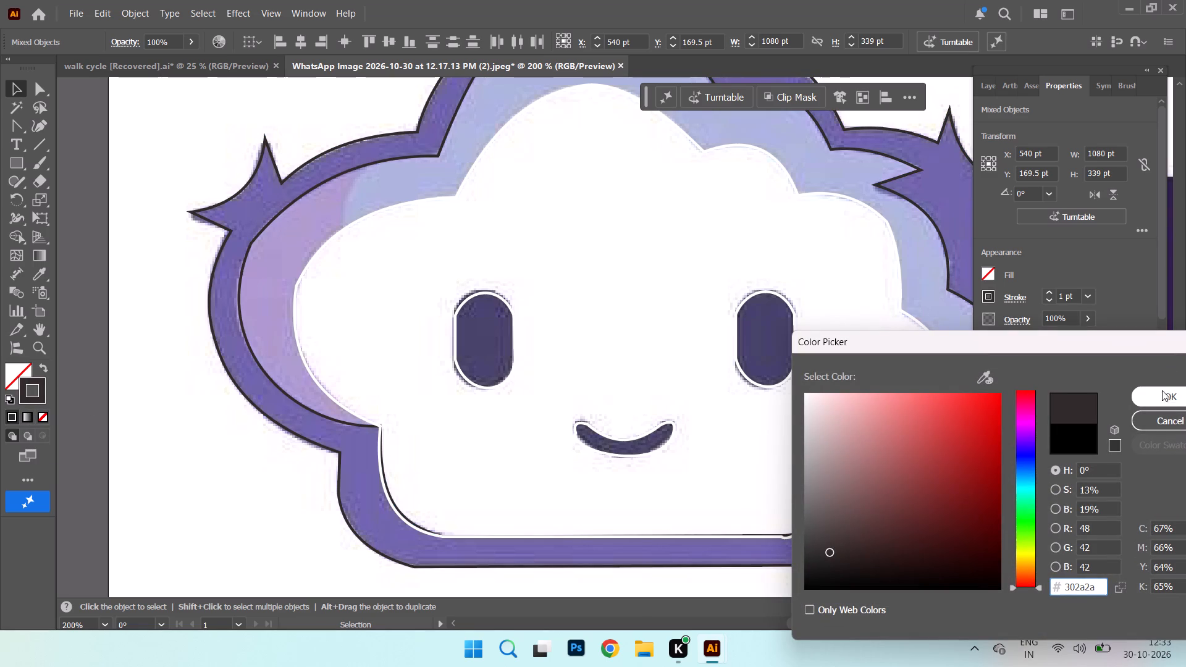
left_click(1165, 400)
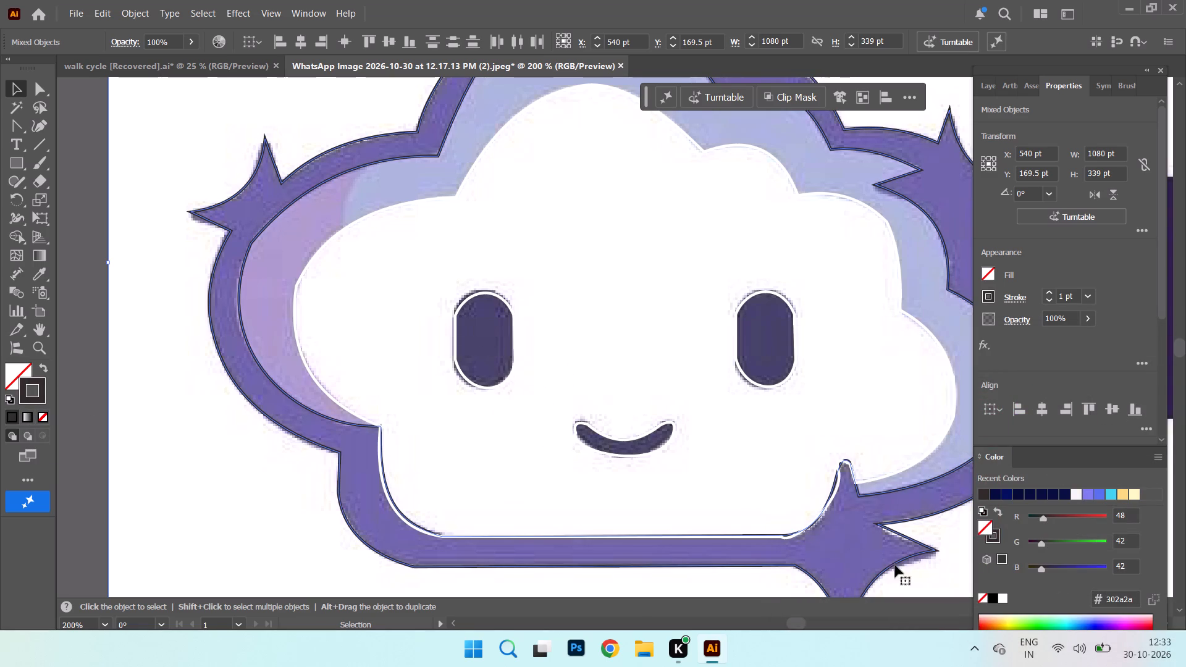
Add an anchor point on the outer outline at the bottom sparkle's lower tip, and try another at its right-hand tip.
left_click(785, 538)
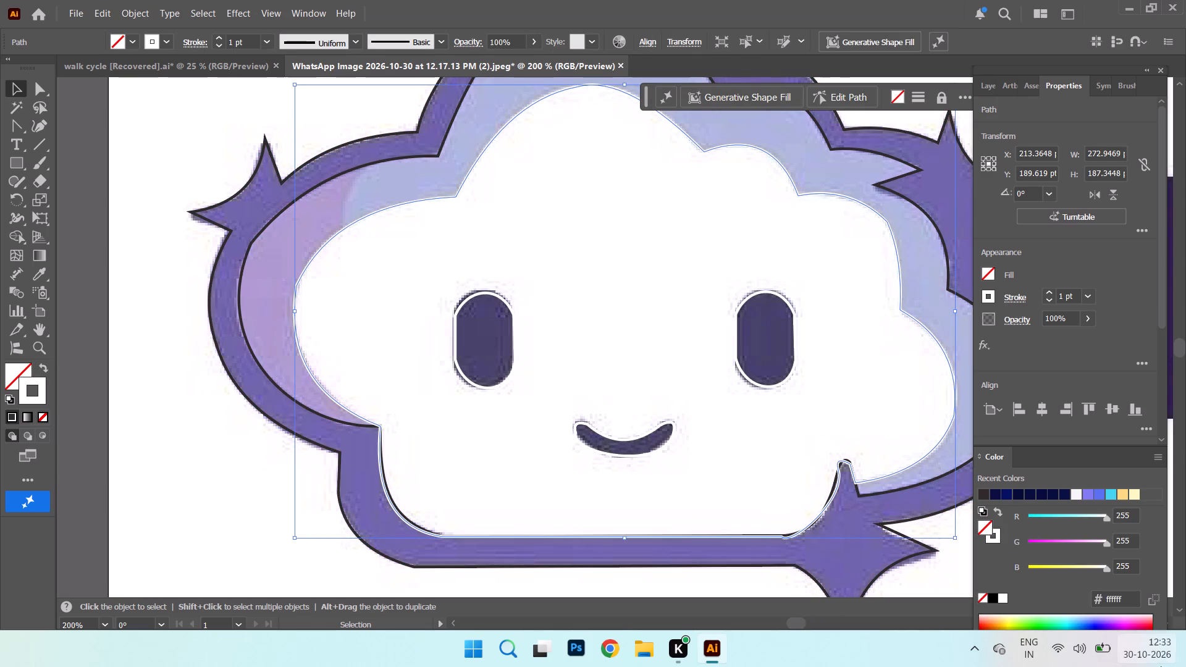
scroll(715, 510, "down", 10)
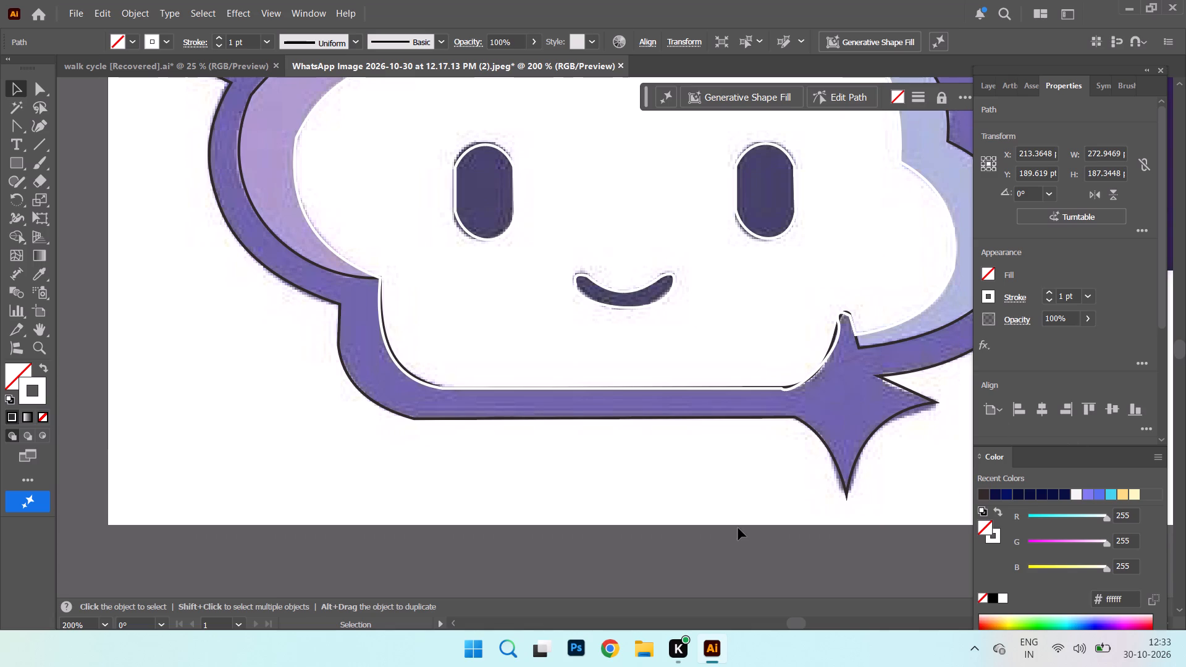
key("ctrl+minus")
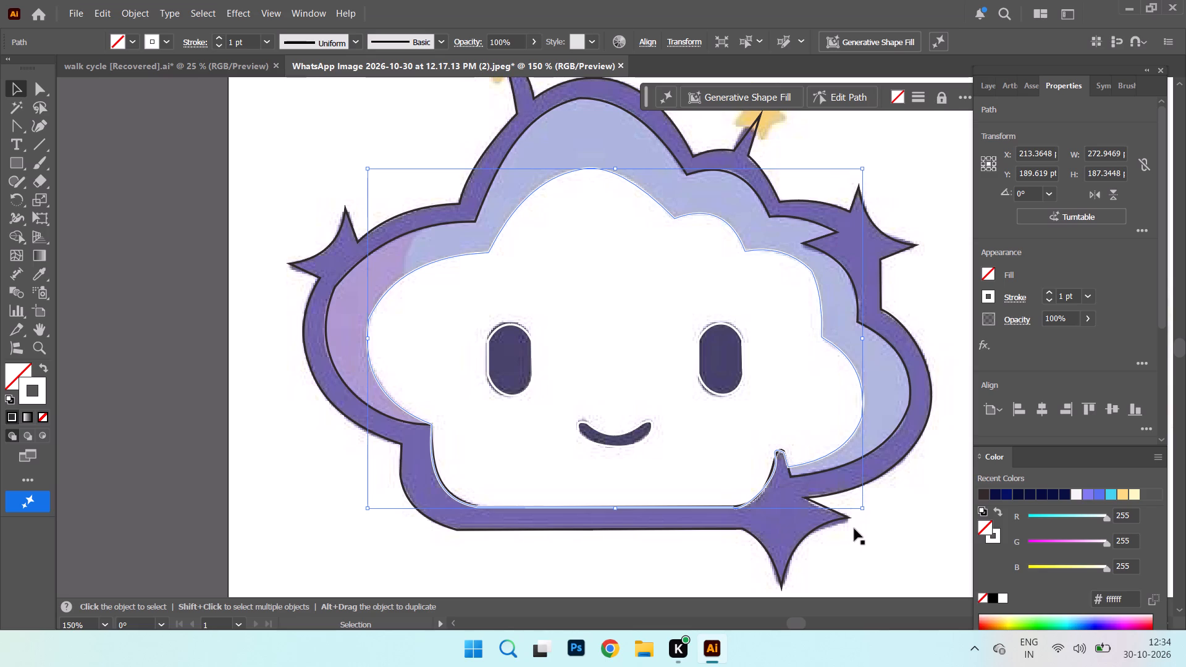
right_click(19, 125)
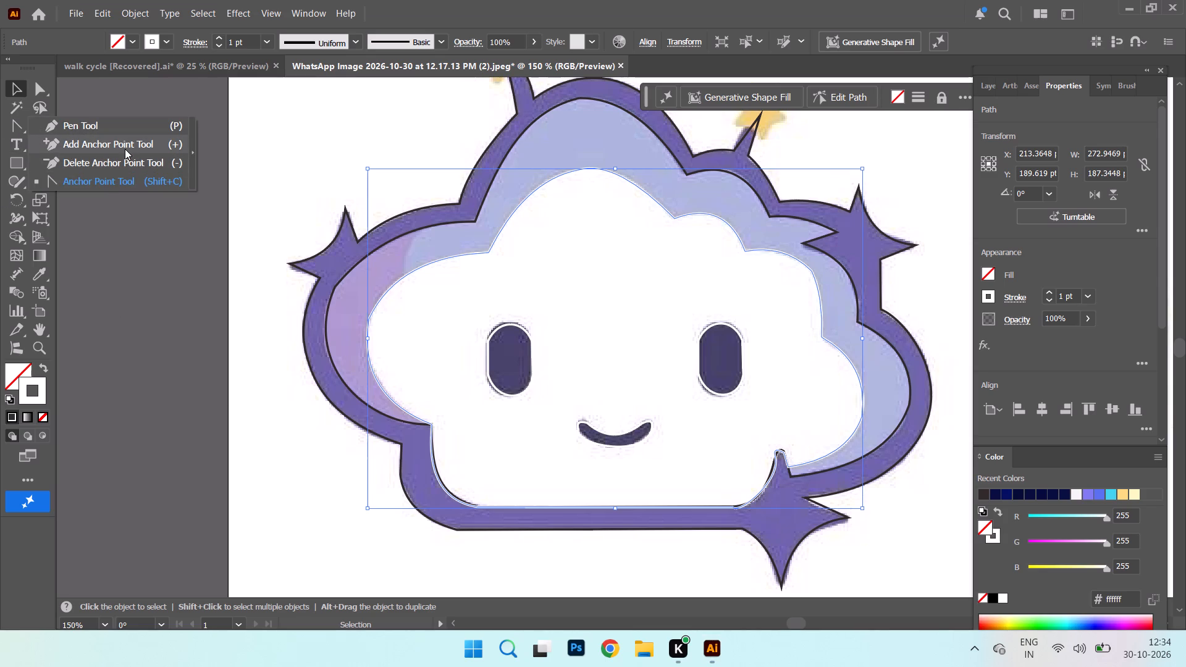
left_click(125, 149)
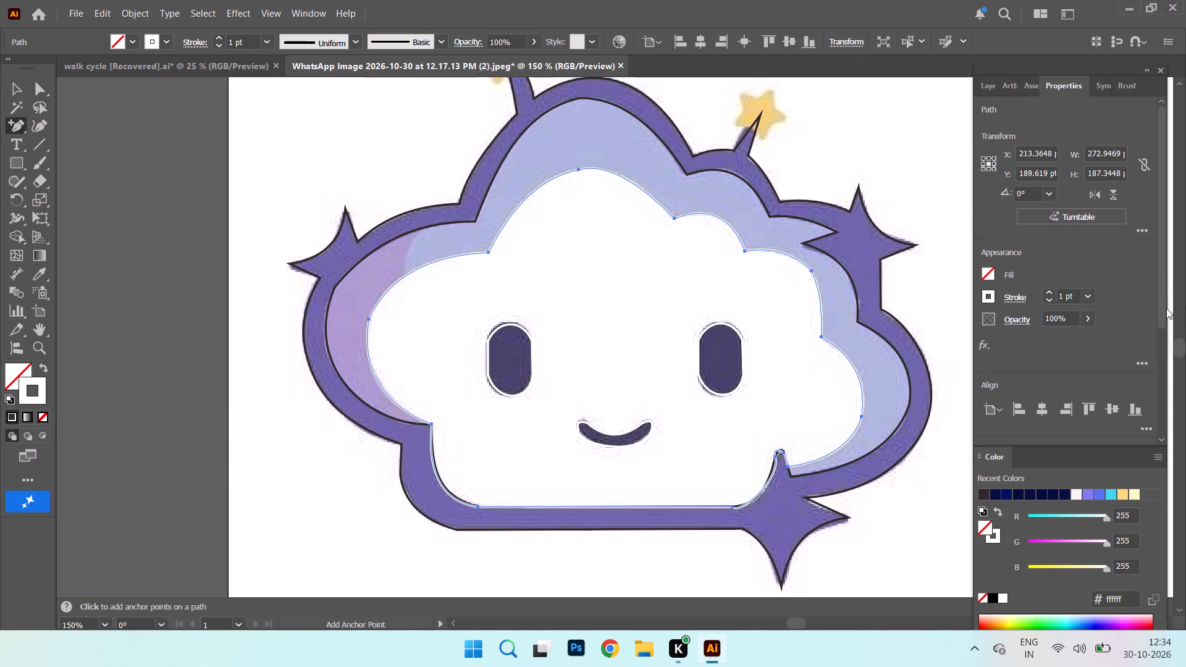
key("ctrl+equal")
scroll(878, 459, "down", 12)
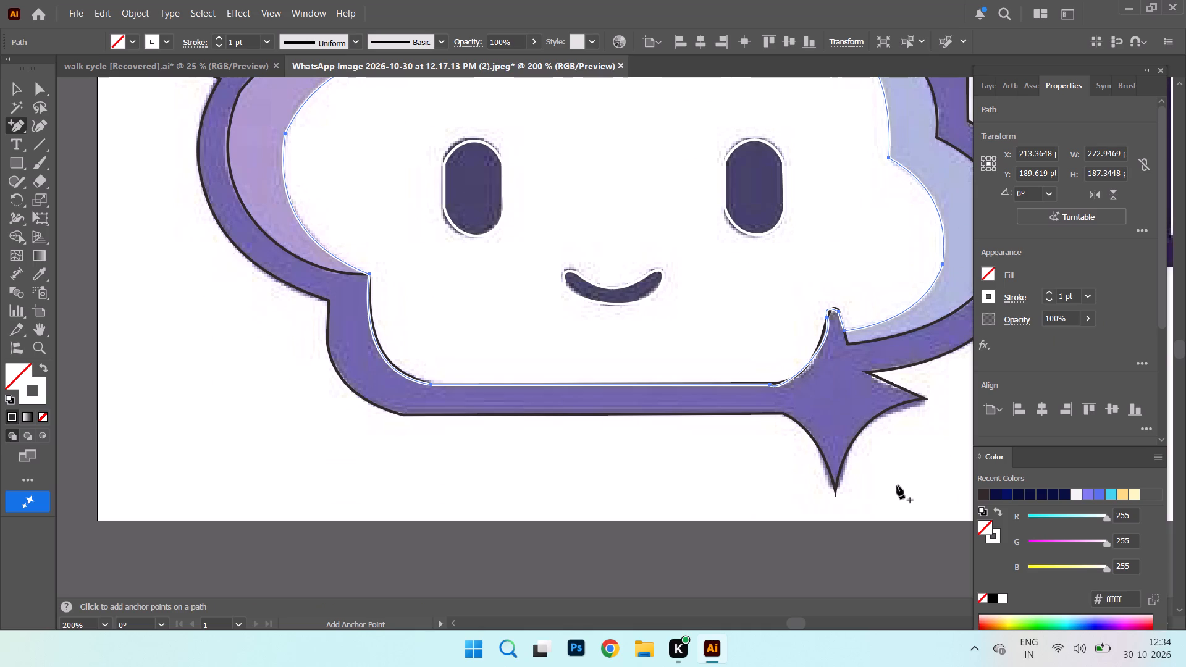
left_click(835, 488)
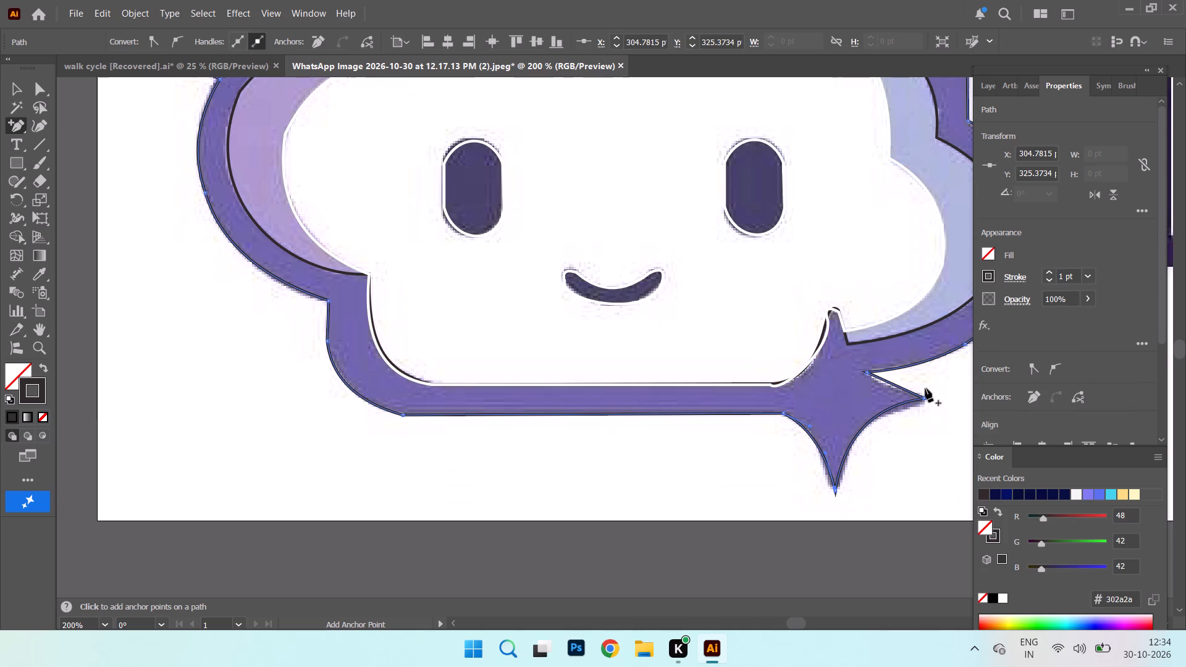
left_click(924, 398)
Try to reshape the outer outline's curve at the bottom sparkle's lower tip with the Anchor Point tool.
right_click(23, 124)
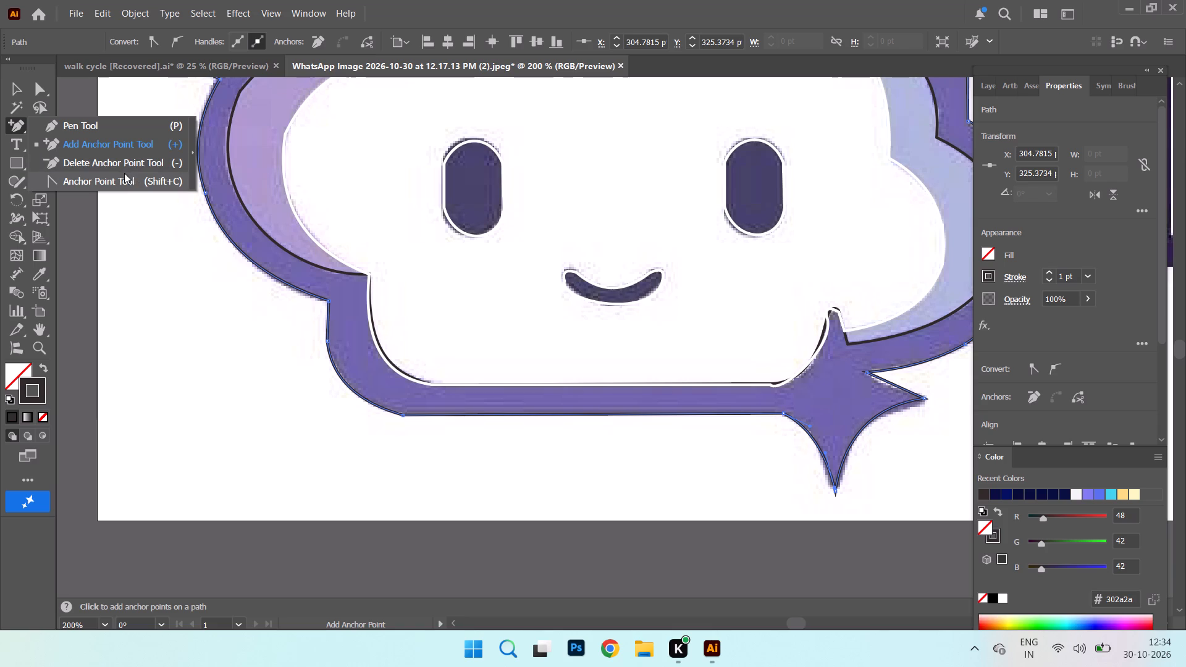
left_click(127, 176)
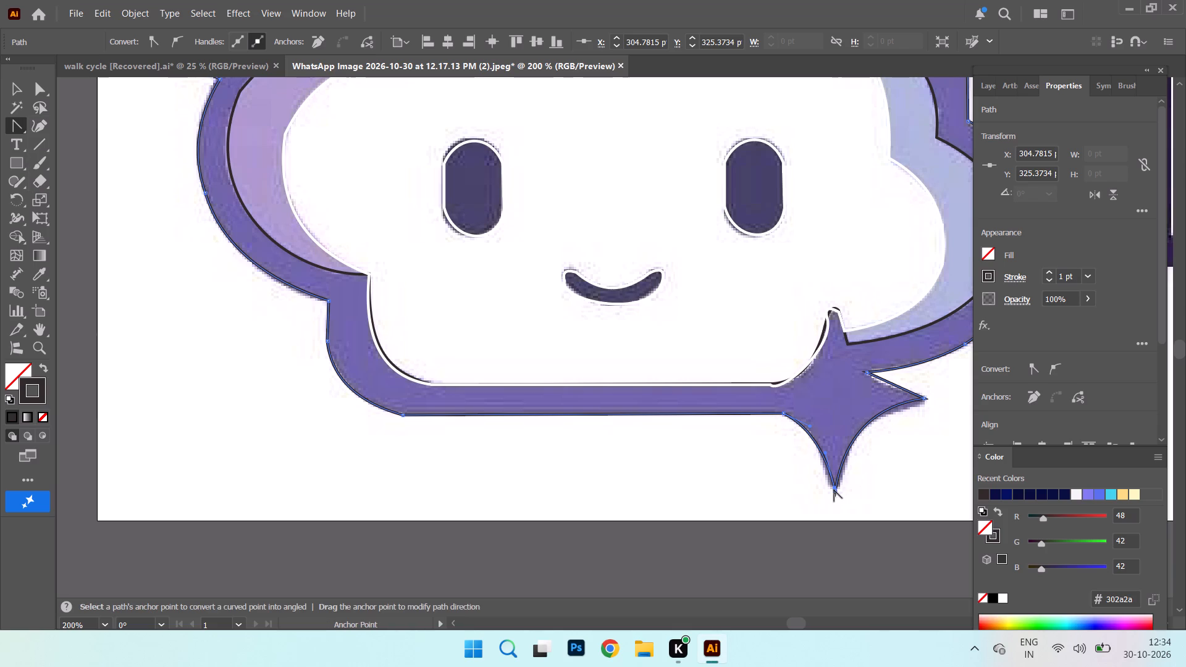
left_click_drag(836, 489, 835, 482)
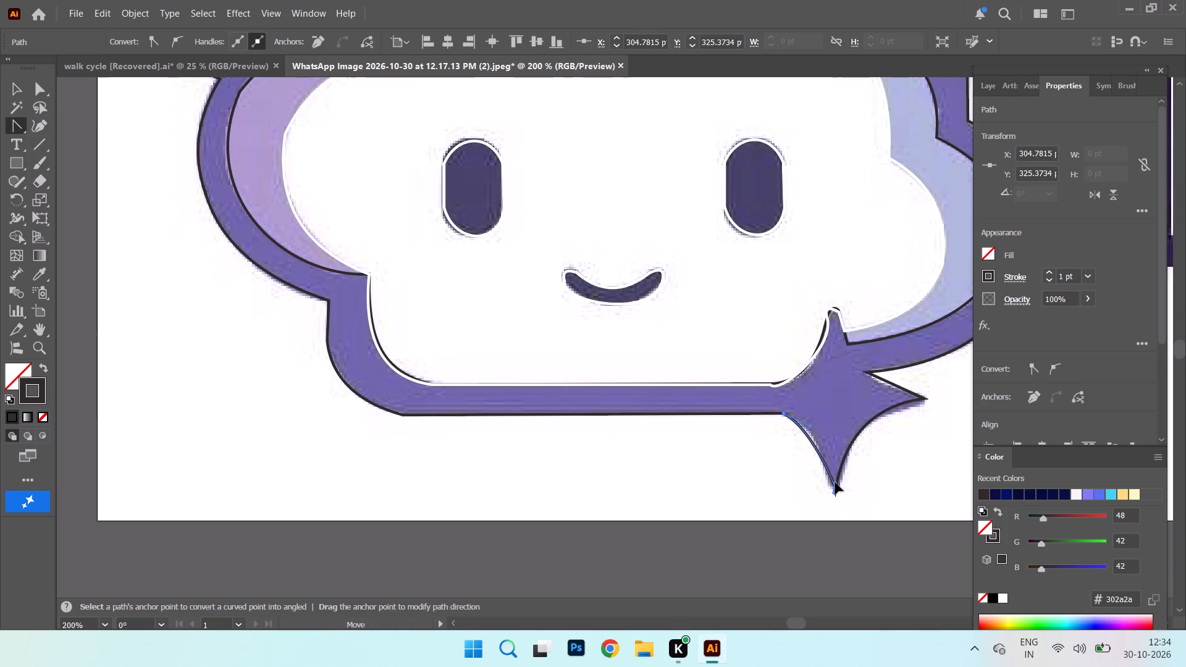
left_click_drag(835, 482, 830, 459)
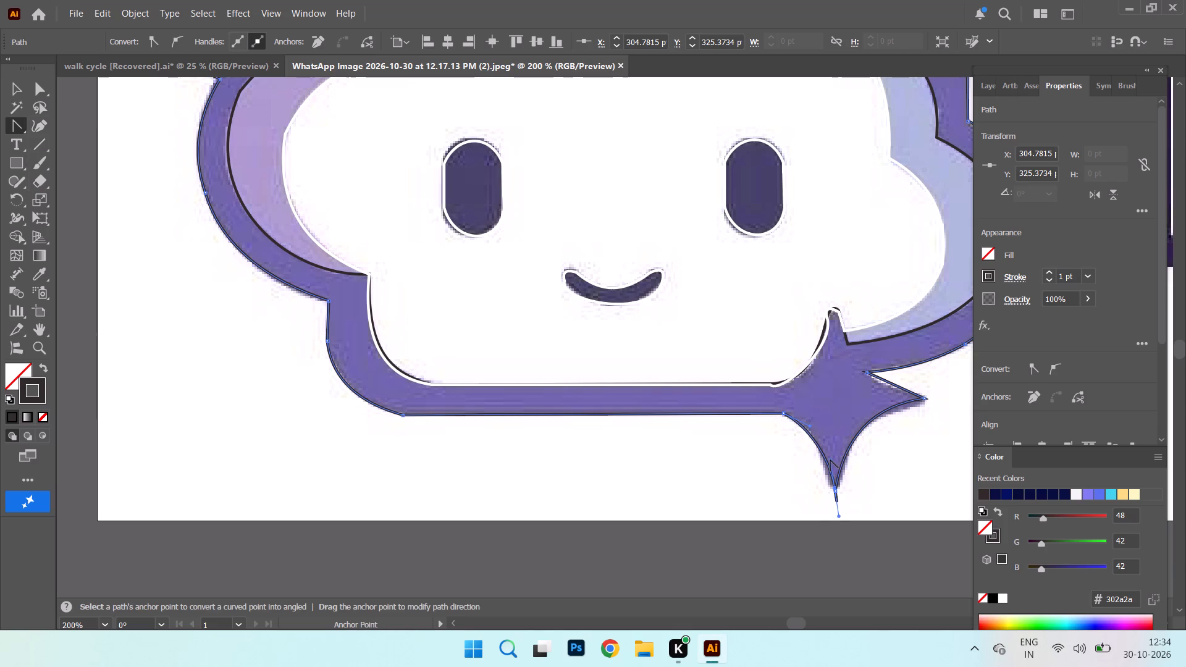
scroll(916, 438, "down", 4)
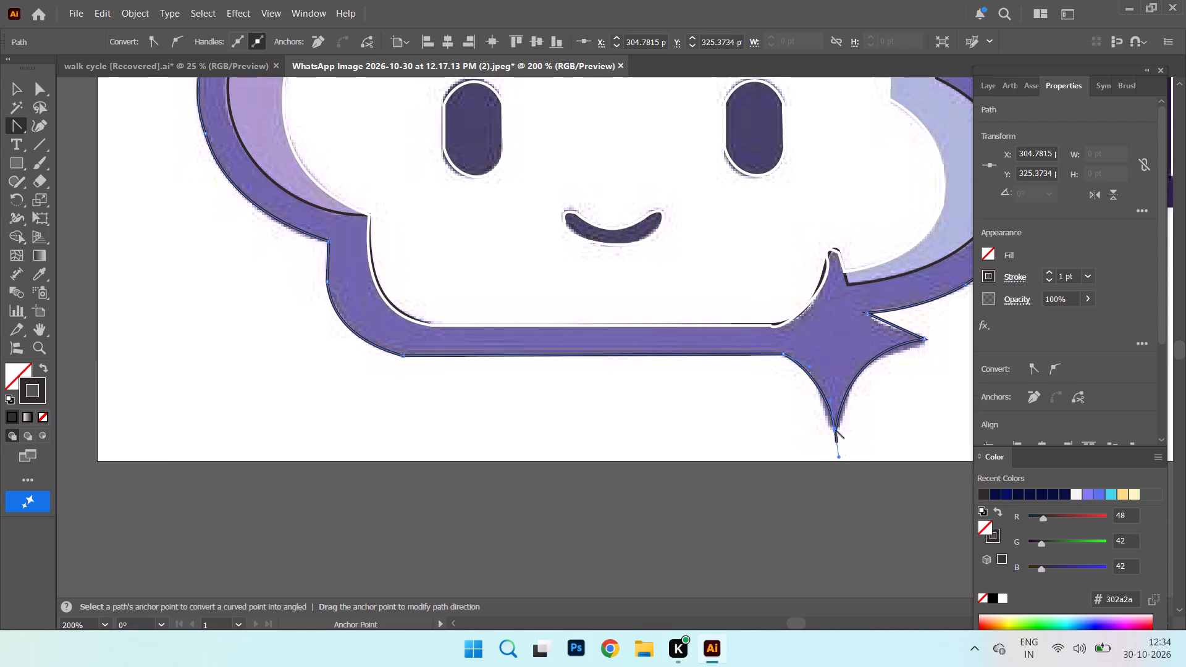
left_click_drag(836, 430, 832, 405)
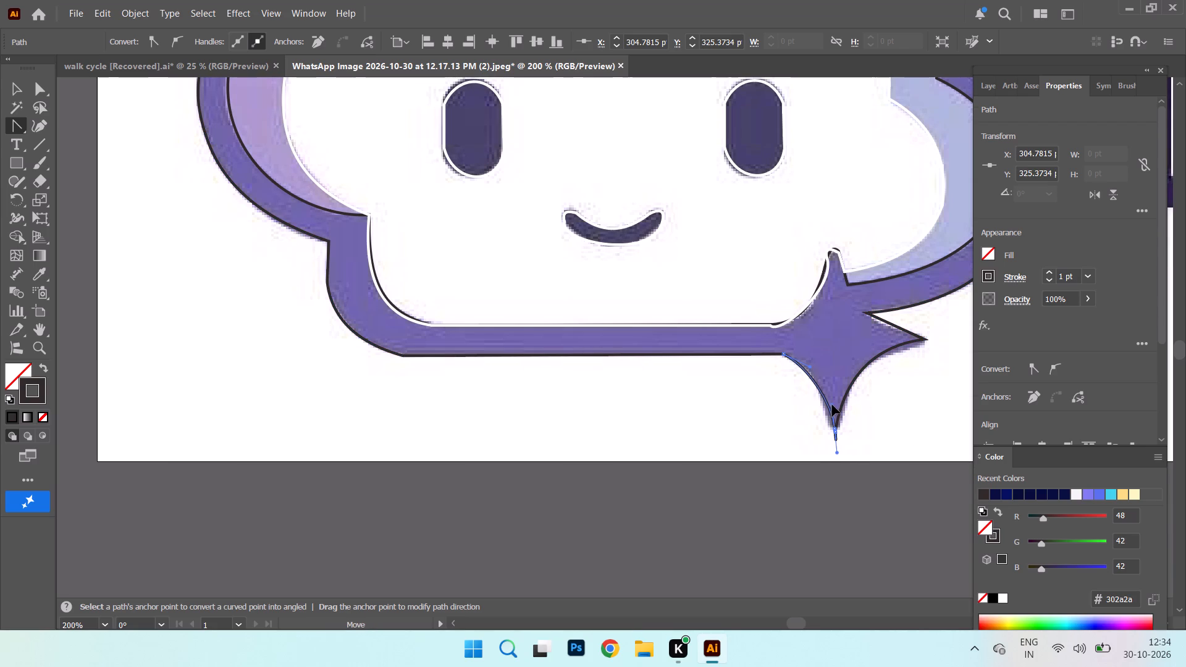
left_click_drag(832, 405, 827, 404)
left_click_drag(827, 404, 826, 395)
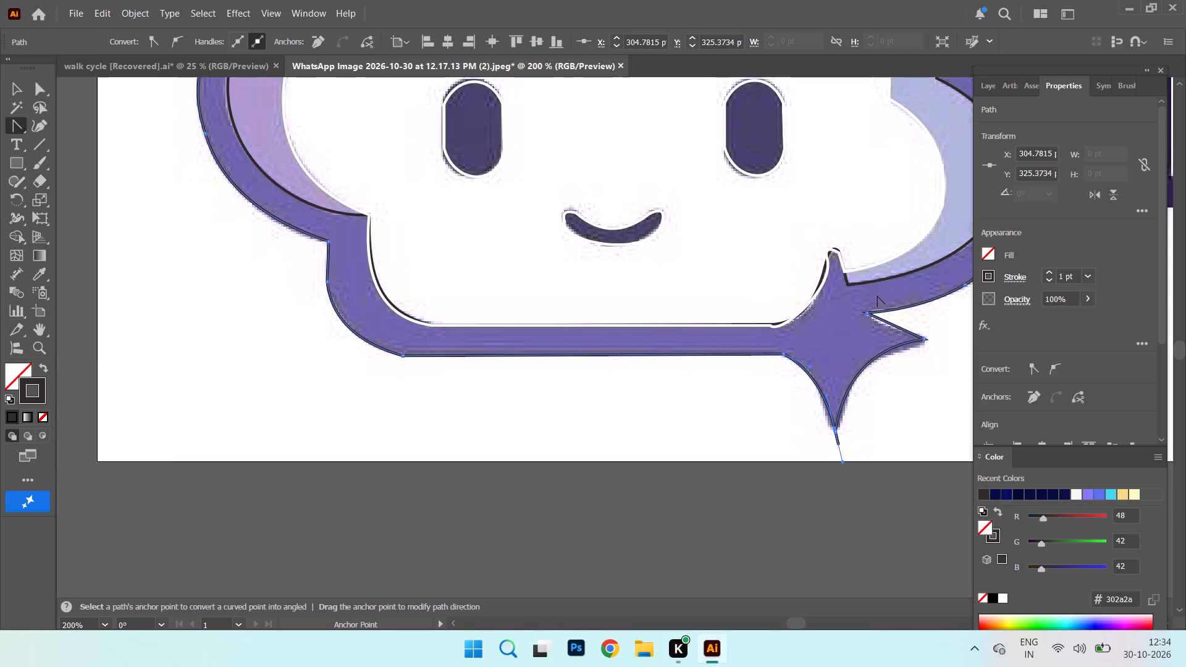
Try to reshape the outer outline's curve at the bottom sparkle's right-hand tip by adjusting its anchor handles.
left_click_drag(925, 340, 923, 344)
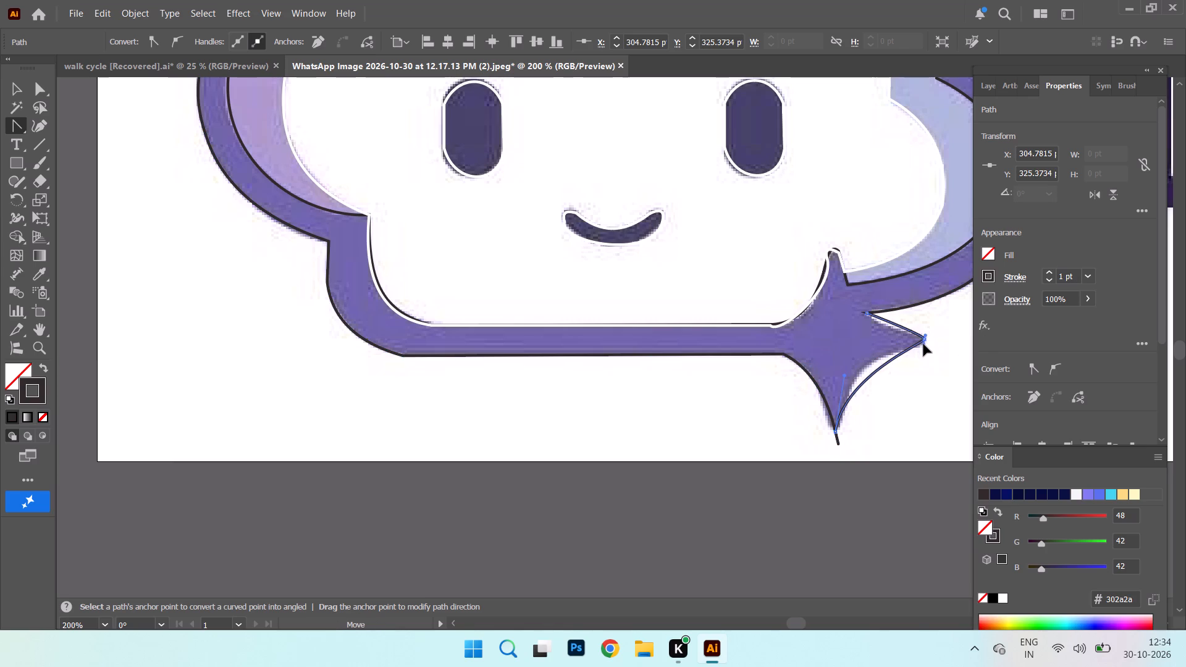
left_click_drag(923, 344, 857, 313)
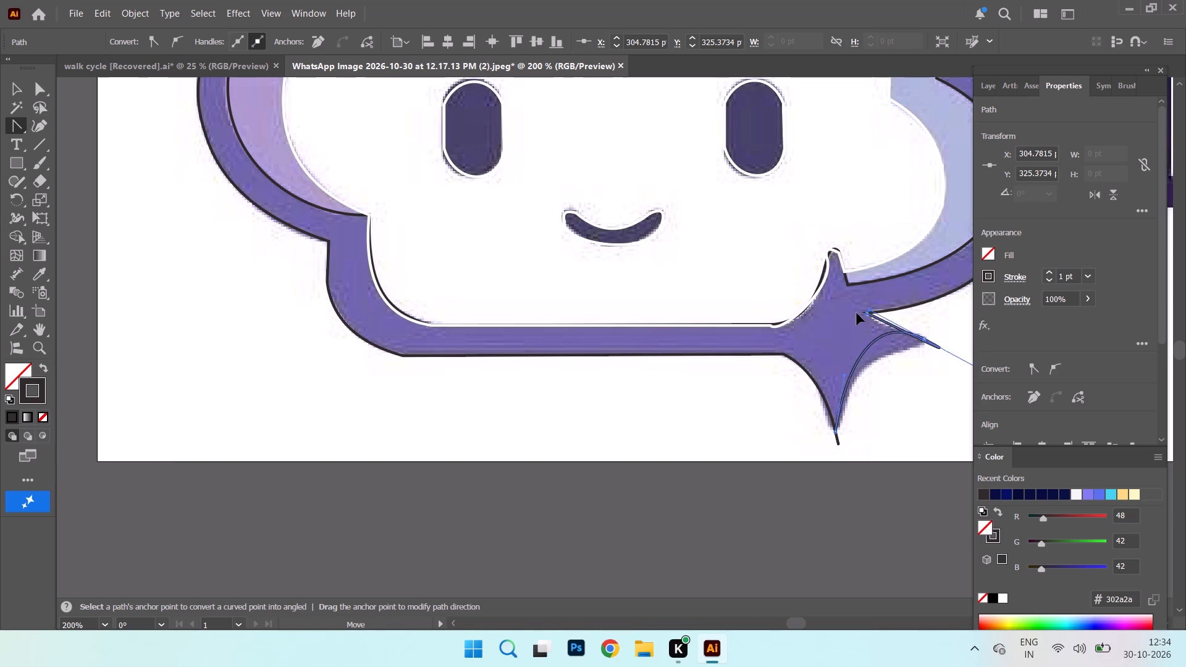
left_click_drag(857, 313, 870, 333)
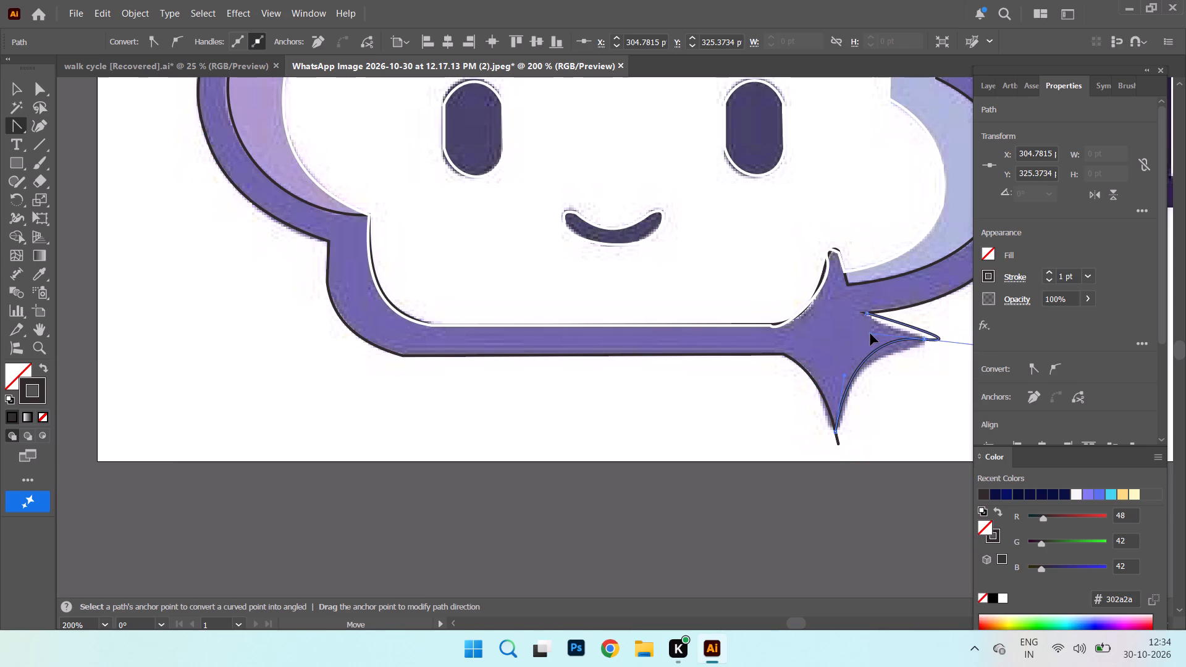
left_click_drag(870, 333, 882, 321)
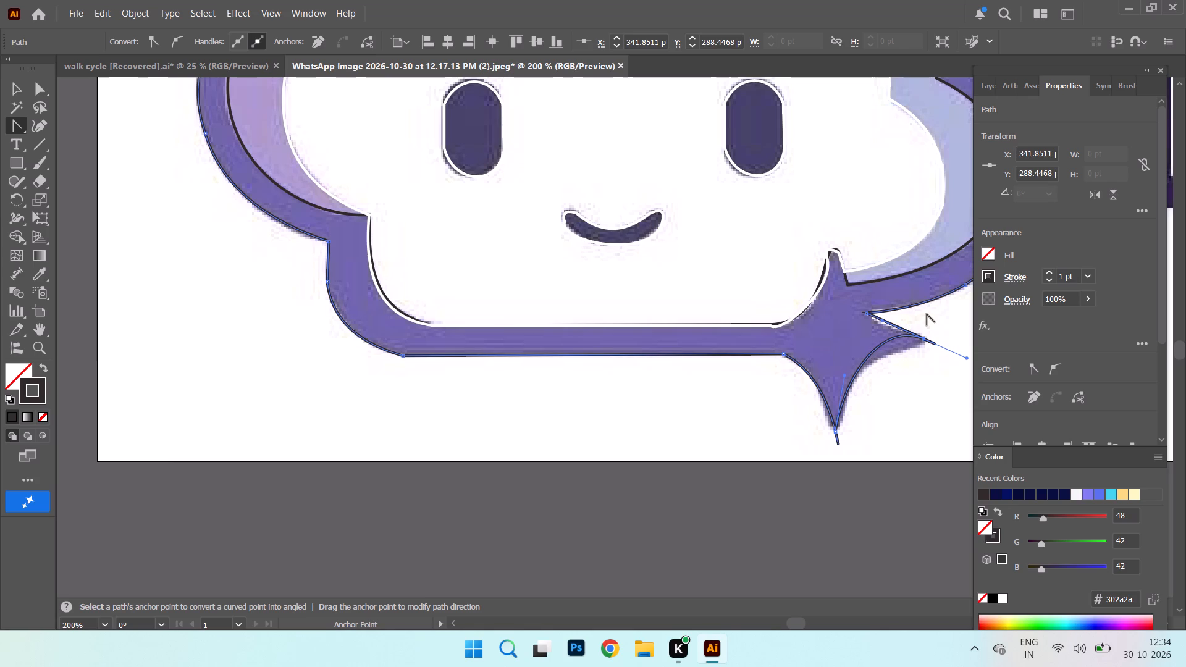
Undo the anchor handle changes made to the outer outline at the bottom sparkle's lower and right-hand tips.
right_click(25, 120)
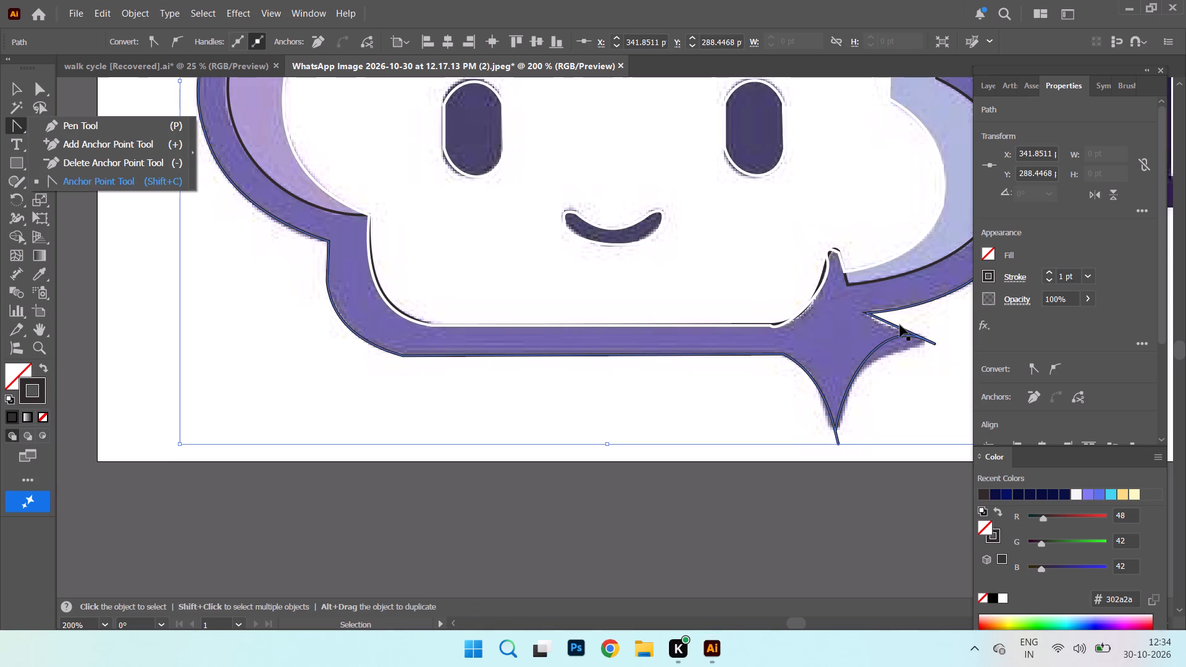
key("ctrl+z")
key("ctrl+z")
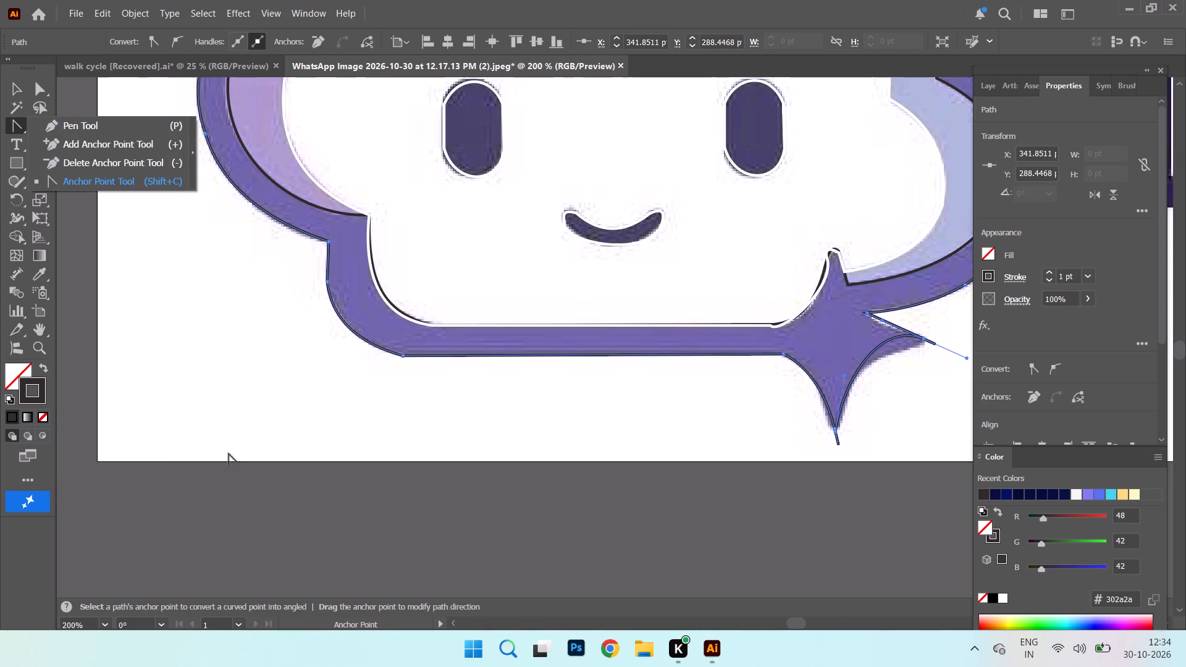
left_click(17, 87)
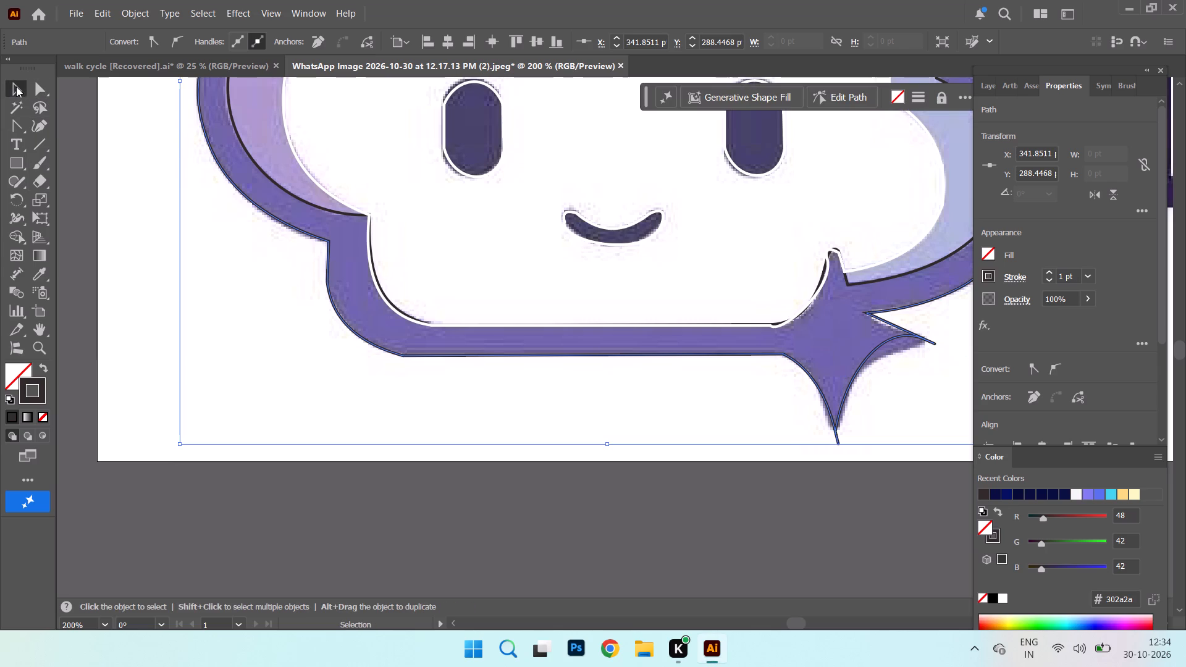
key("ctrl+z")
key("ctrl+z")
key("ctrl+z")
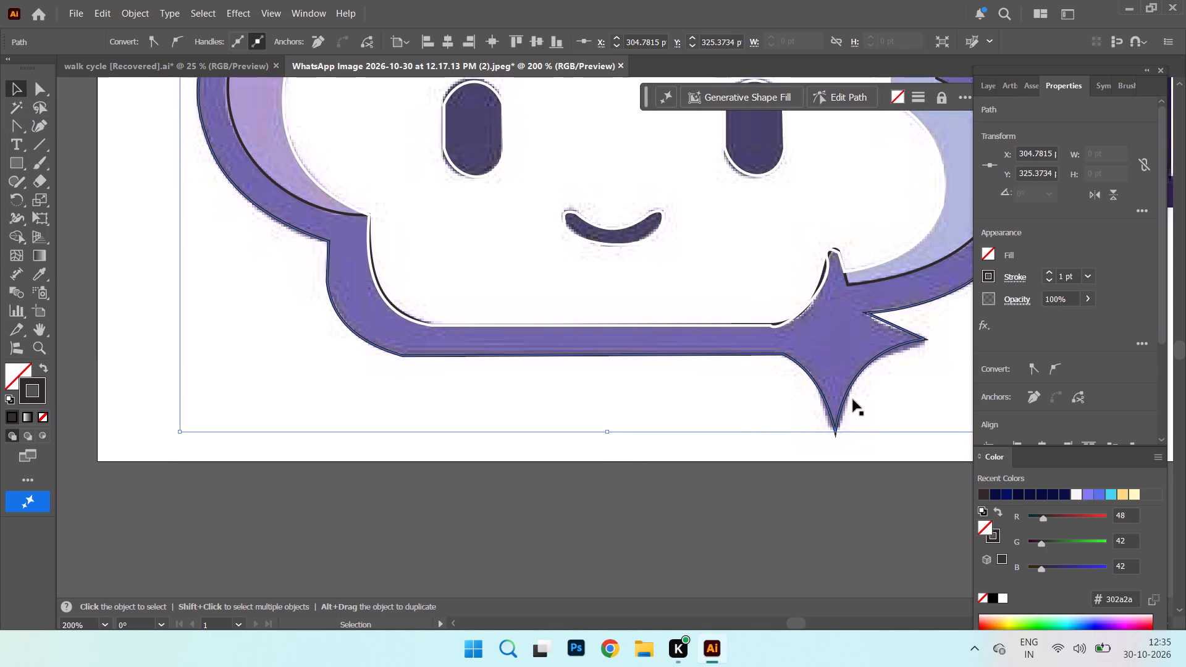
Adjust the white body path's curve at the cloud's bottom-right corner, beside the sparkle, with the Anchor Point tool.
left_click(779, 327)
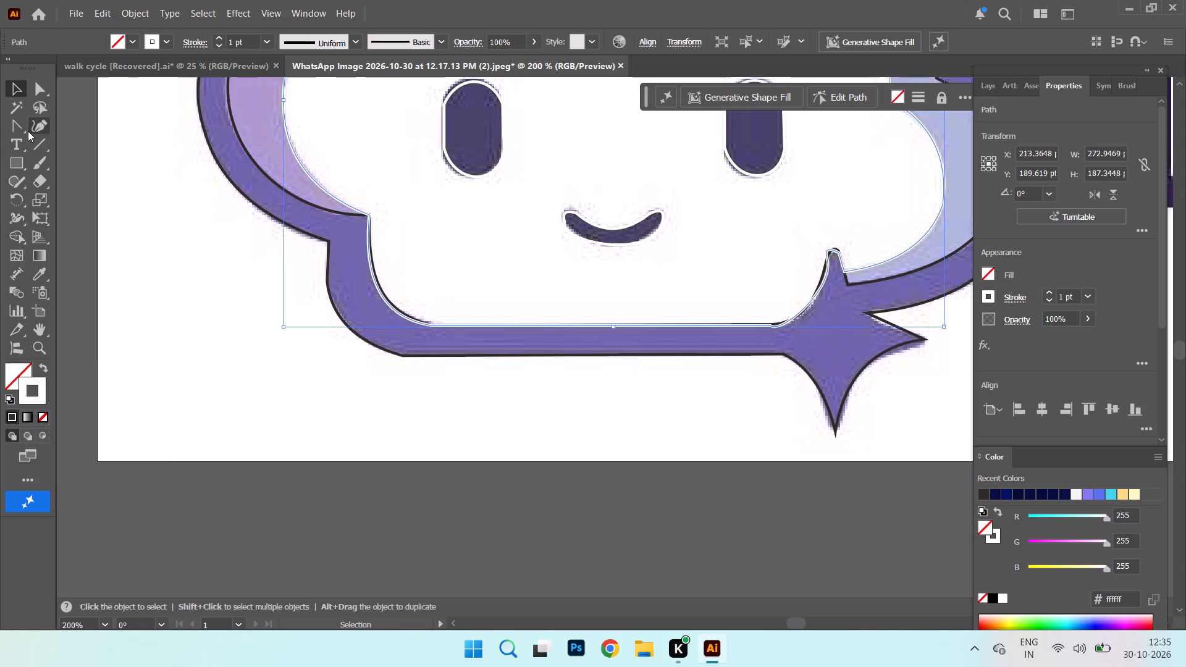
right_click(9, 127)
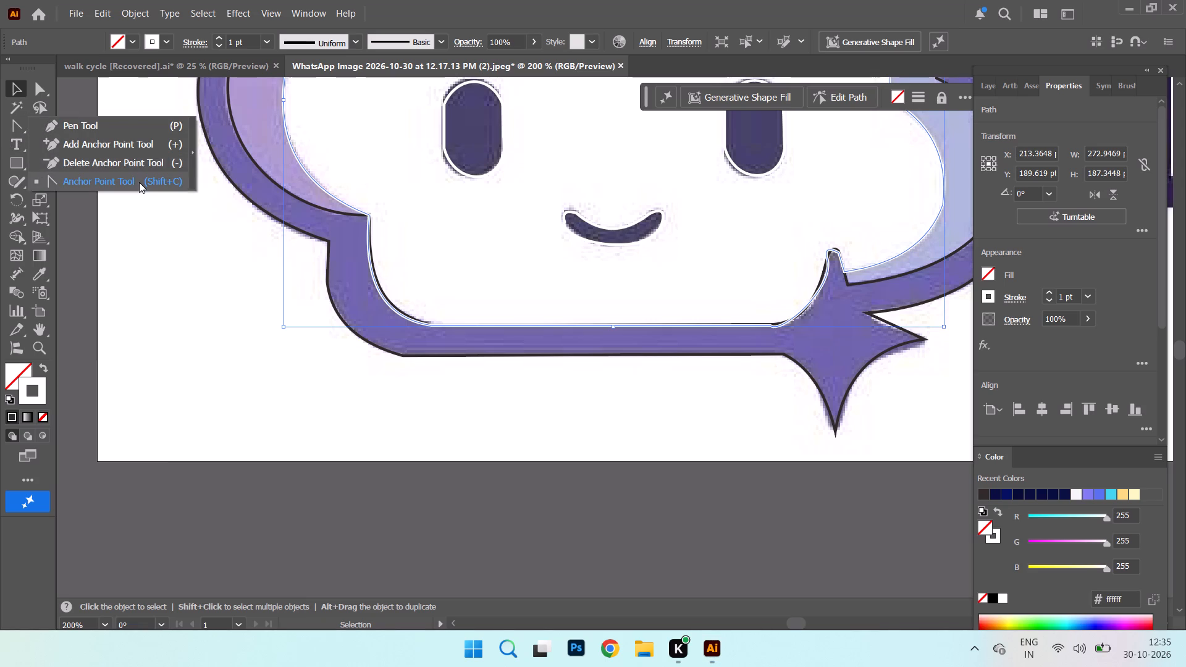
left_click(139, 182)
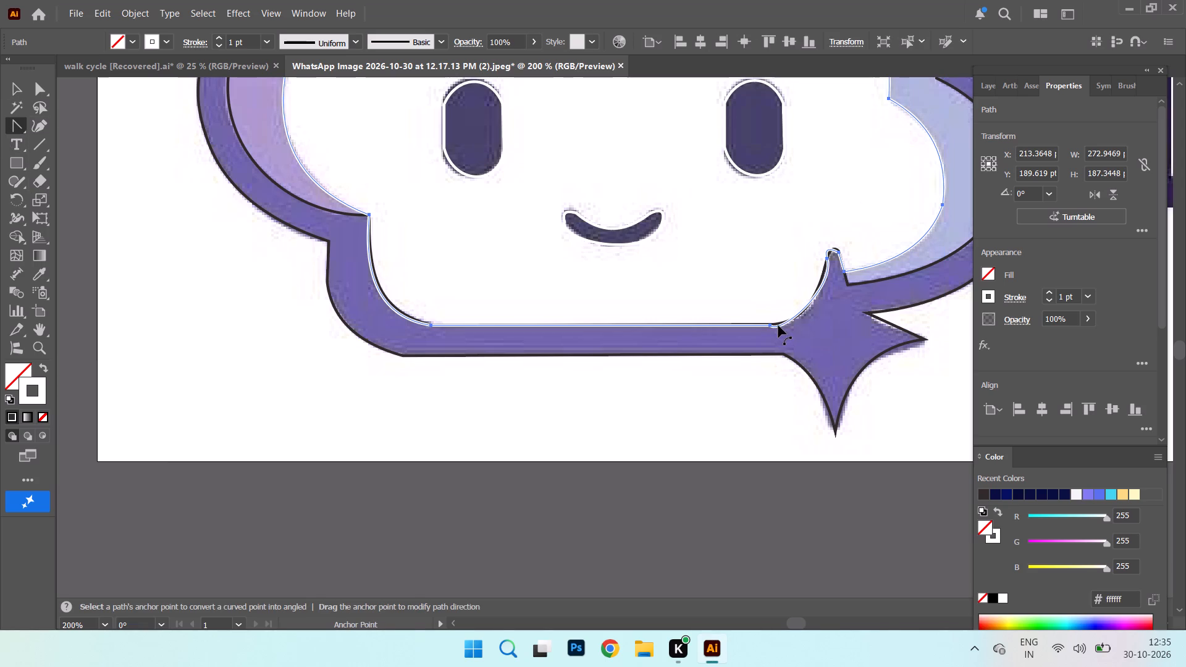
left_click_drag(778, 325, 784, 322)
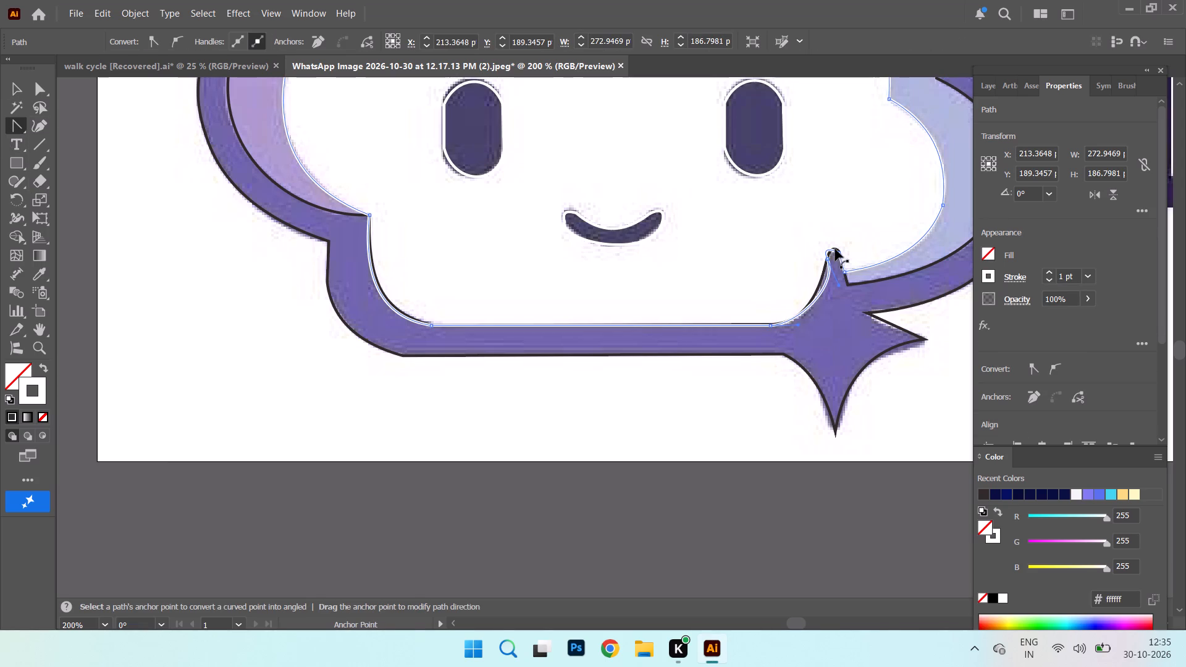
Delete the white body path's left-hand anchor point near the bottom sparkle's upper tip.
left_click(829, 253)
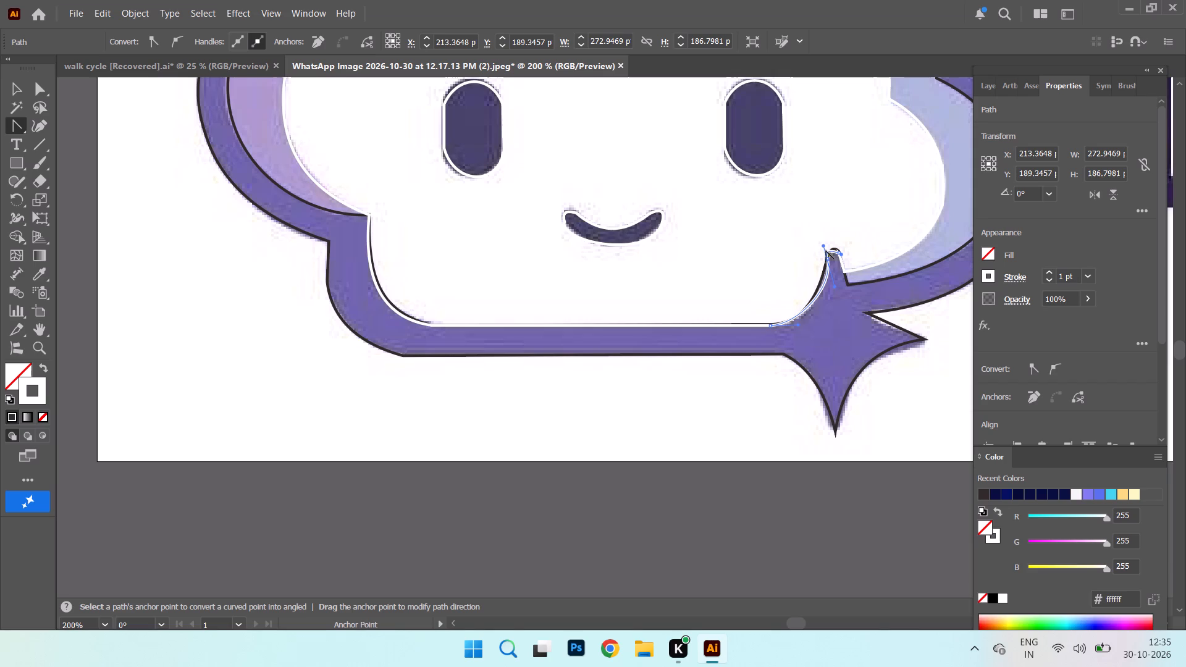
right_click(11, 123)
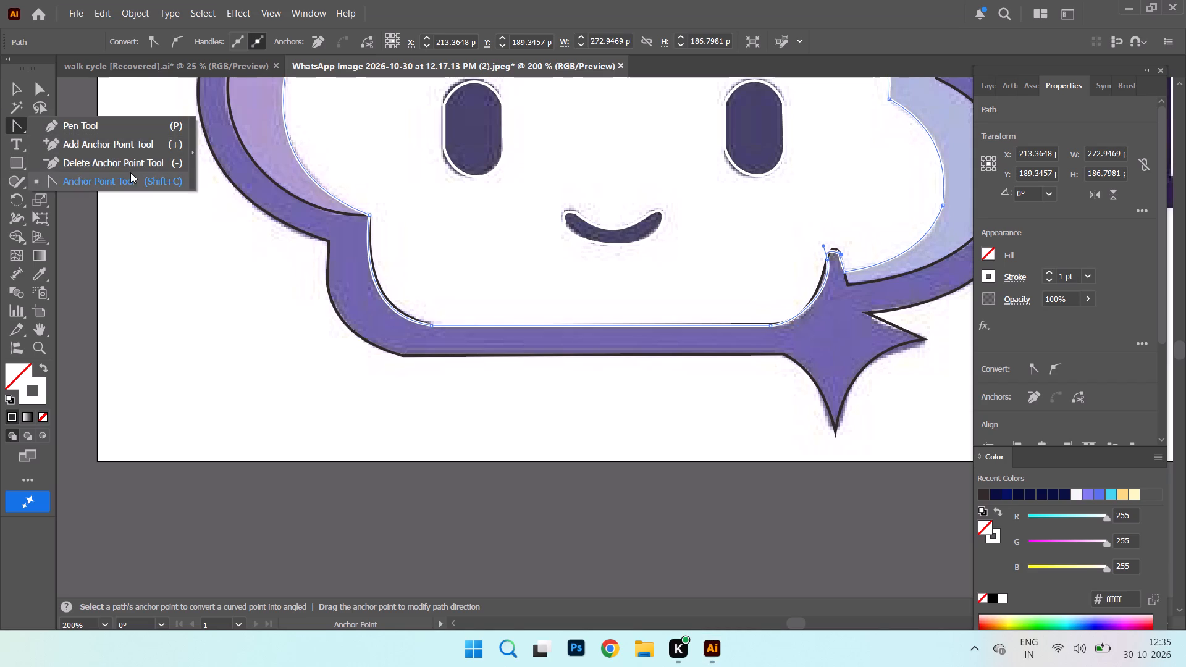
left_click(128, 162)
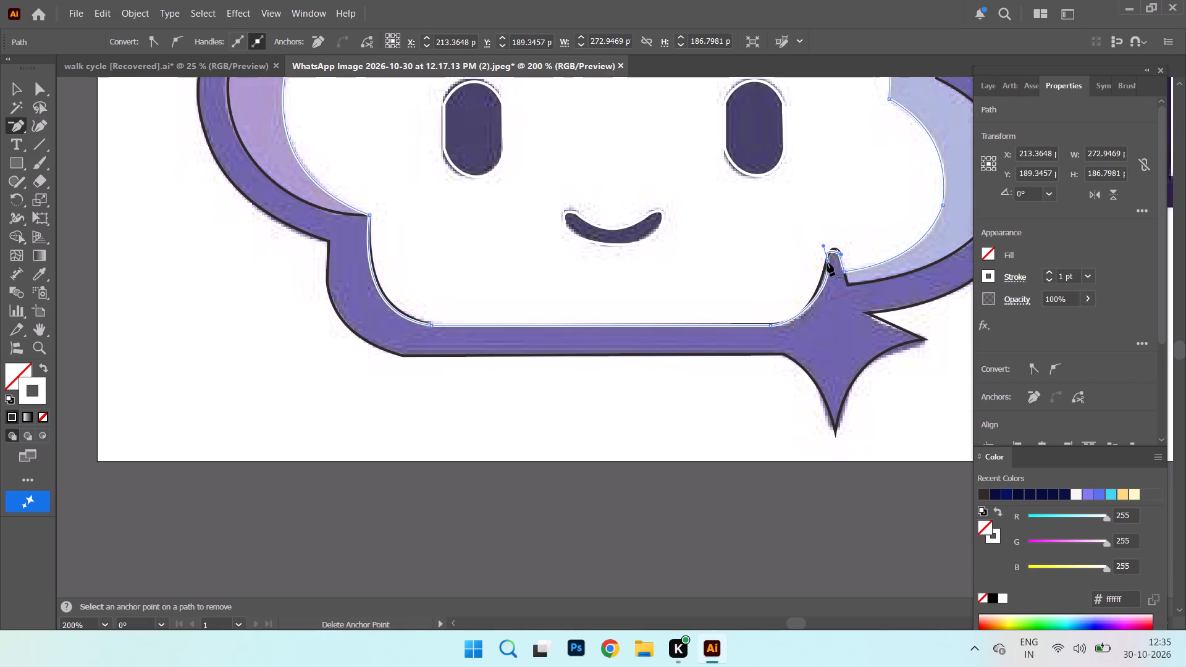
left_click(827, 260)
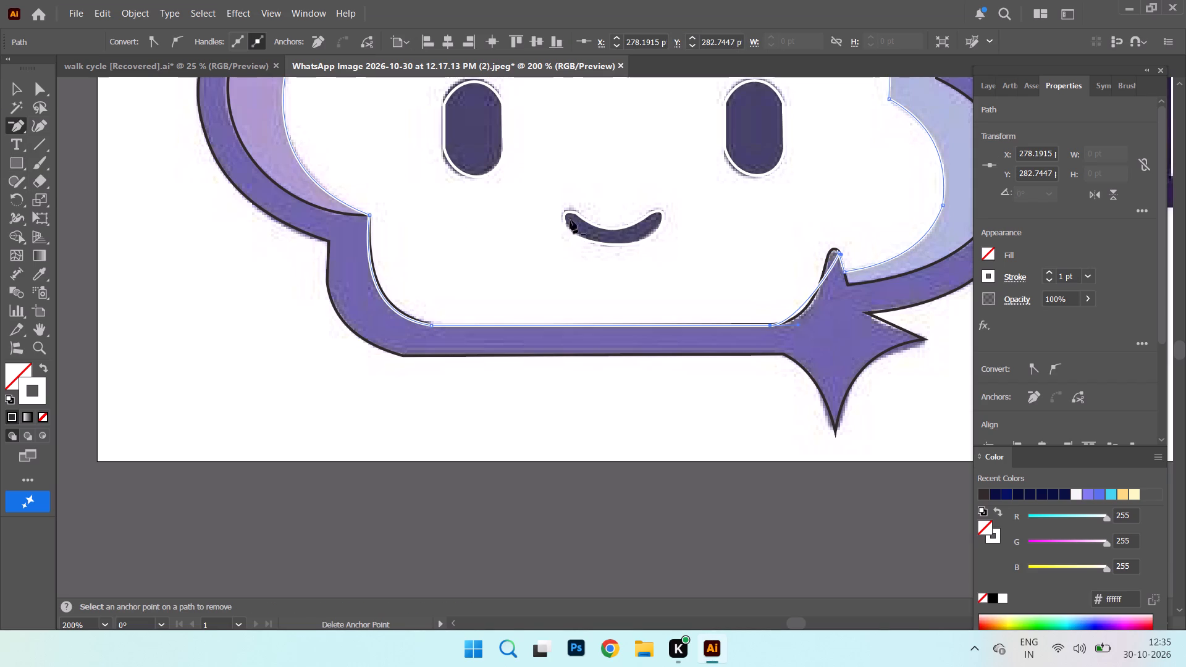
Add an anchor point to the white body path on the left slope of the bottom sparkle's upper tip.
right_click(10, 128)
left_click(126, 148)
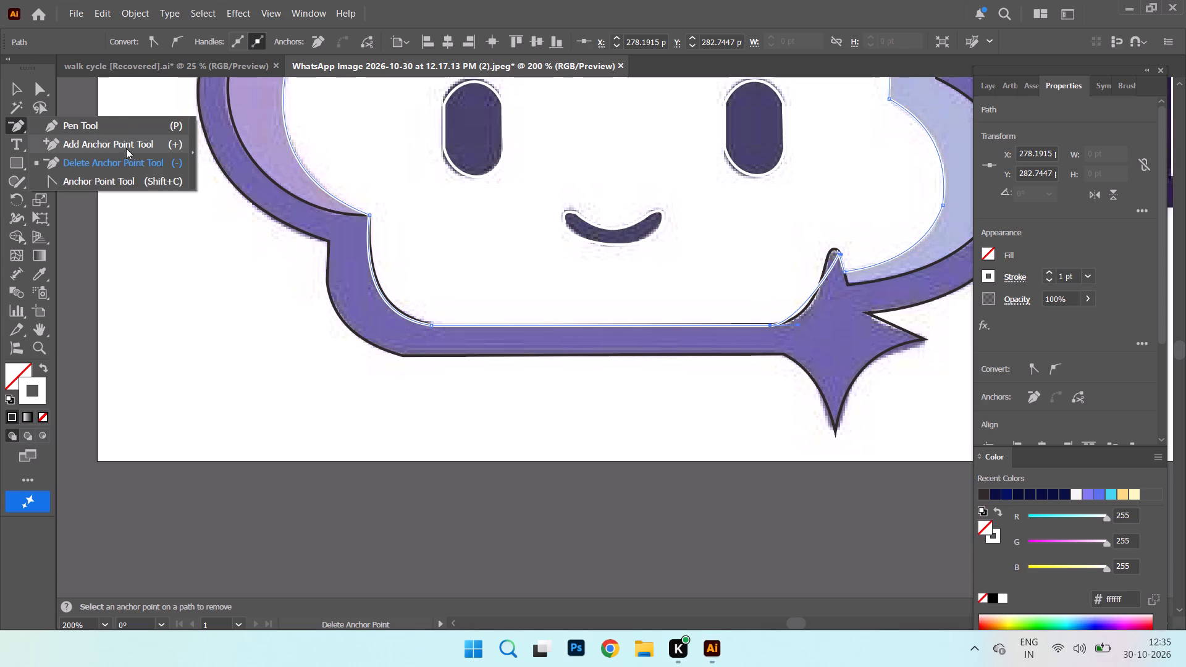
left_click(830, 269)
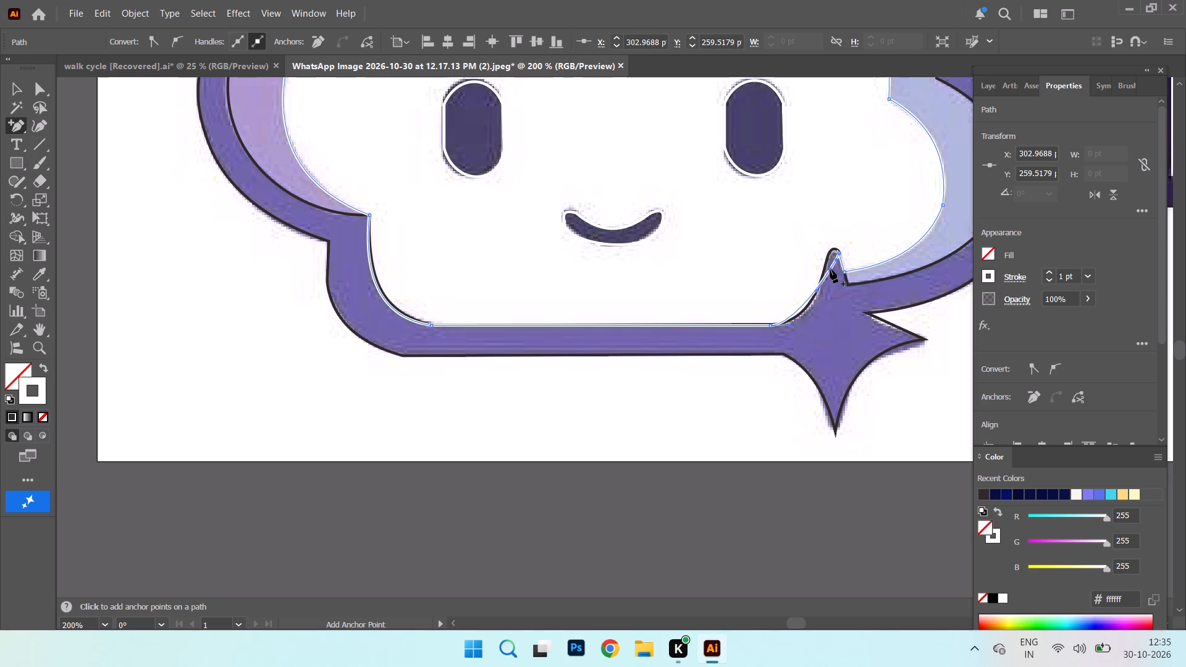
Reshape the white body path along the left slope and peak of the bottom sparkle's upper tip with the Anchor Point tool.
right_click(7, 126)
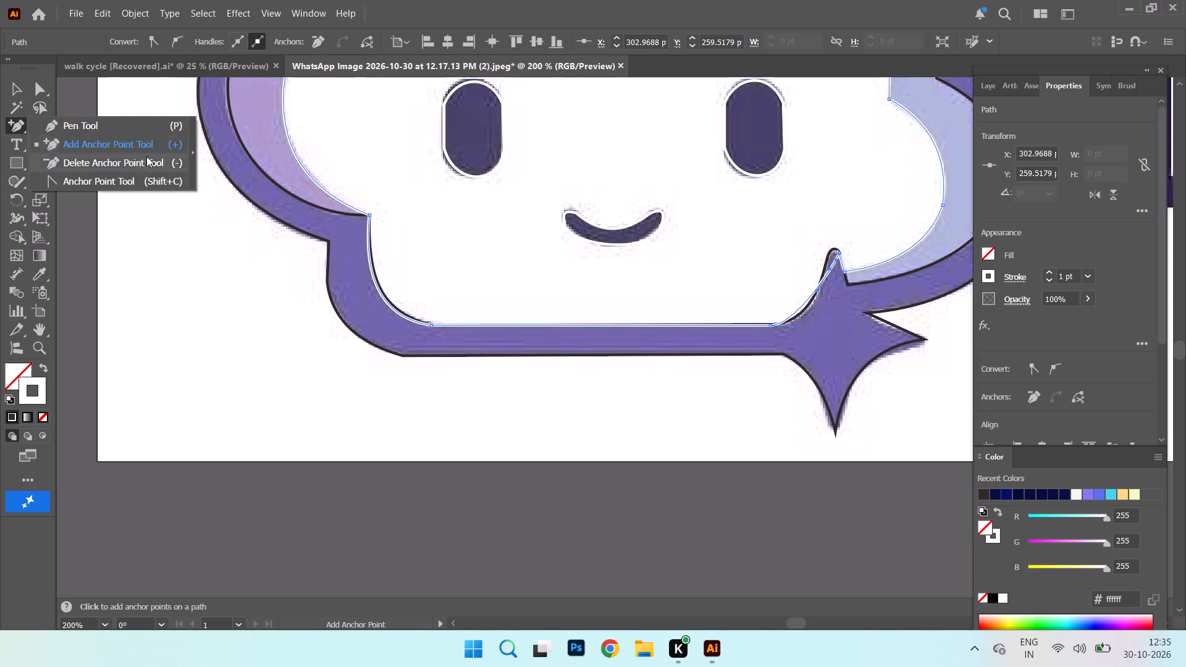
left_click(161, 184)
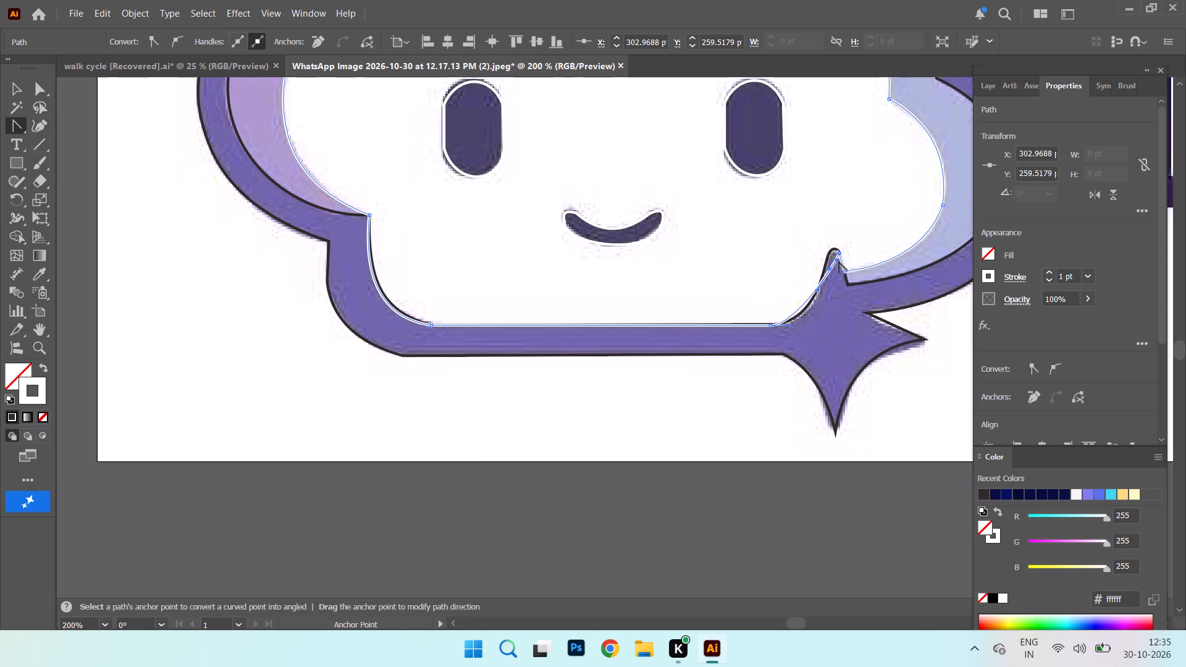
left_click_drag(836, 264, 832, 254)
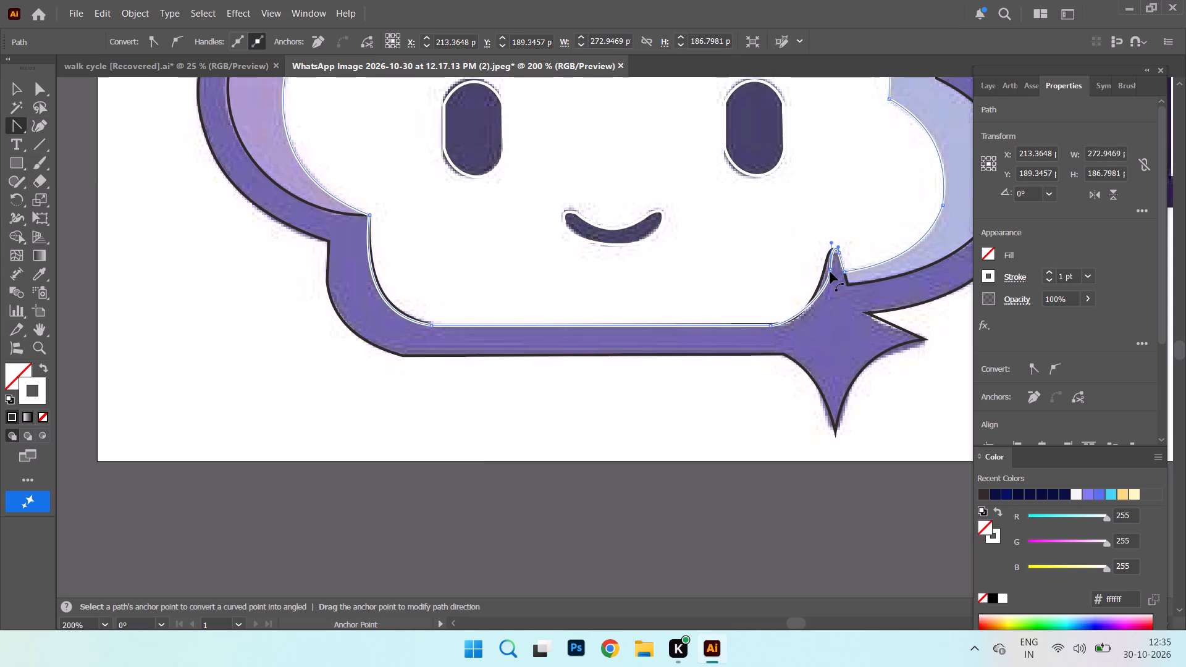
left_click(831, 272)
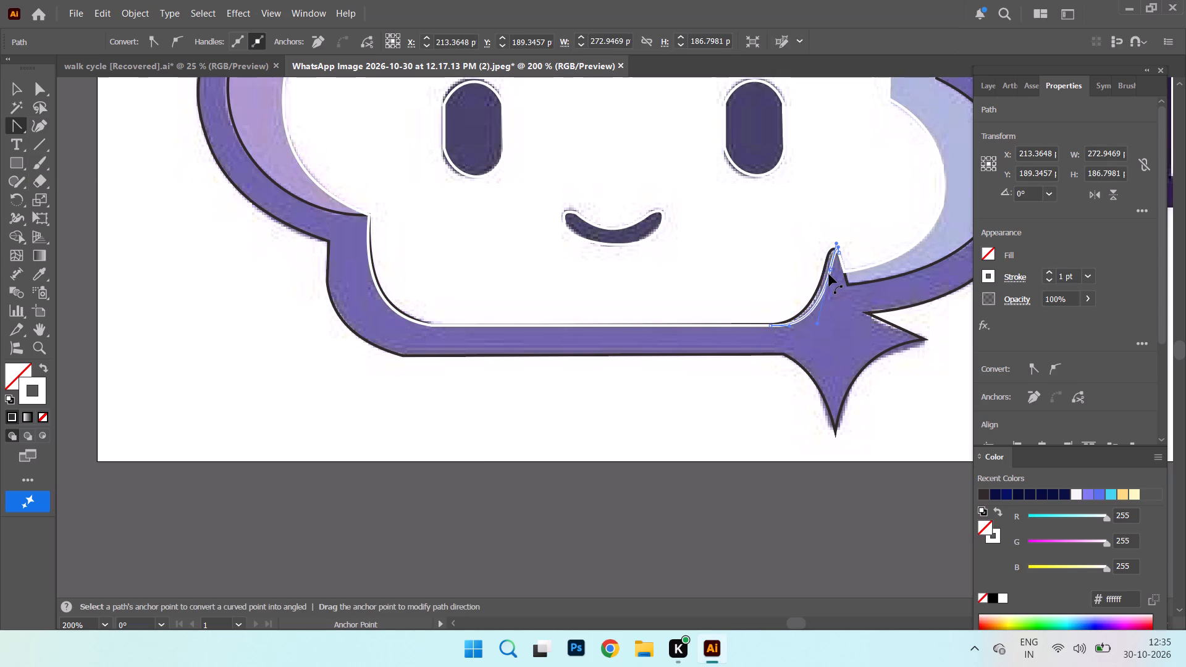
left_click(826, 274)
left_click(828, 275)
left_click(833, 264)
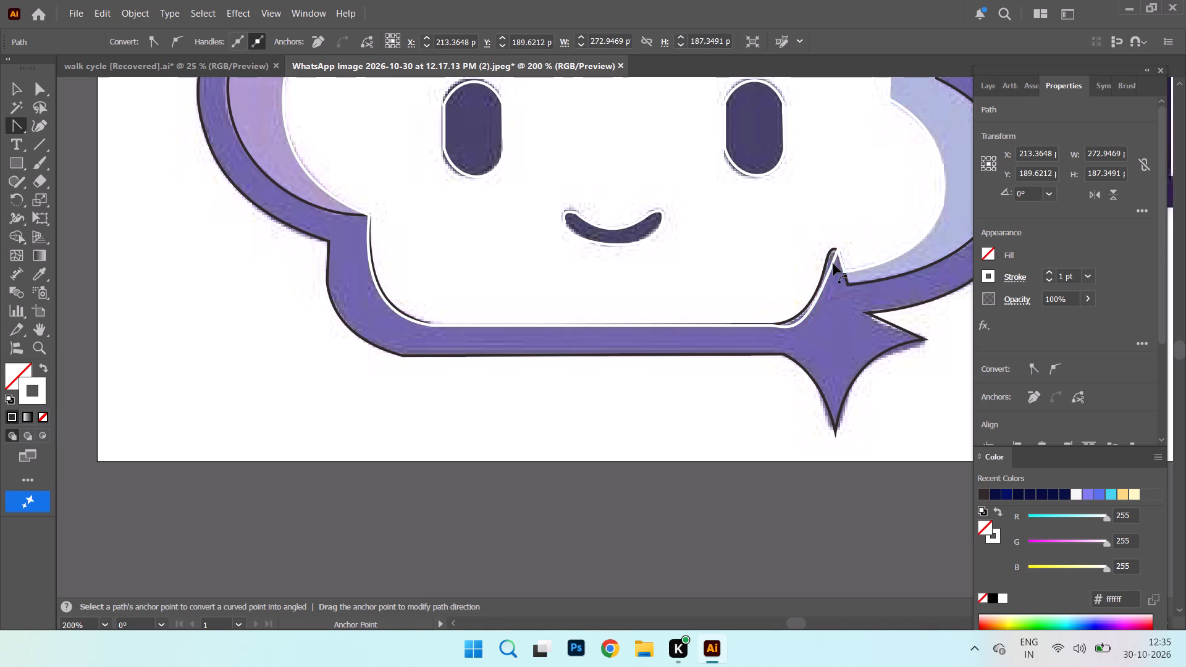
left_click(830, 264)
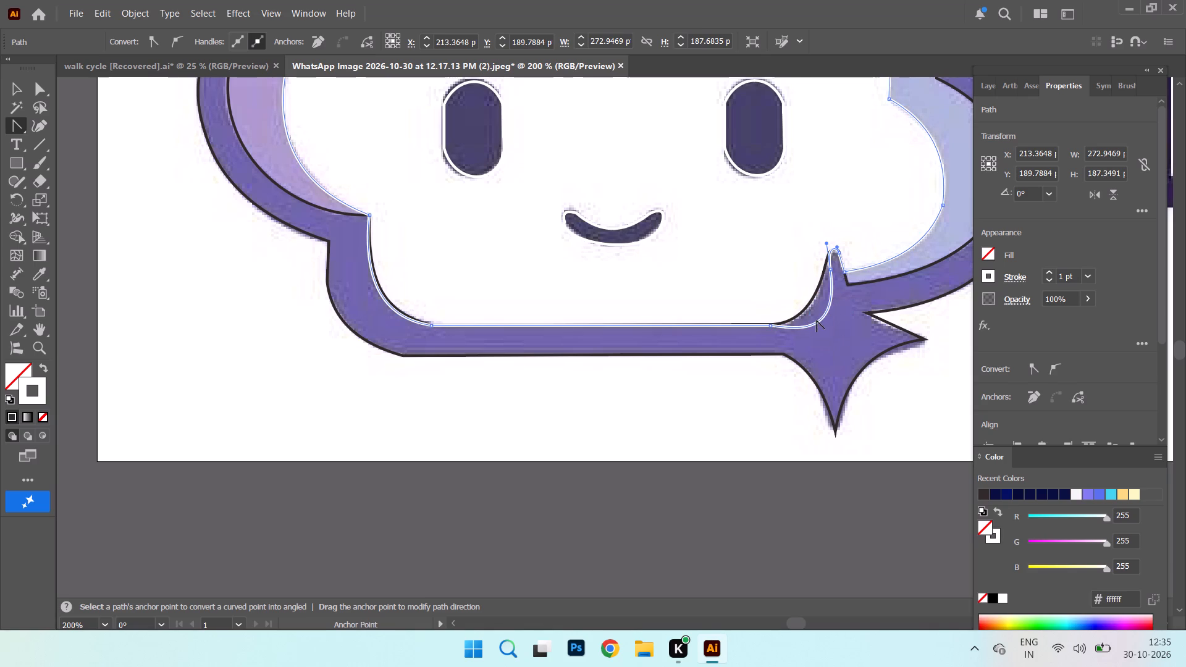
Convert the white body path's anchor on the left slope of the bottom sparkle's upper tip to a corner point.
right_click(12, 130)
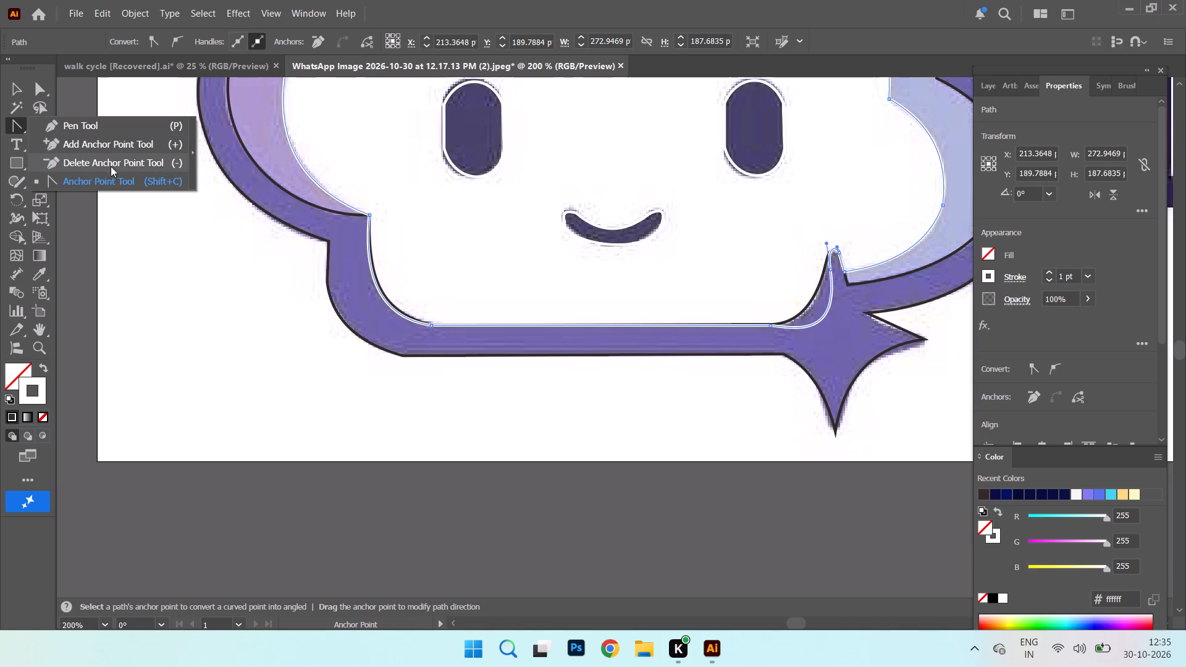
left_click(117, 185)
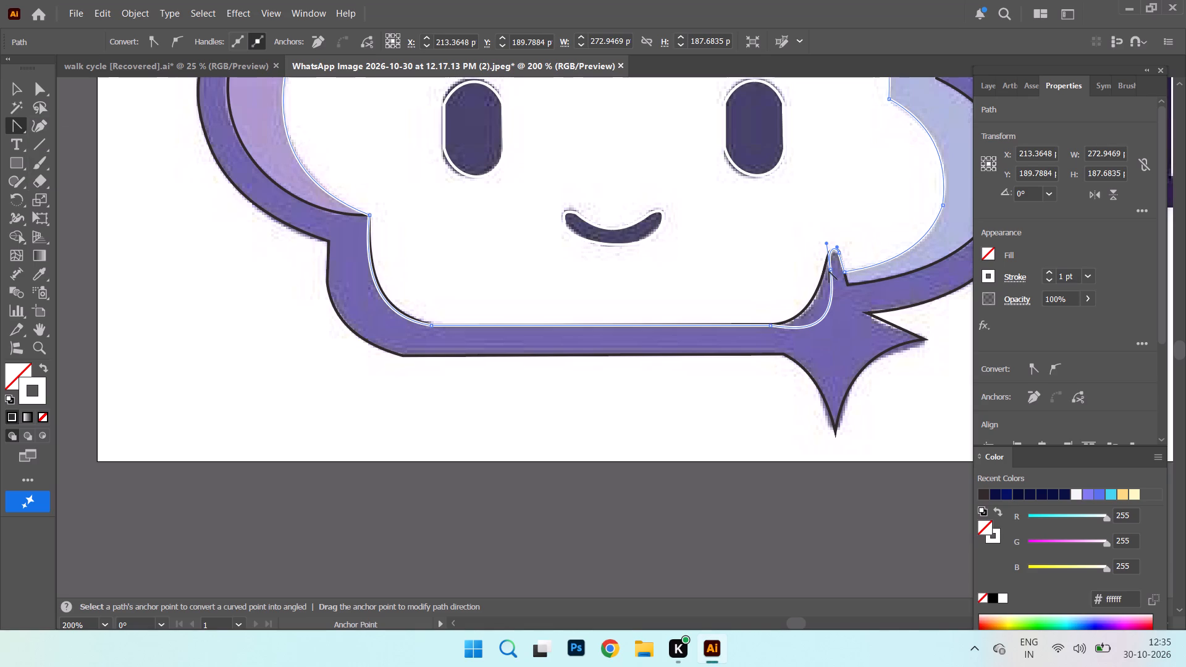
left_click(831, 271)
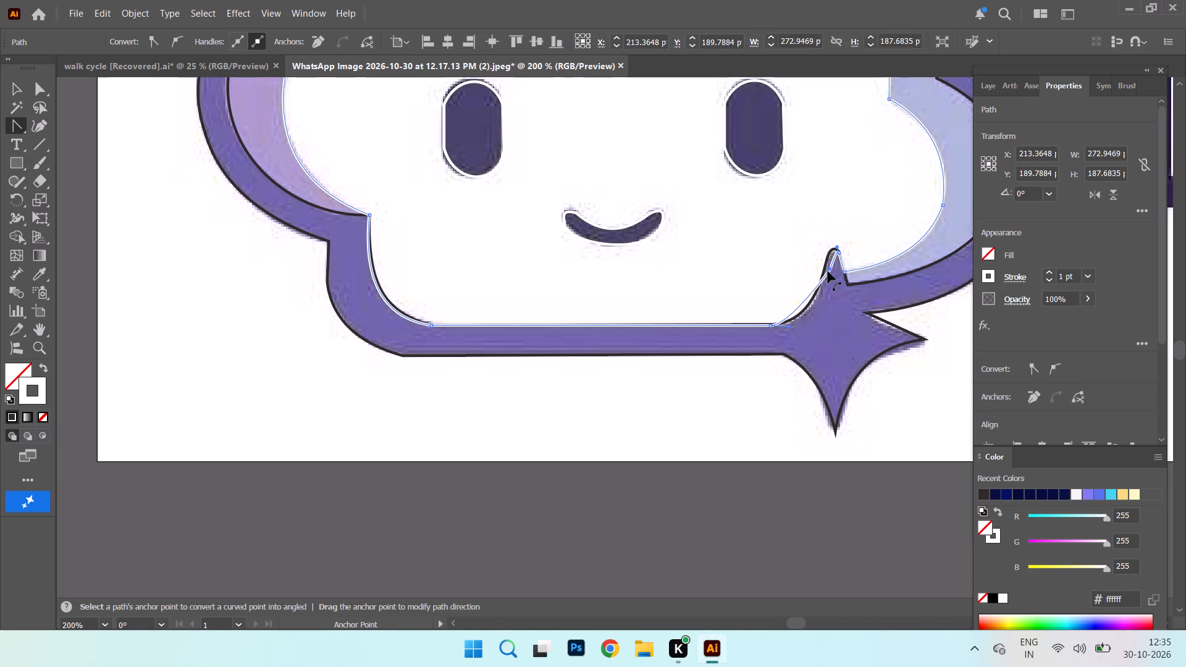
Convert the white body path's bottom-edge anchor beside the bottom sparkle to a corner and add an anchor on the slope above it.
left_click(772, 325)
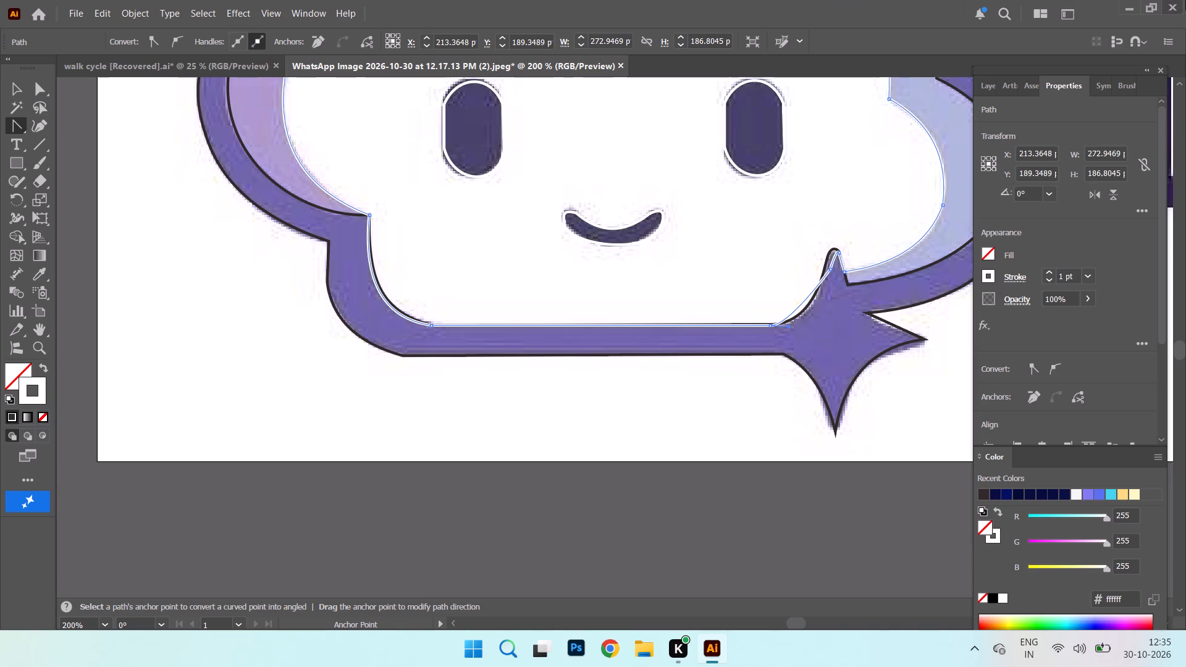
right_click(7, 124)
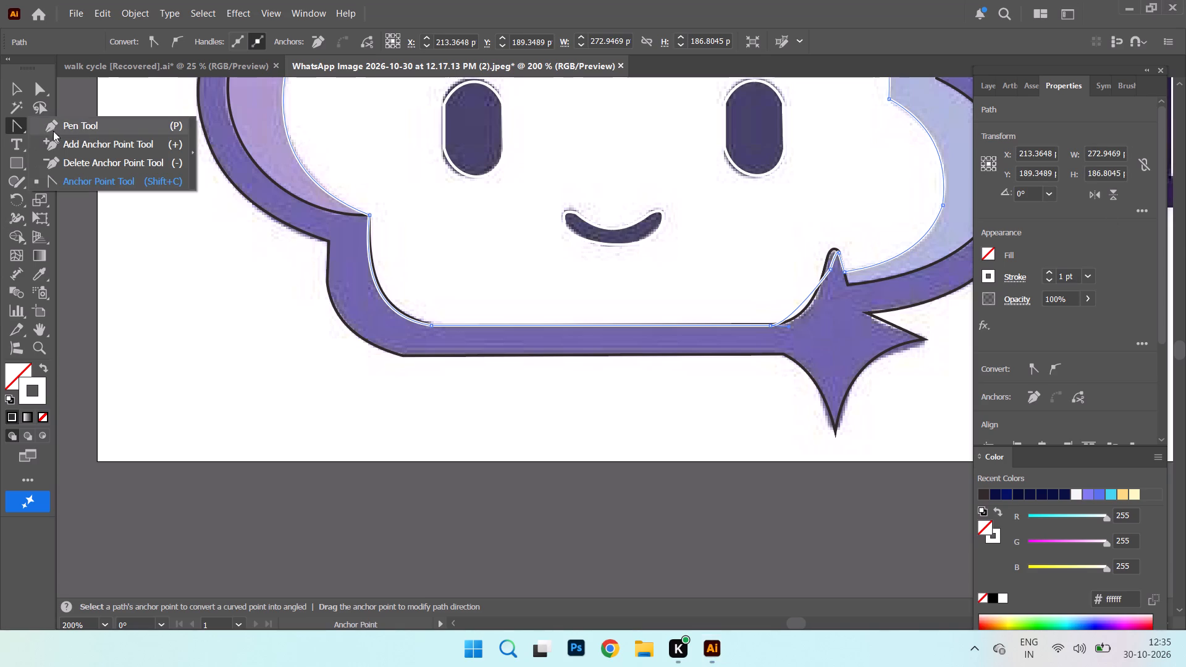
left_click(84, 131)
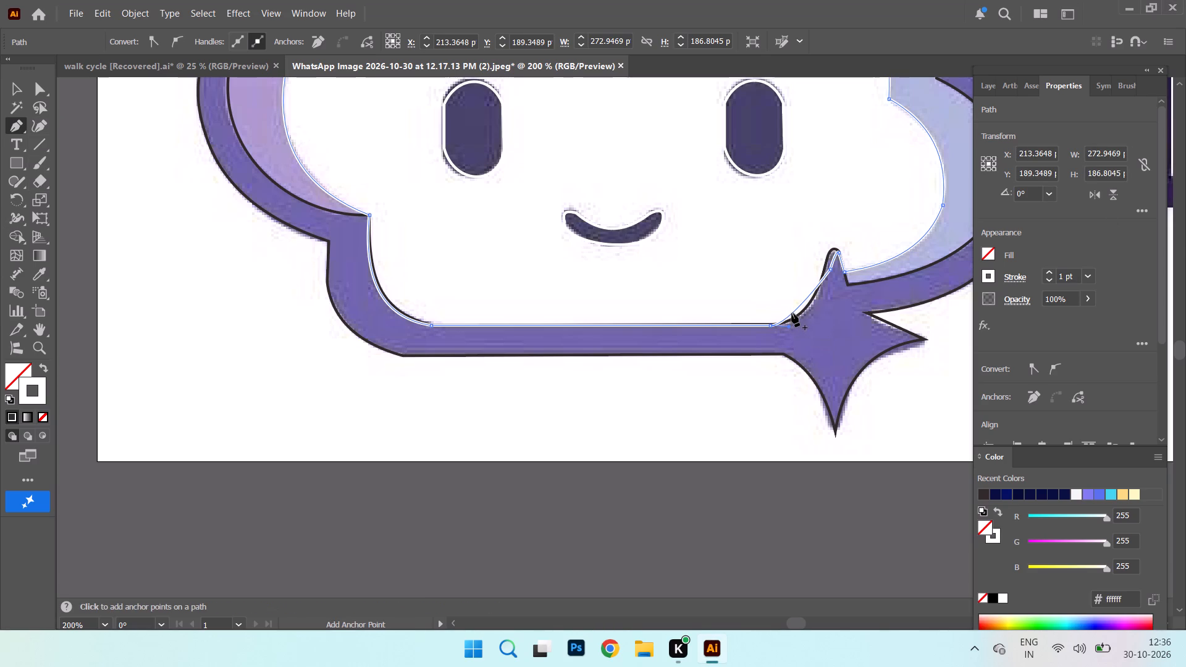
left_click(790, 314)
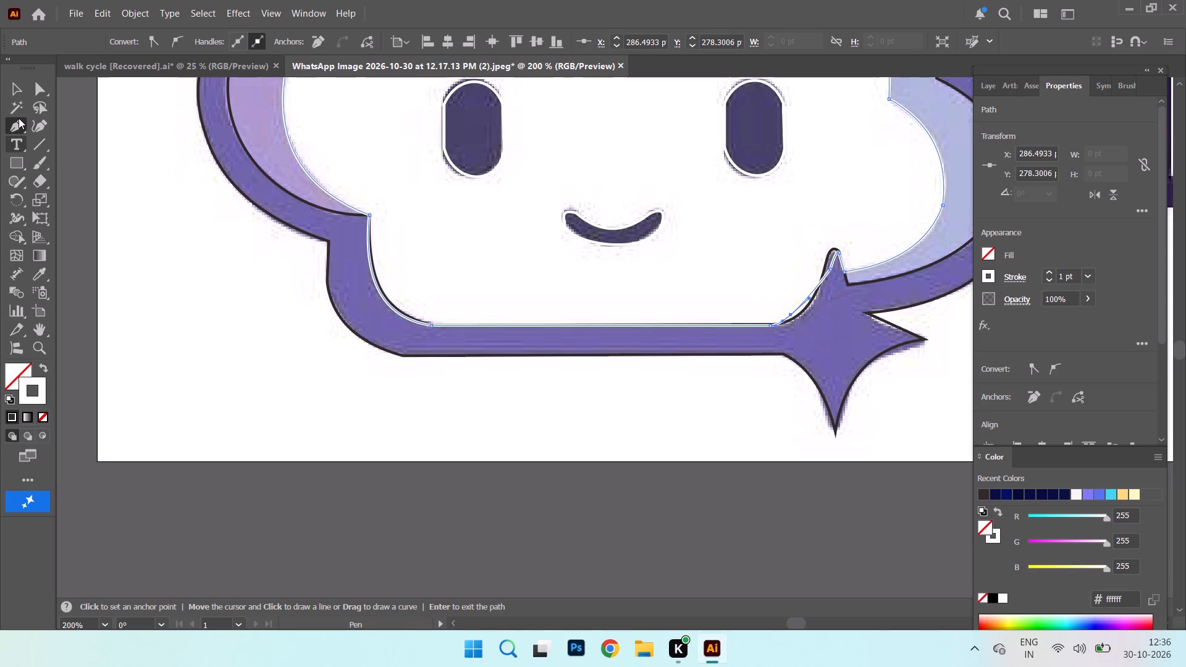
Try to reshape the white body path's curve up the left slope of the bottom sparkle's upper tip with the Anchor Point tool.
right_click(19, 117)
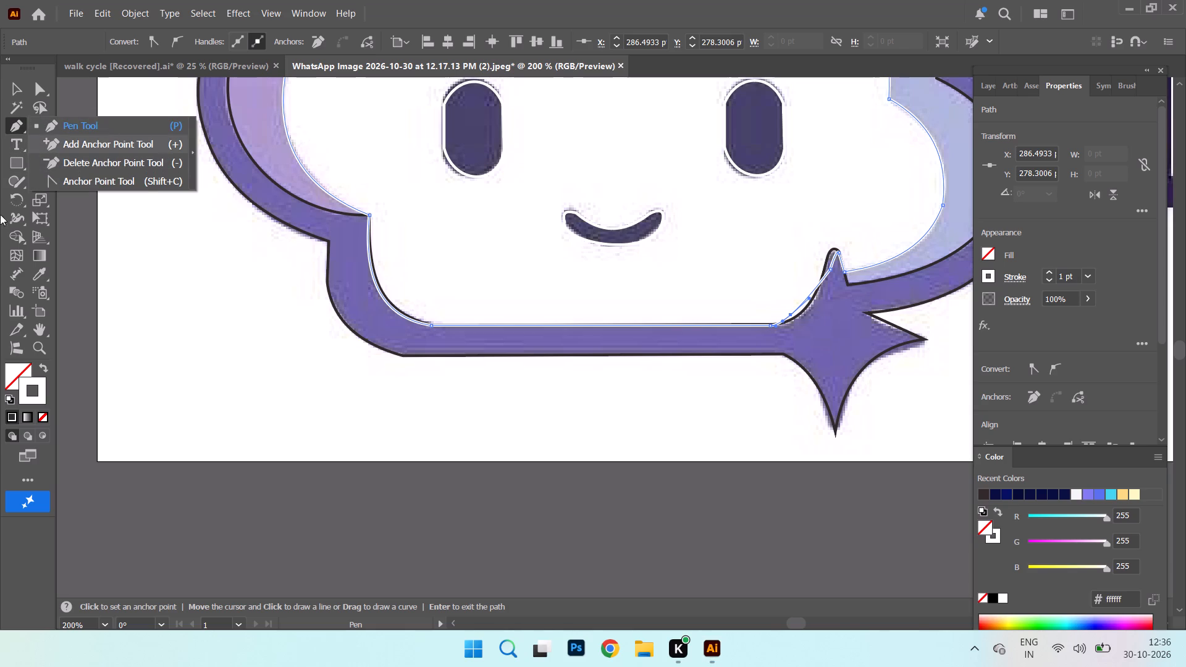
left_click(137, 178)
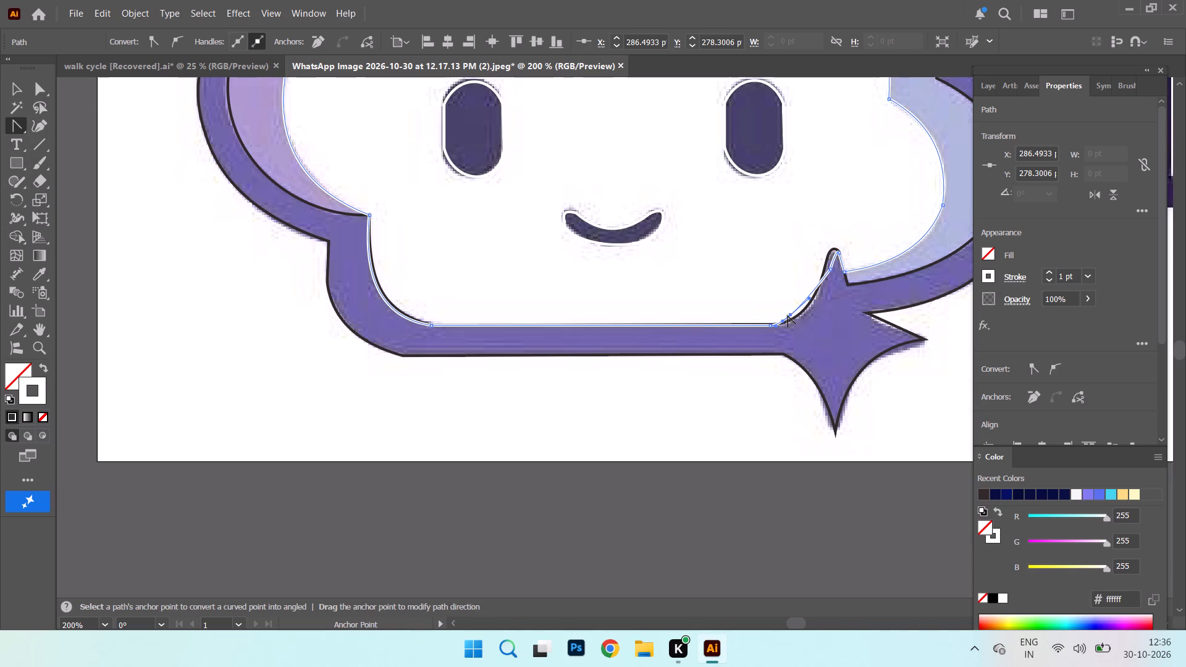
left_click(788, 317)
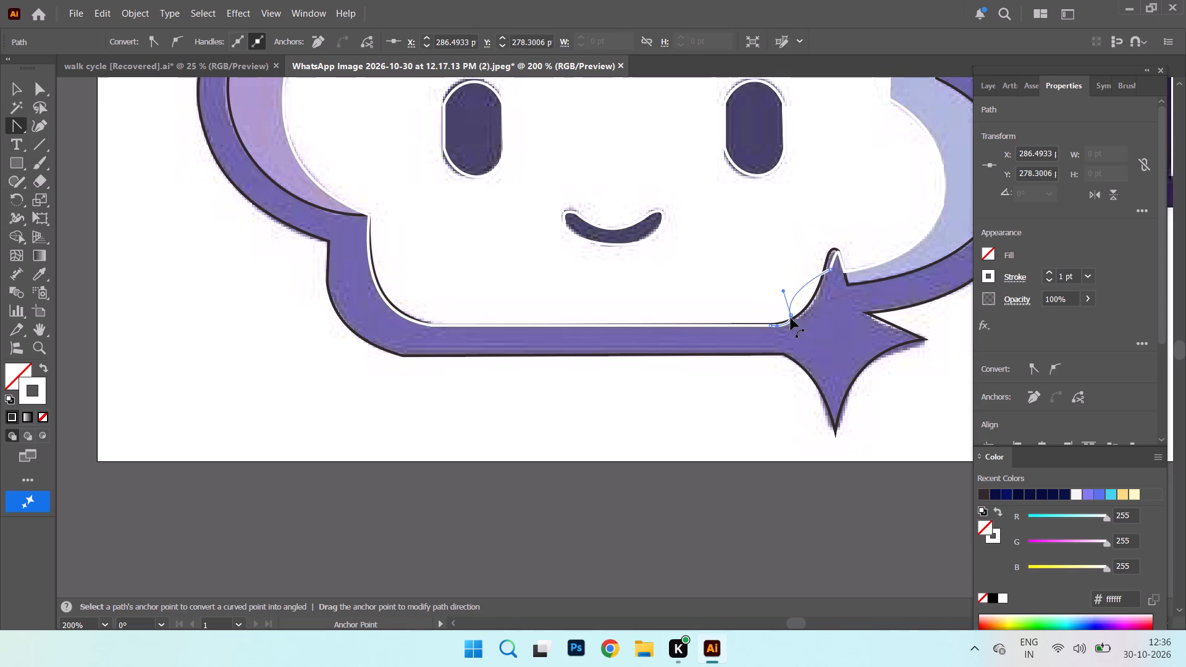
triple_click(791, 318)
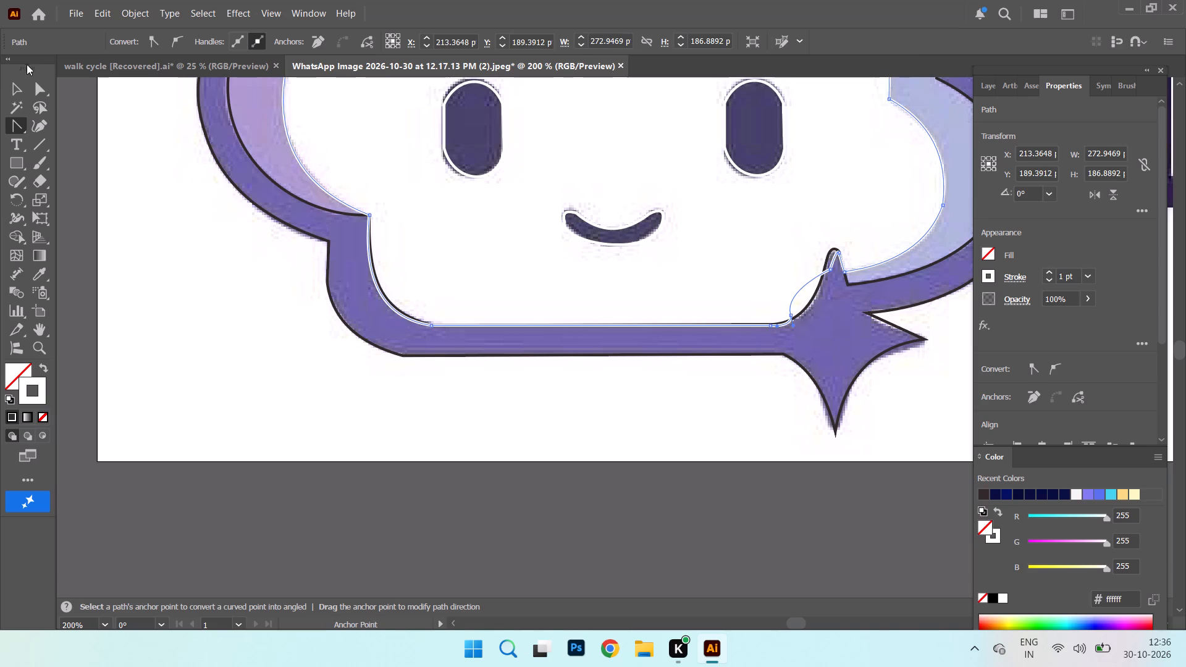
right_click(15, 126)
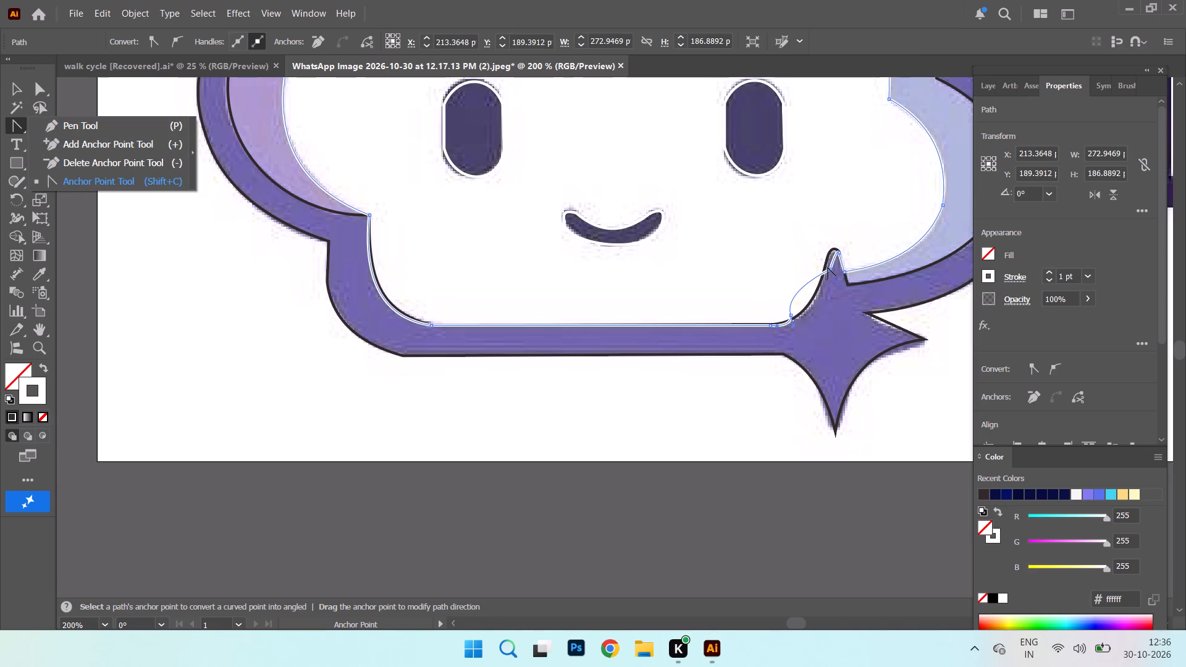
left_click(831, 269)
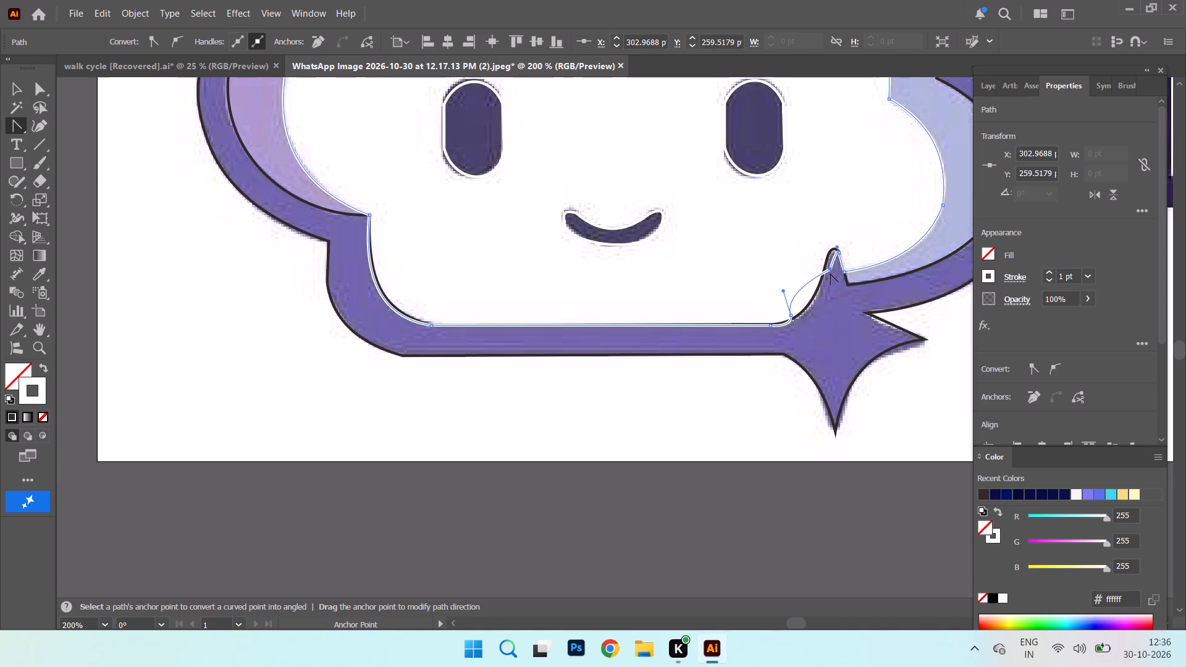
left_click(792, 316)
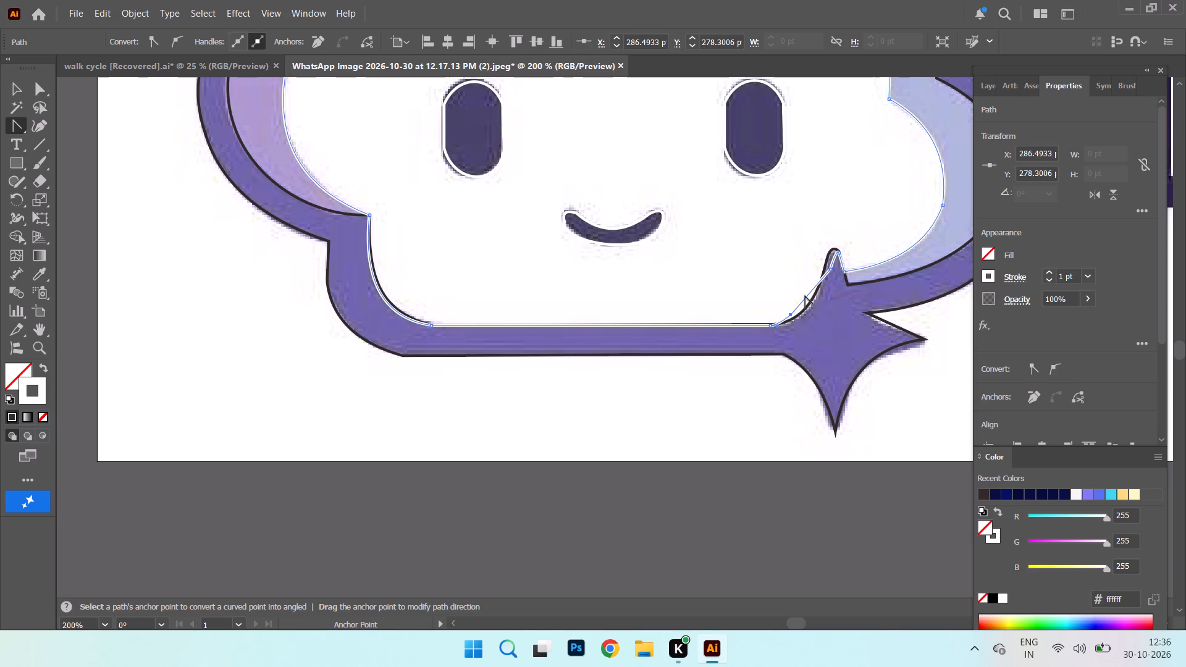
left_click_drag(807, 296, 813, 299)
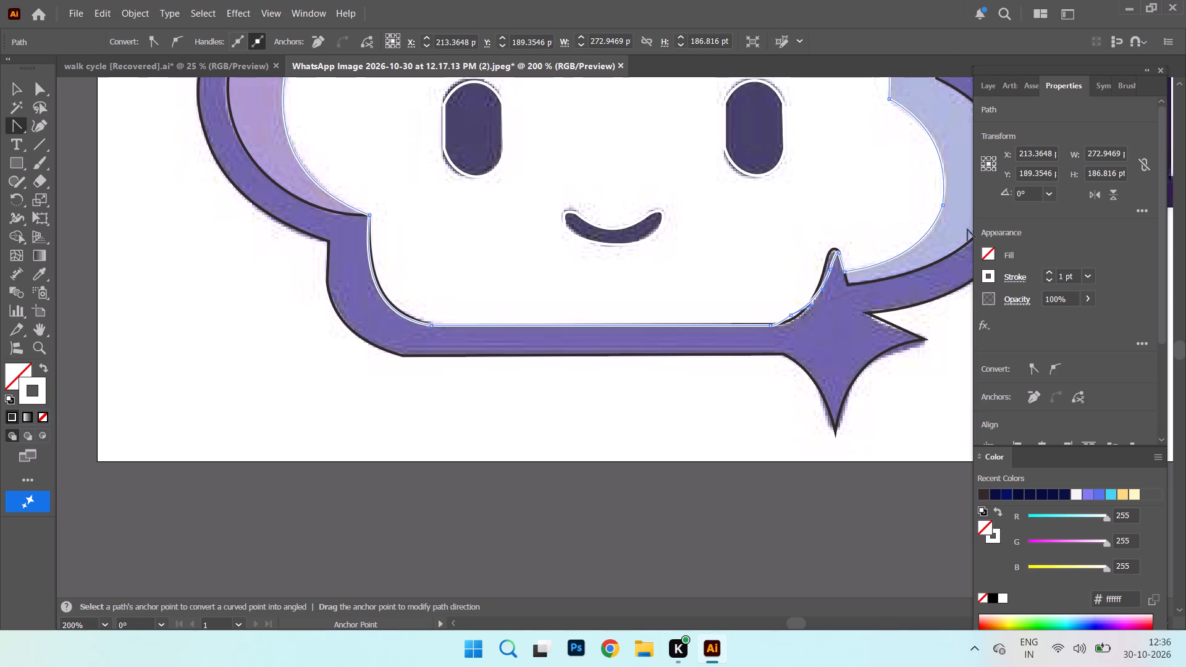
Undo the recent anchor and curve edits to the white body path around the bottom sparkle's upper tip.
key("ctrl+z")
key("ctrl+z")
key("ctrl+z")
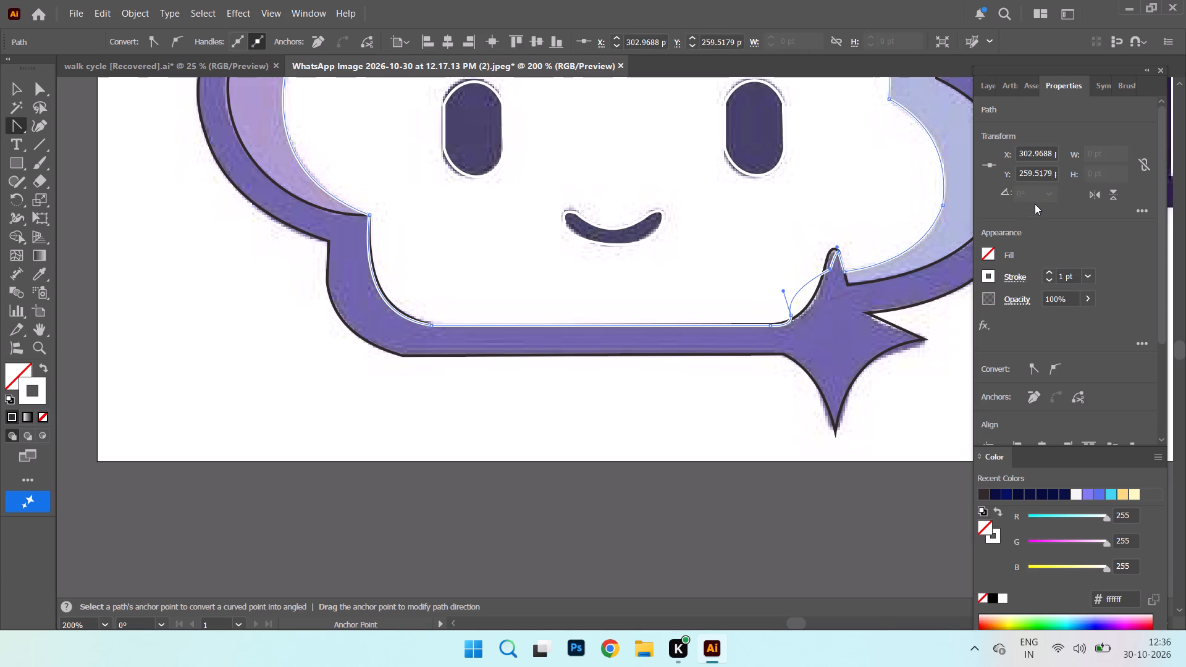
key("ctrl+z")
key("ctrl+z")
key("ctrl+z")
key("ctrl+z")
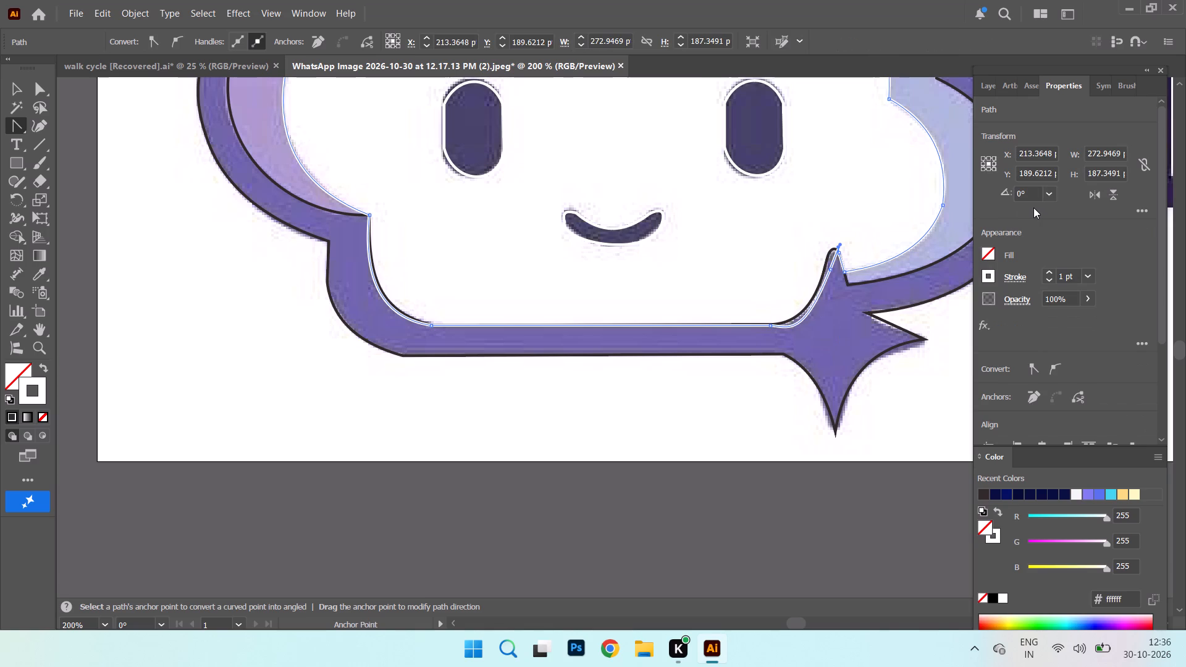
key("ctrl+z")
key("ctrl+z")
key("ctrl+z")
key("ctrl+z")
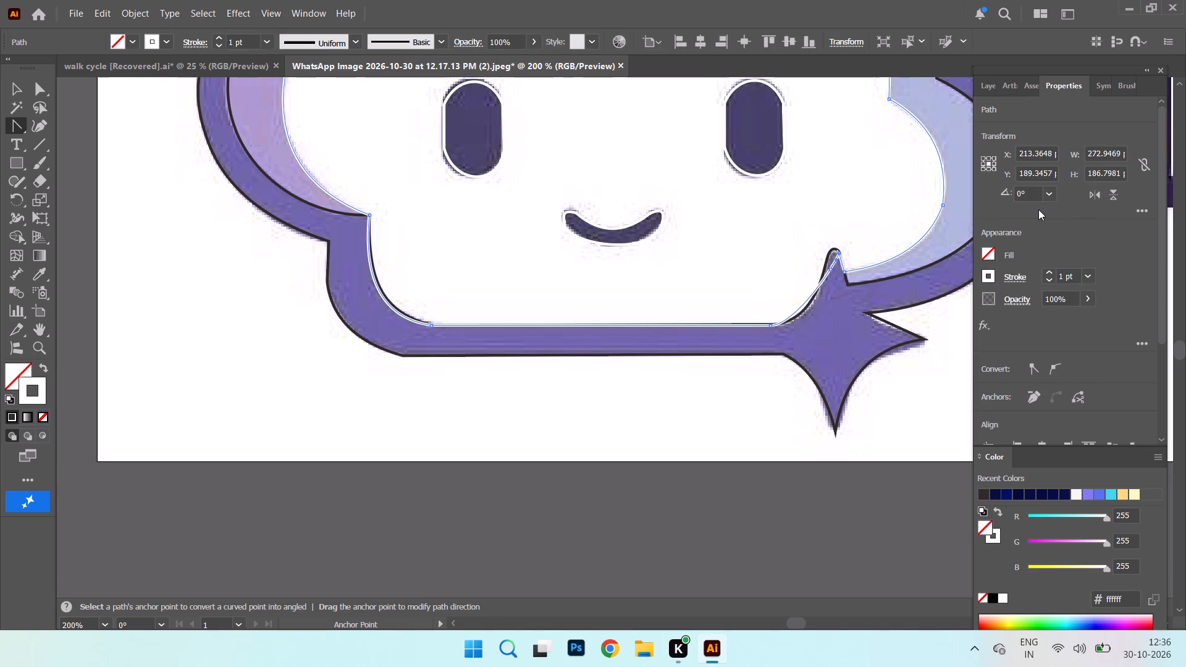
key("ctrl+z")
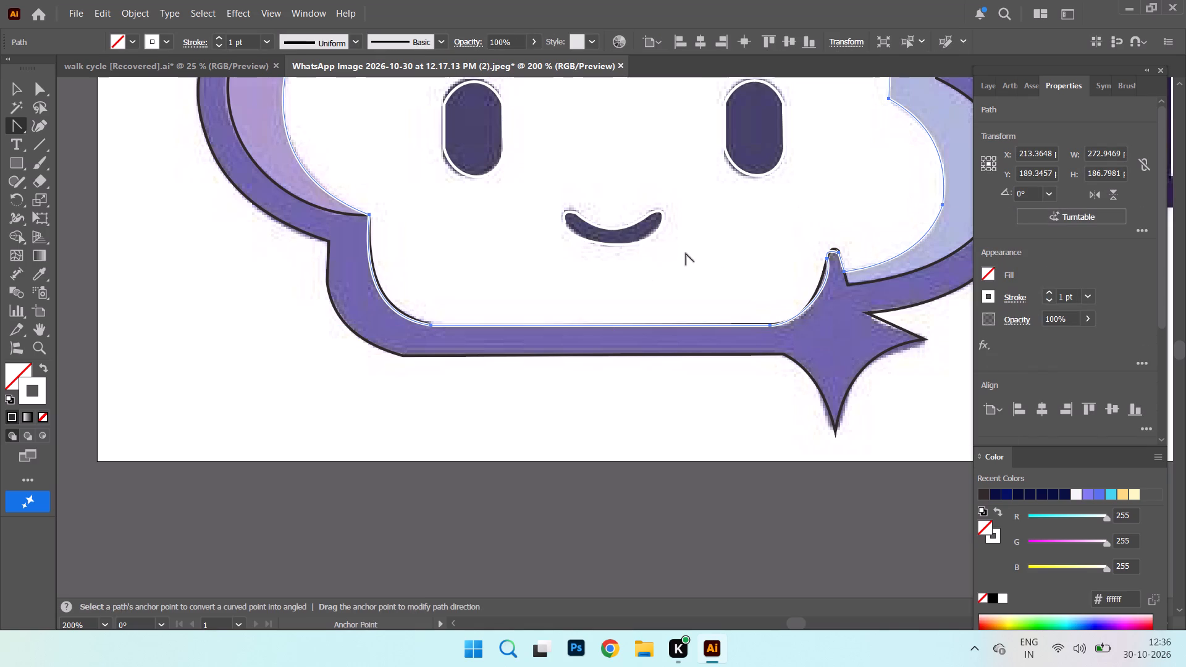
key("ctrl+z")
key("ctrl+z")
key("ctrl+z")
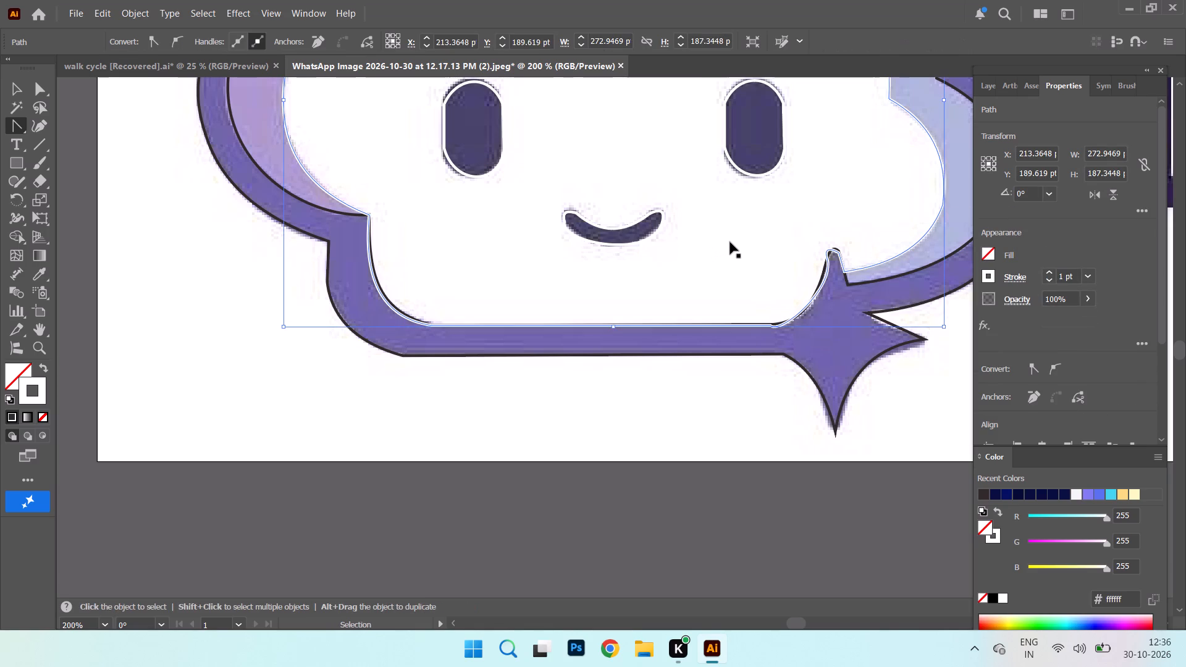
key("ctrl+z")
Delete the white body path's anchor point on the outer edge of the cloud's left lobe.
scroll(871, 263, "up", 5)
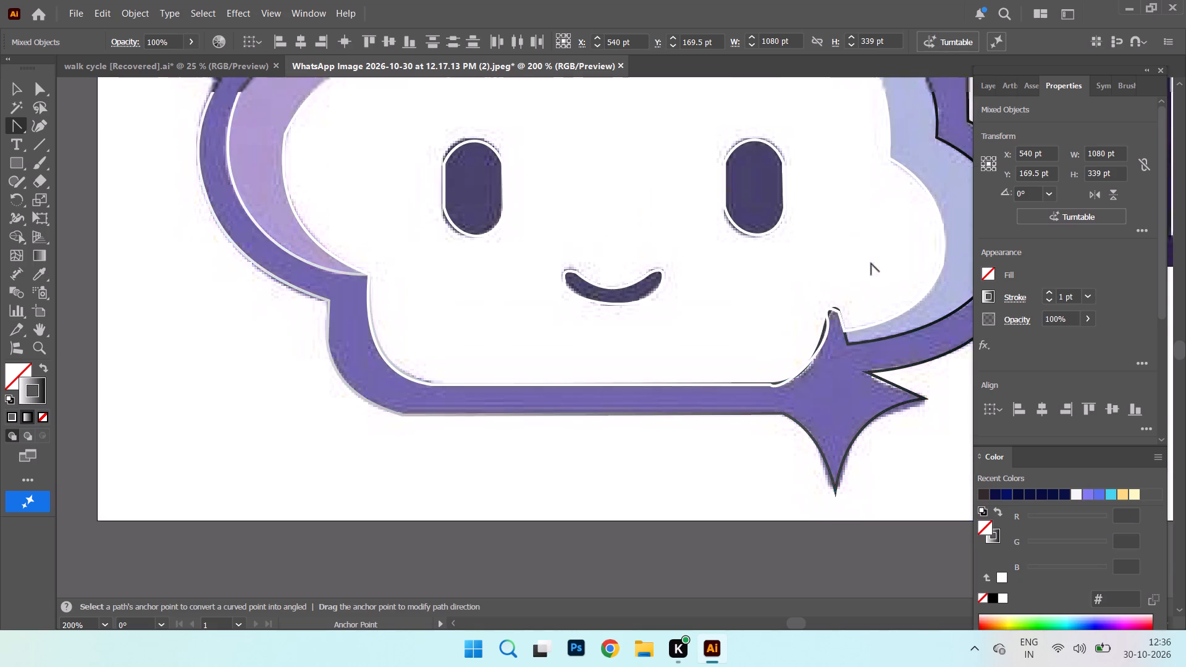
scroll(871, 263, "up", 3)
scroll(770, 297, "up", 6)
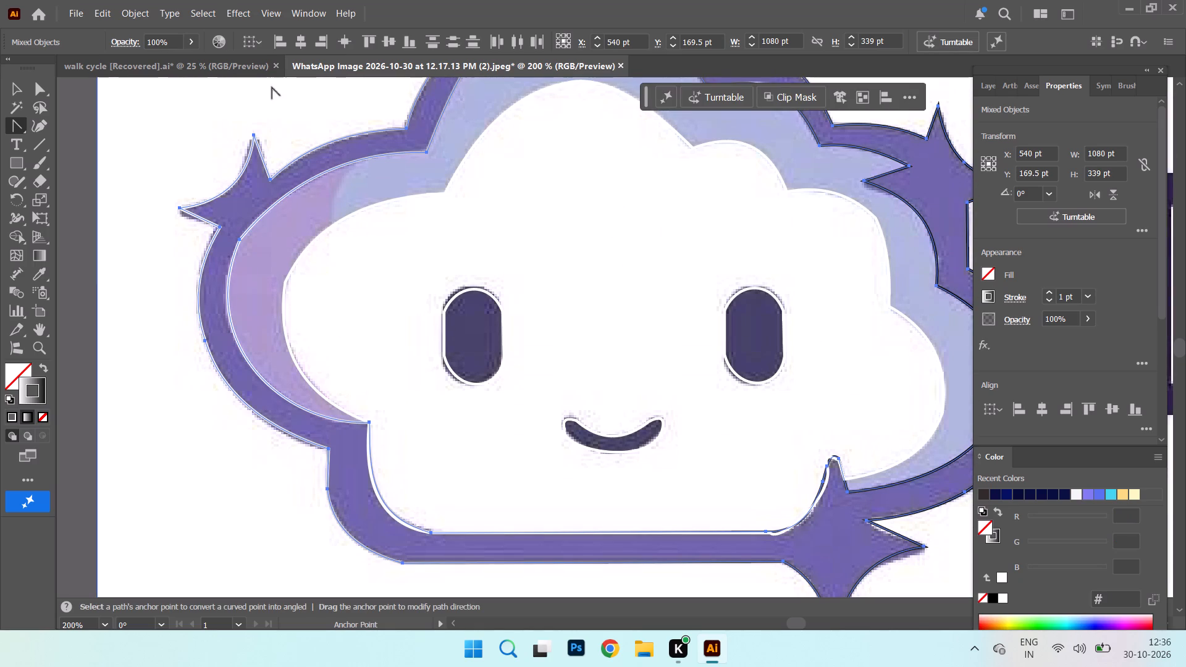
right_click(16, 125)
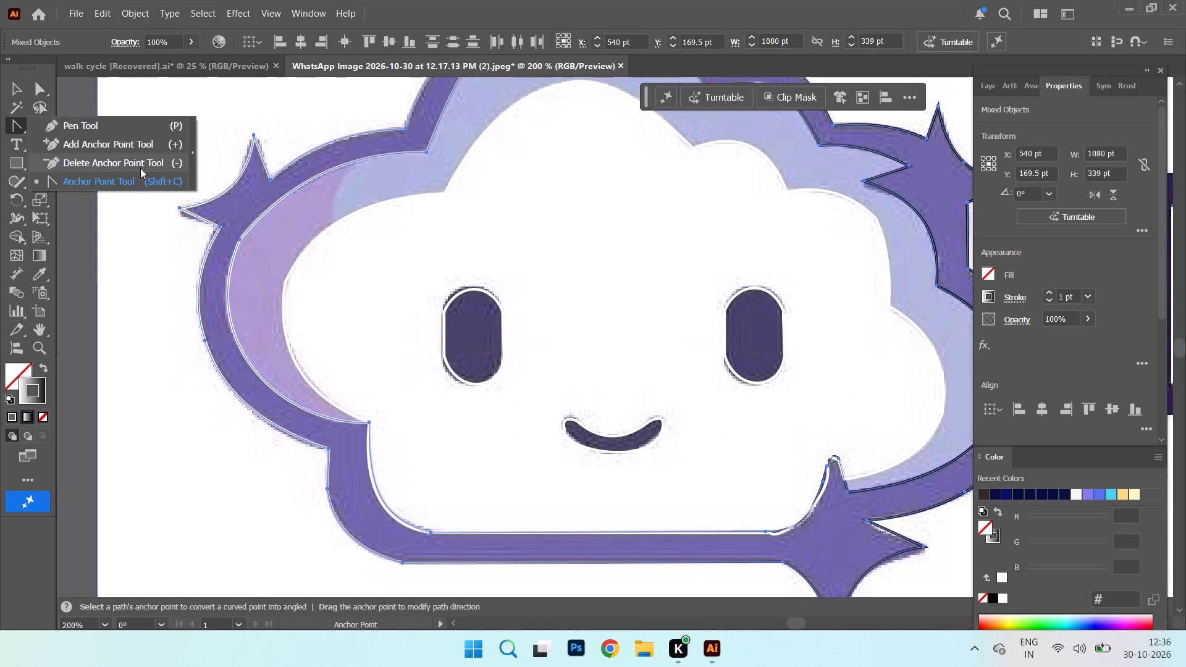
left_click(133, 177)
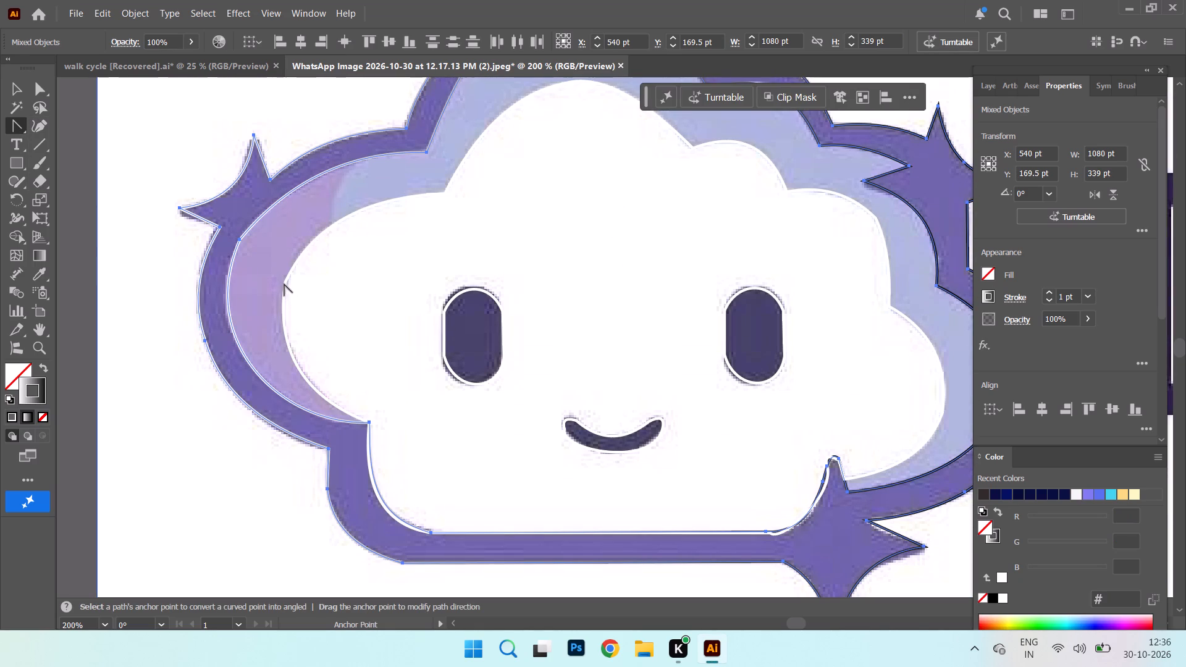
left_click(284, 284)
right_click(13, 125)
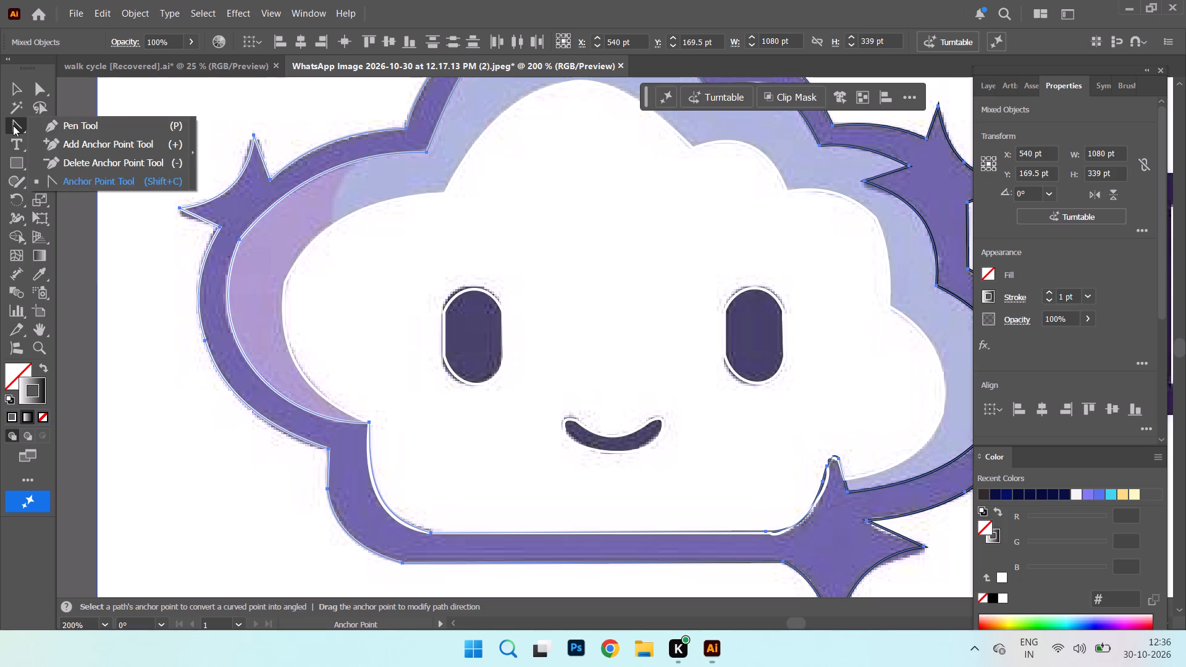
left_click(106, 169)
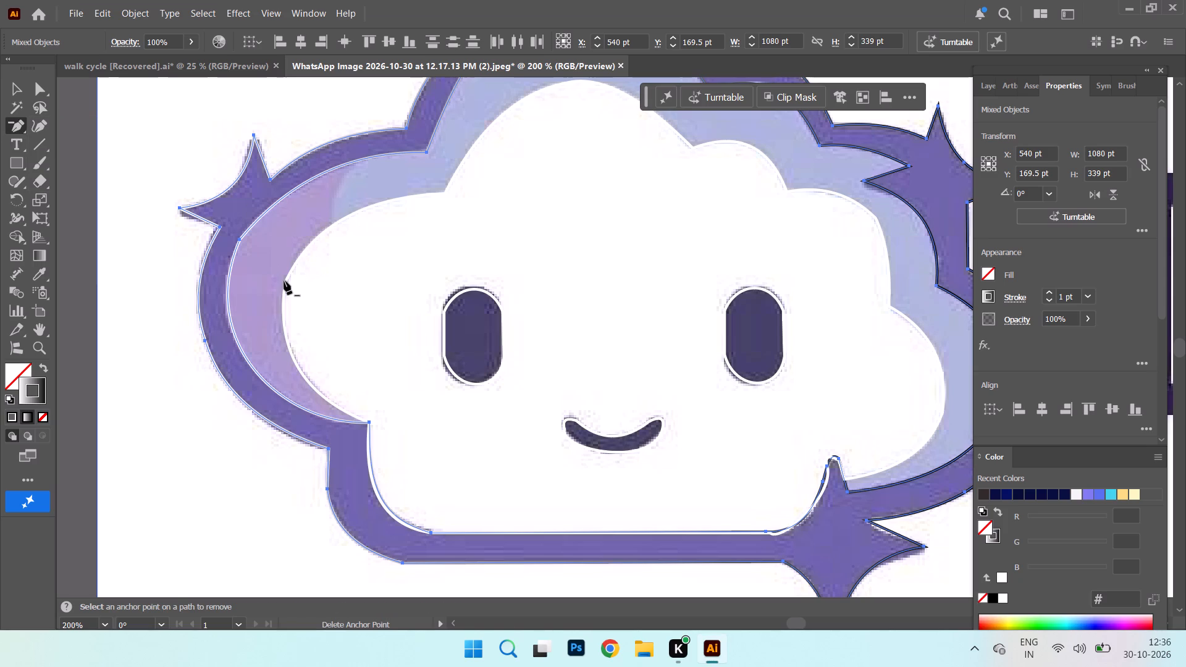
left_click(284, 281)
Reshape the white body path's left lobe into one smooth curve along the white cloud edge, adjusting both handles with the Anchor Point tool.
right_click(18, 126)
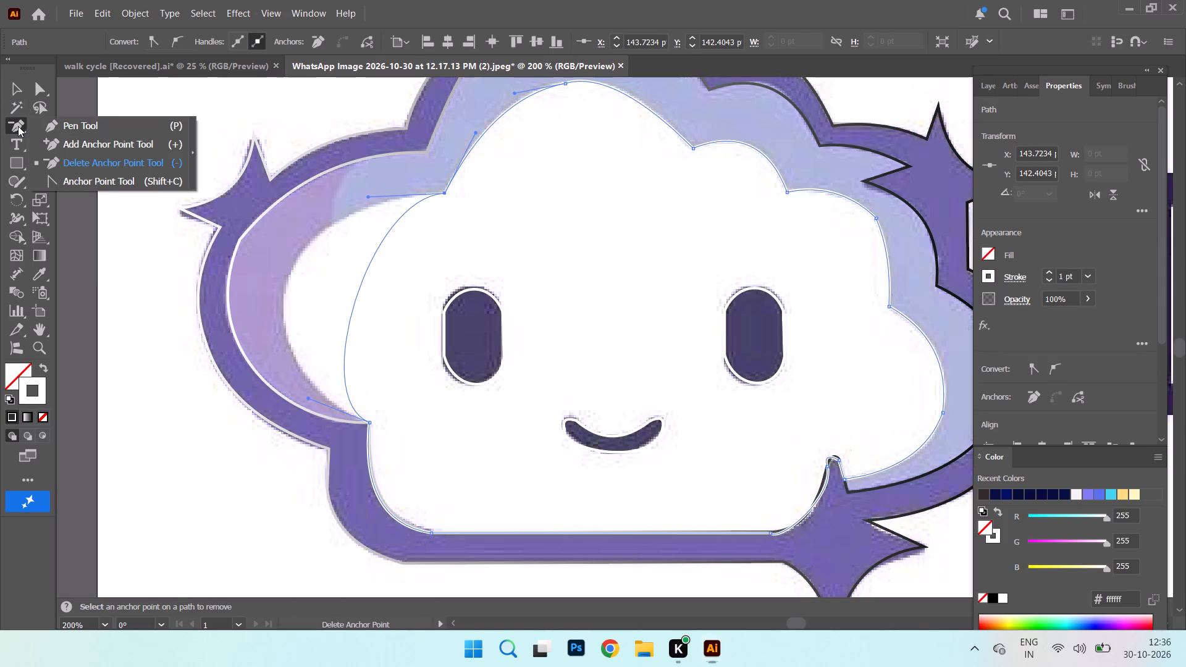
left_click(104, 183)
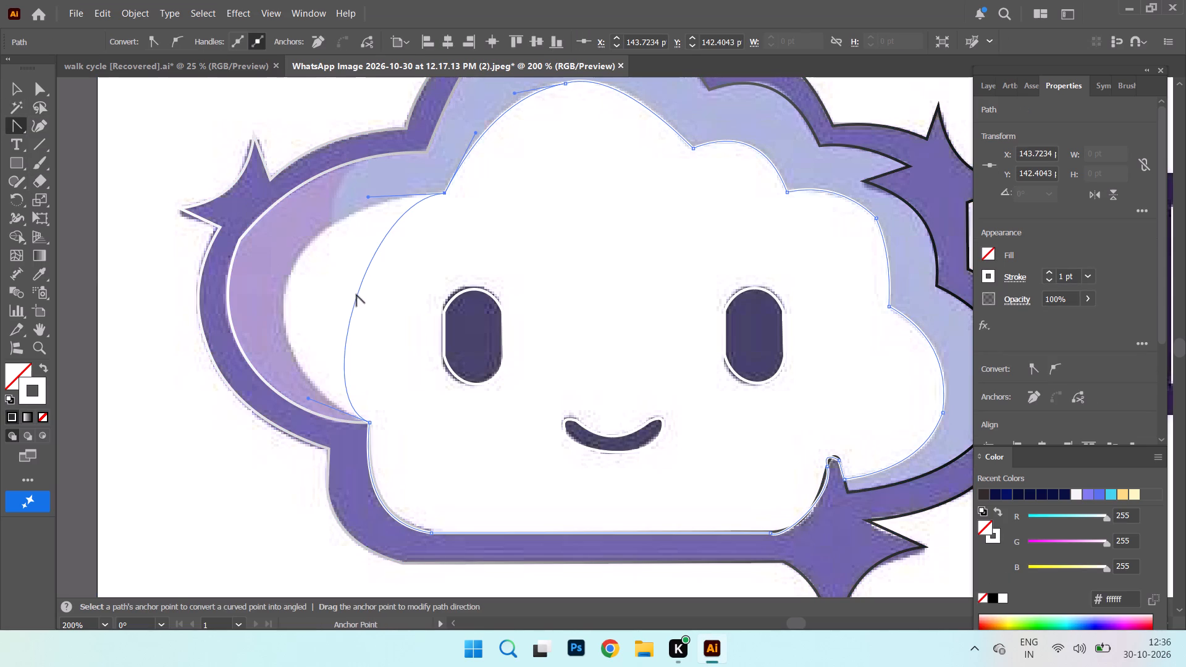
left_click_drag(357, 295, 287, 274)
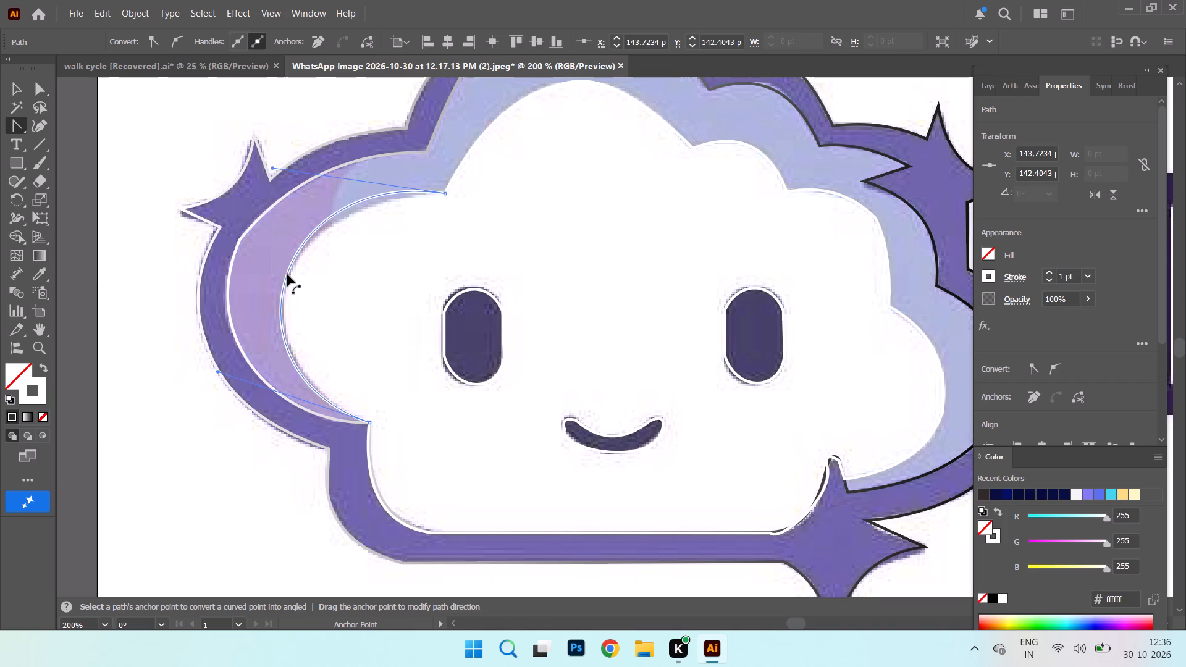
left_click_drag(287, 274, 287, 274)
left_click_drag(272, 165, 277, 190)
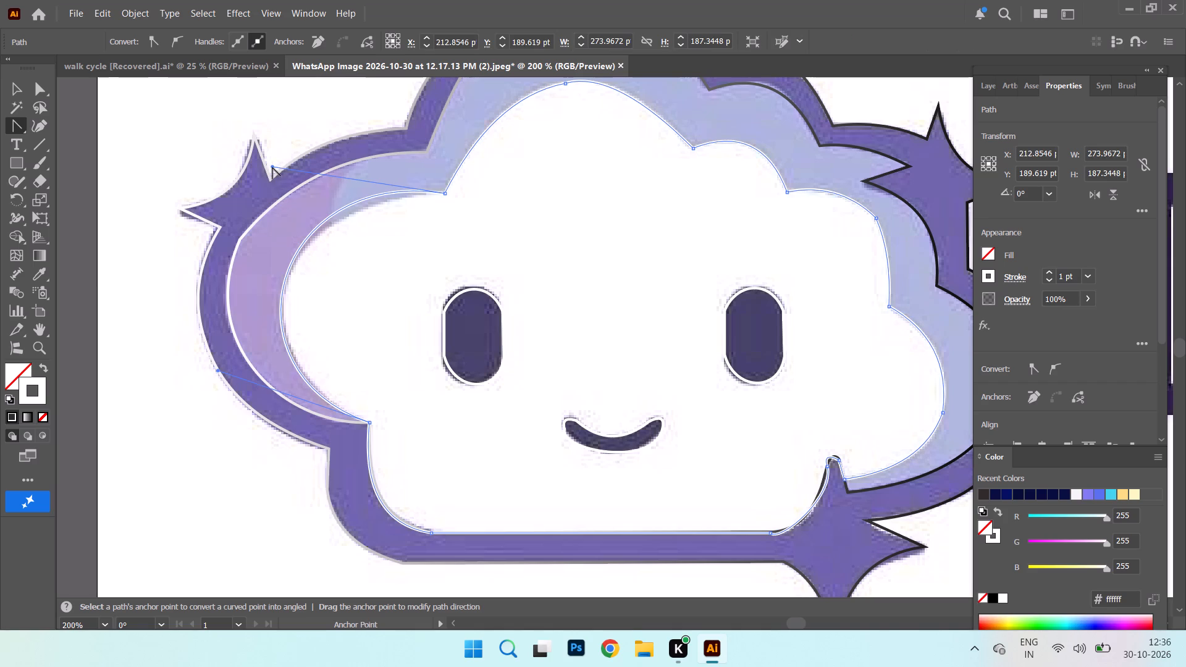
left_click_drag(272, 167, 274, 191)
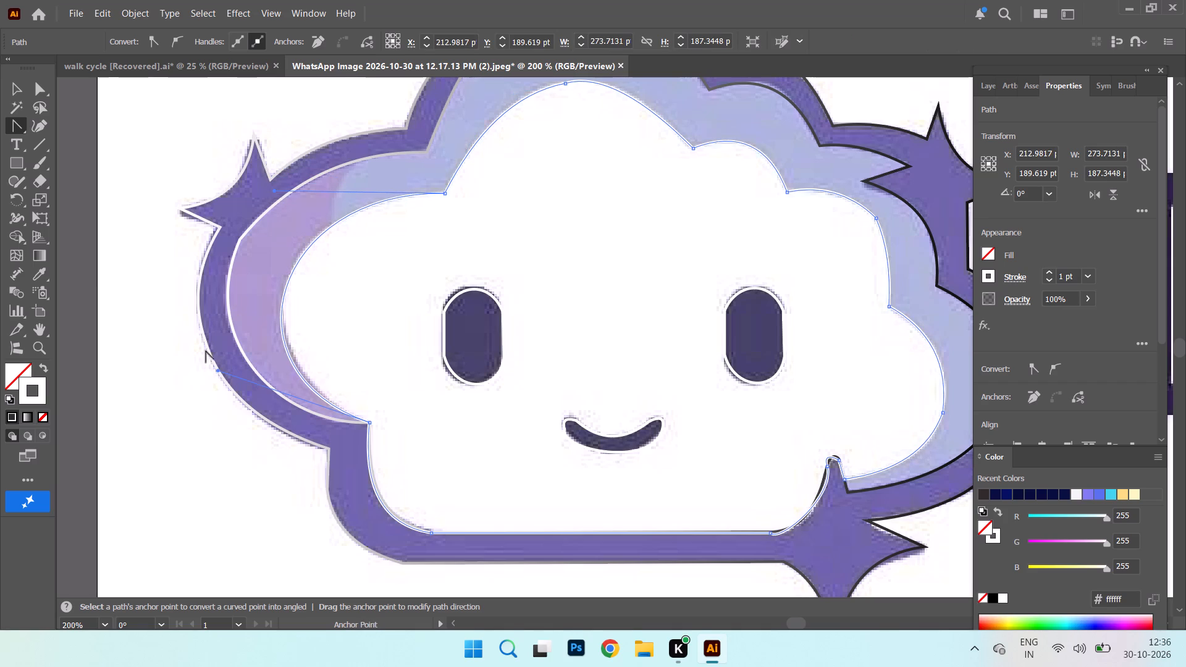
double_click(219, 371)
key("ctrl+z")
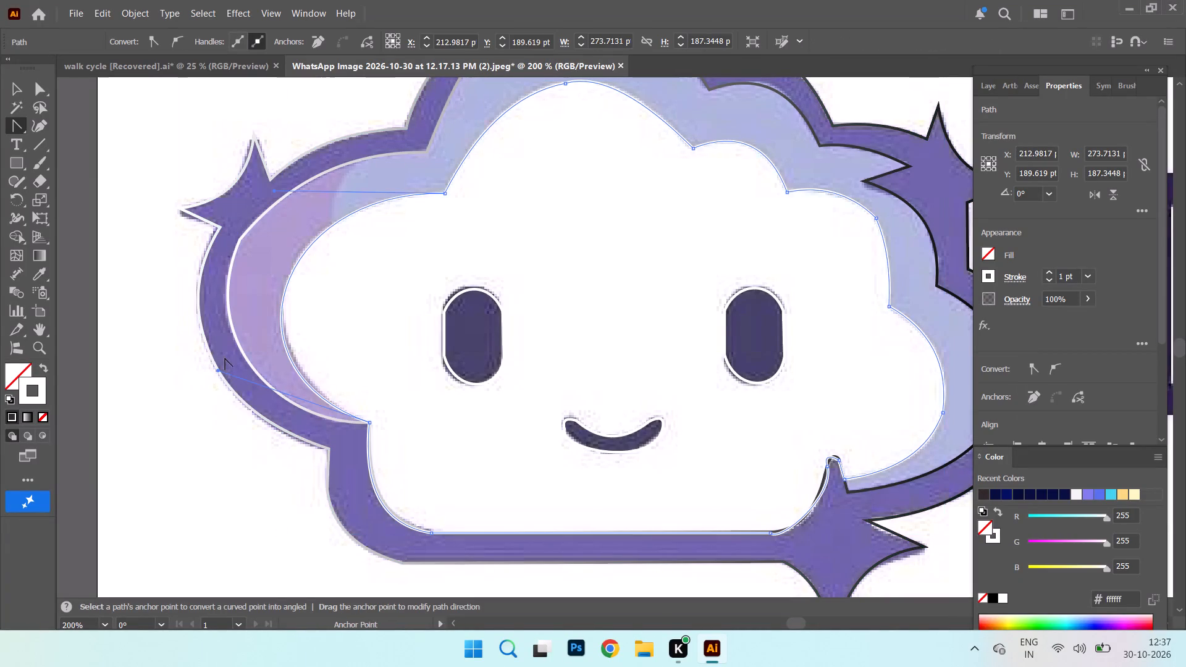
left_click_drag(218, 372, 223, 364)
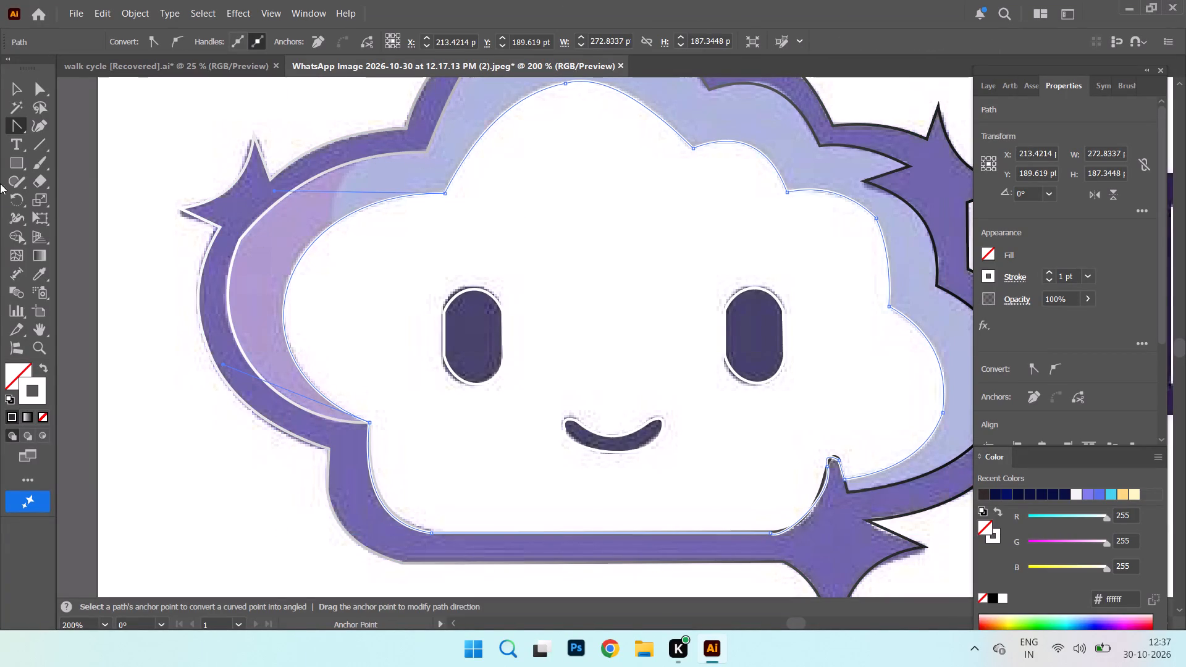
left_click(275, 190)
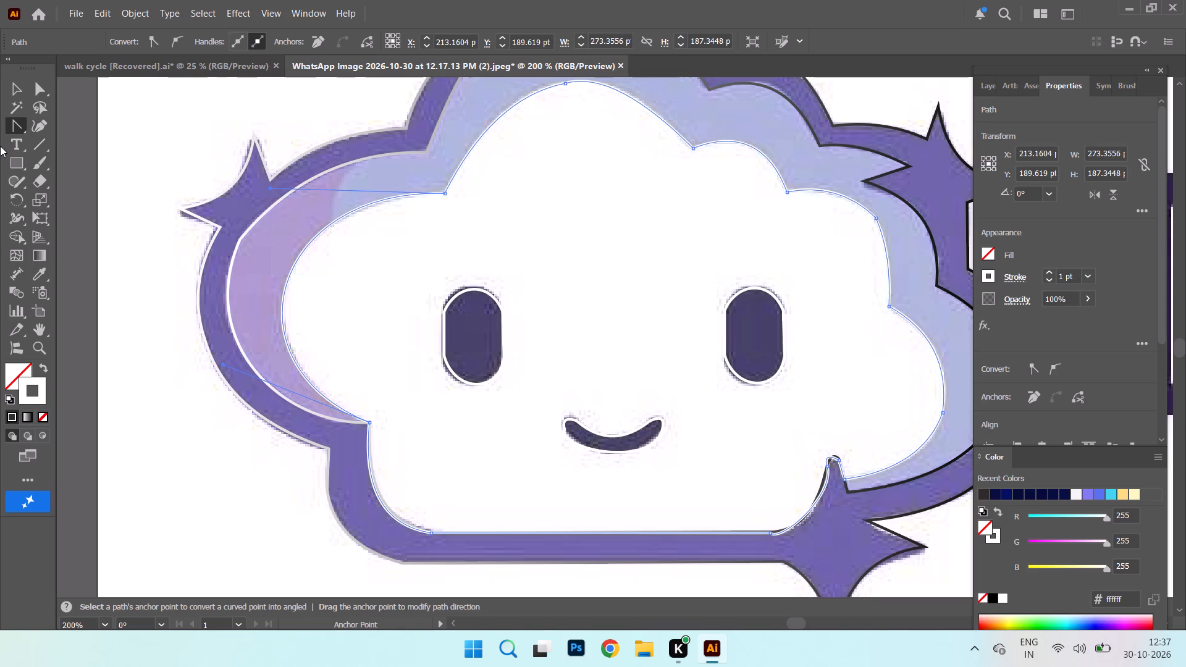
Delete the anchor point on the outer edge of the left lobe from the path tracing the inner lavender cloud shape.
left_click(238, 242)
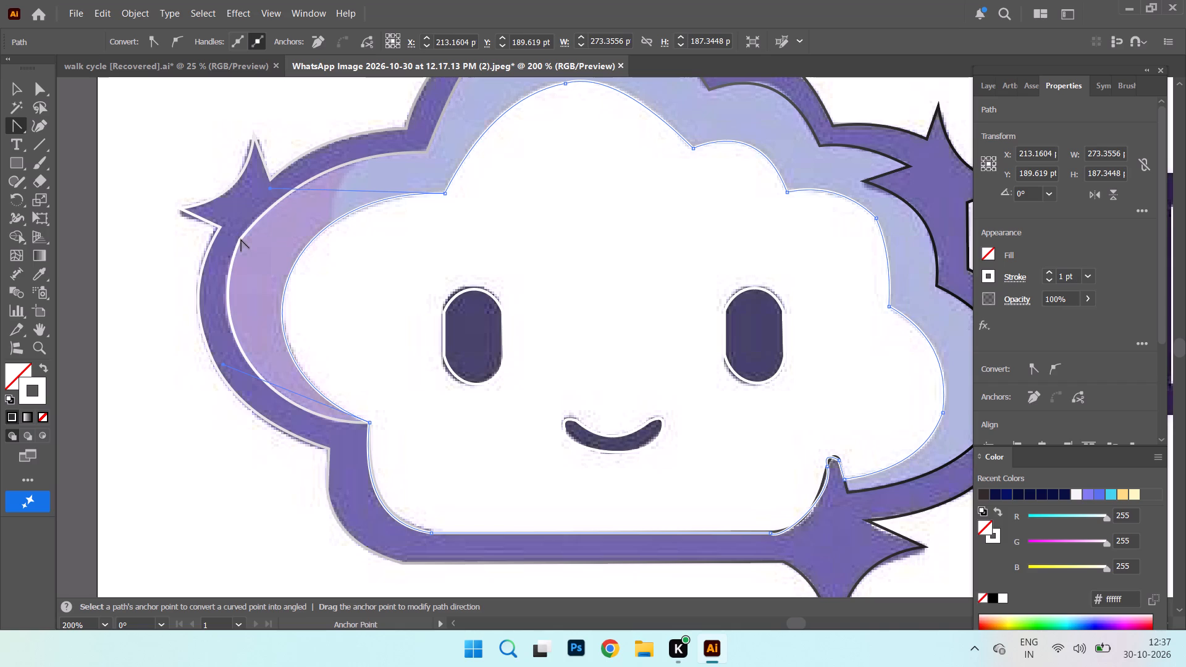
left_click(241, 240)
right_click(15, 124)
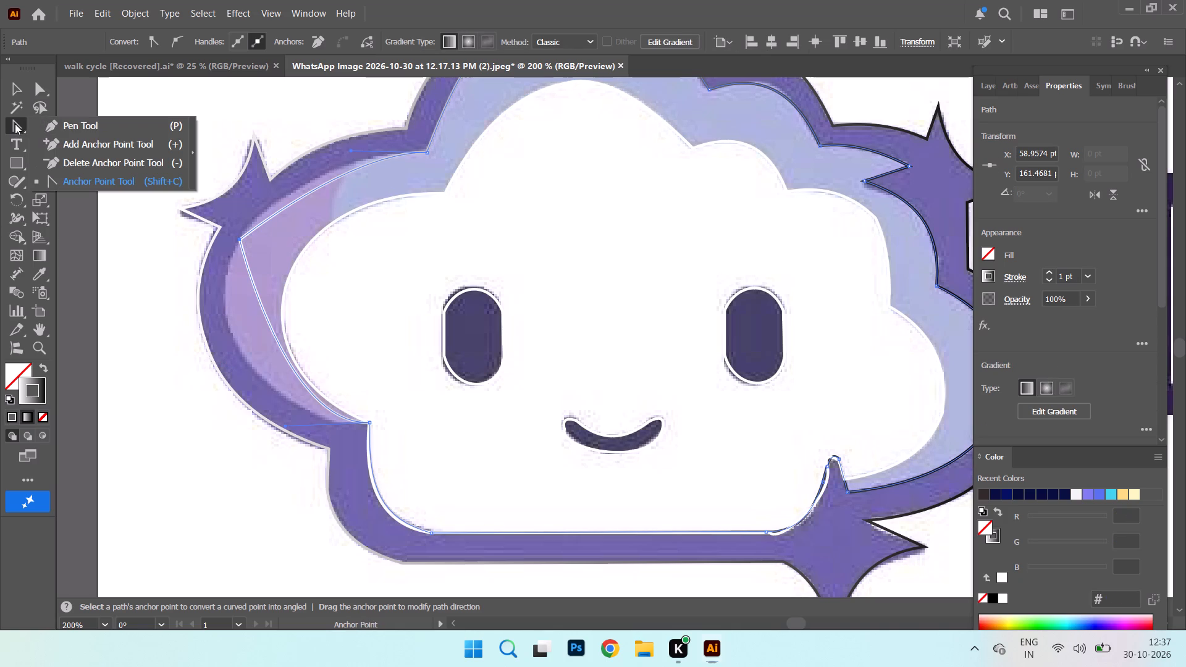
left_click(104, 164)
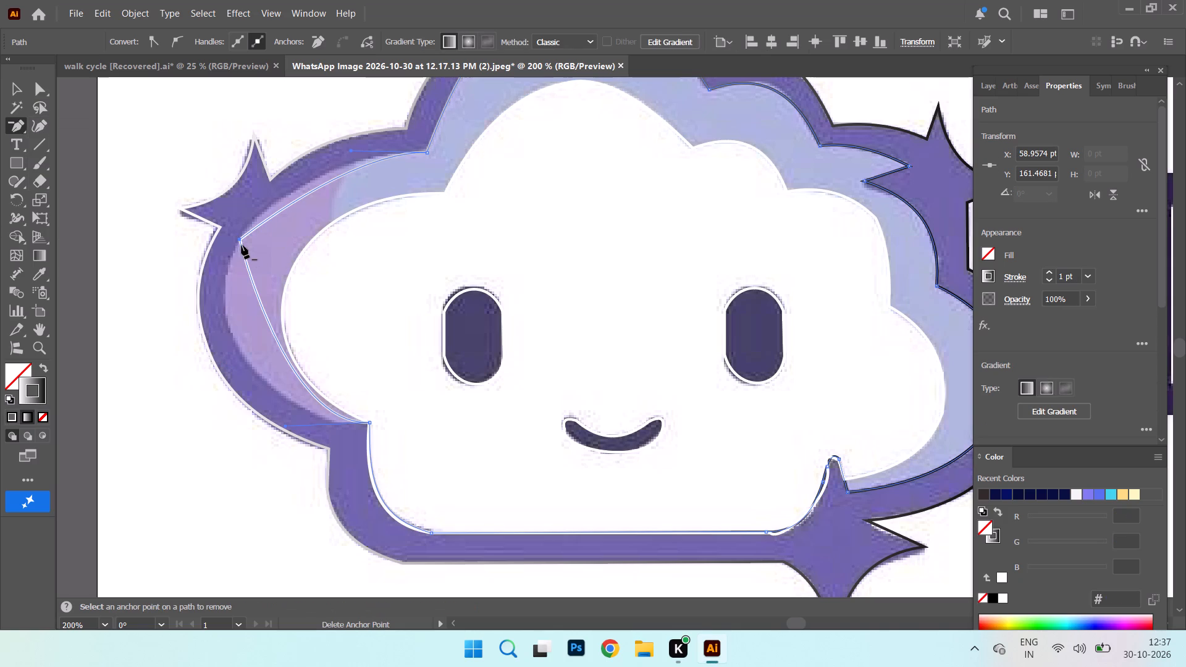
left_click(239, 239)
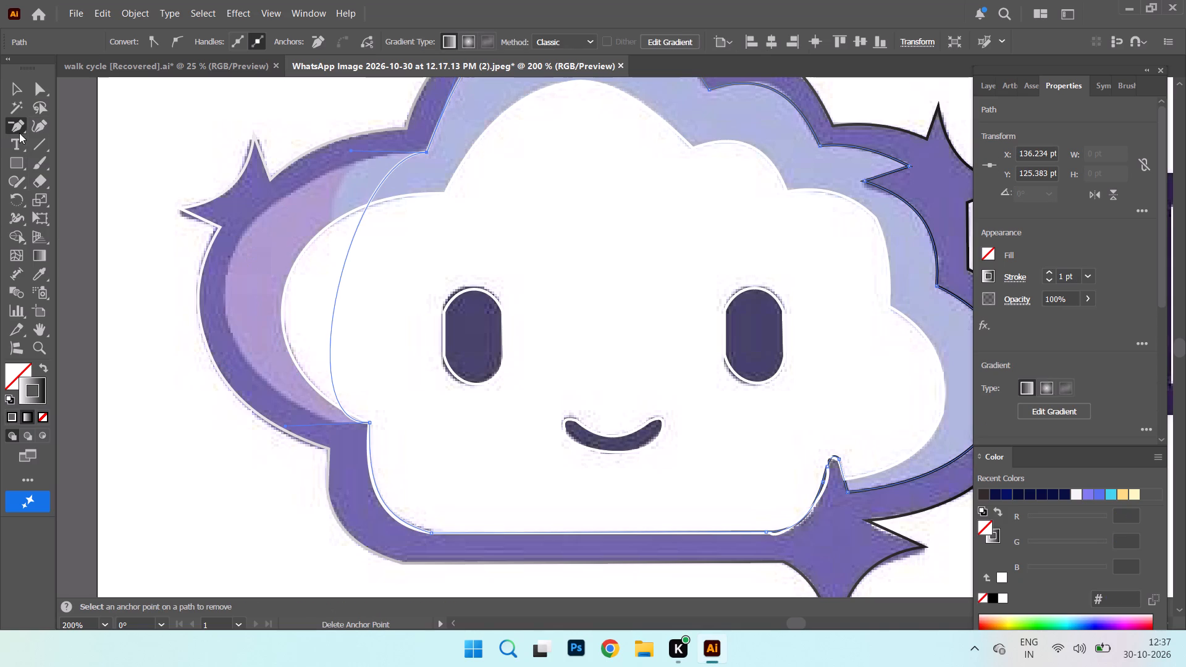
Pull the lavender shape's path outward into one curve along the left lobe's edge with the Anchor Point tool.
right_click(19, 130)
left_click(106, 179)
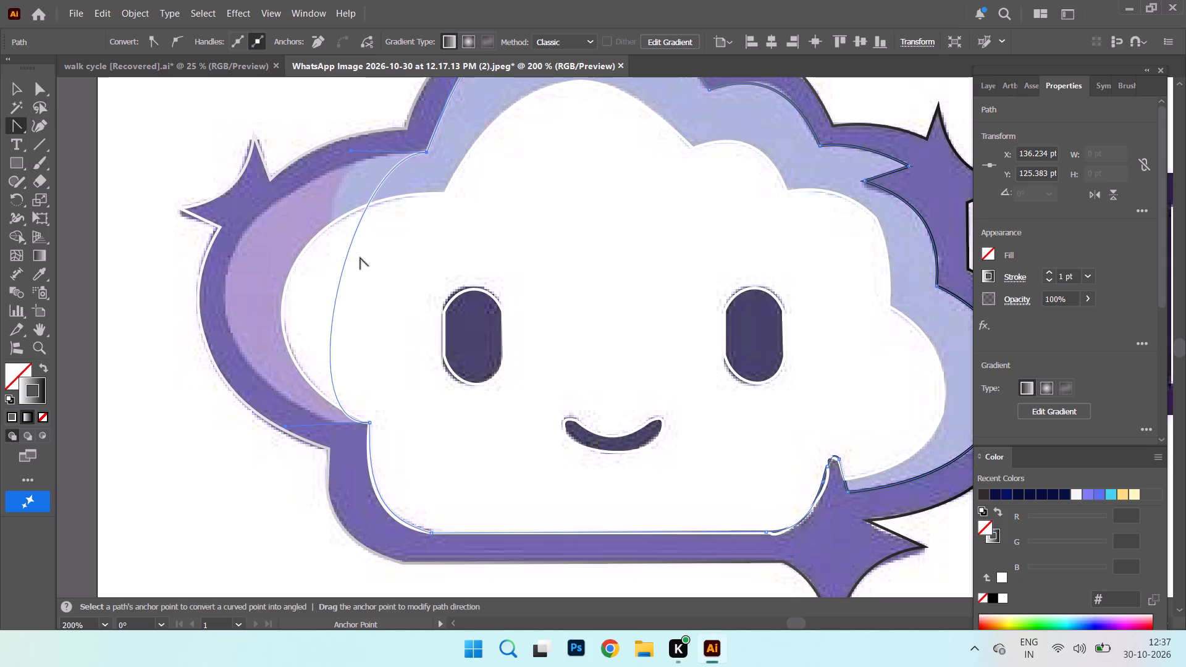
left_click_drag(343, 271, 242, 263)
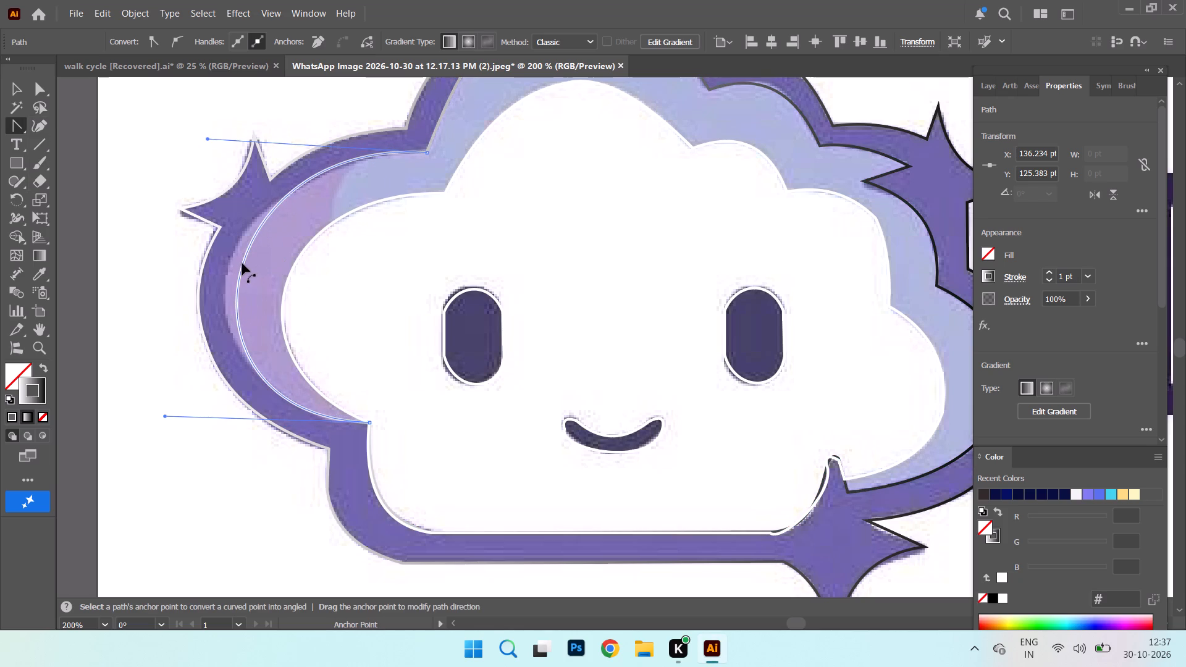
left_click_drag(242, 263, 232, 258)
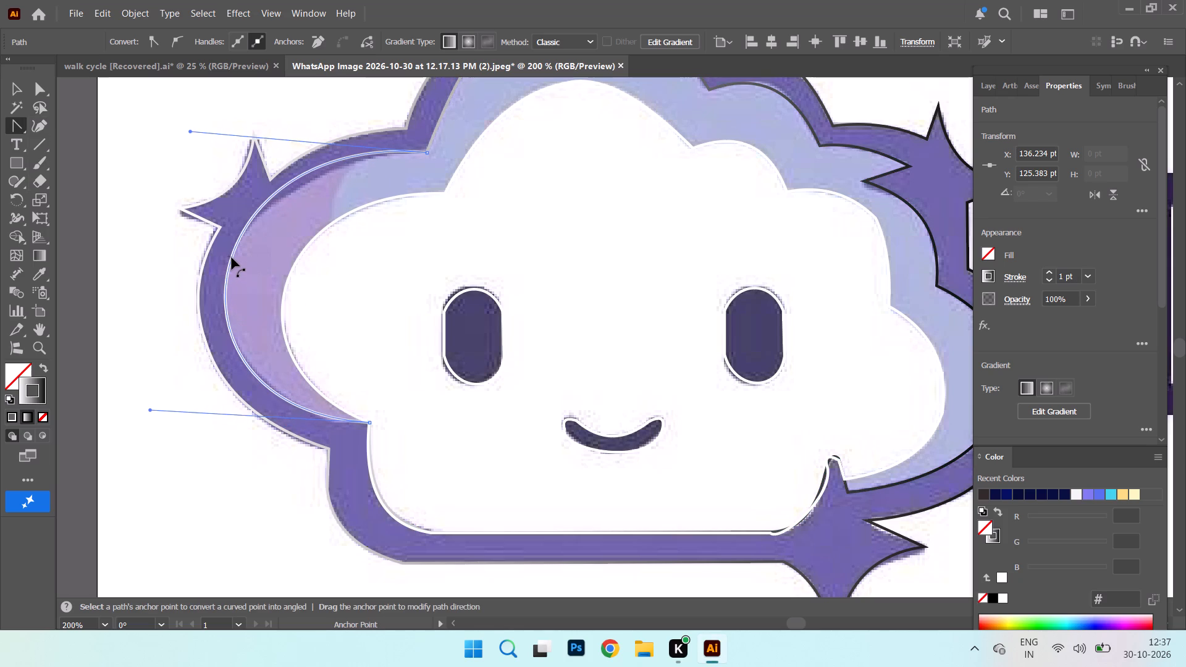
left_click_drag(232, 258, 232, 256)
left_click(232, 256)
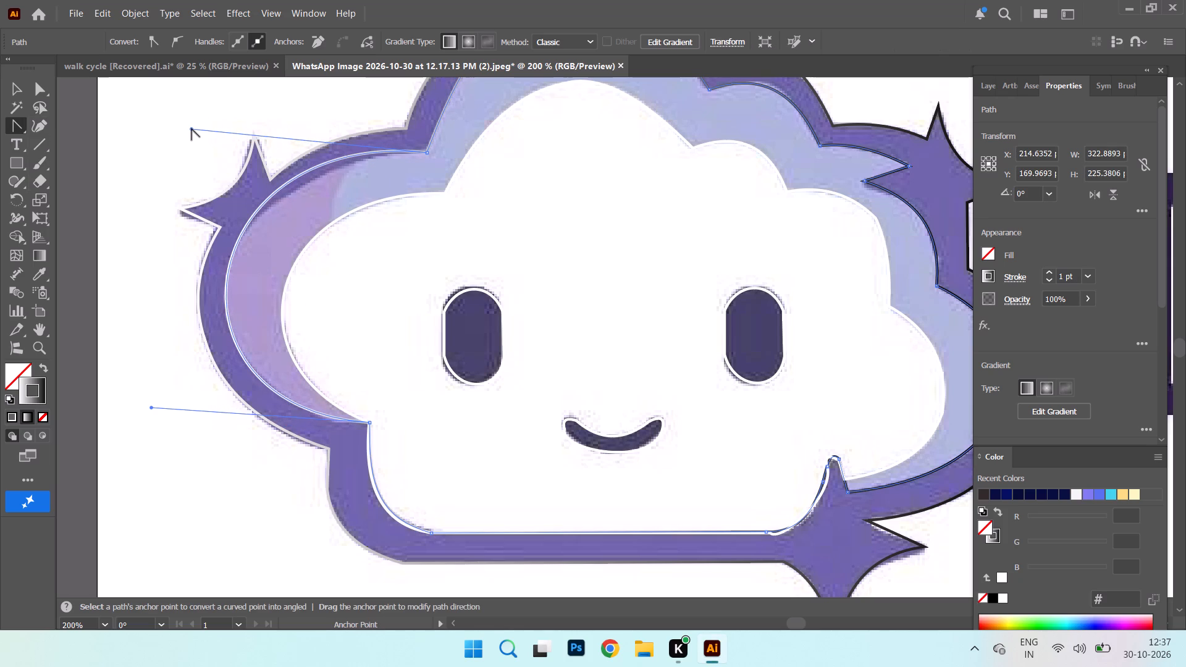
Fine-tune both handles of the lavender path's left lobe curve so it follows the boundary with the purple outline.
left_click_drag(191, 128, 191, 154)
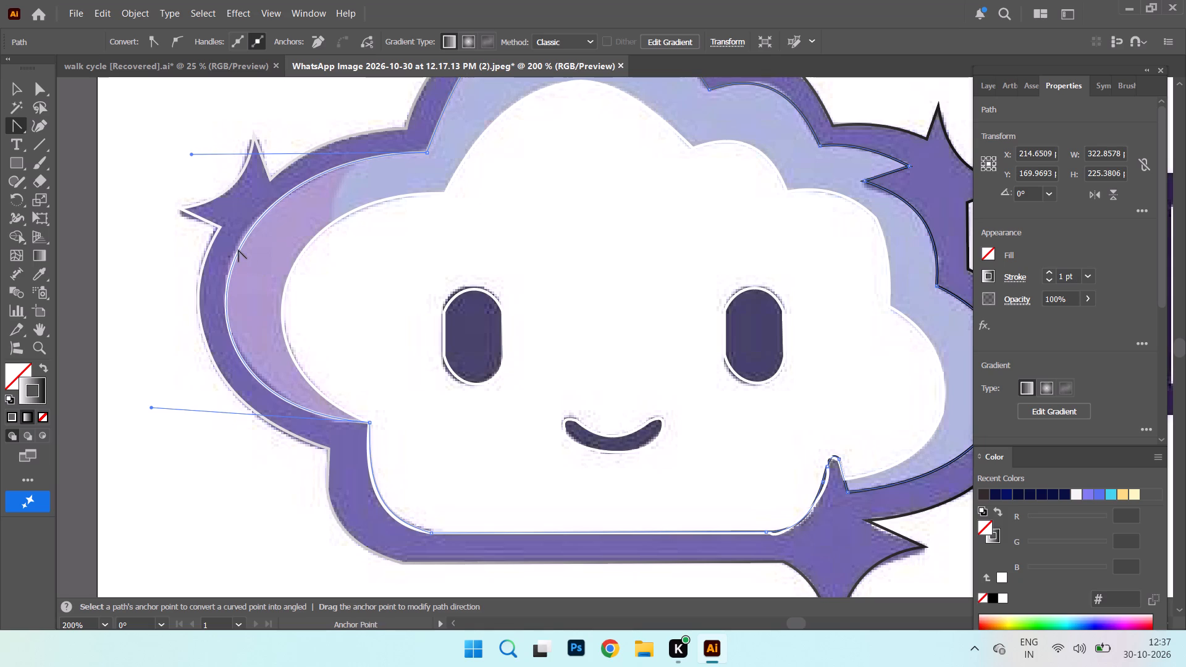
left_click(240, 250)
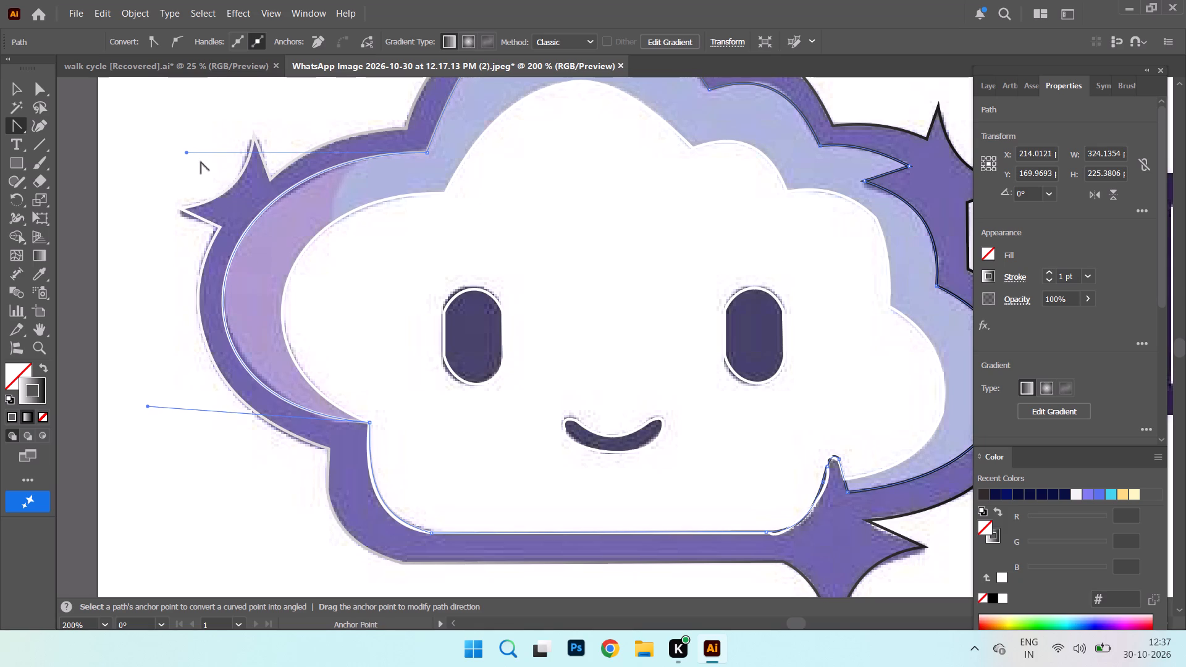
left_click_drag(186, 152, 182, 162)
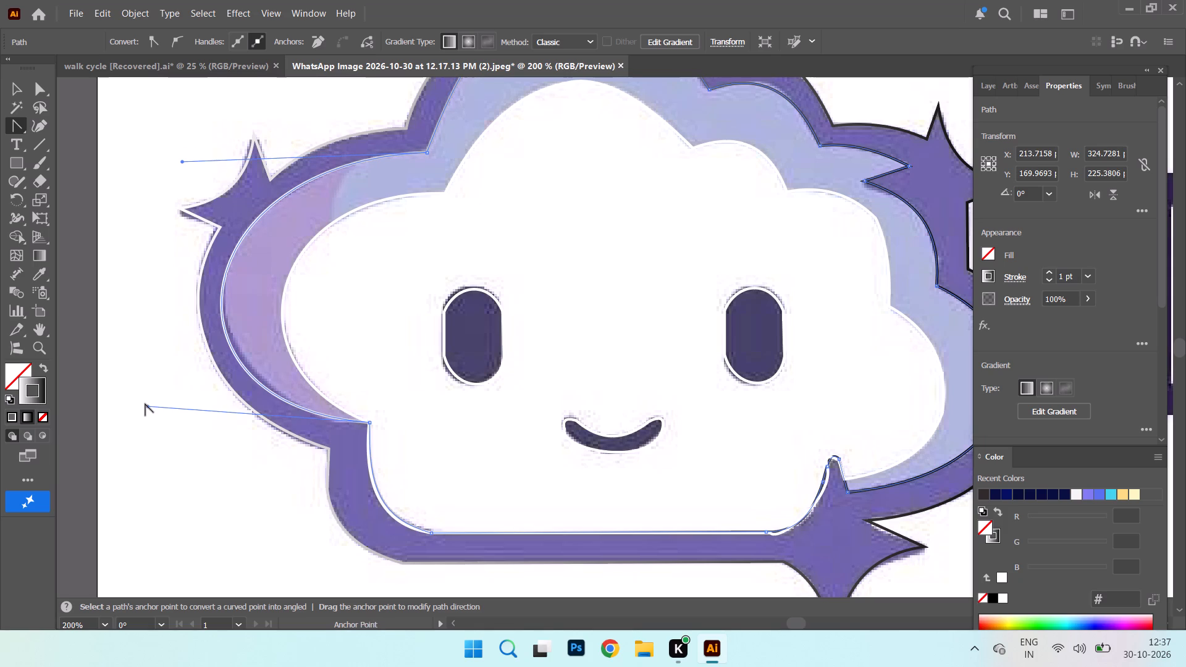
left_click_drag(148, 408, 151, 395)
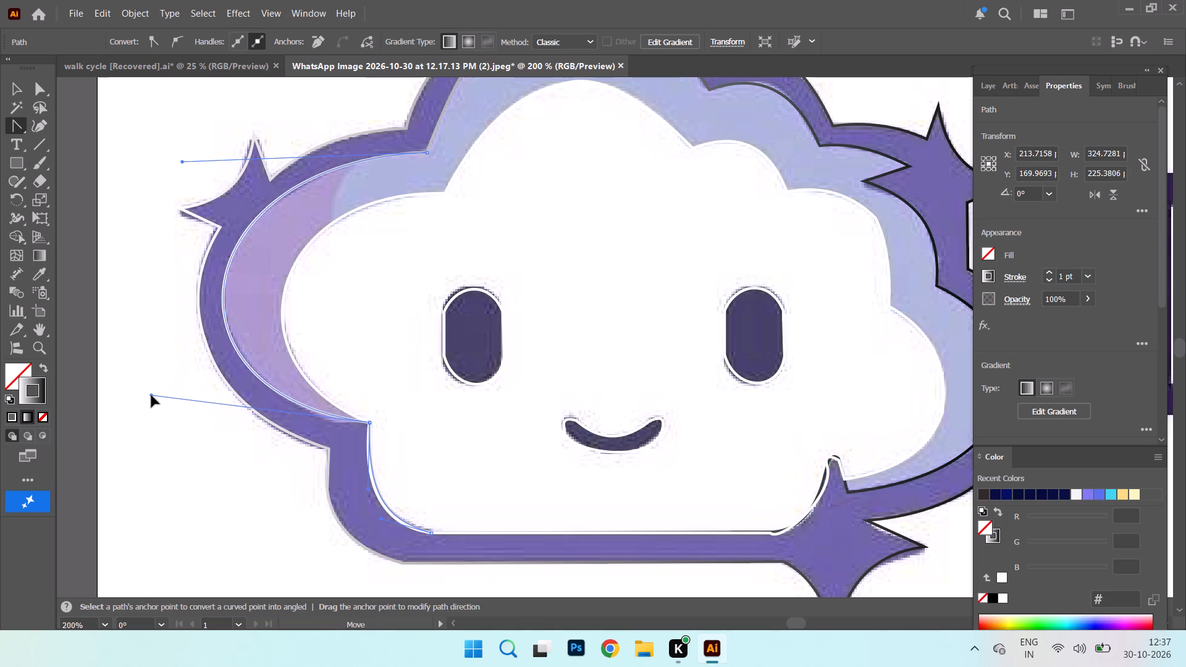
left_click_drag(151, 395, 163, 408)
left_click_drag(182, 162, 183, 157)
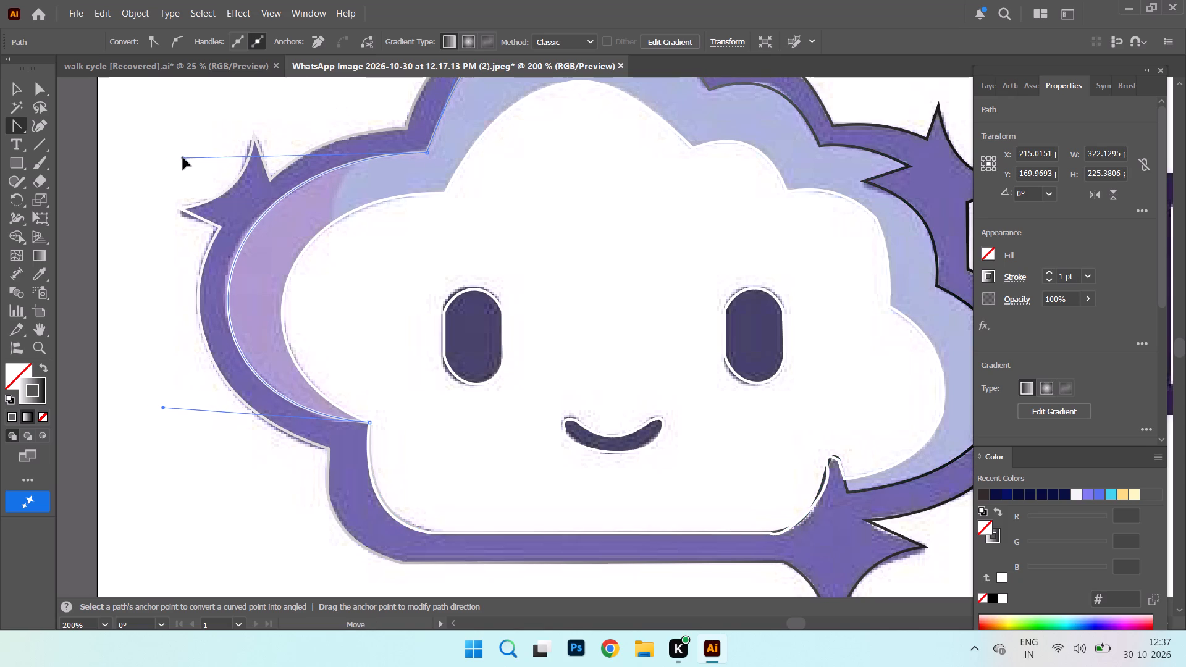
left_click_drag(183, 157, 174, 164)
left_click_drag(161, 408, 161, 405)
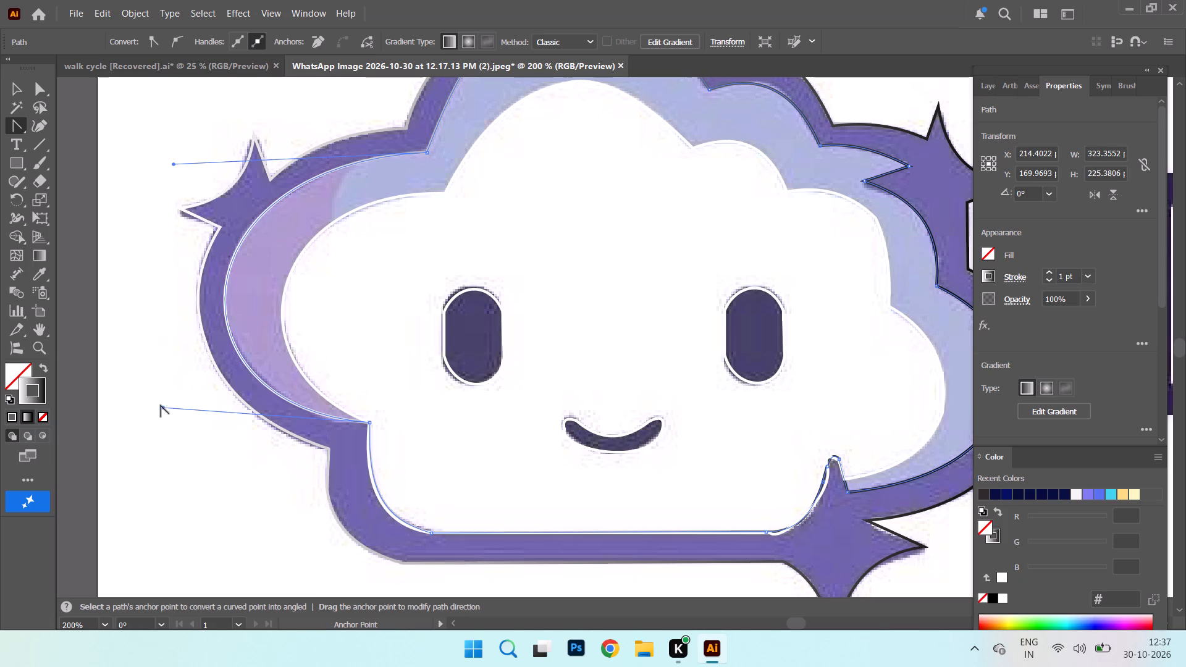
left_click_drag(161, 405, 166, 398)
left_click_drag(162, 408, 165, 401)
Adjust the lavender path's curve over the small bump below the smaller star with the Anchor Point tool.
scroll(599, 235, "up", 2)
scroll(592, 129, "up", 9)
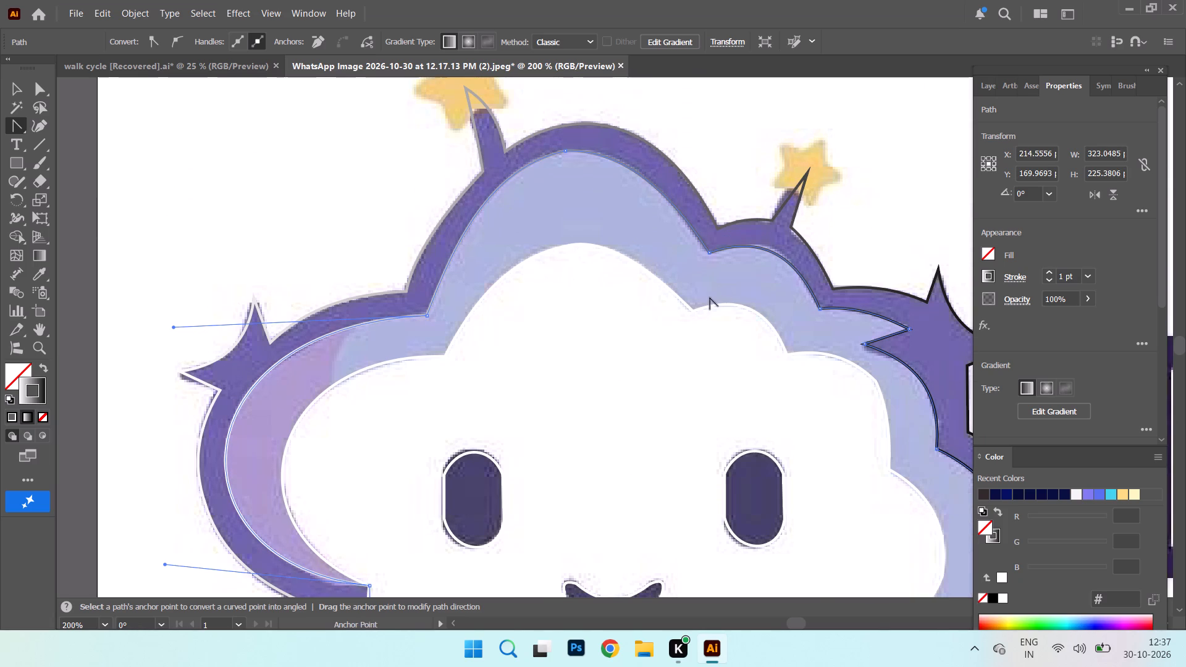
left_click(773, 253)
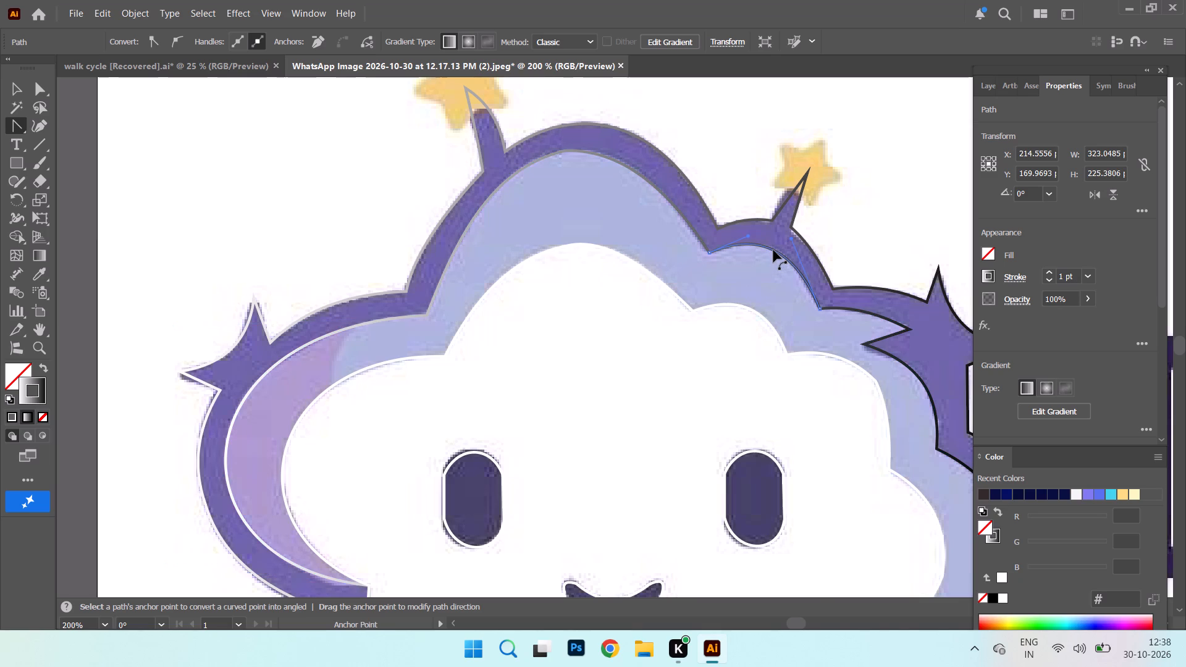
Bend the outer outline's edges above and below the bottom sparkle's right tip into inward curves matching the image.
scroll(1028, 283, "down", 4)
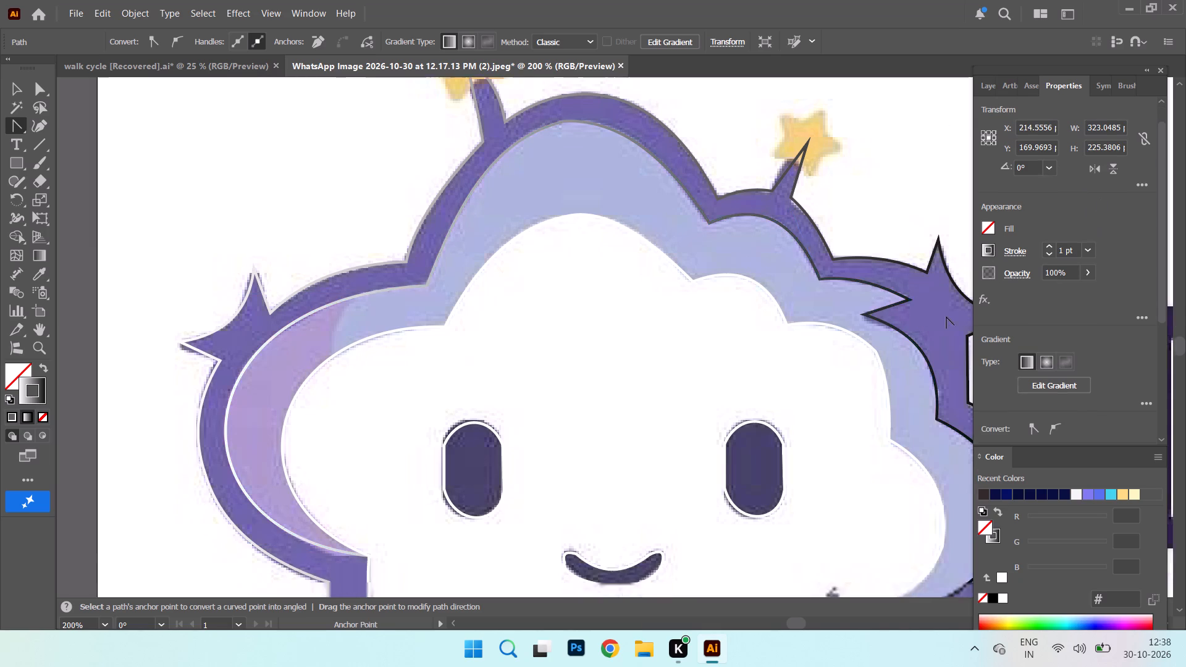
scroll(946, 317, "down", 1)
scroll(634, 392, "up", 7)
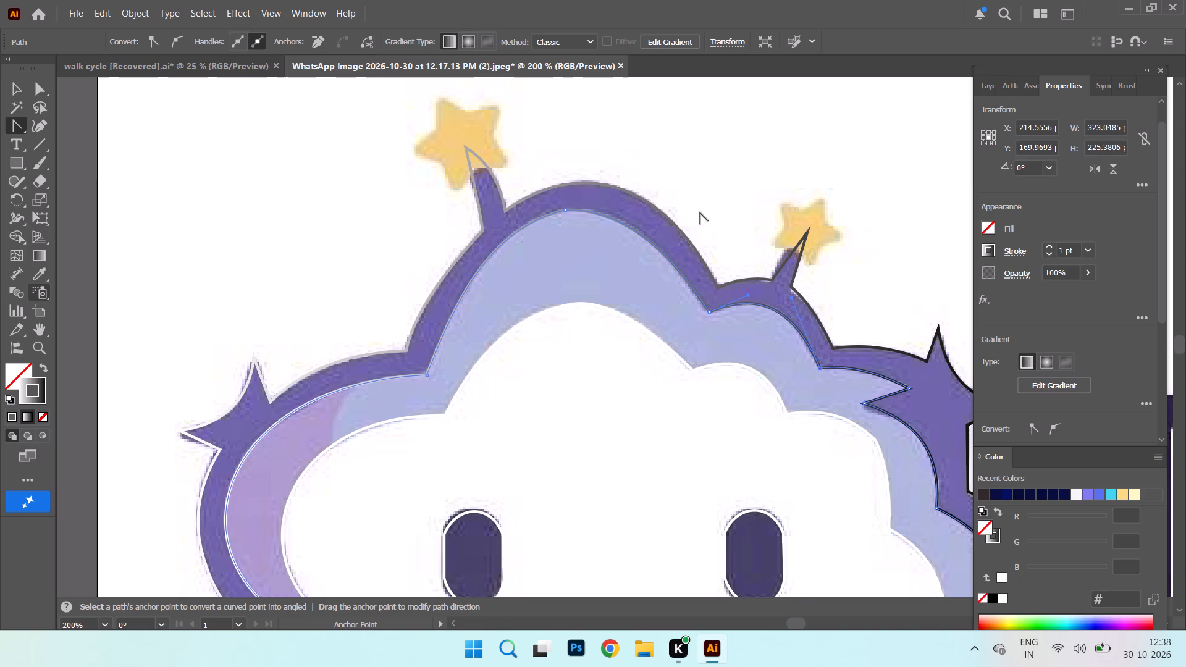
scroll(897, 419, "down", 20)
scroll(897, 419, "down", 1)
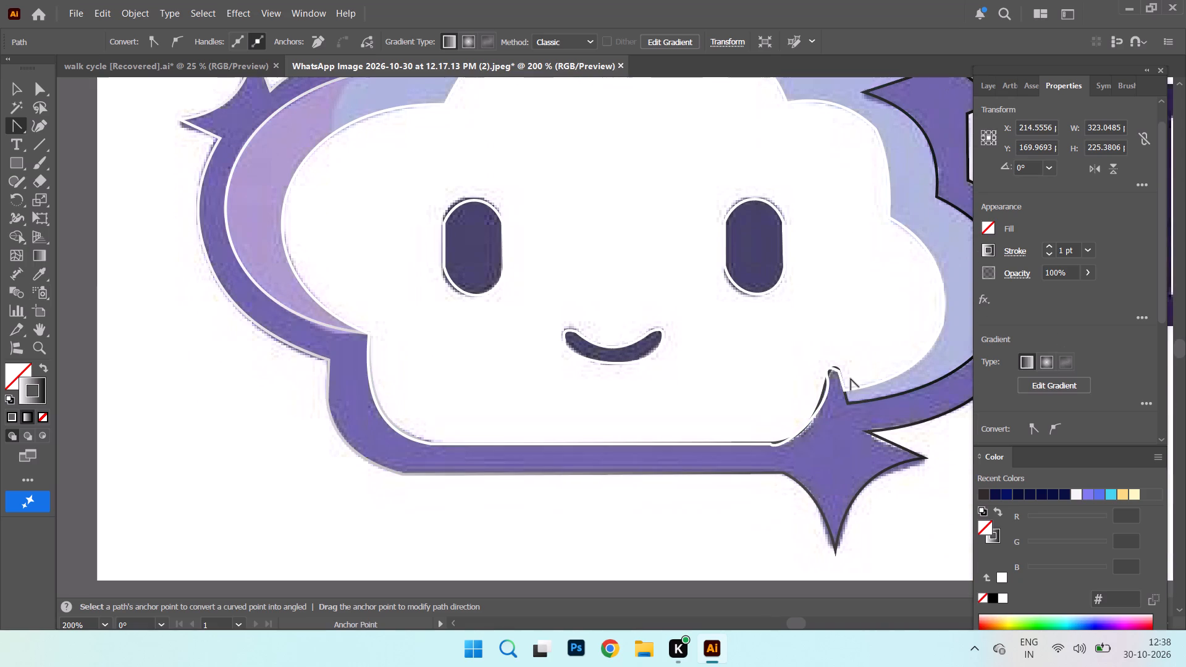
left_click(892, 442)
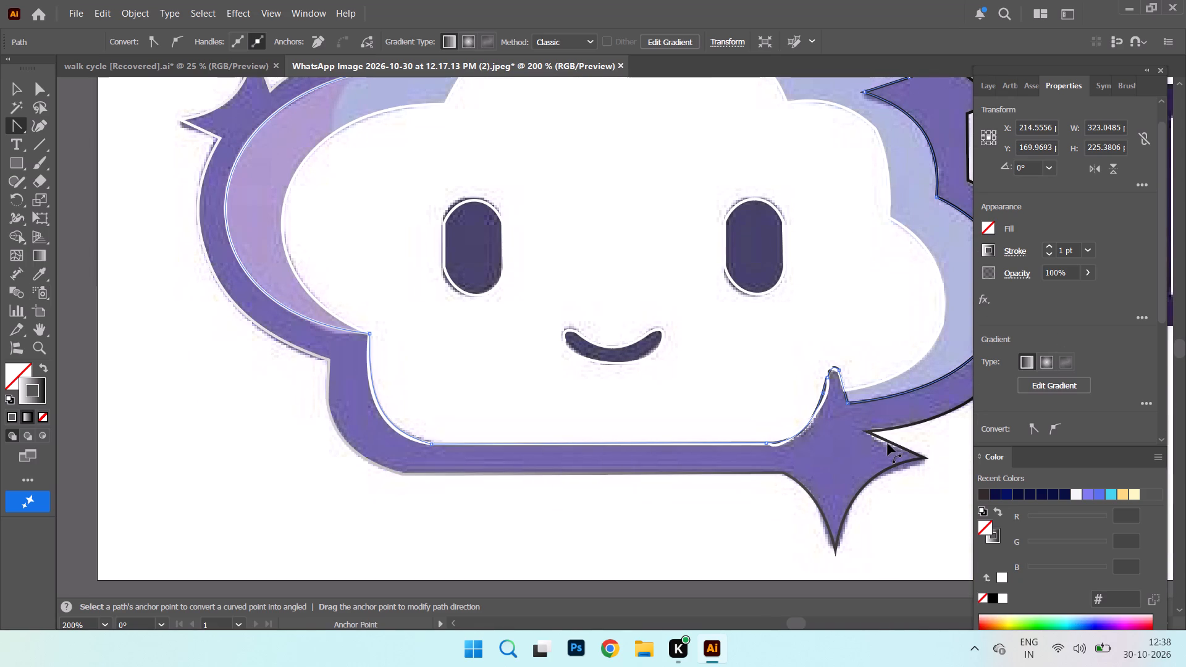
left_click(892, 443)
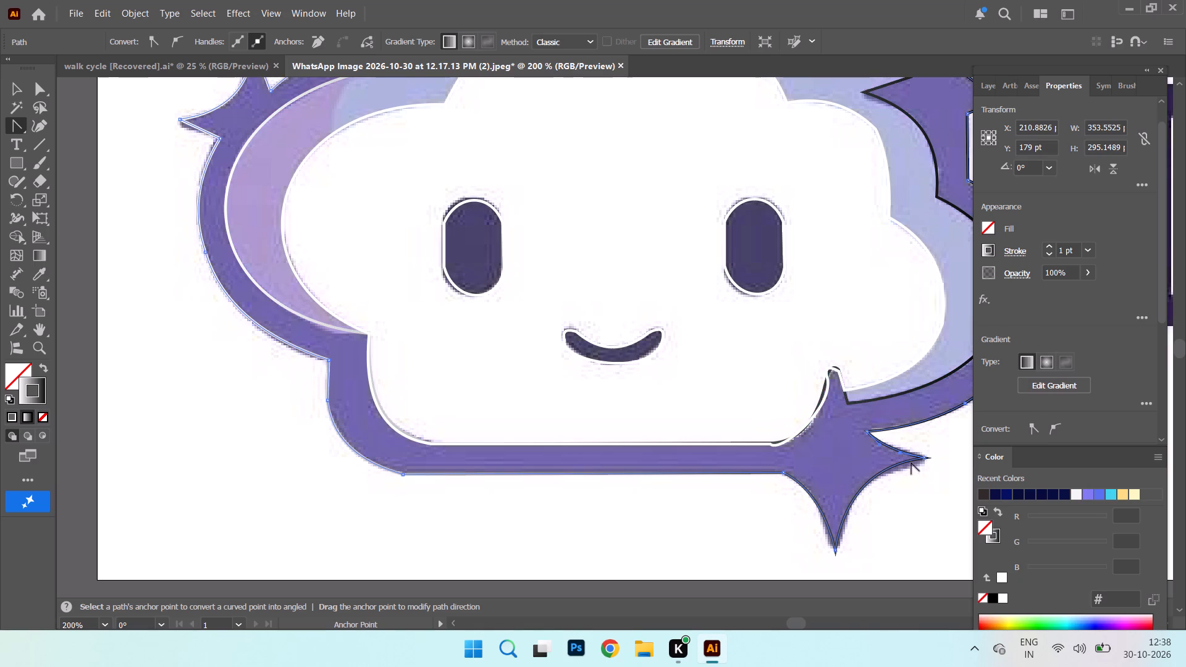
left_click(907, 463)
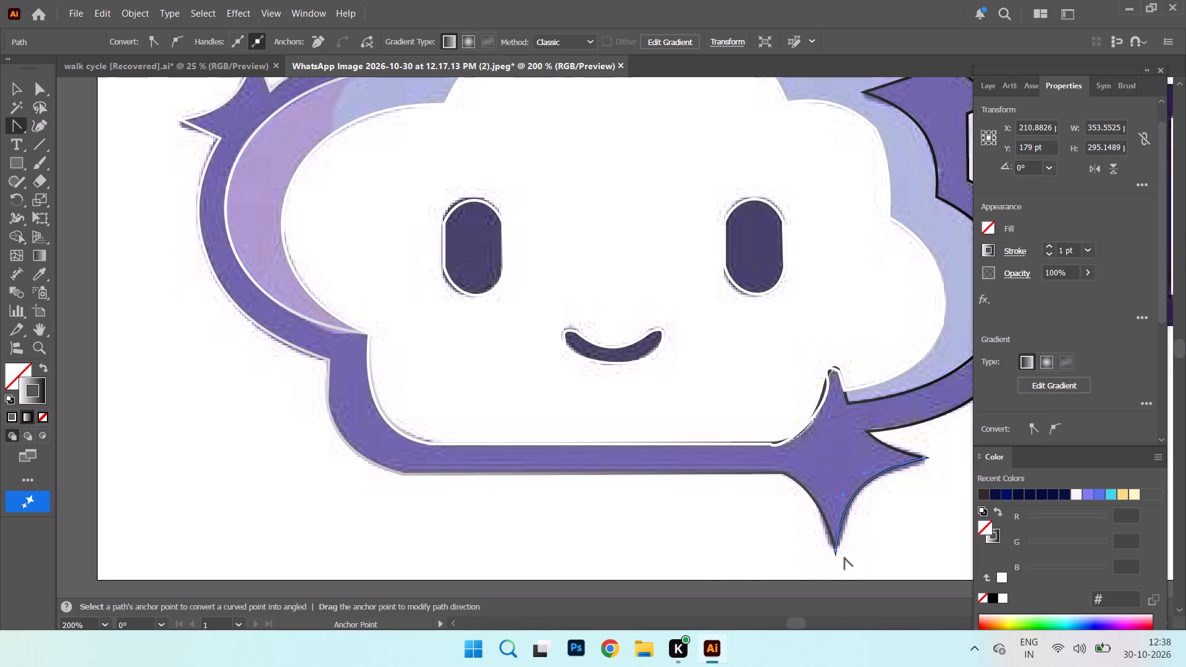
Adjust the outer outline's curve between the two tips of the left sparkle with the Anchor Point tool.
scroll(235, 188, "up", 3)
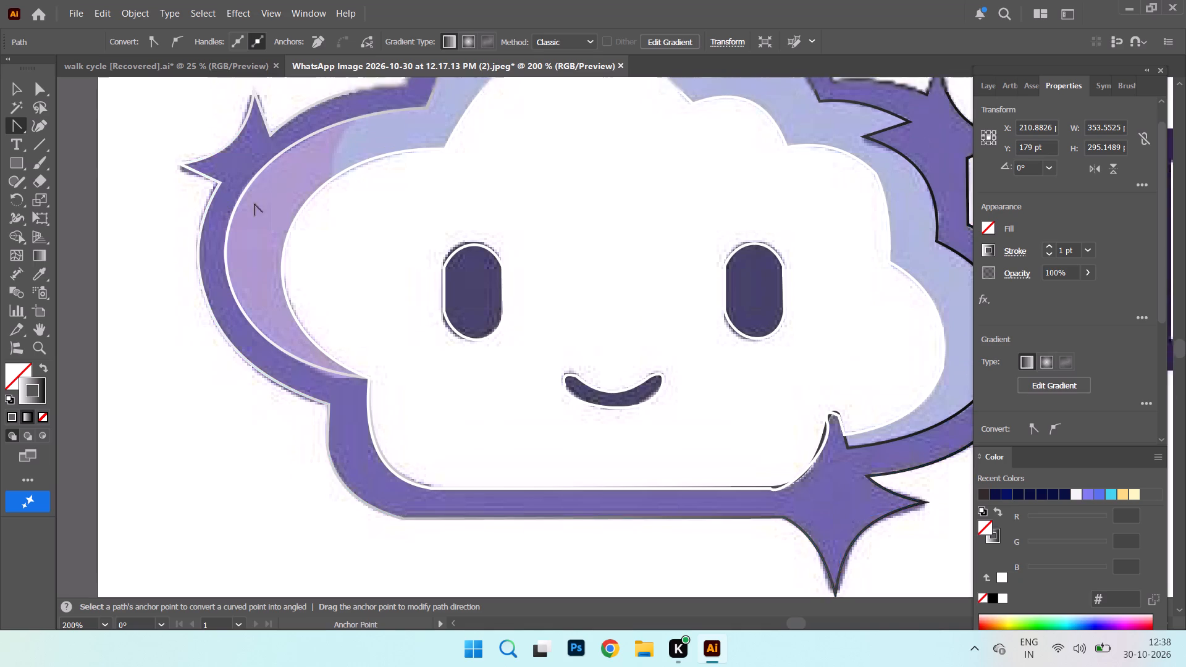
scroll(254, 204, "up", 8)
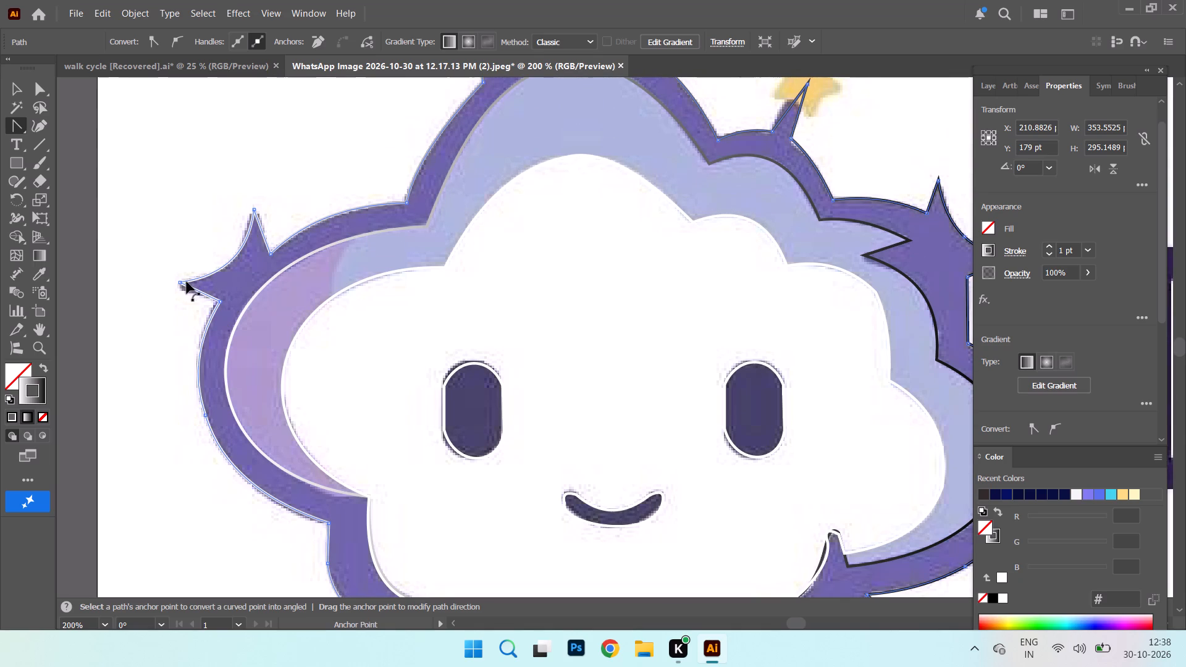
left_click(187, 282)
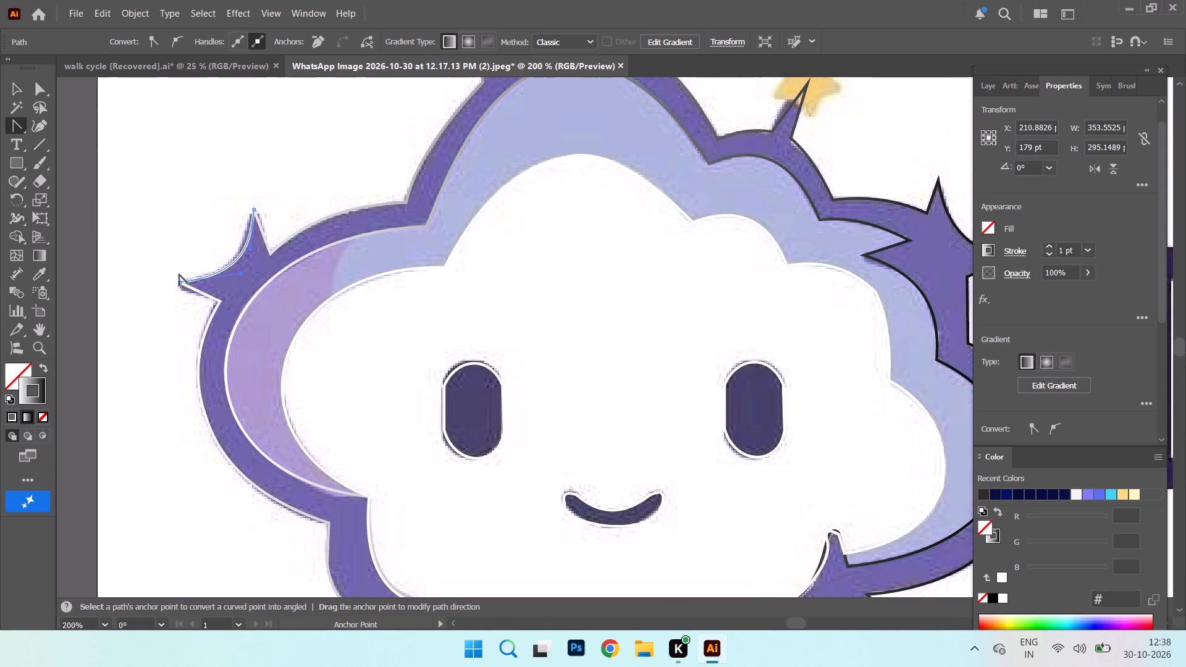
Nudge the outer outline's anchor points at the left sparkle's side and upper tips using Direct Selection, undoing any accidental image move.
left_click(44, 92)
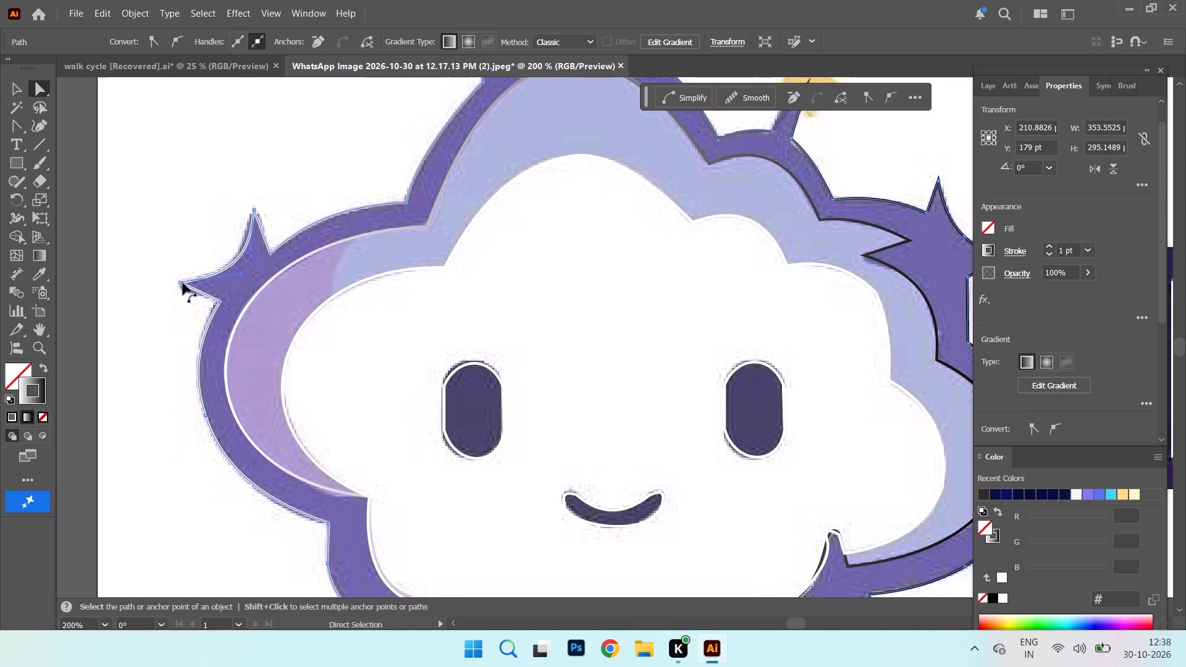
left_click(182, 282)
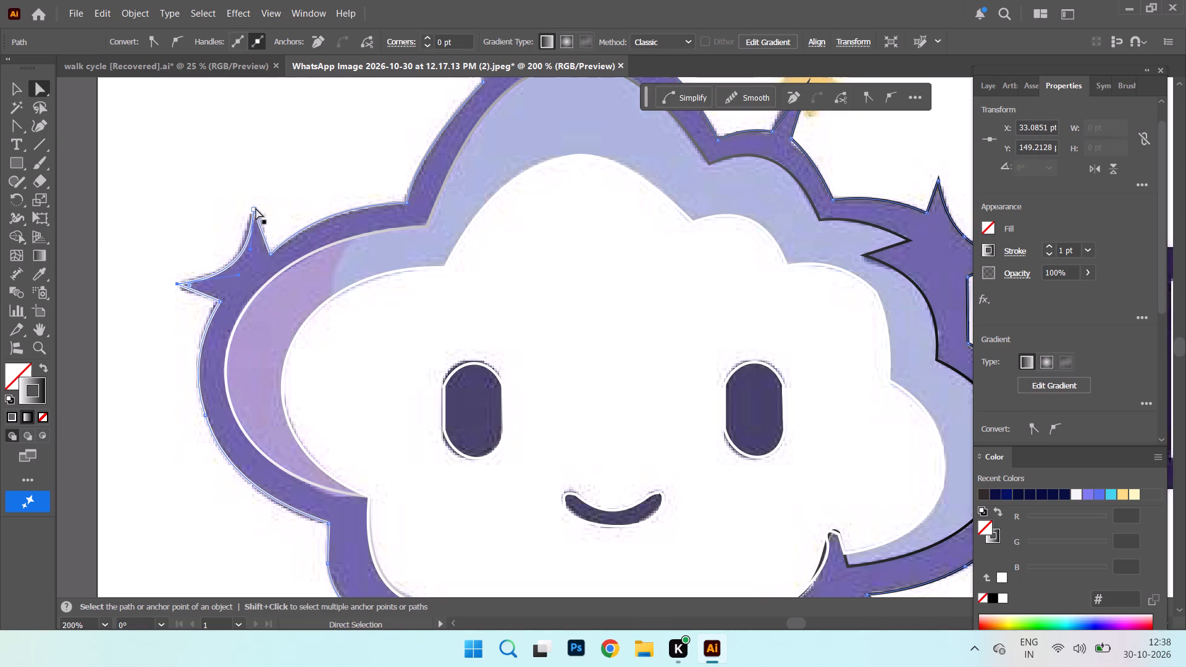
left_click_drag(256, 208, 253, 214)
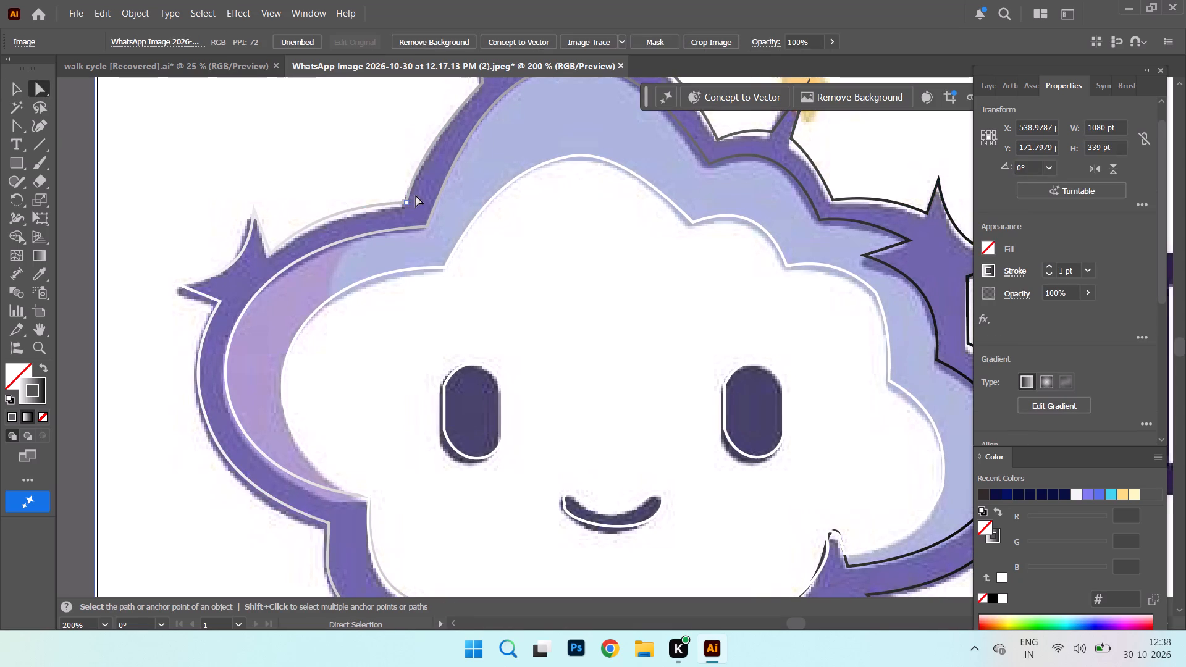
key("ctrl+z")
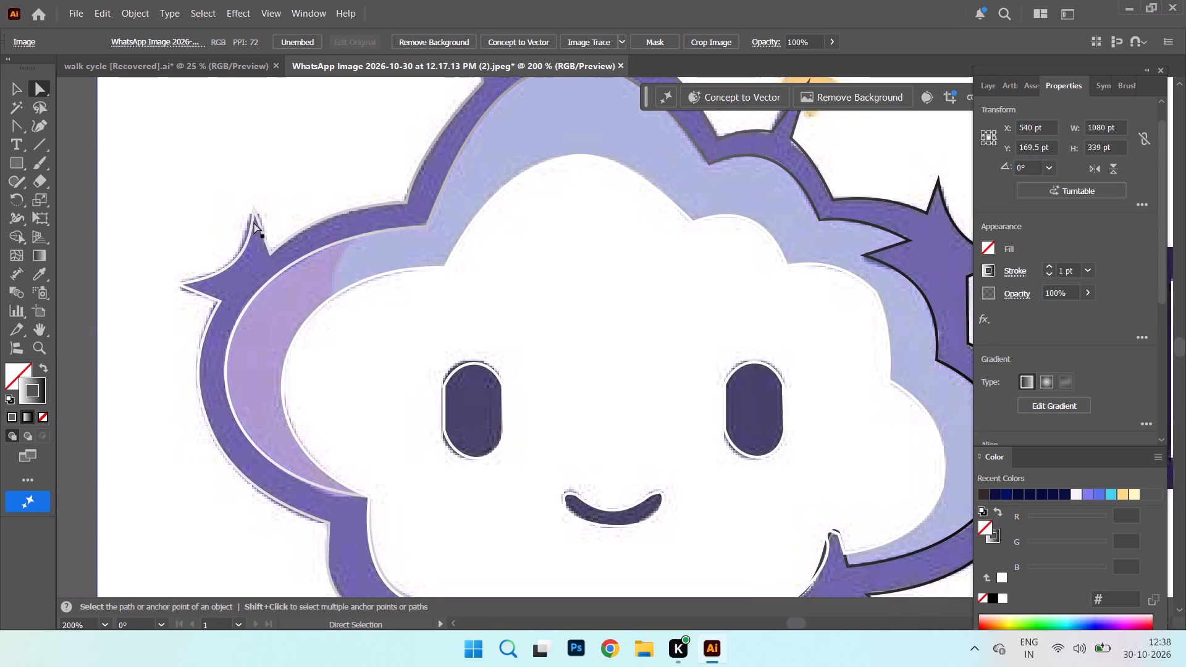
left_click(253, 209)
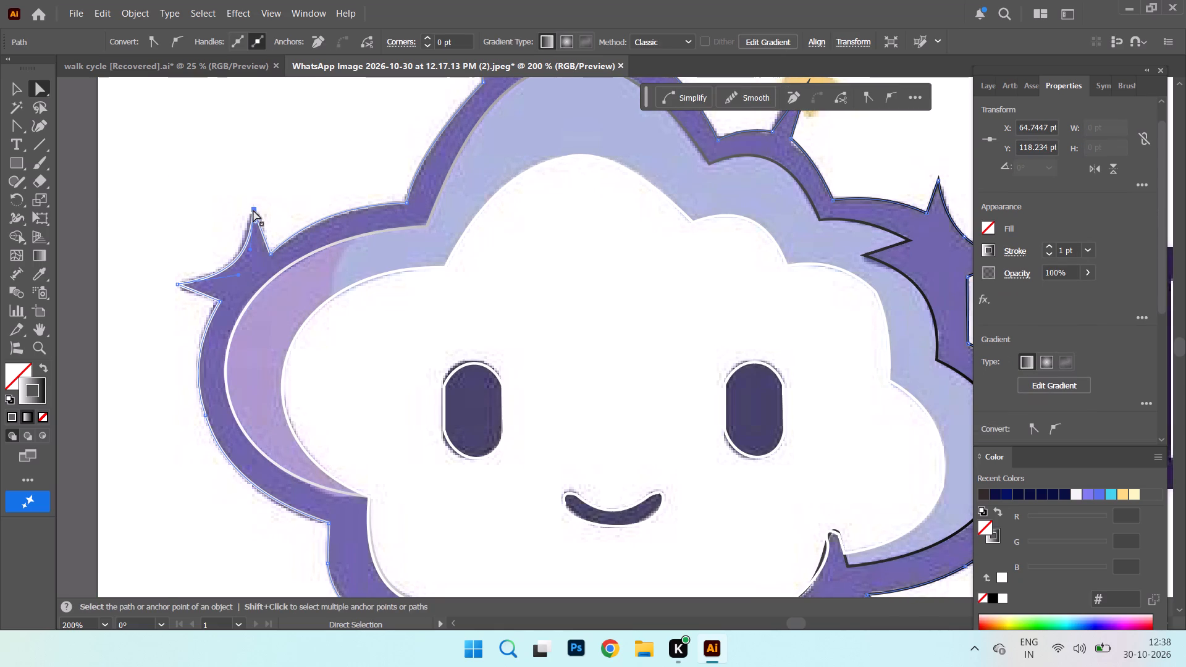
left_click(253, 210)
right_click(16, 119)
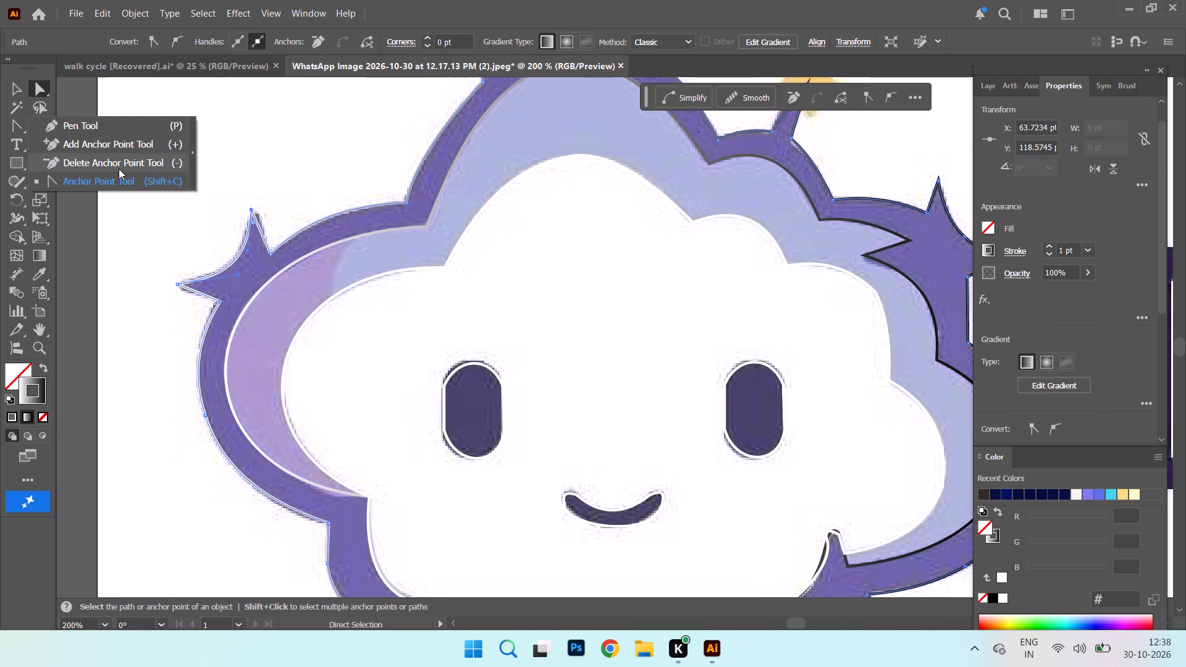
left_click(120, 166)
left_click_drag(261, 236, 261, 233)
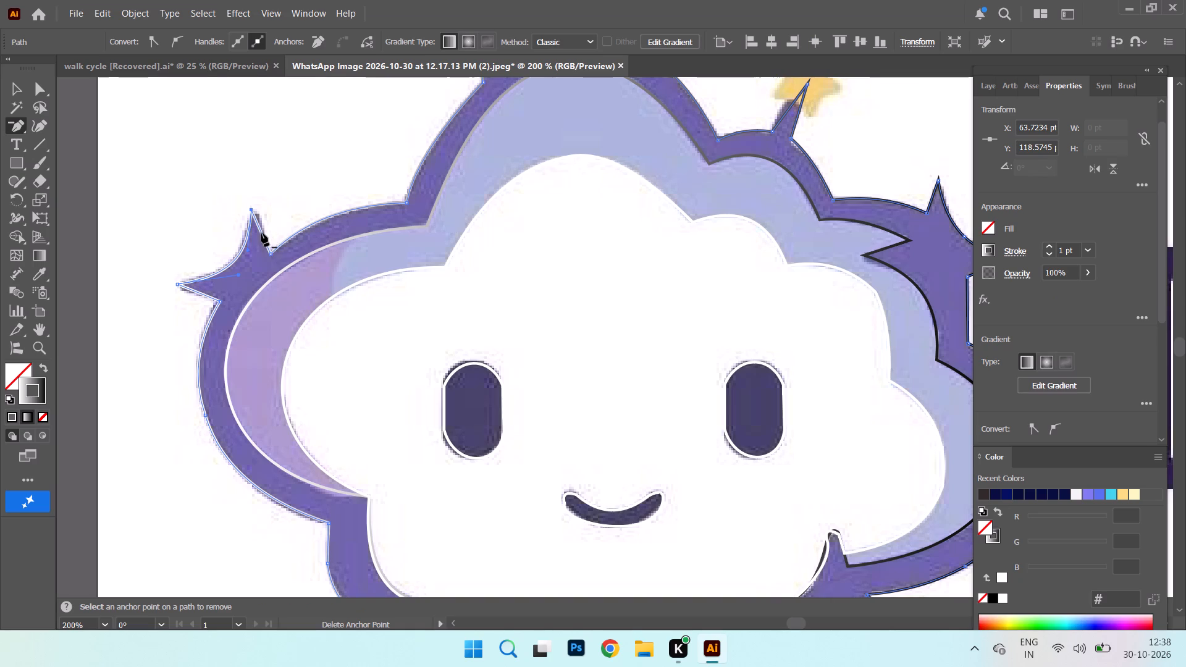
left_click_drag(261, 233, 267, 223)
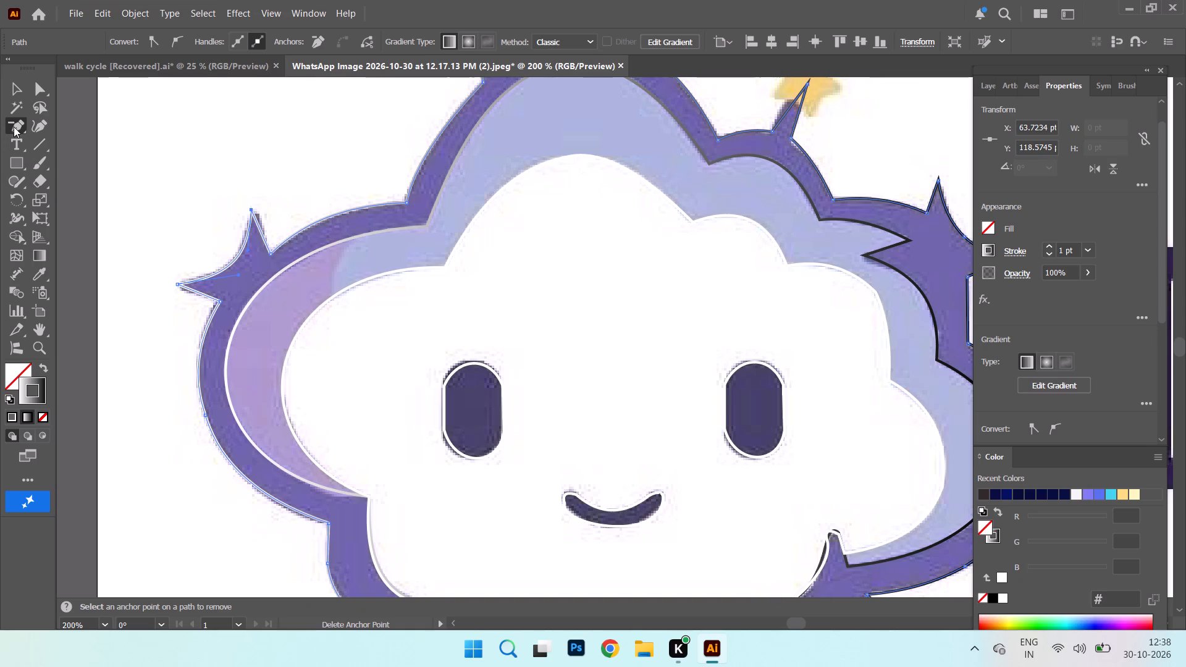
Bend the outer outline's inner edge of the left sparkle's upper tip and lower edge of its side tip with the Anchor Point tool.
right_click(15, 126)
left_click(99, 185)
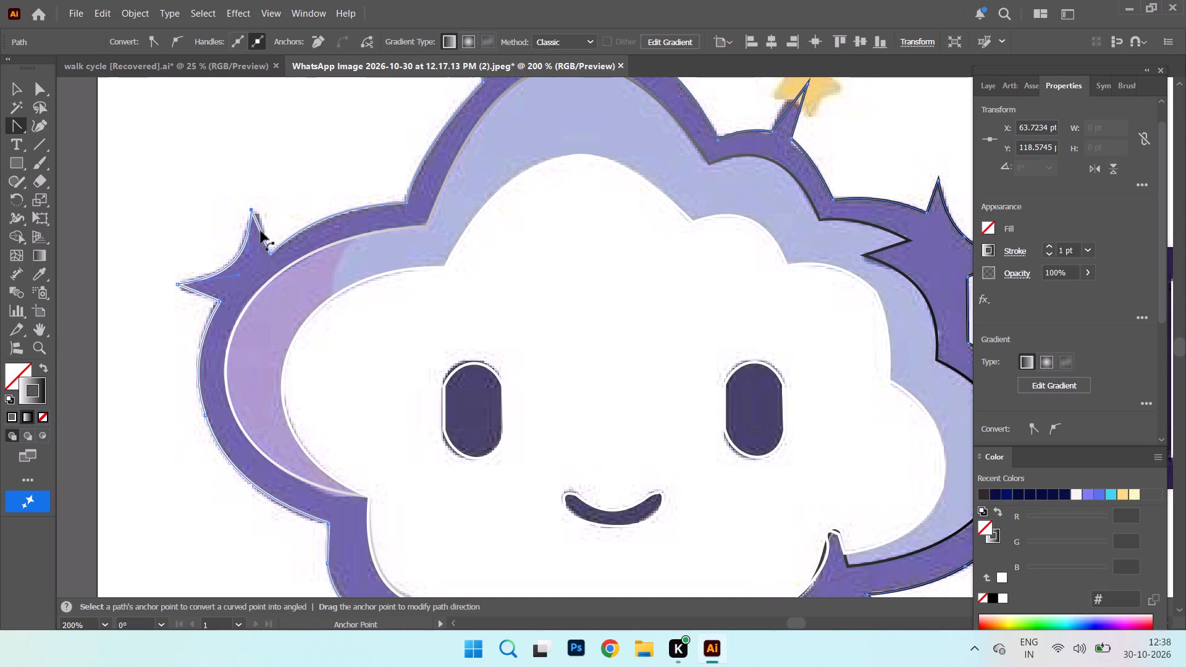
left_click(261, 231)
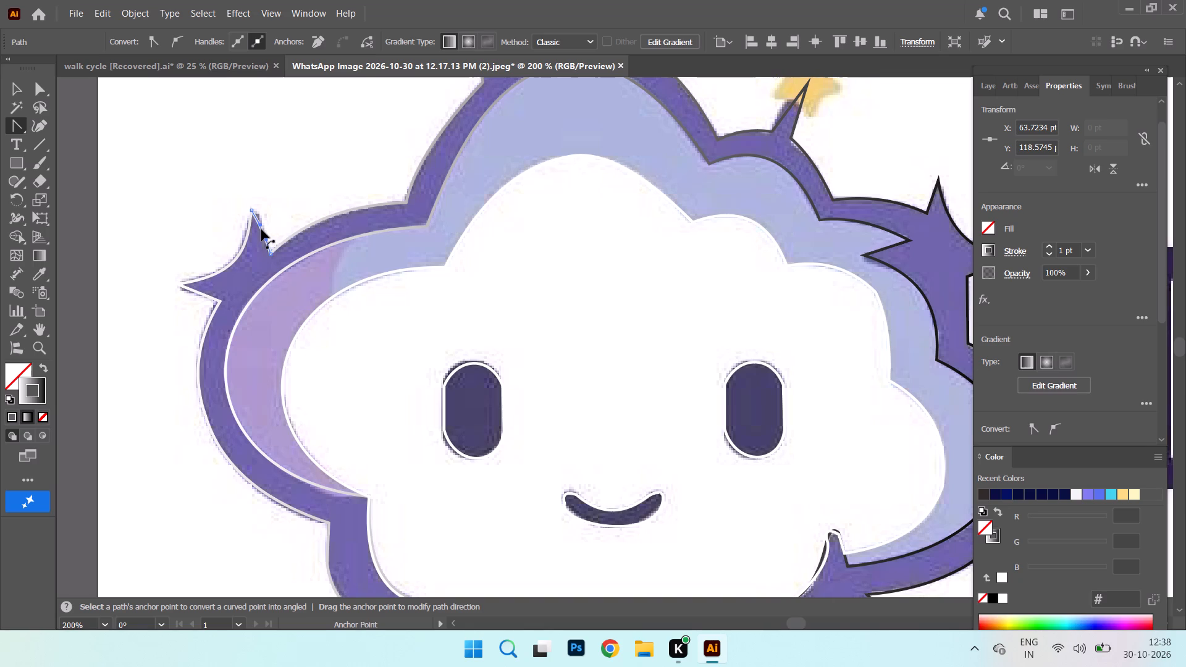
left_click(261, 229)
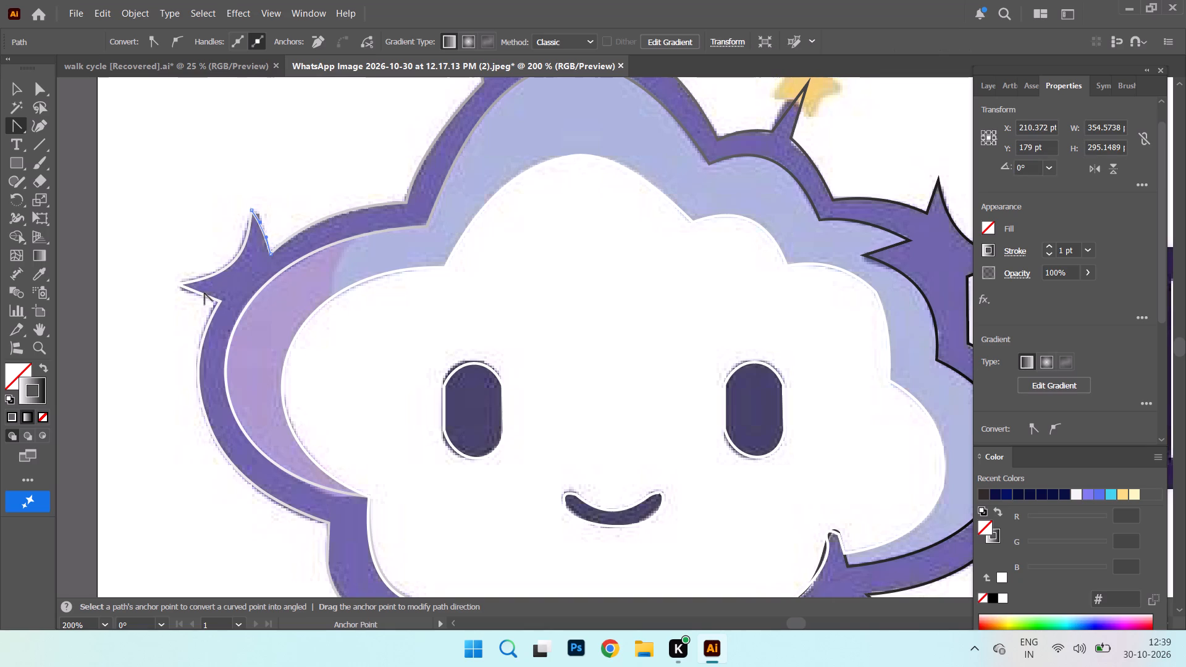
left_click(200, 292)
Adjust the outer outline's curves along both sides of the smaller star's stem and just past its base with the Anchor Point tool.
scroll(505, 266, "up", 6)
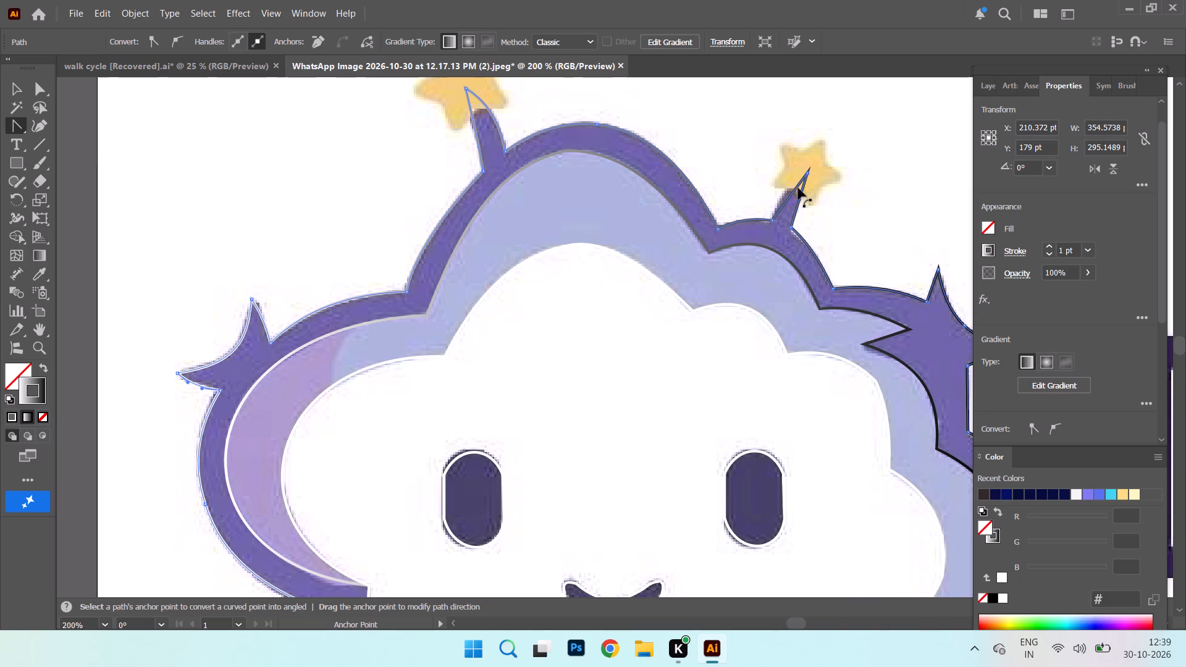
scroll(686, 274, "down", 5)
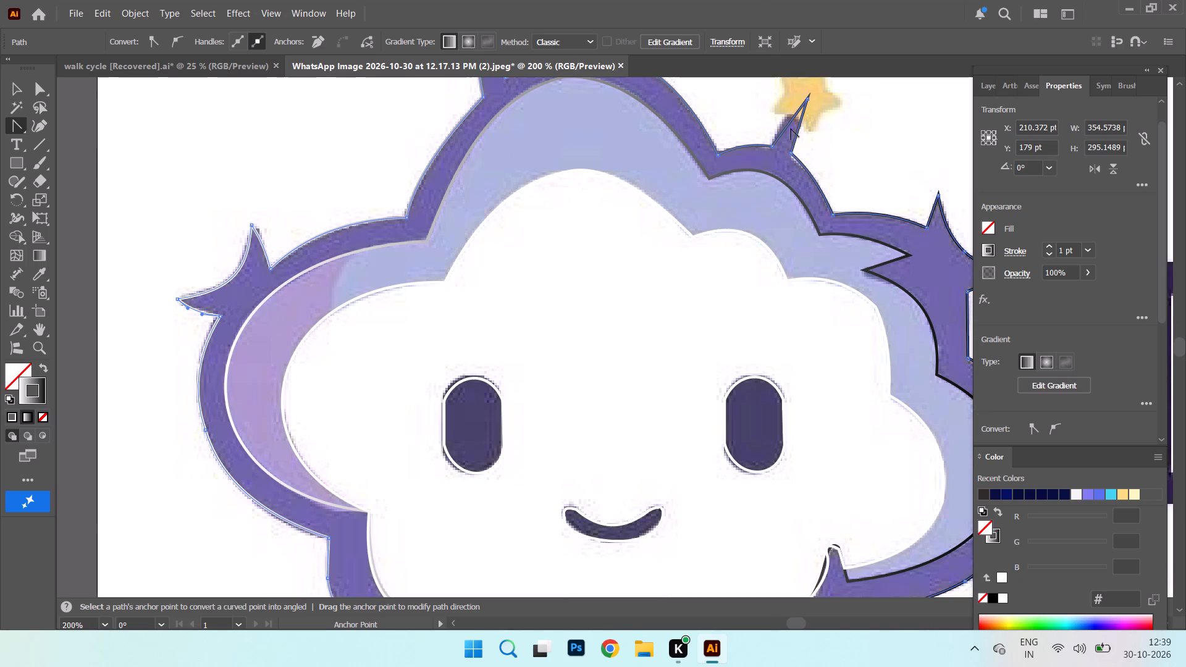
left_click(790, 124)
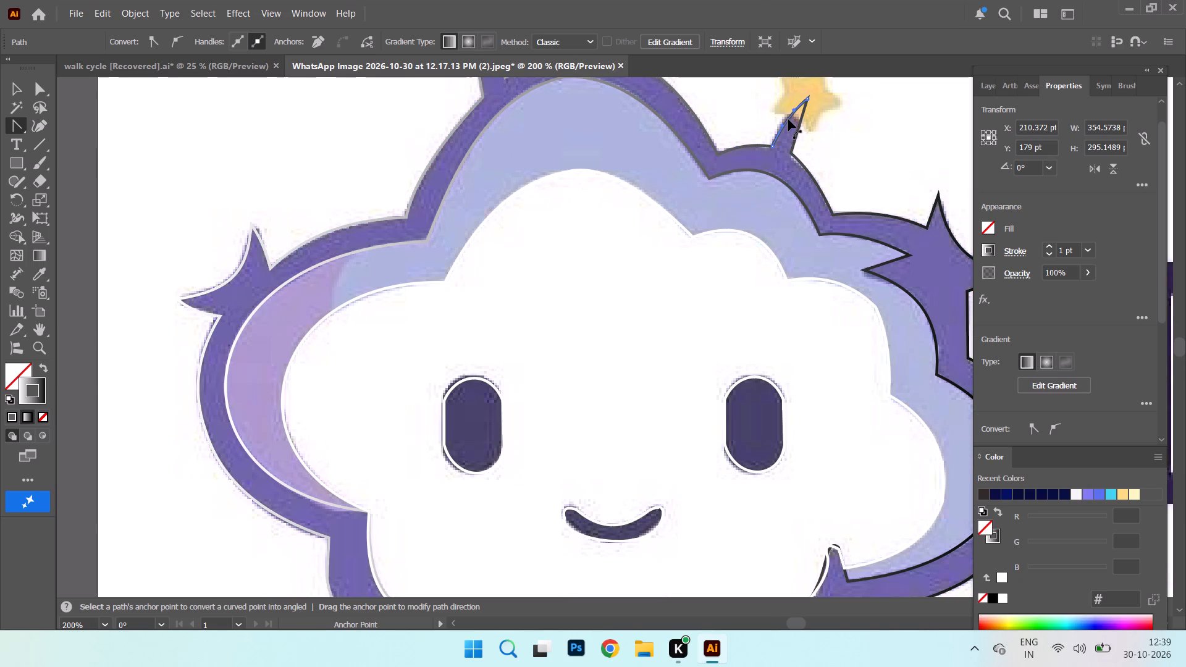
left_click(798, 136)
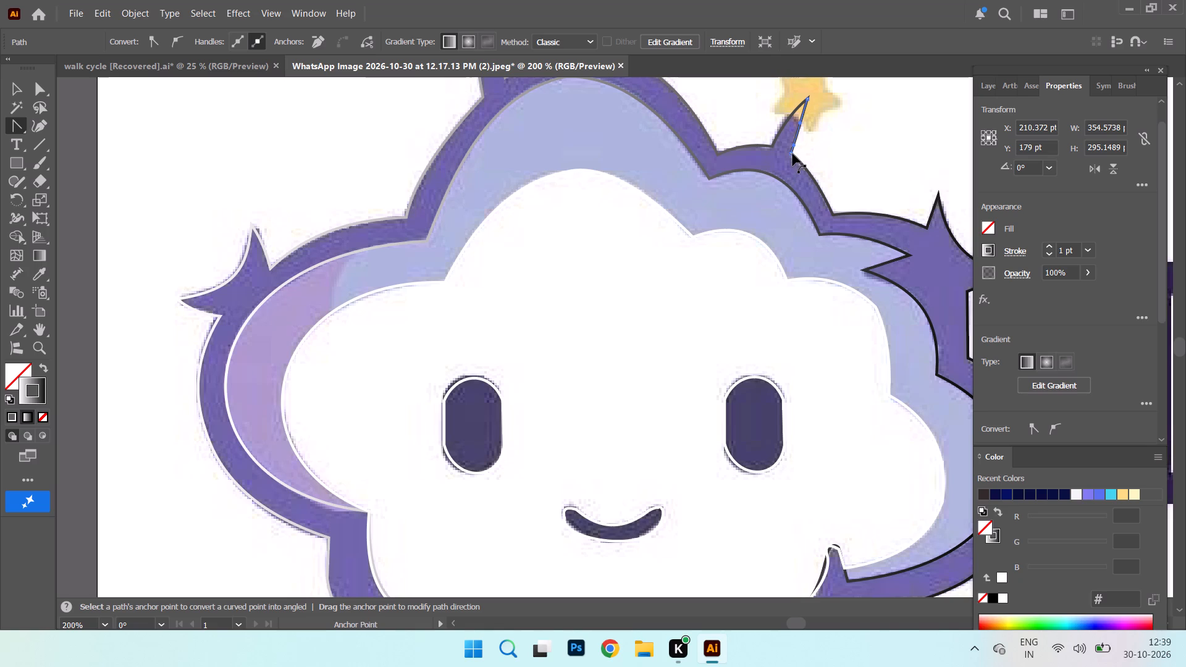
left_click(797, 157)
Nudge the outer outline's anchor points at the smaller star's stem base and the notch beyond it using Direct Selection.
left_click(48, 88)
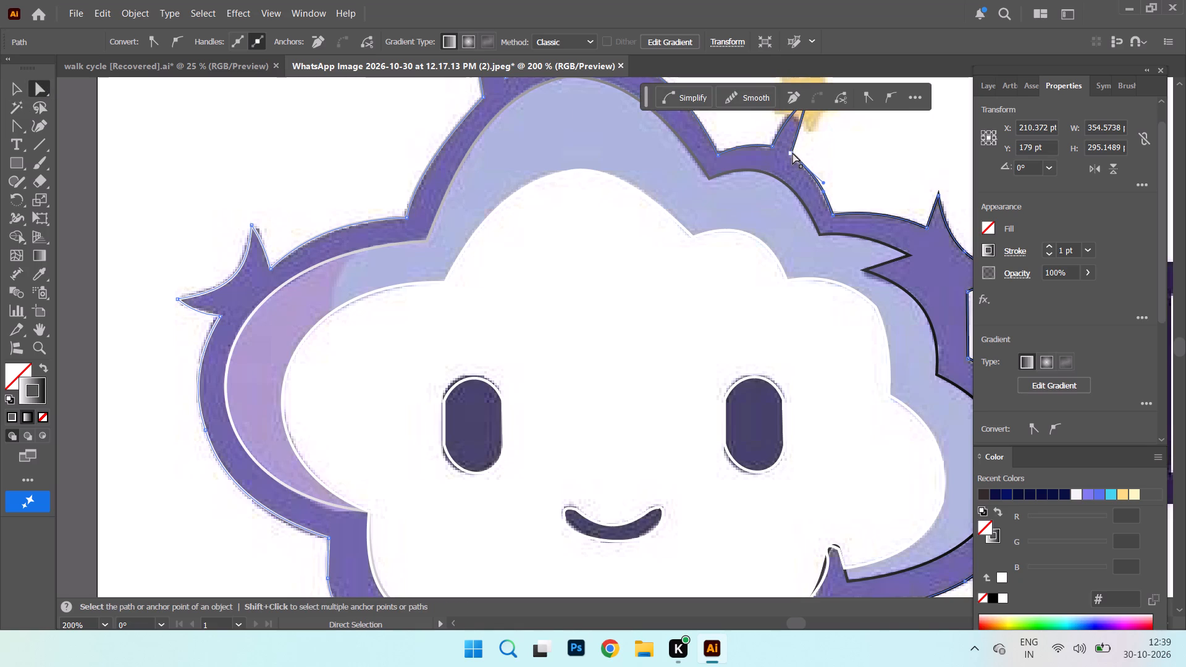
left_click(793, 153)
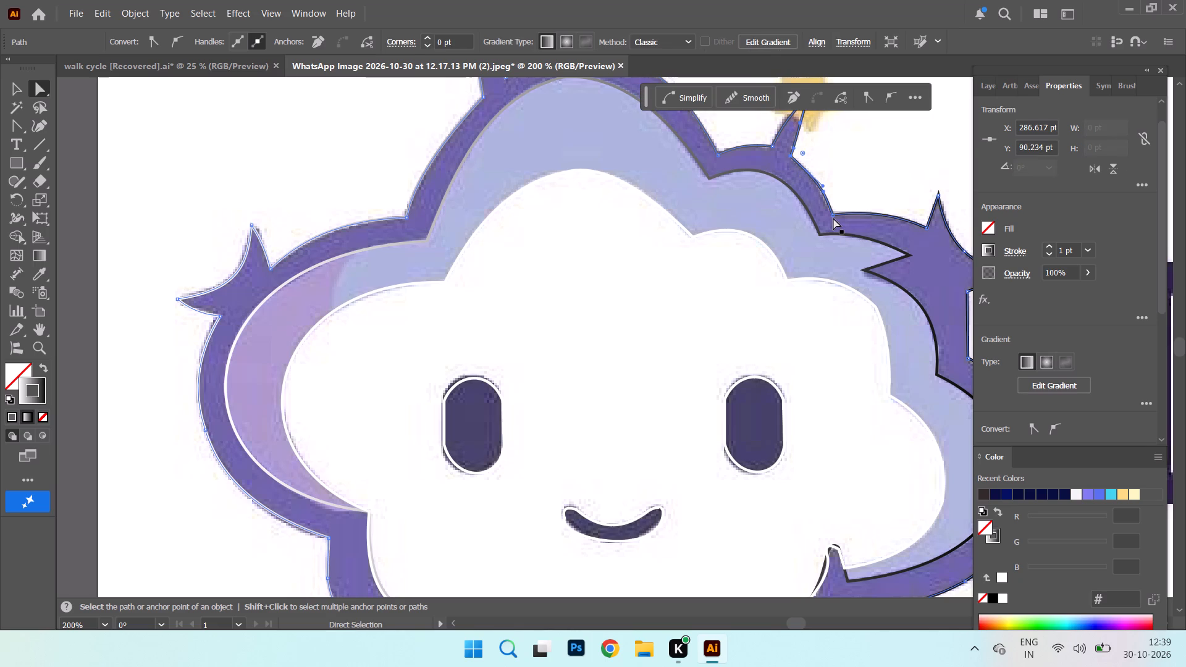
left_click(833, 216)
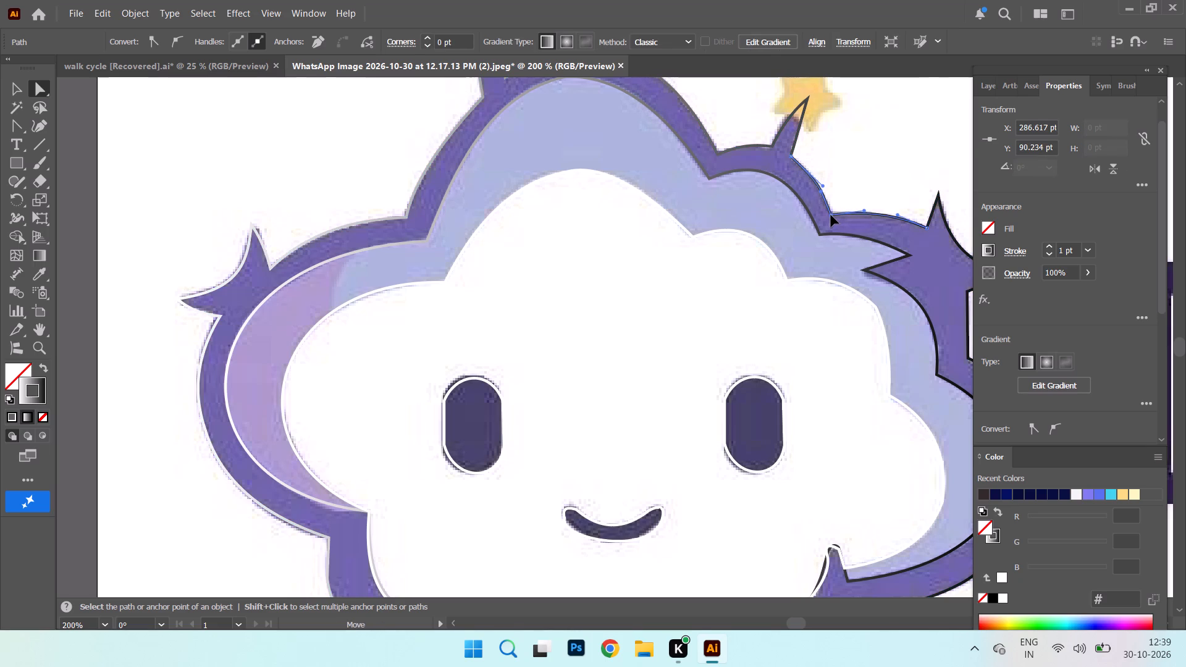
Delete the white cloud path's anchor points at the bottom sparkle's upper tip, undoing the extra deletion of the lower-edge anchor.
scroll(835, 461, "down", 10)
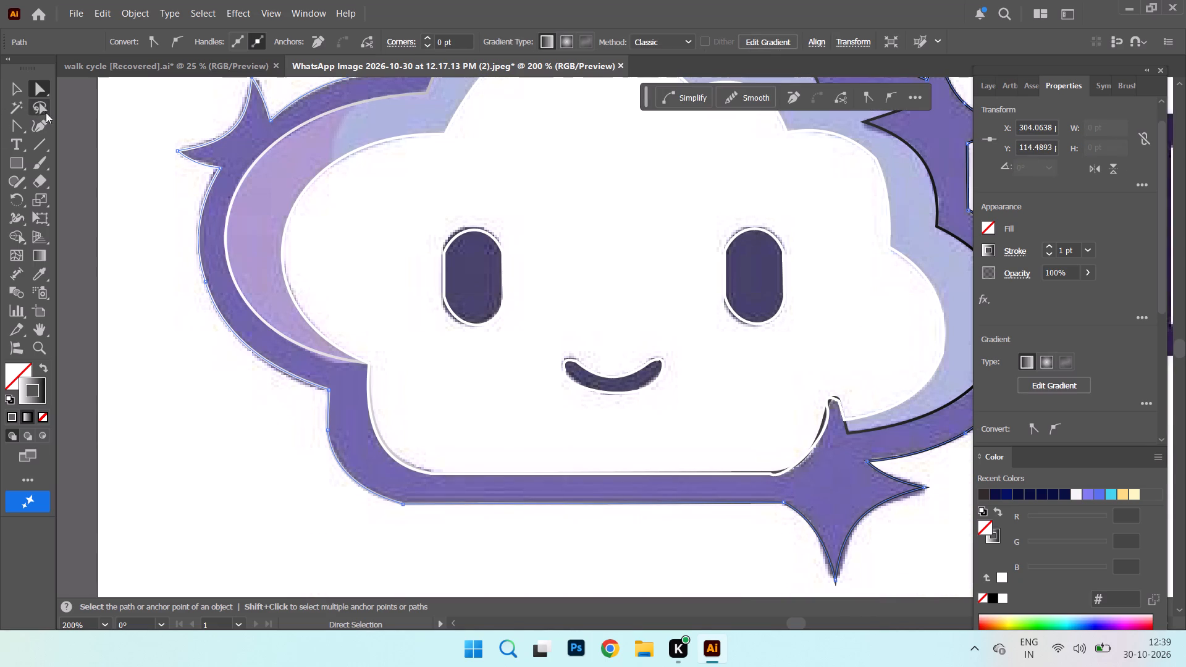
right_click(14, 122)
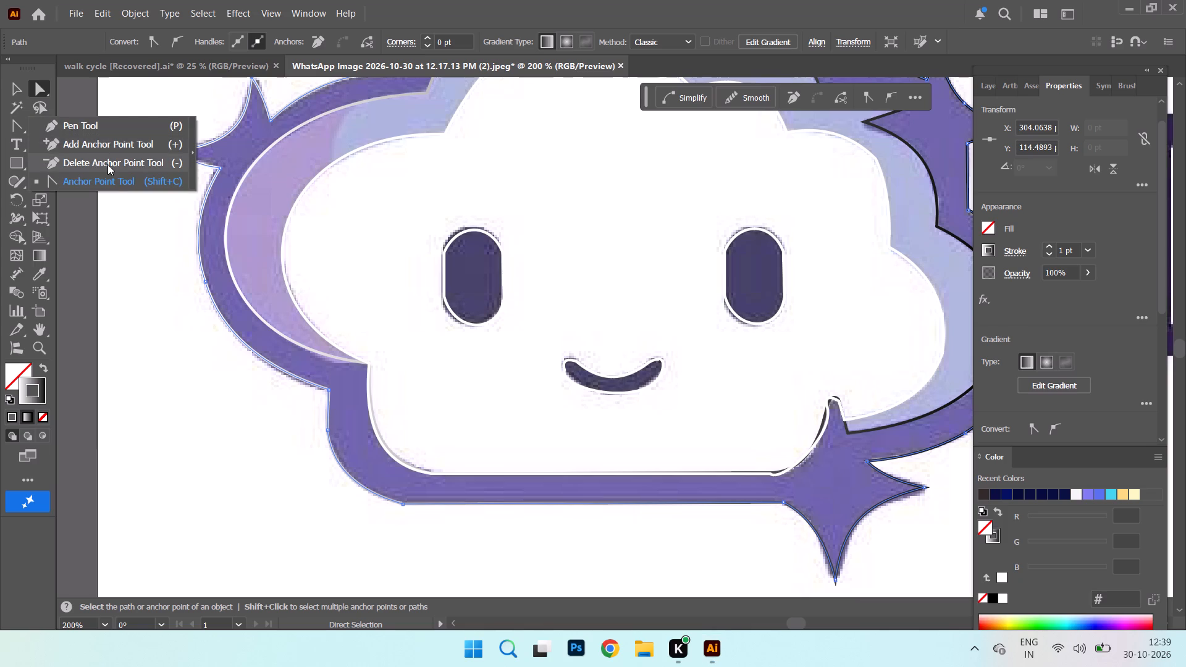
left_click(107, 164)
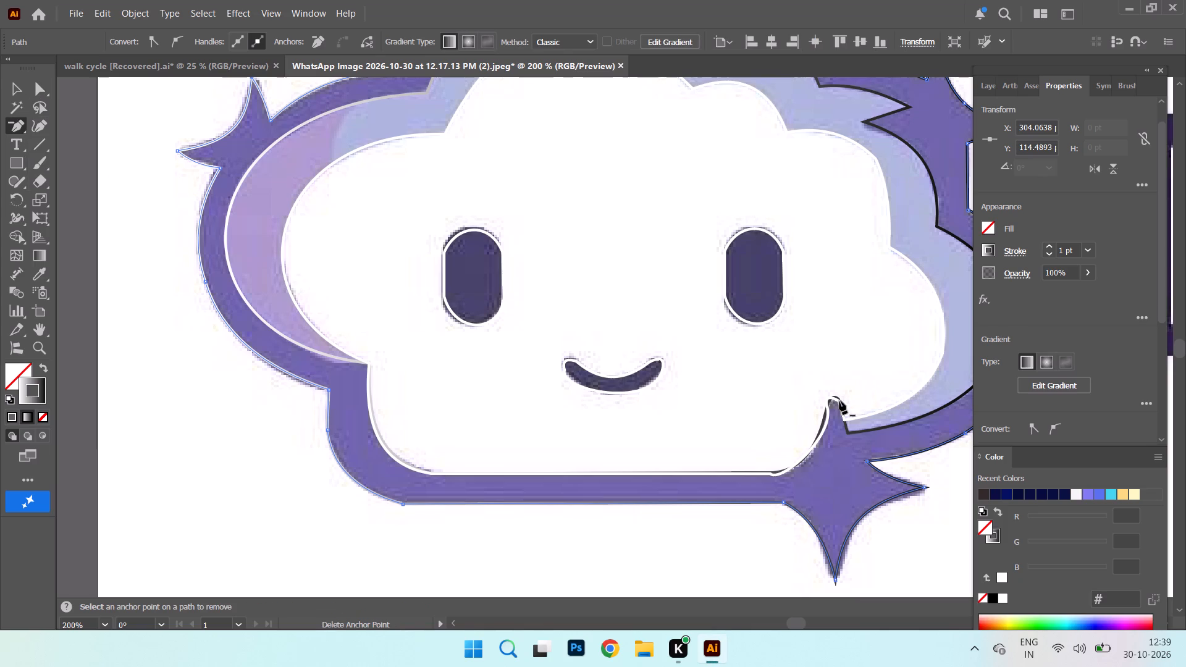
left_click(839, 401)
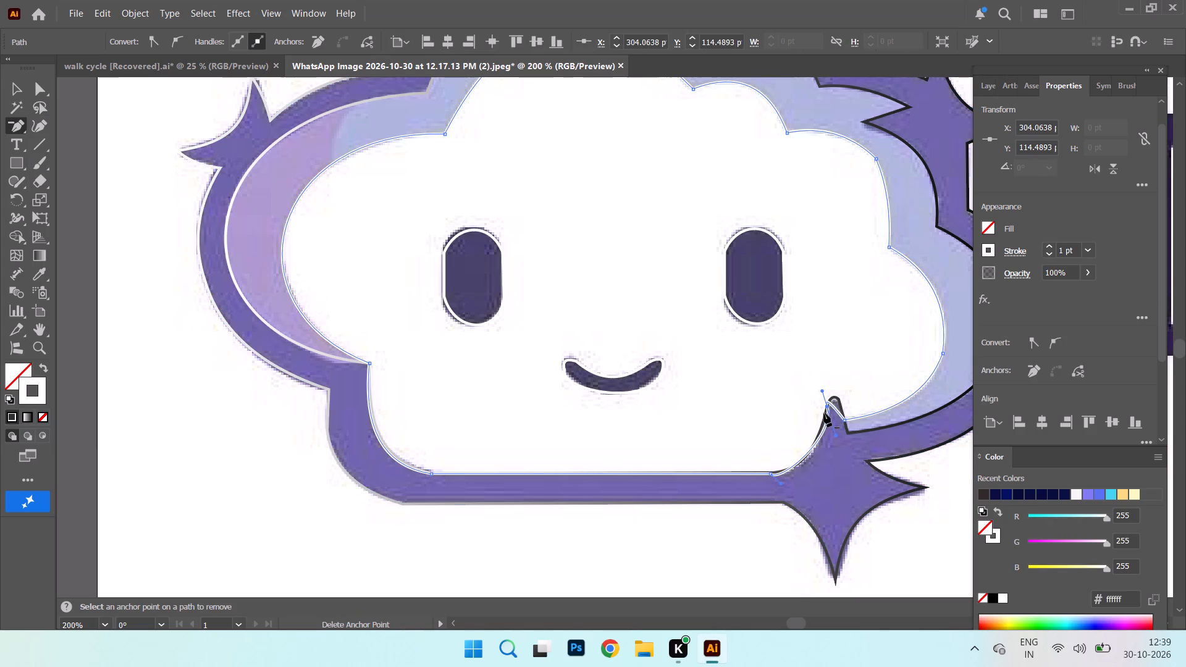
left_click(828, 407)
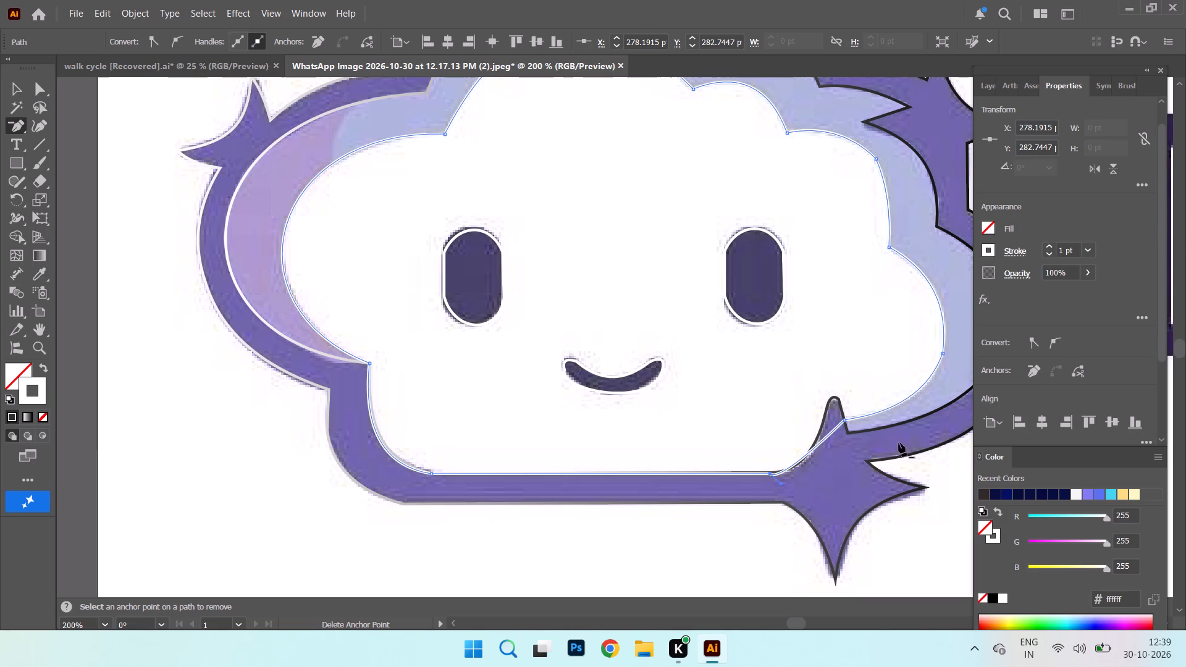
left_click(770, 474)
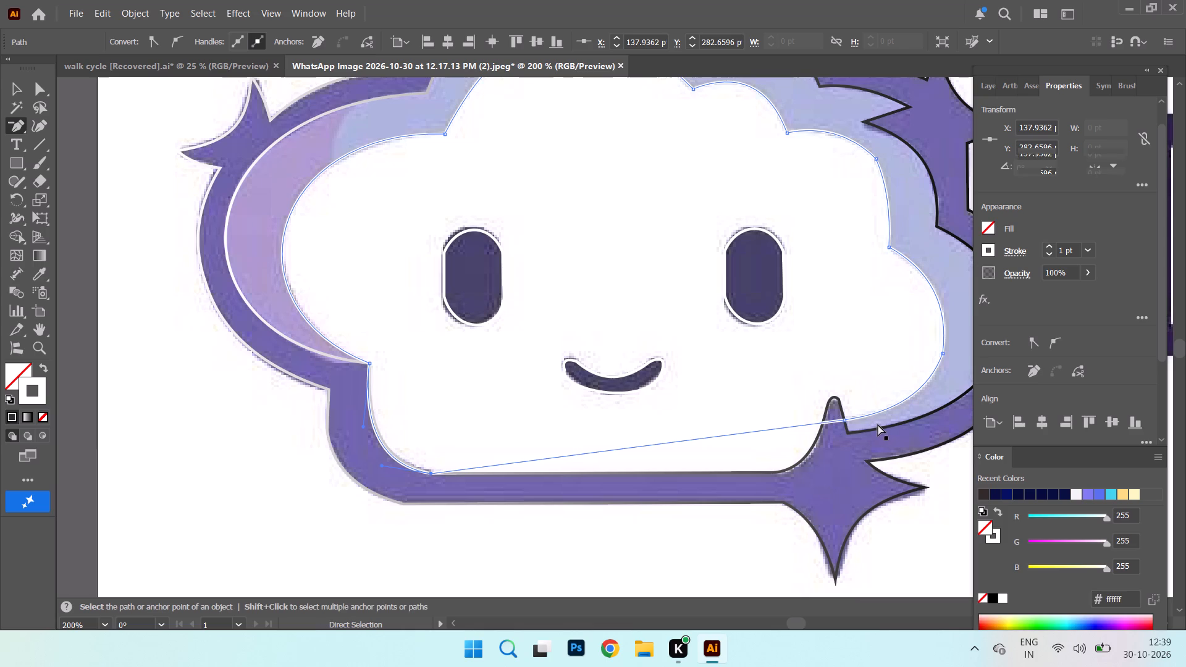
key("ctrl+z")
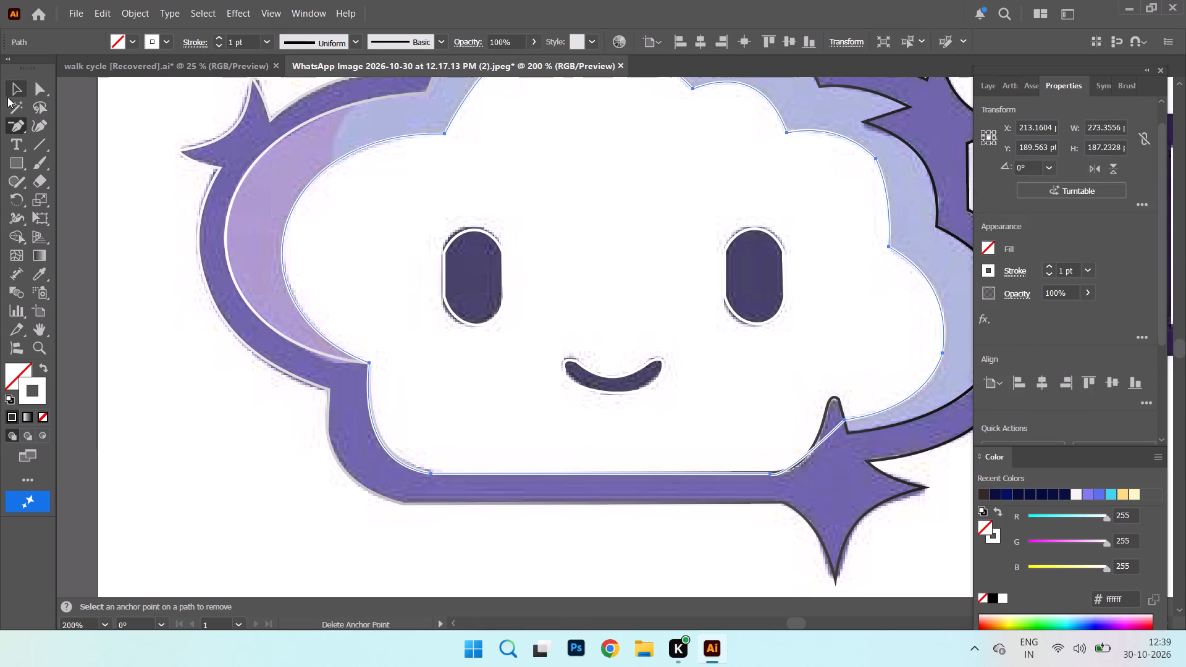
Nudge the white cloud path using Direct Selection and select its lower-edge anchor point beside the bottom sparkle.
left_click(34, 93)
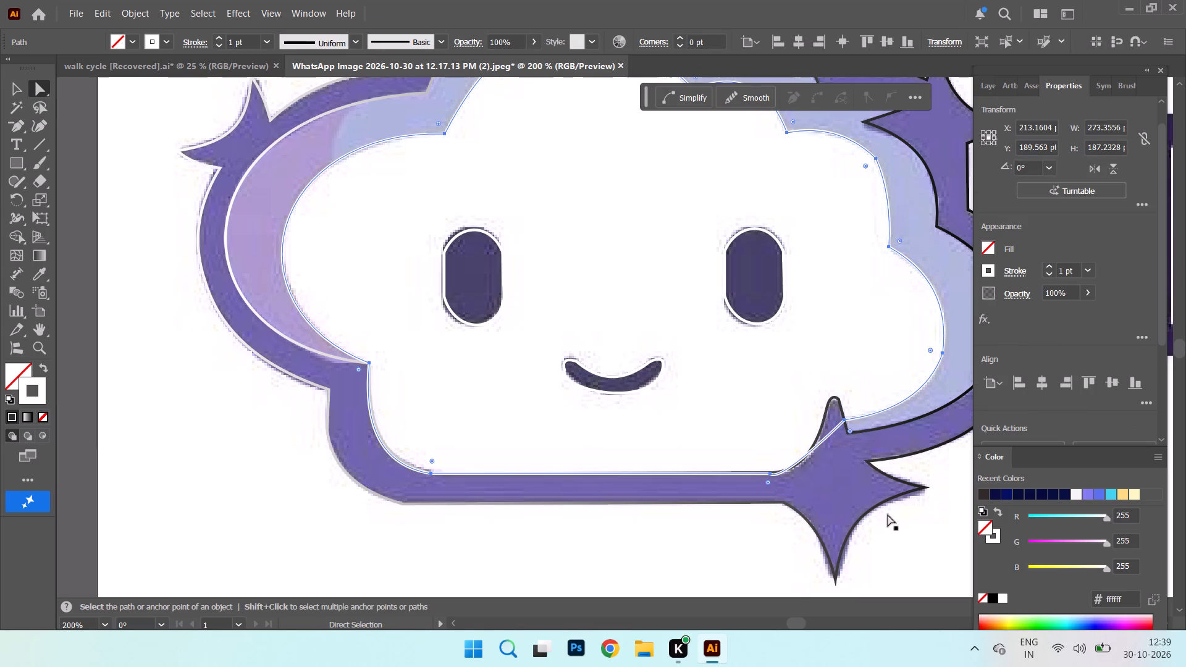
left_click(771, 474)
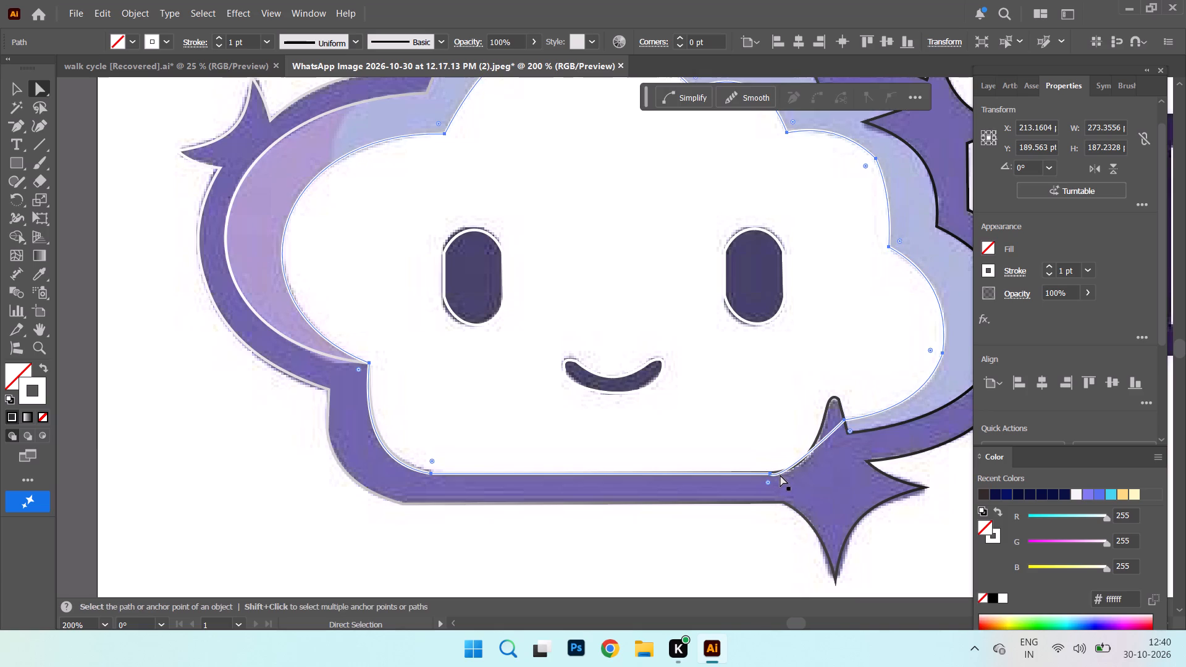
left_click(780, 475)
left_click(772, 474)
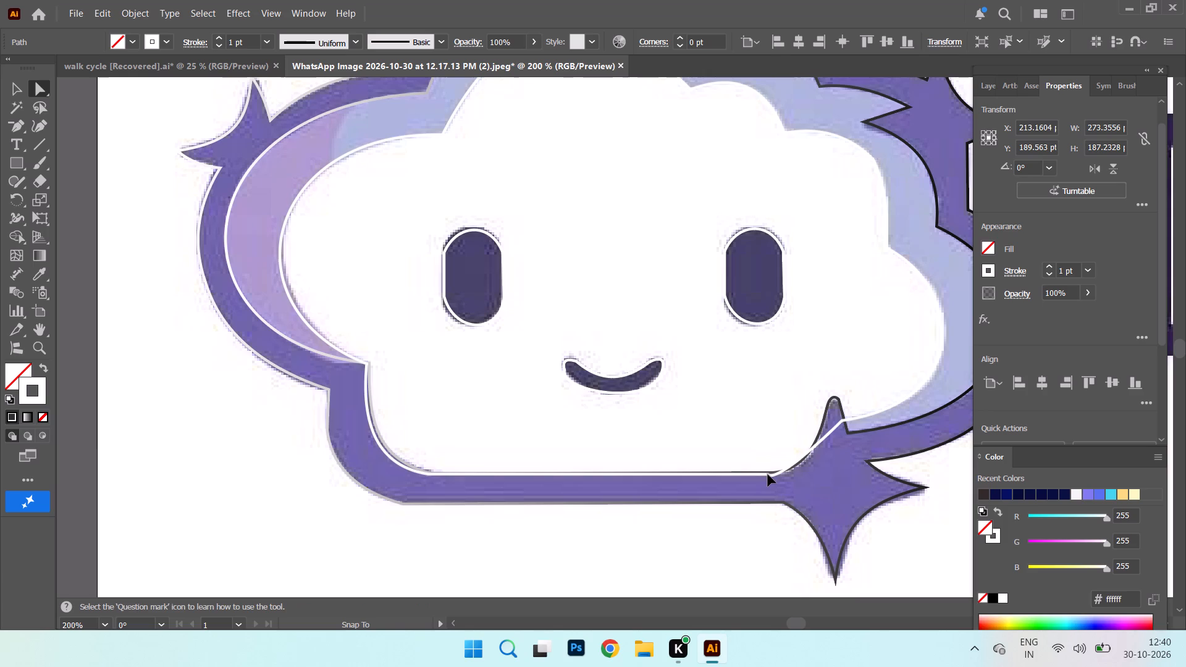
left_click(768, 474)
left_click(788, 469)
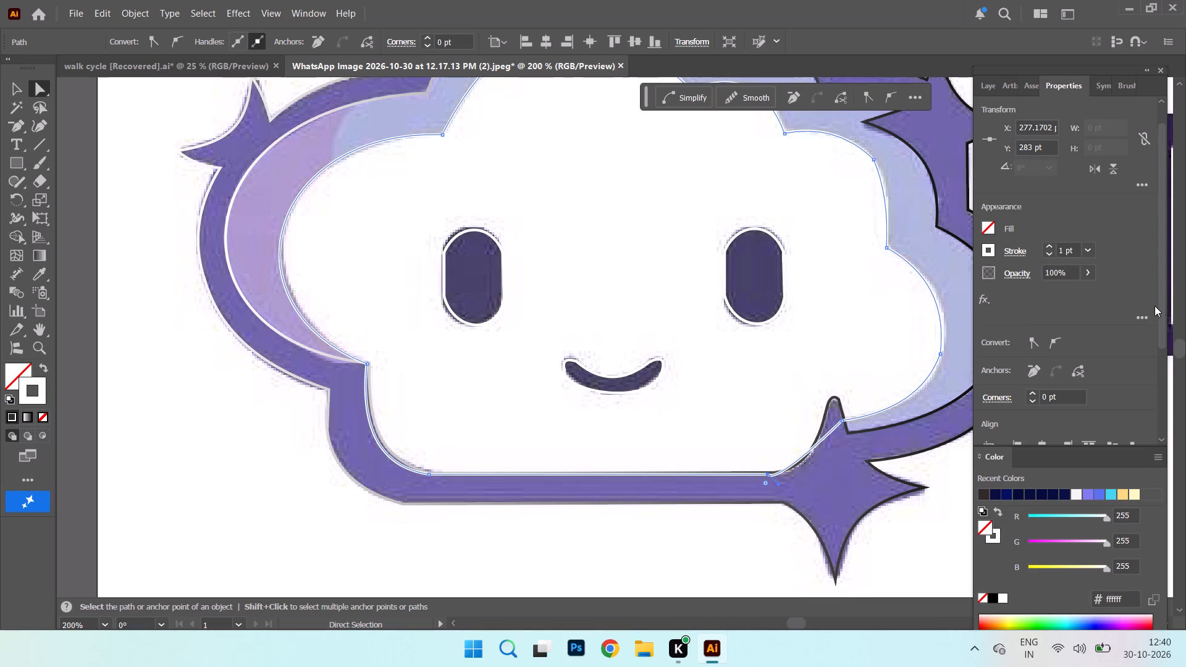
Bend the white cloud path's straight segment across the bottom sparkle into an outward curve with the Anchor Point tool.
right_click(15, 117)
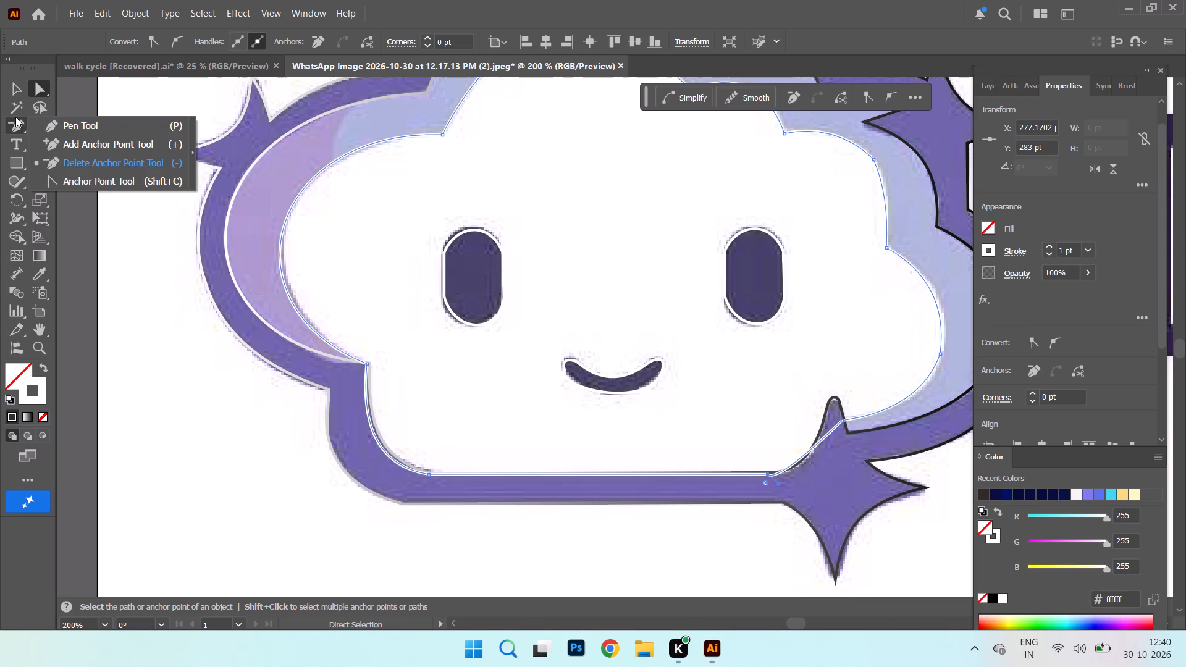
left_click(106, 182)
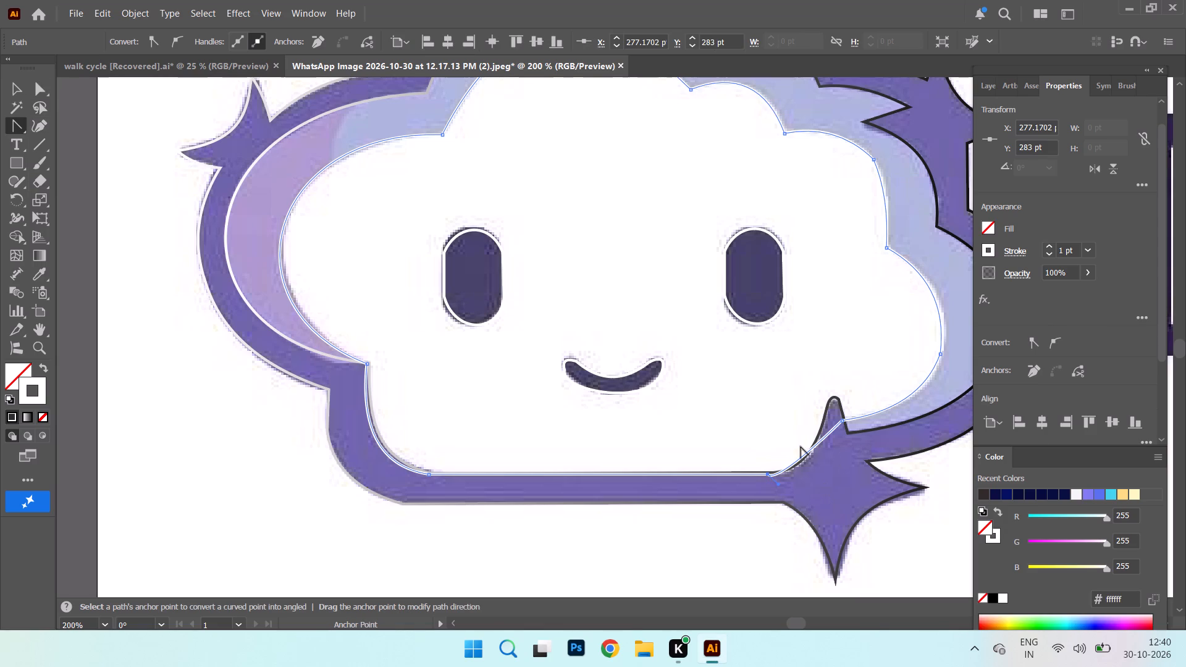
left_click_drag(812, 448, 816, 458)
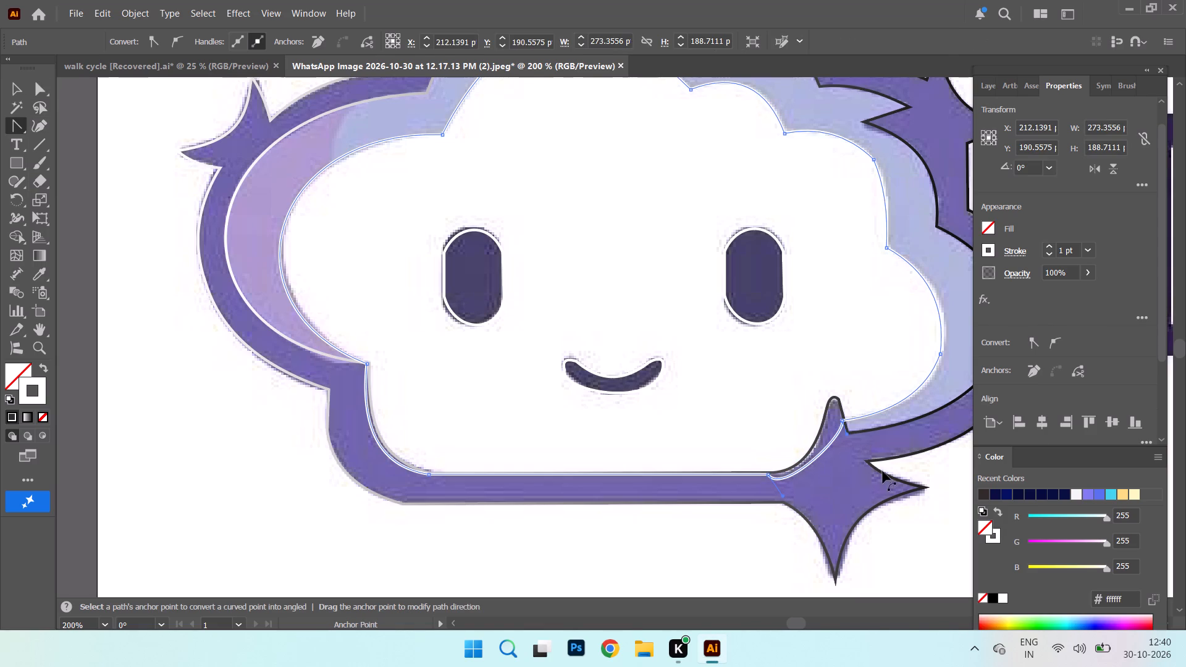
Adjust the outer outline's curve along the upper edge of the bottom sparkle's right tip with the Anchor Point tool.
scroll(762, 527, "up", 7)
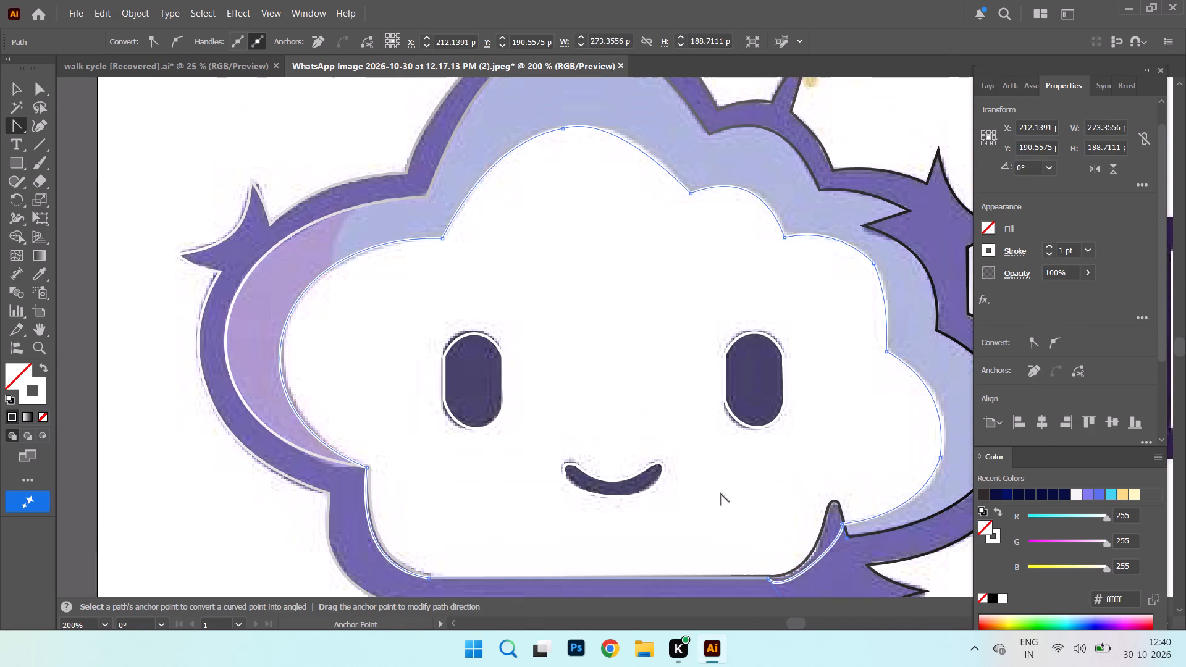
scroll(718, 490, "down", 9)
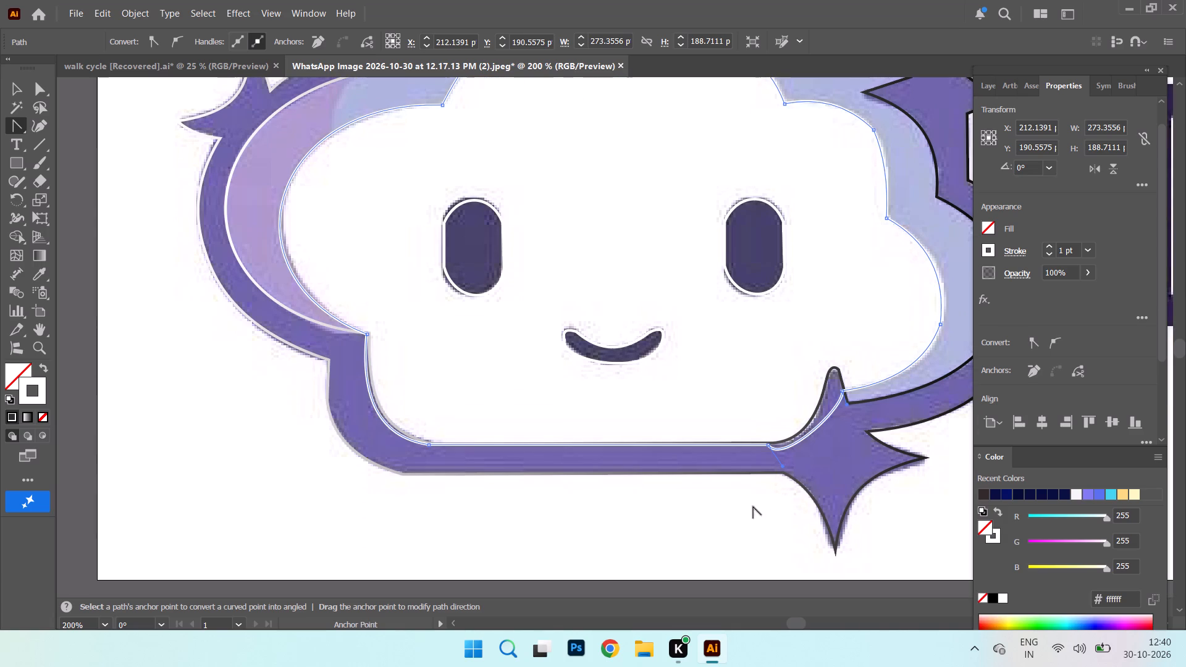
right_click(9, 124)
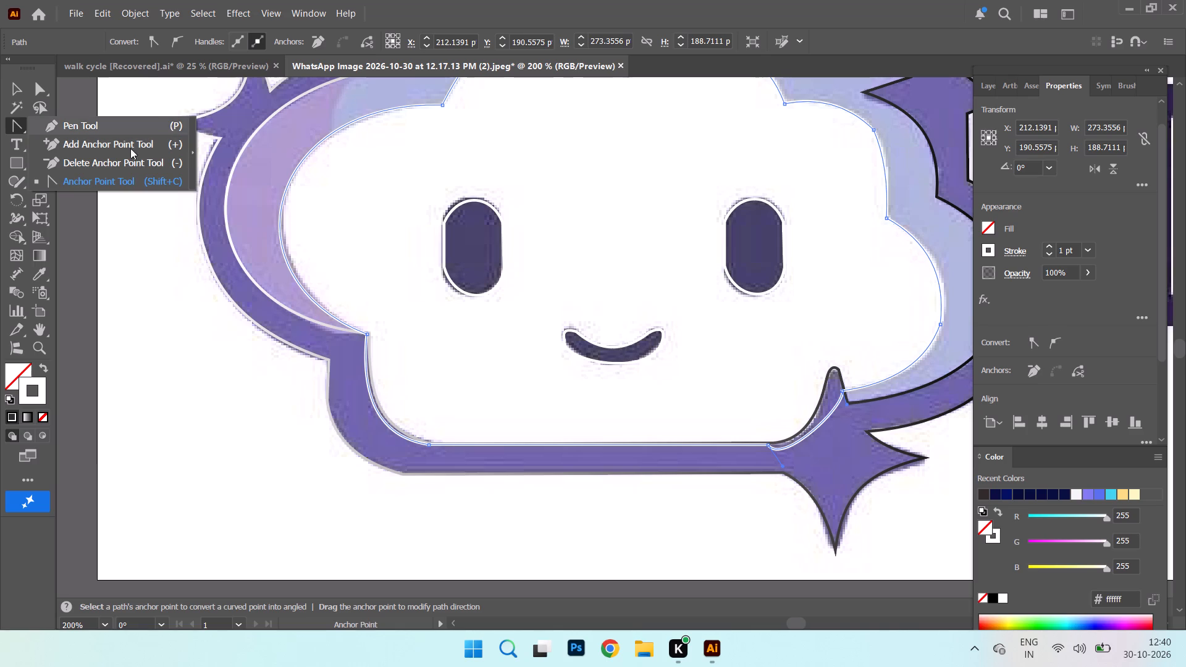
left_click(104, 175)
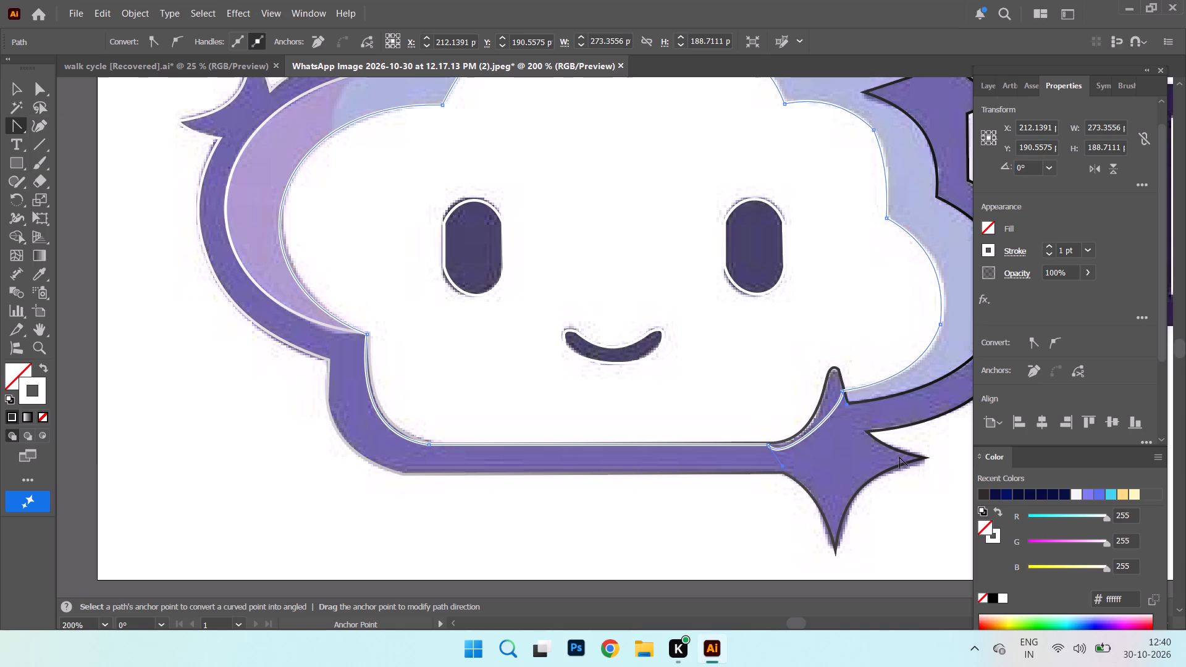
left_click(886, 447)
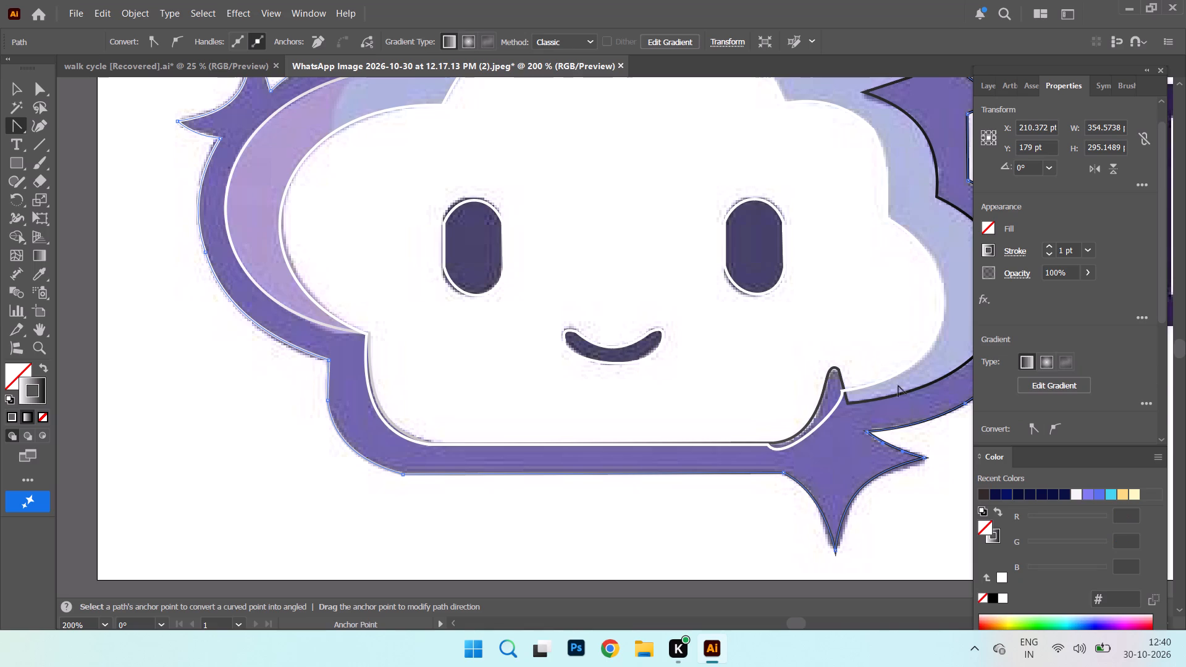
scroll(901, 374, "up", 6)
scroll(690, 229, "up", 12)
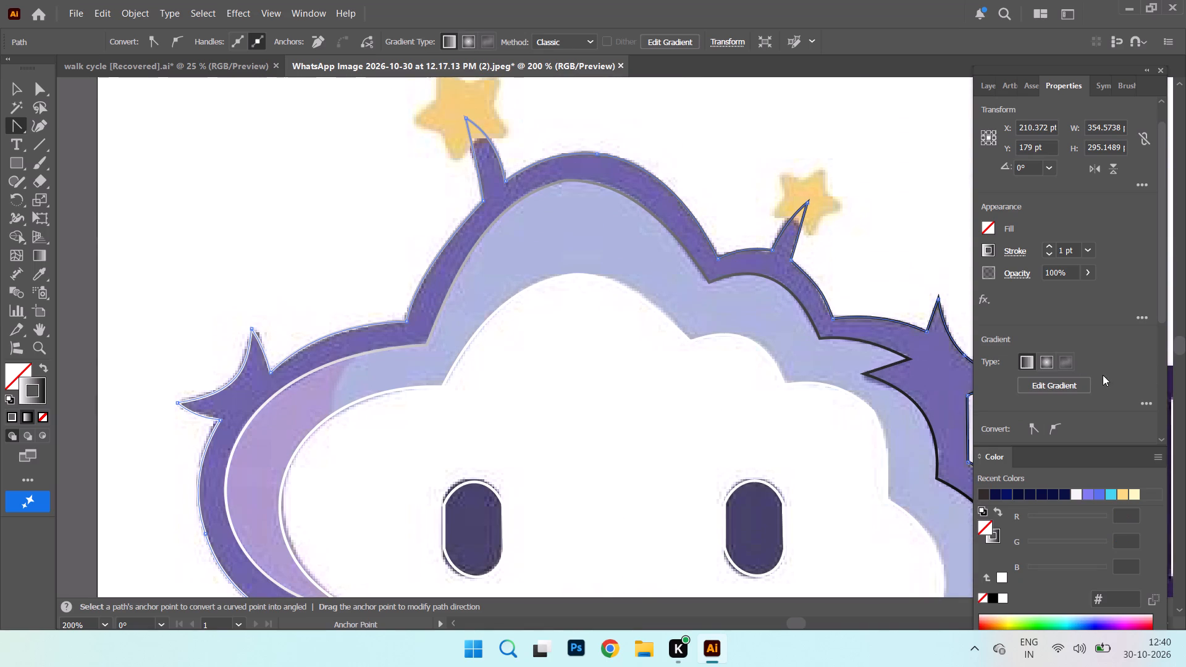
Refine the outer outline's segments around the upper-right sparkle and just below it with the Anchor Point tool.
left_click(933, 317)
left_click_drag(797, 623, 802, 623)
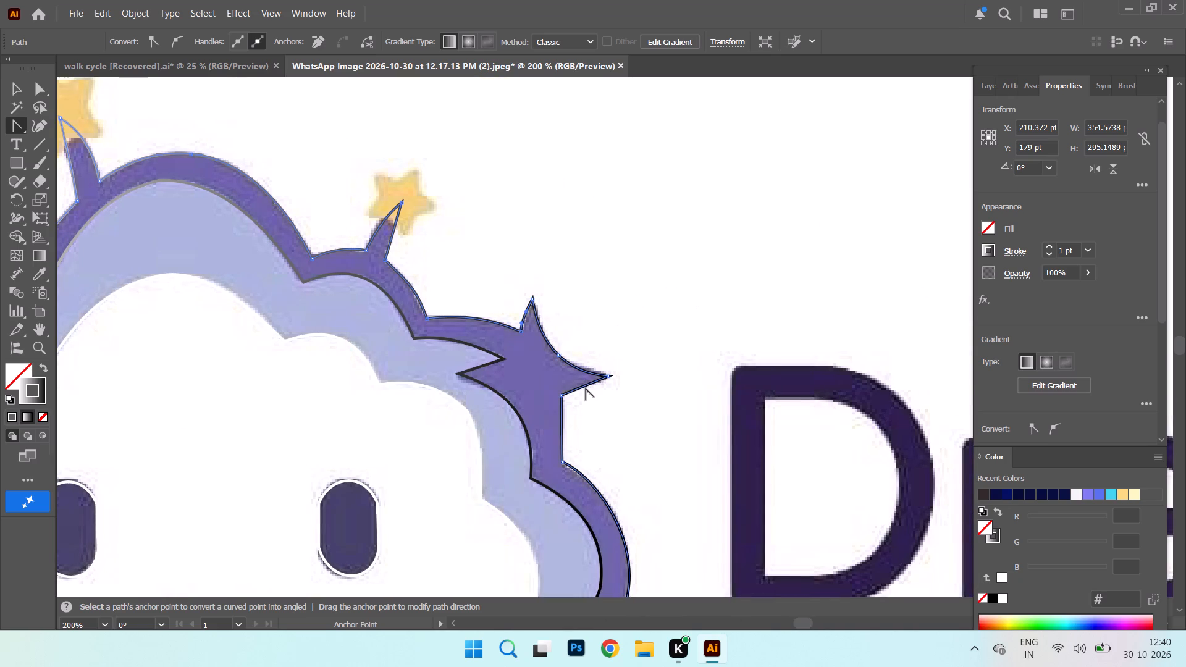
left_click(584, 387)
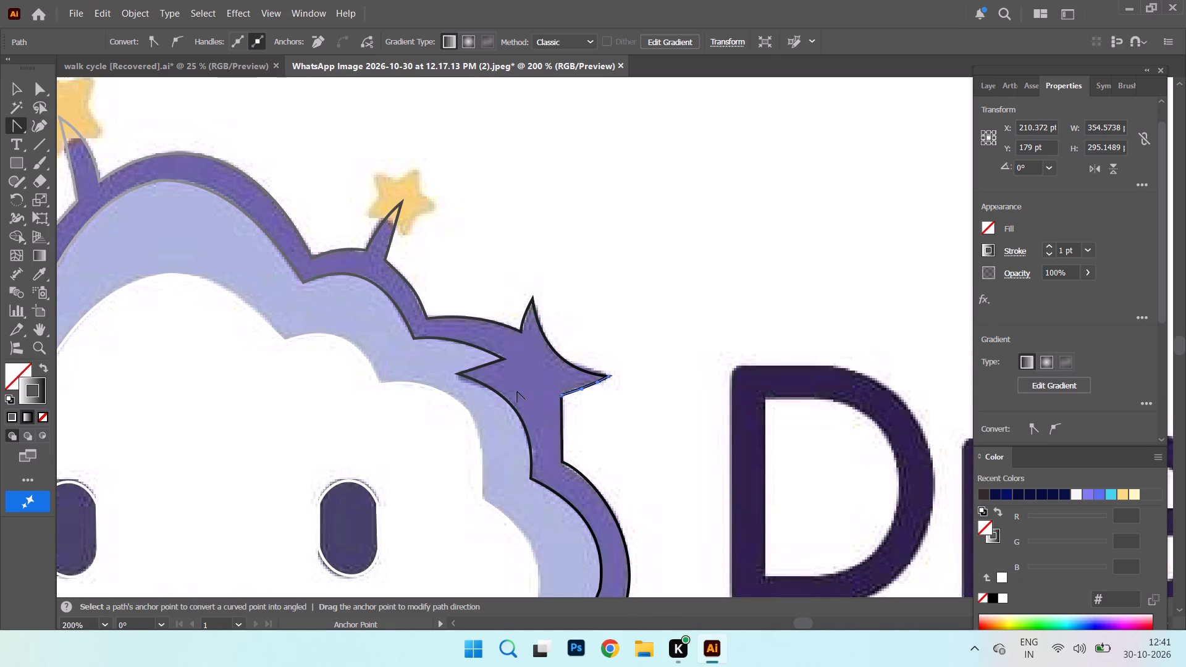
left_click(563, 435)
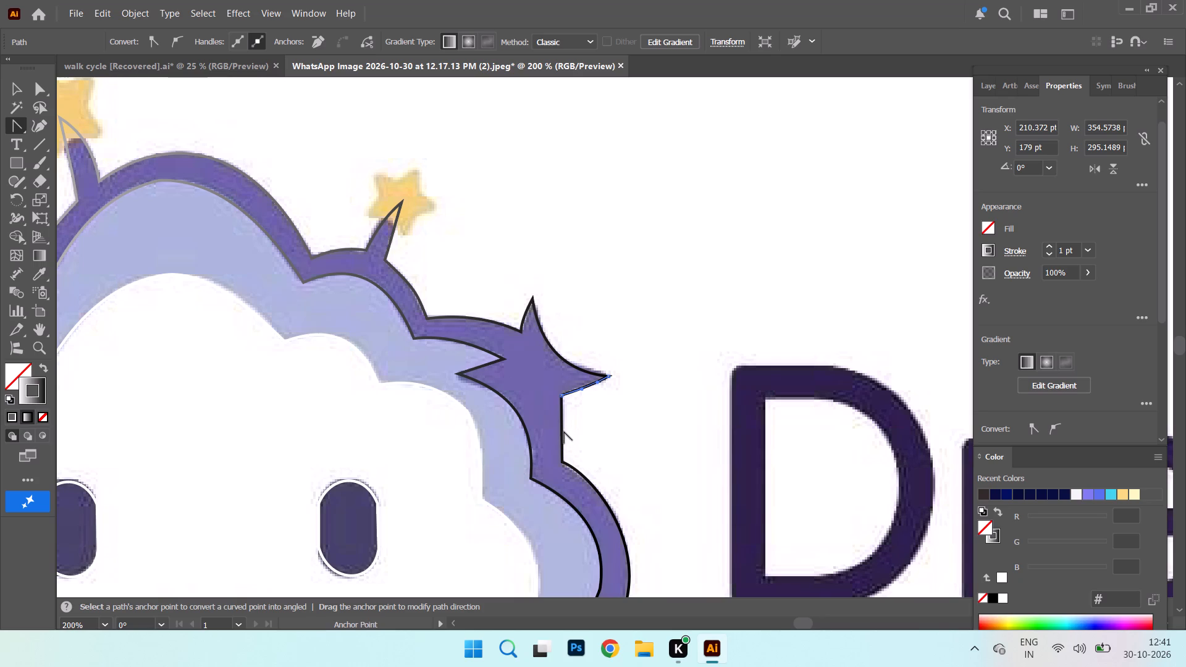
left_click(563, 432)
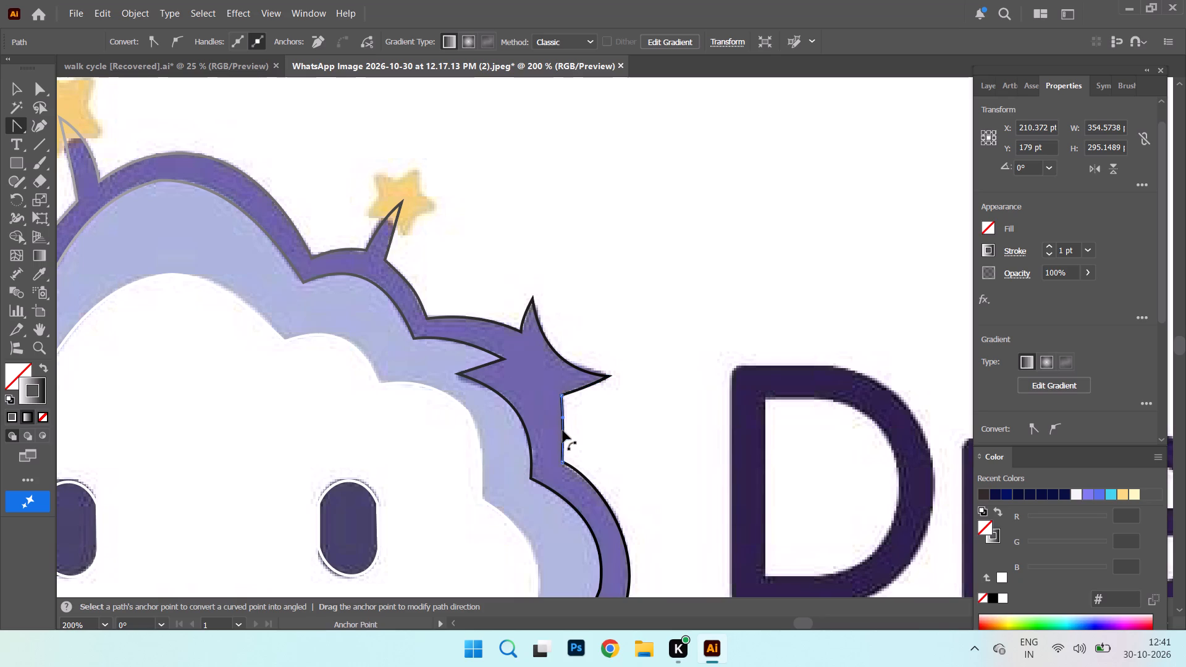
Adjust the outer outline's curve along the bottom sparkle's lower-right edge, between its lower and right tips, with the Anchor Point tool.
scroll(633, 282, "down", 7)
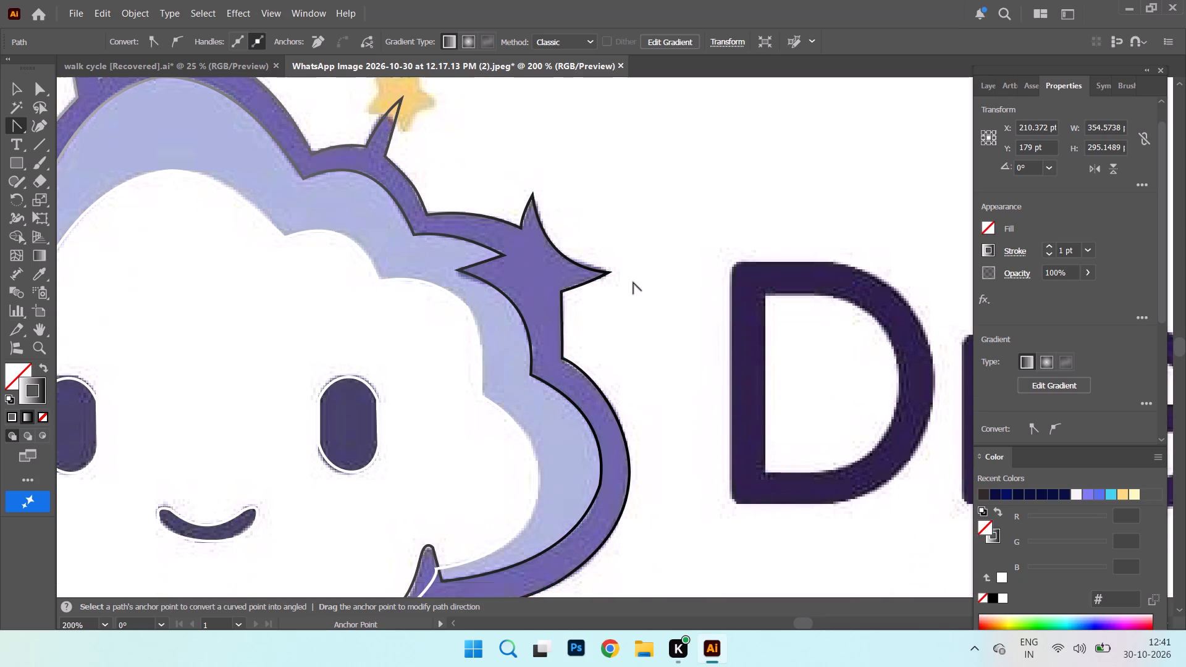
scroll(774, 347, "down", 16)
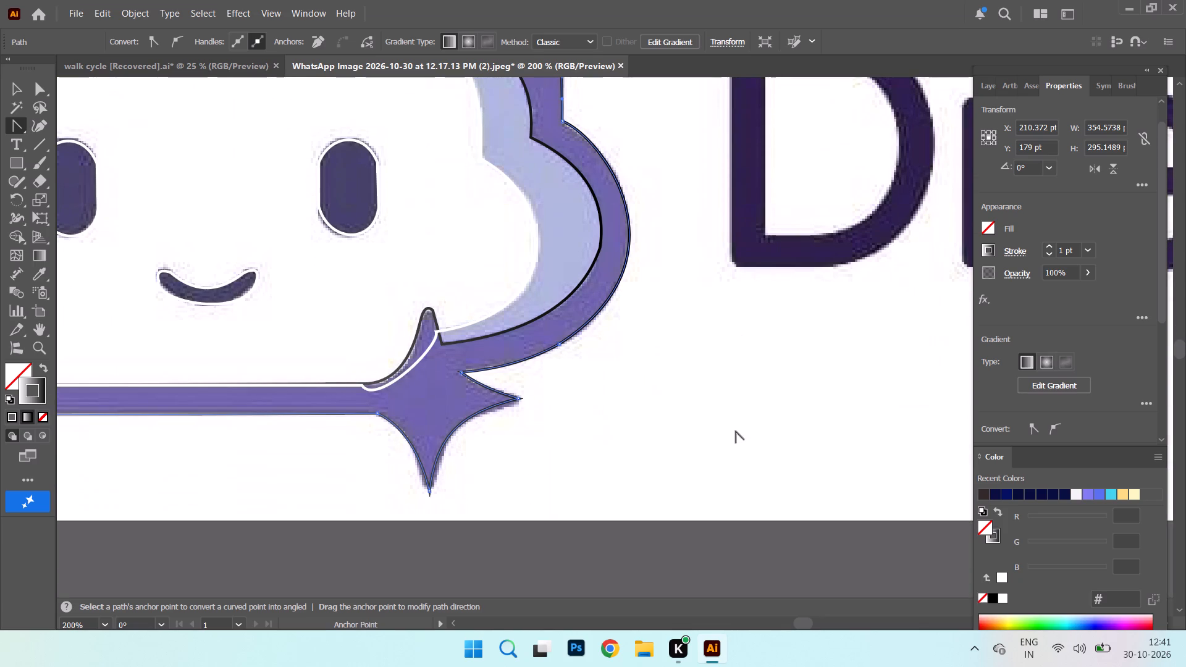
left_click(408, 369)
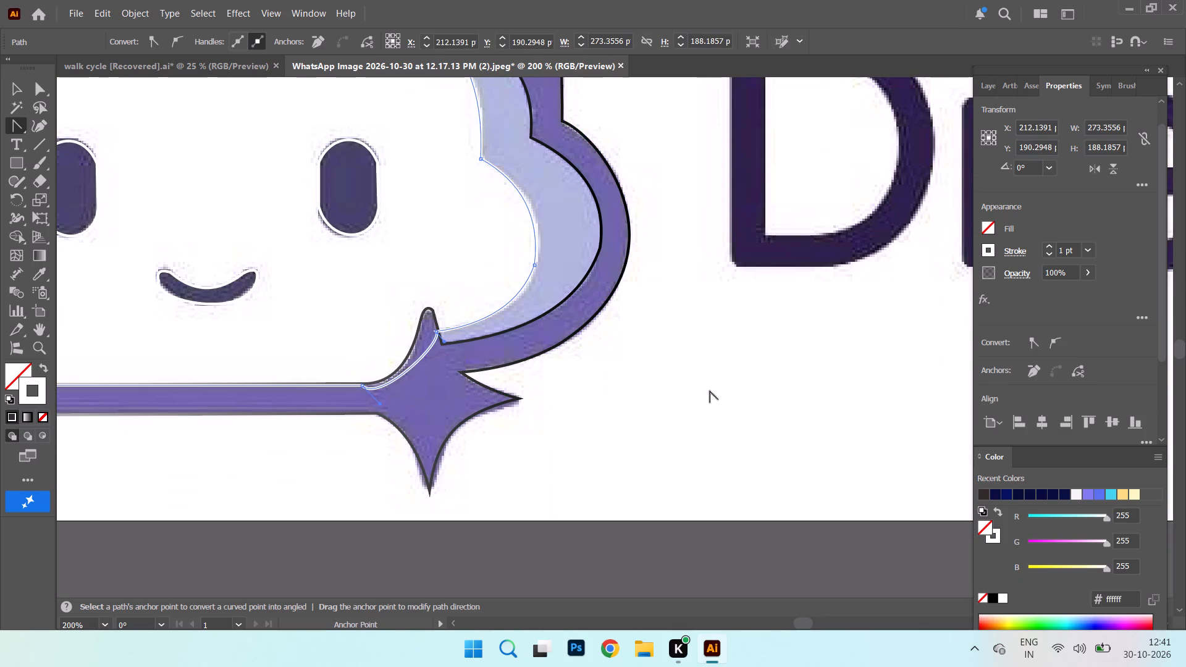
left_click(398, 368)
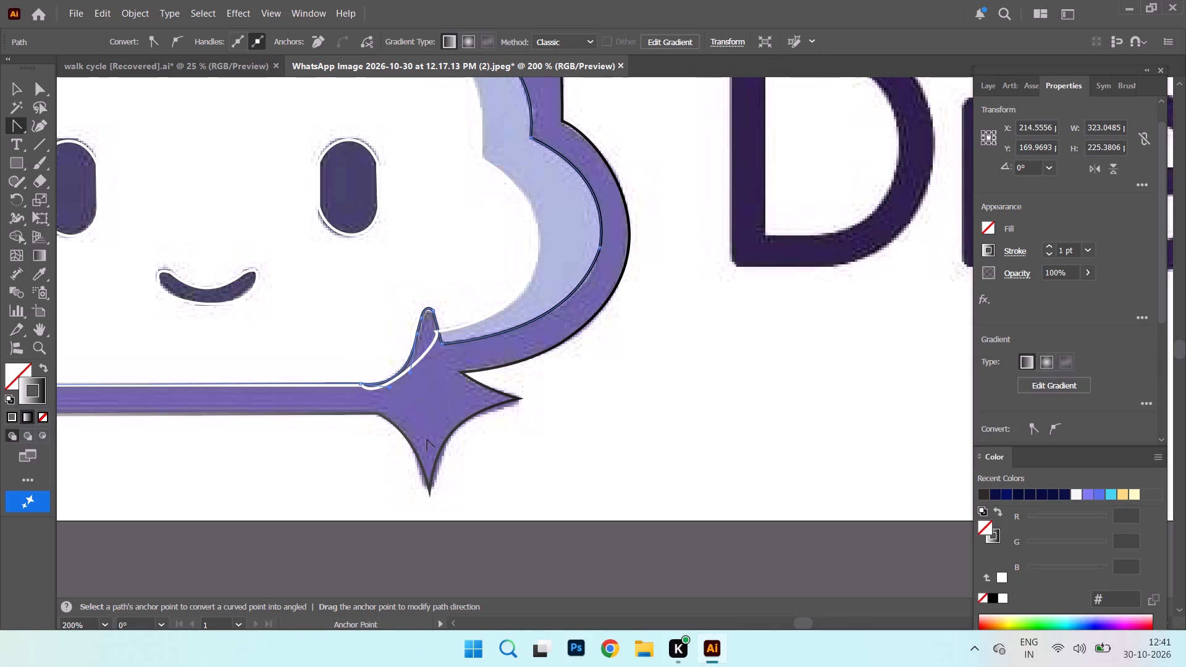
left_click(434, 475)
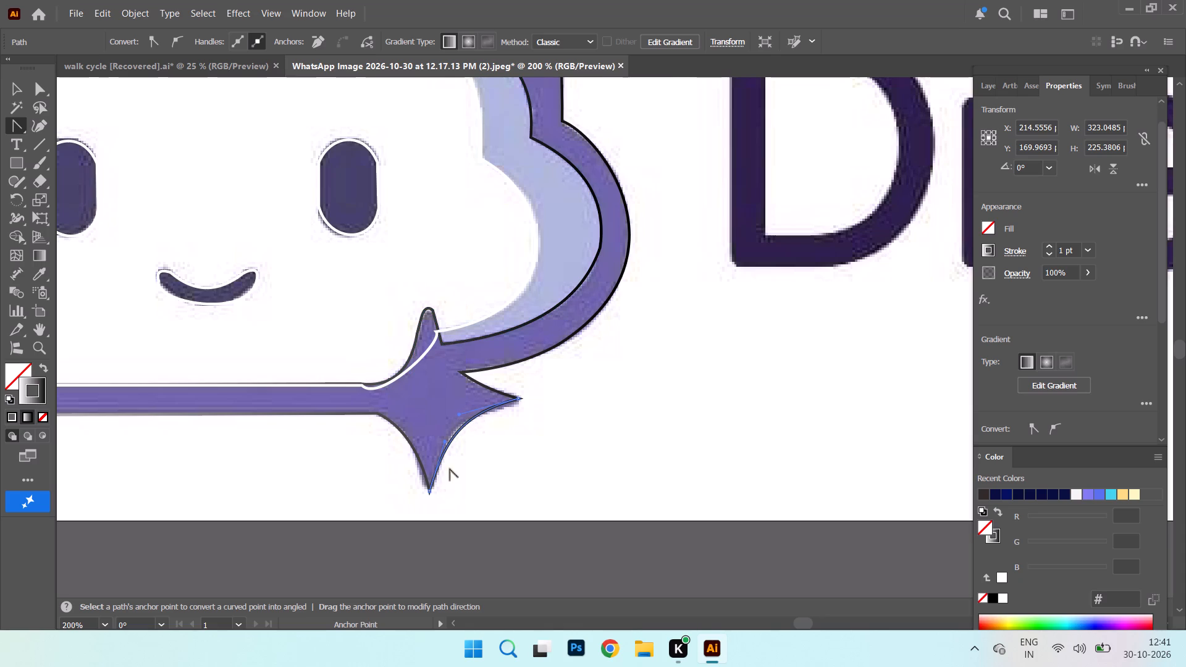
left_click_drag(460, 415, 453, 417)
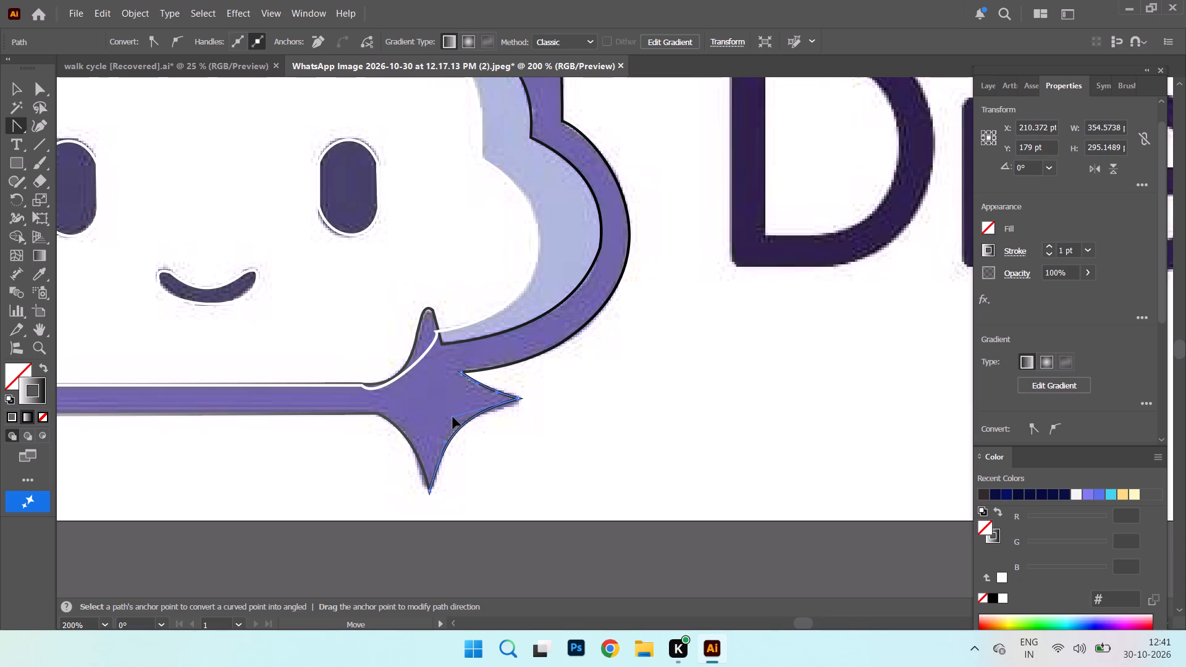
left_click_drag(453, 417, 446, 417)
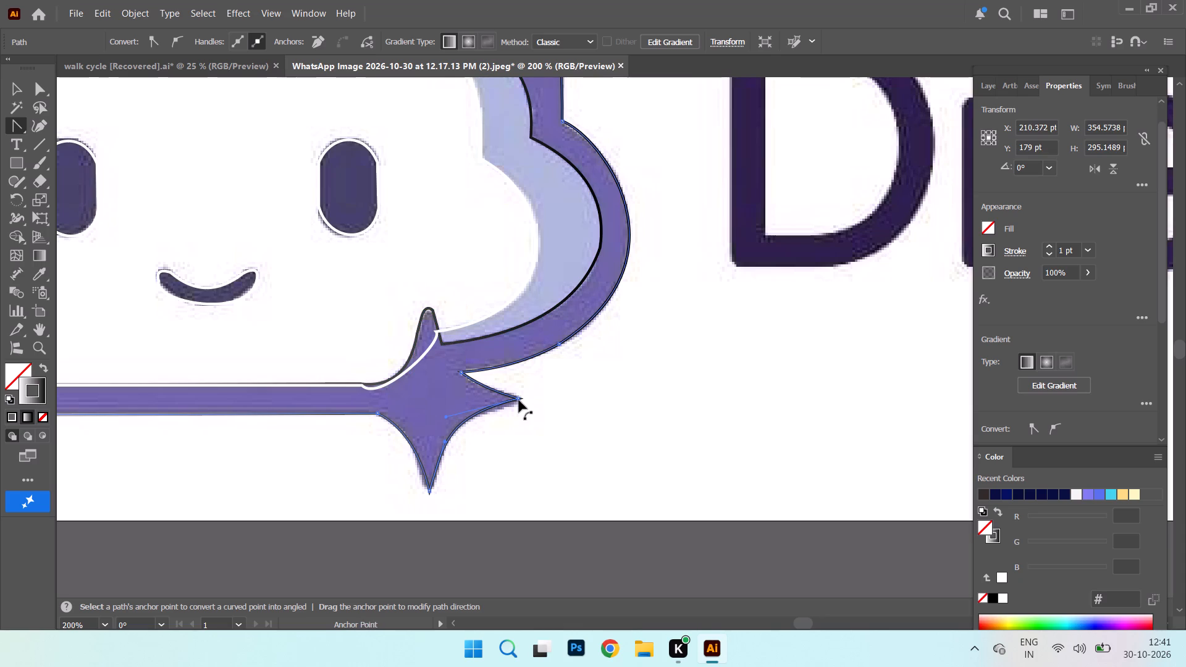
Nudge the outer outline's anchor points at the bottom sparkle's lower and right tips using Direct Selection.
left_click(46, 85)
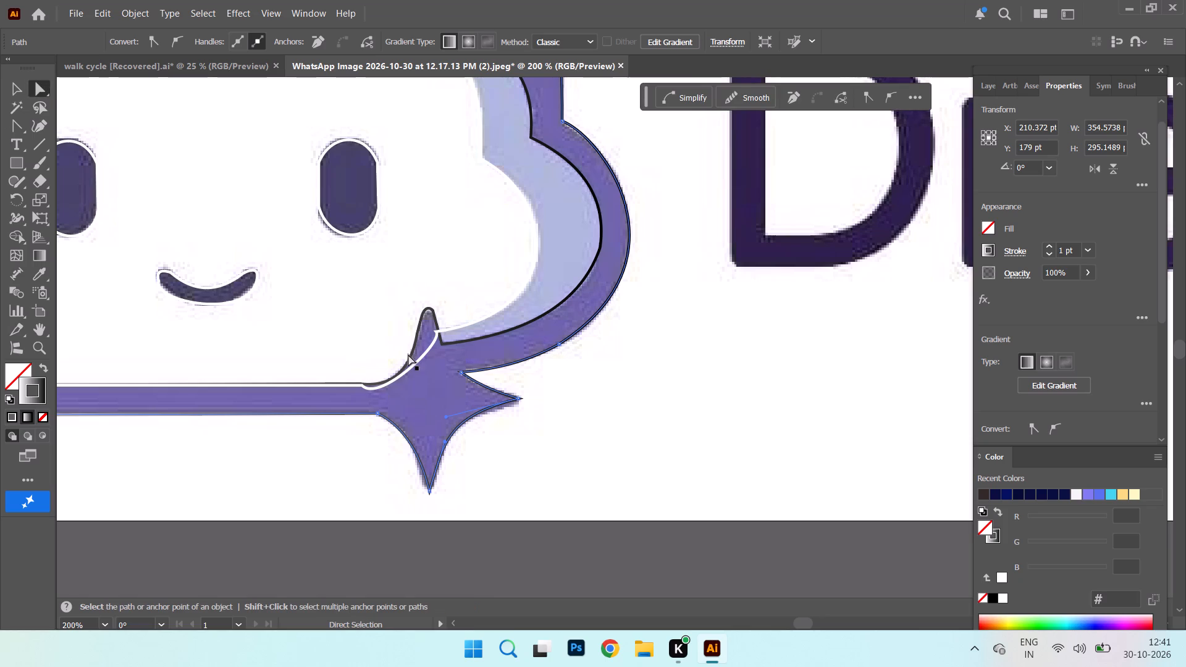
left_click(430, 491)
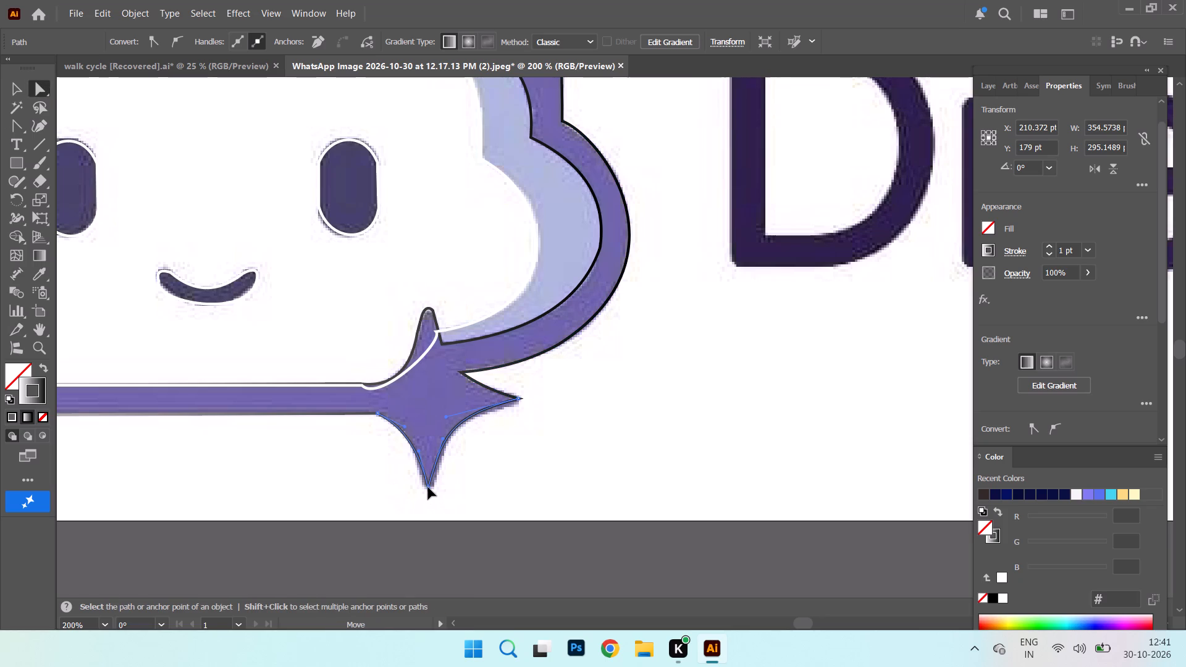
left_click(519, 398)
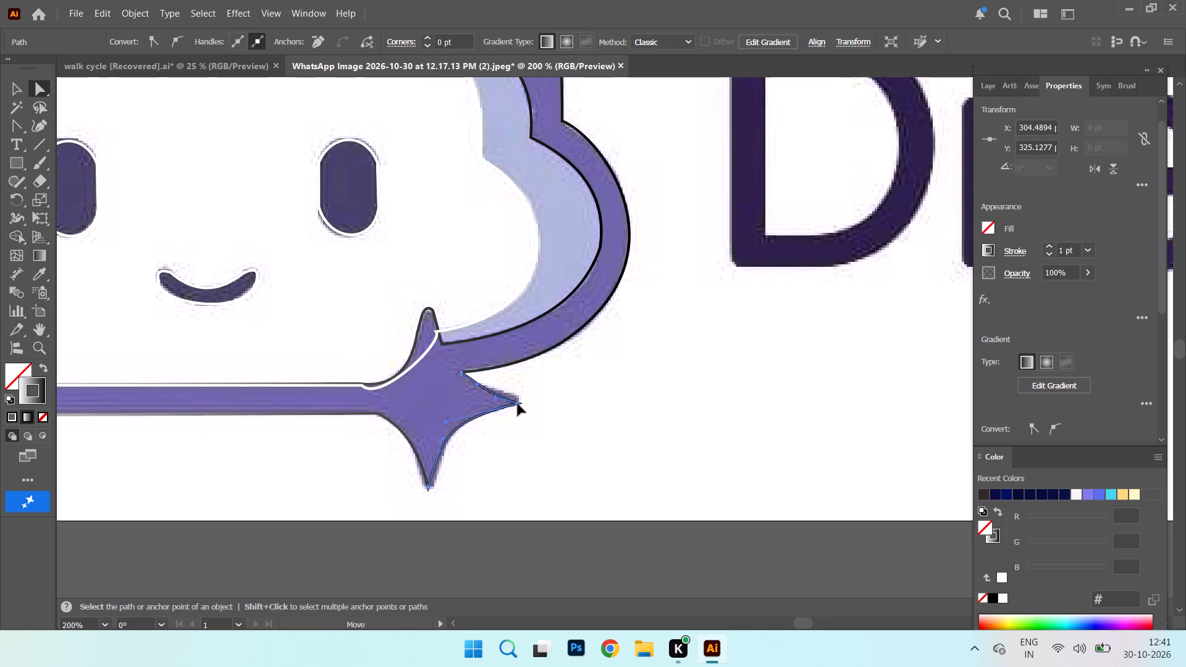
left_click(446, 422)
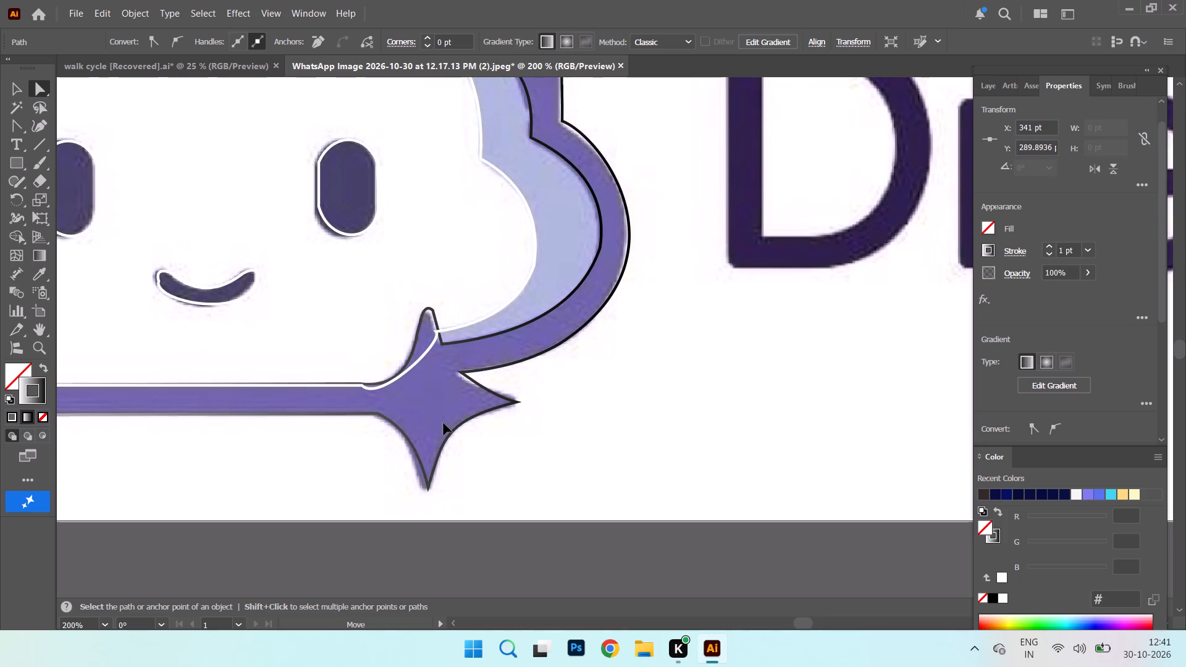
left_click(515, 403)
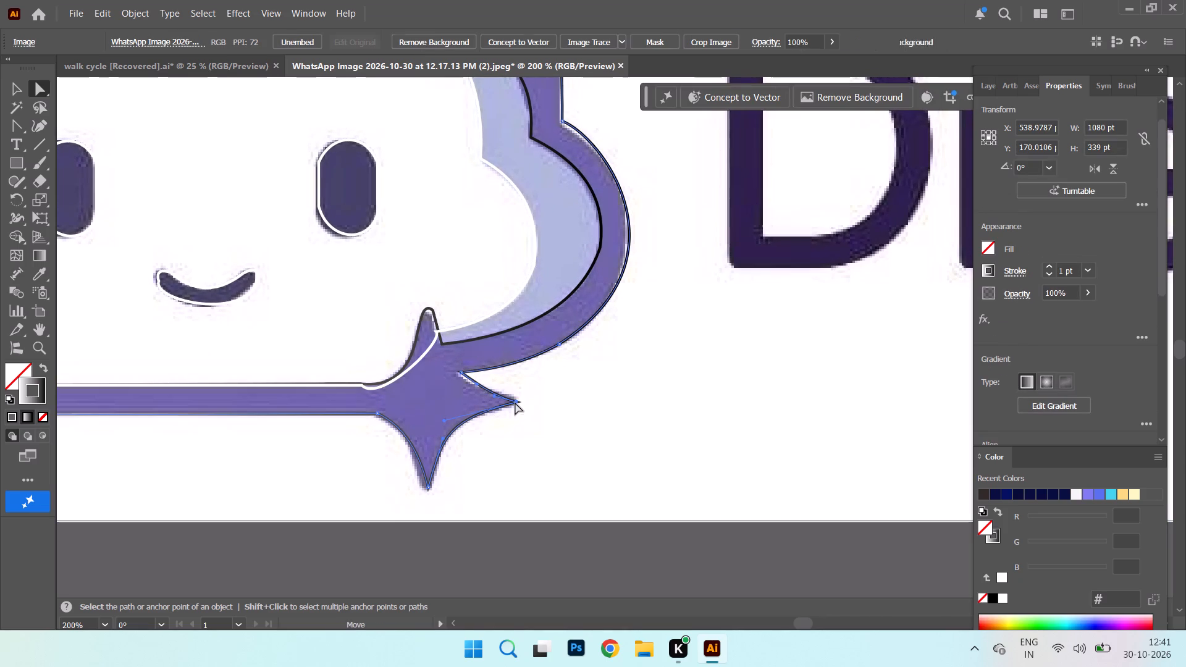
left_click(445, 421)
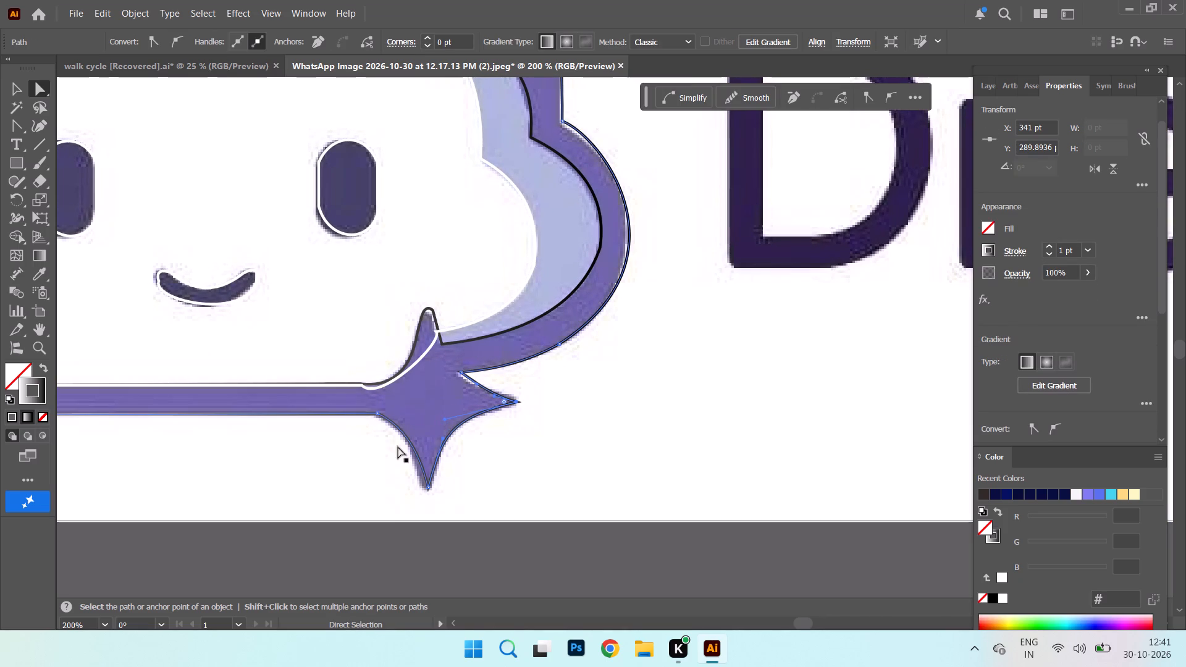
Reshape the outer outline's curve along the lower-left edge of the bottom sparkle, starting from its lower tip's anchor point.
left_click(427, 489)
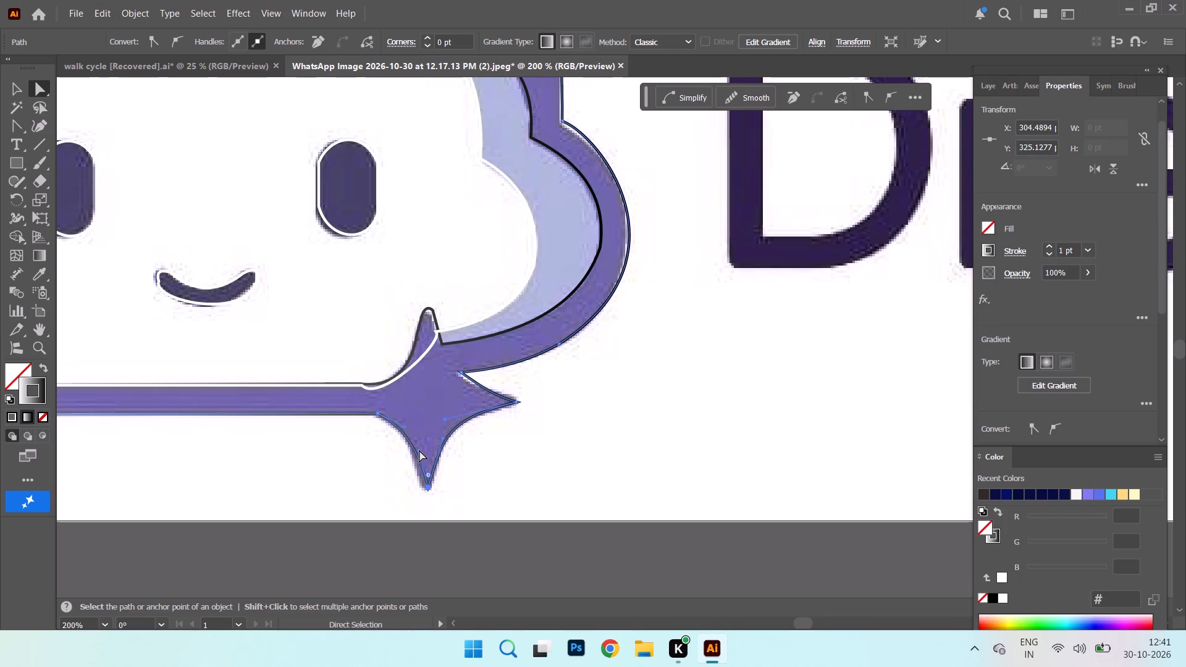
left_click_drag(419, 450, 421, 488)
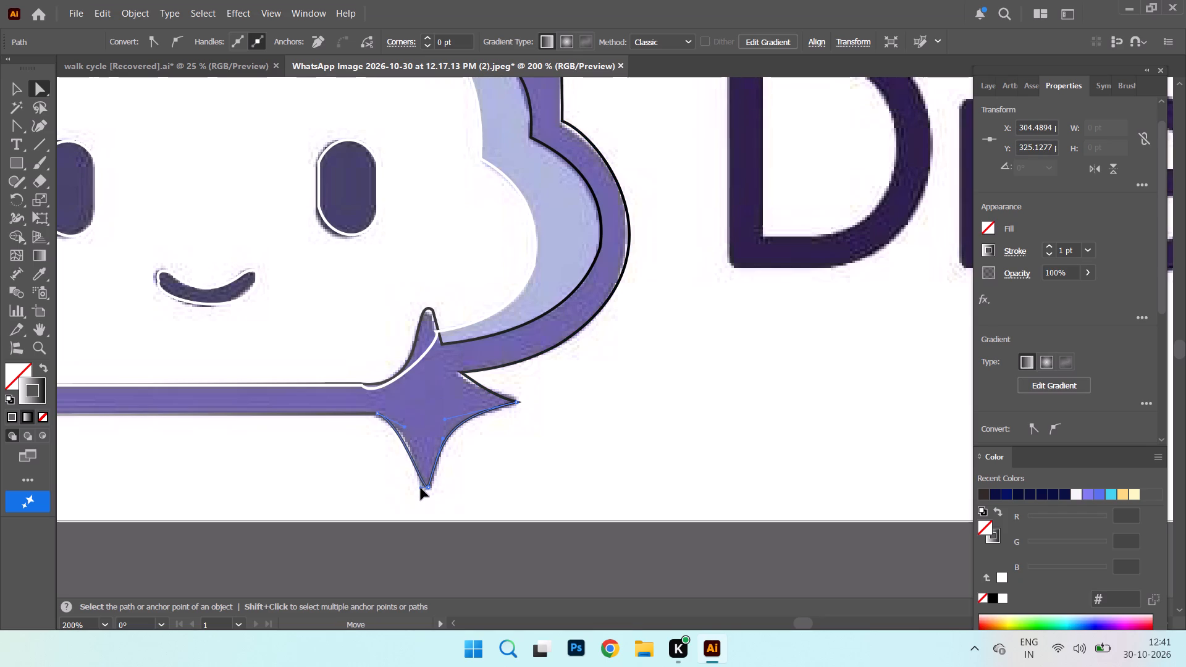
left_click_drag(421, 488, 424, 474)
left_click_drag(424, 474, 423, 472)
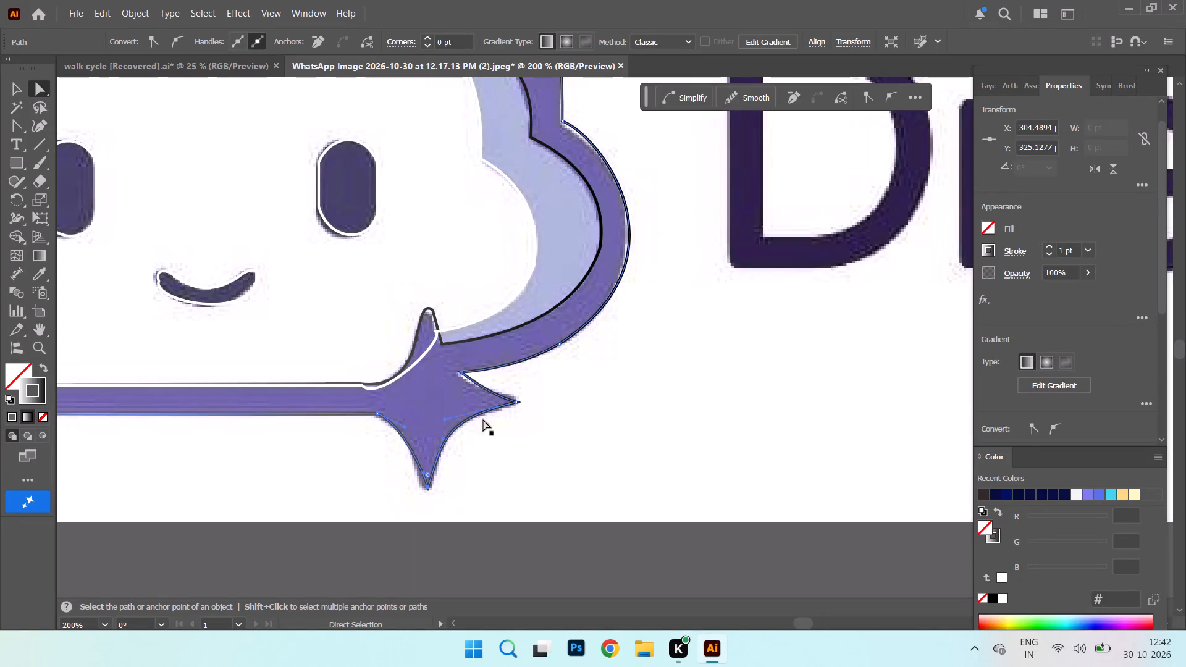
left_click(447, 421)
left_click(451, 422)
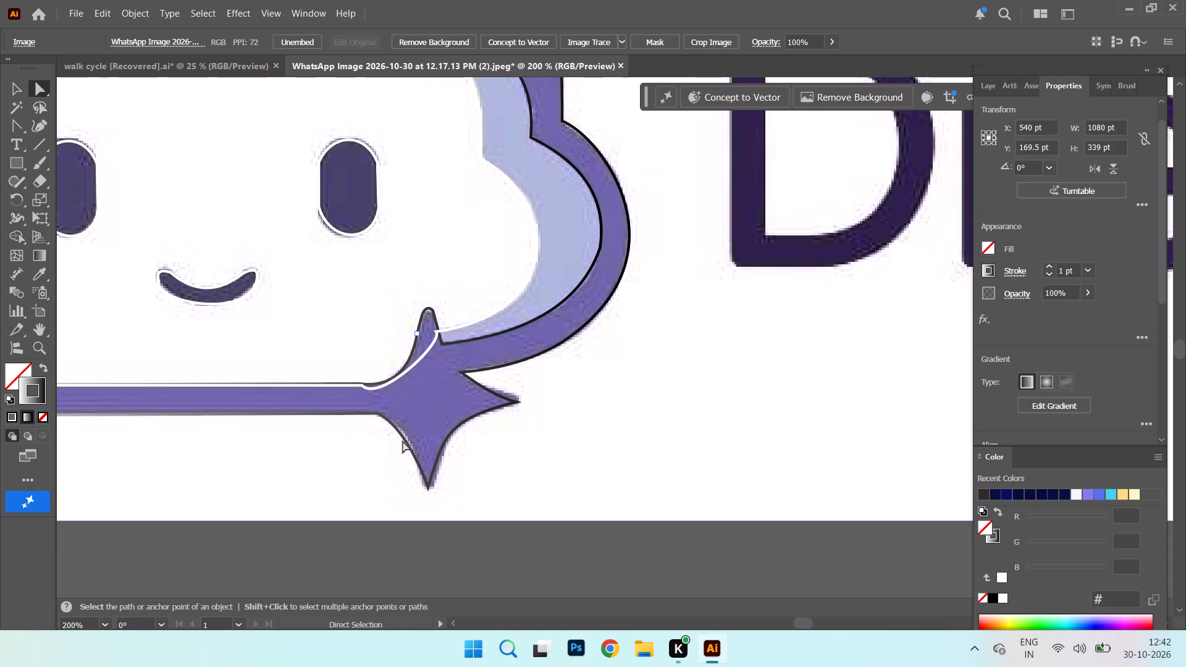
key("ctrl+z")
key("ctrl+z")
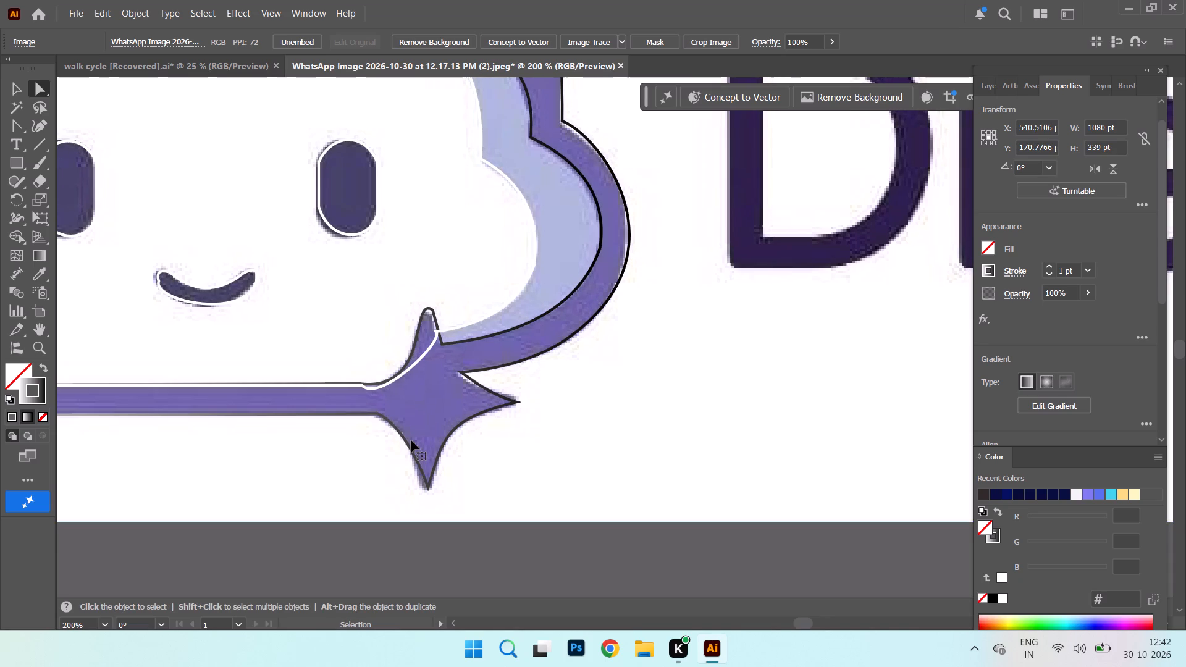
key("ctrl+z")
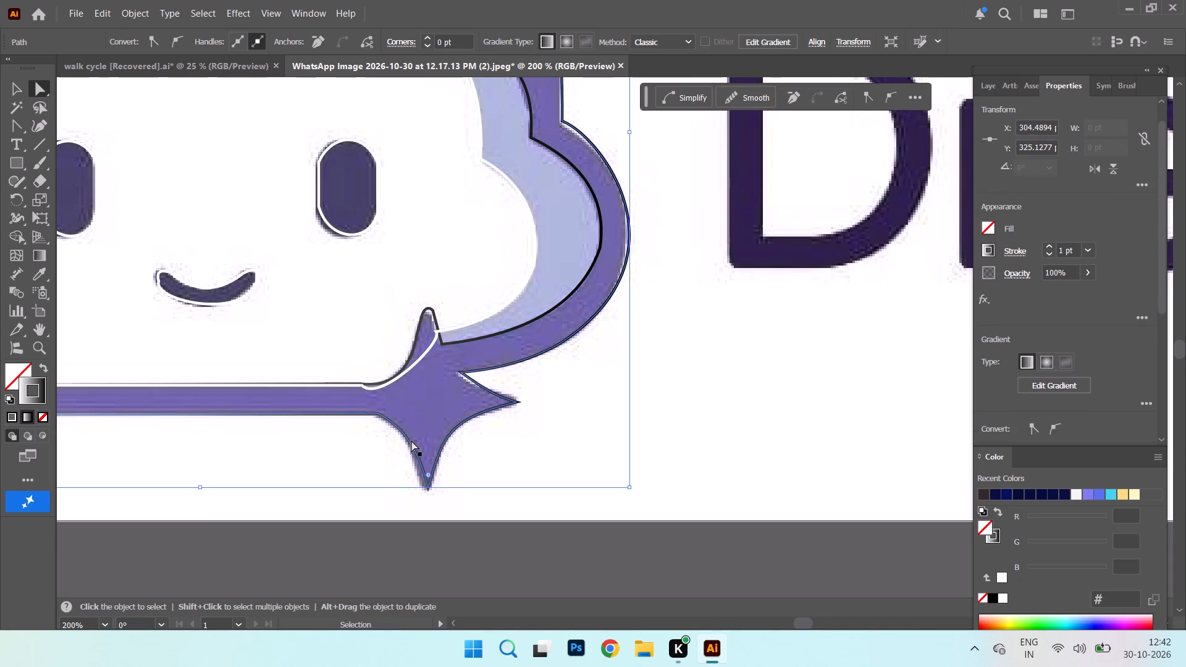
Reshape the outer outline's curves on both sides of the notch above the bottom sparkle's right tip using Direct Selection.
left_click(462, 372)
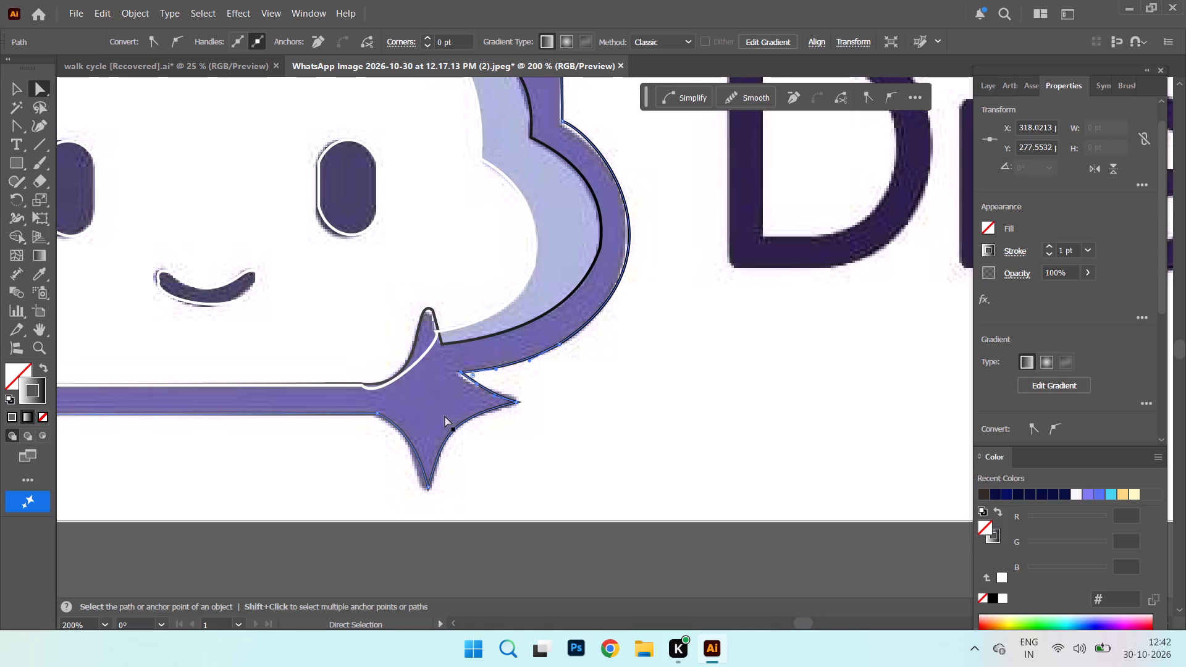
left_click(496, 369)
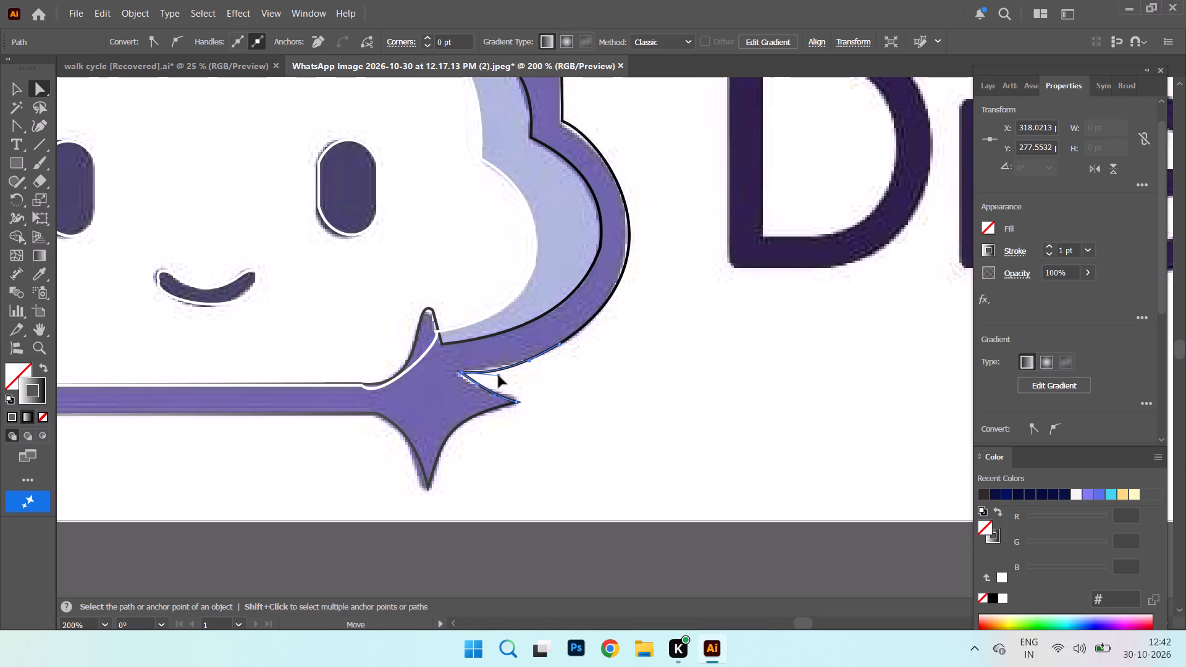
left_click_drag(476, 385, 466, 382)
left_click_drag(494, 396, 499, 393)
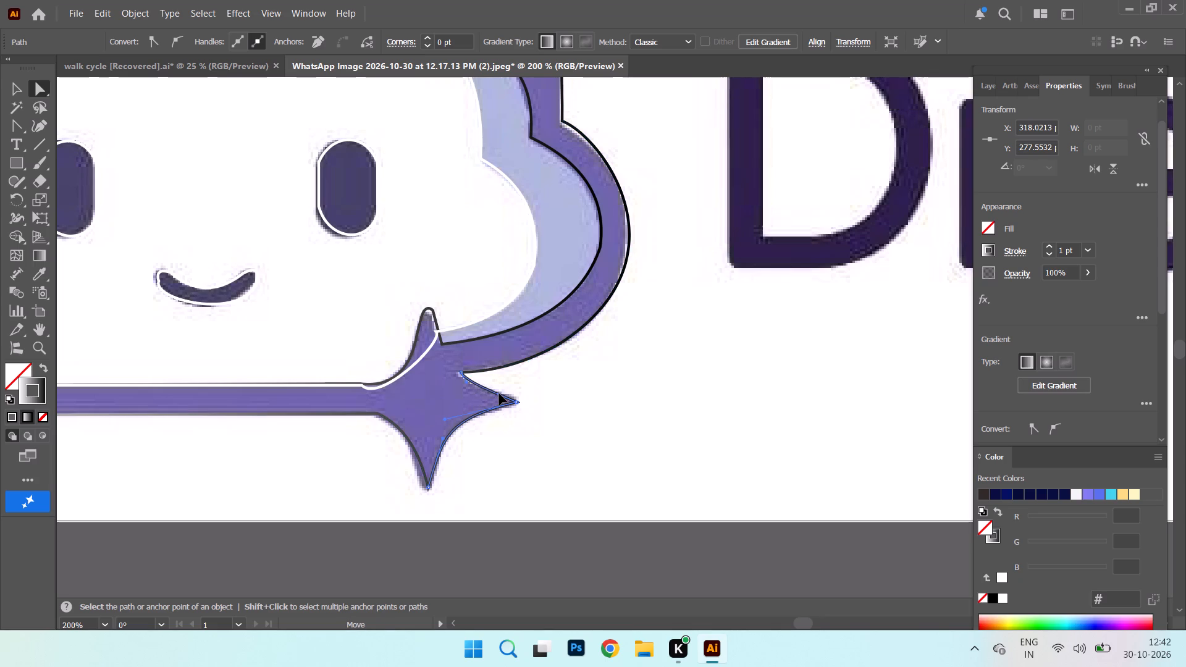
left_click_drag(499, 393, 486, 393)
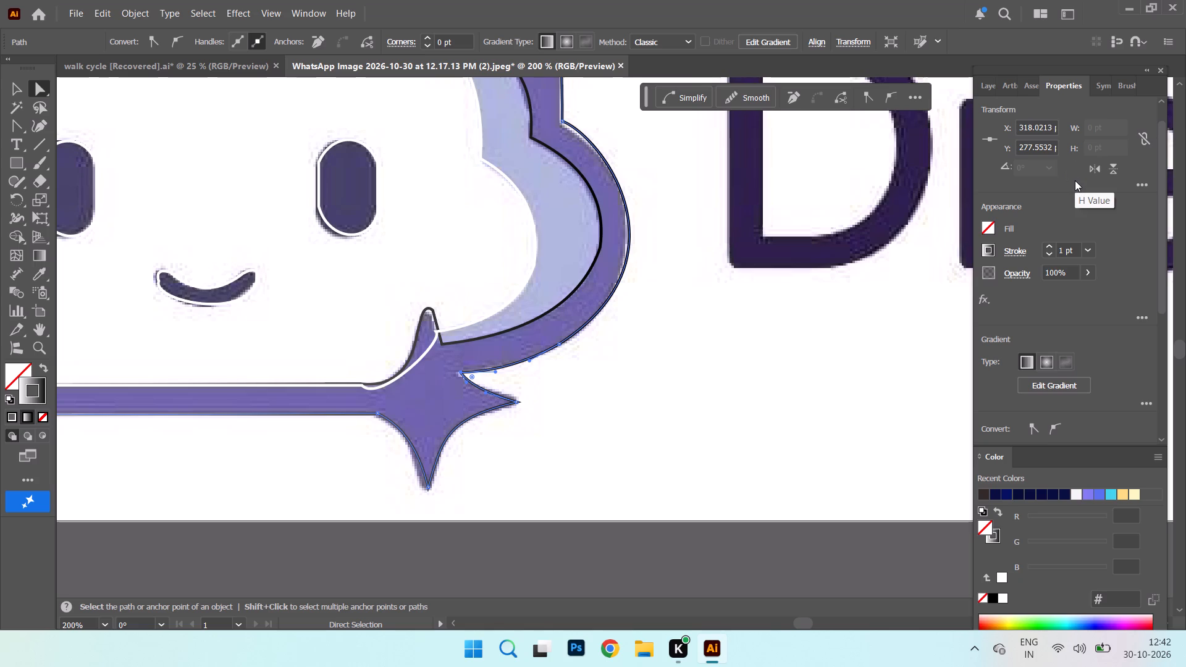
Set the smile path's stroke colour to red, dd1414.
key("ctrl+minus")
key("ctrl+minus")
key("ctrl+minus")
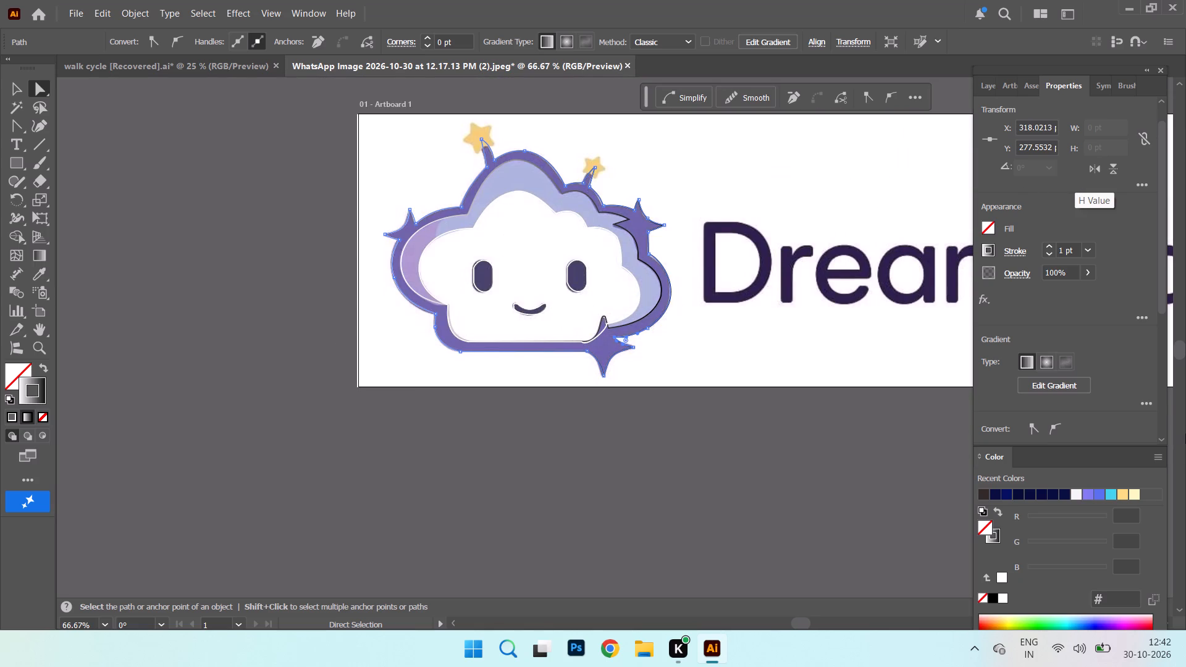
left_click(526, 314)
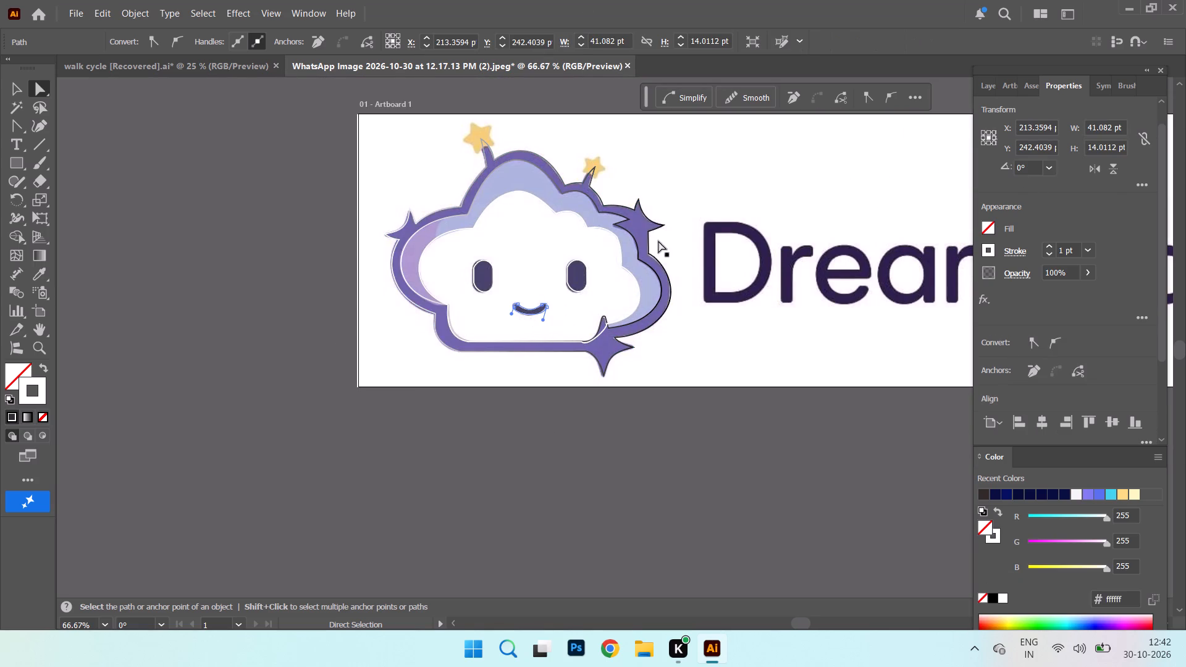
double_click(33, 402)
left_click(833, 577)
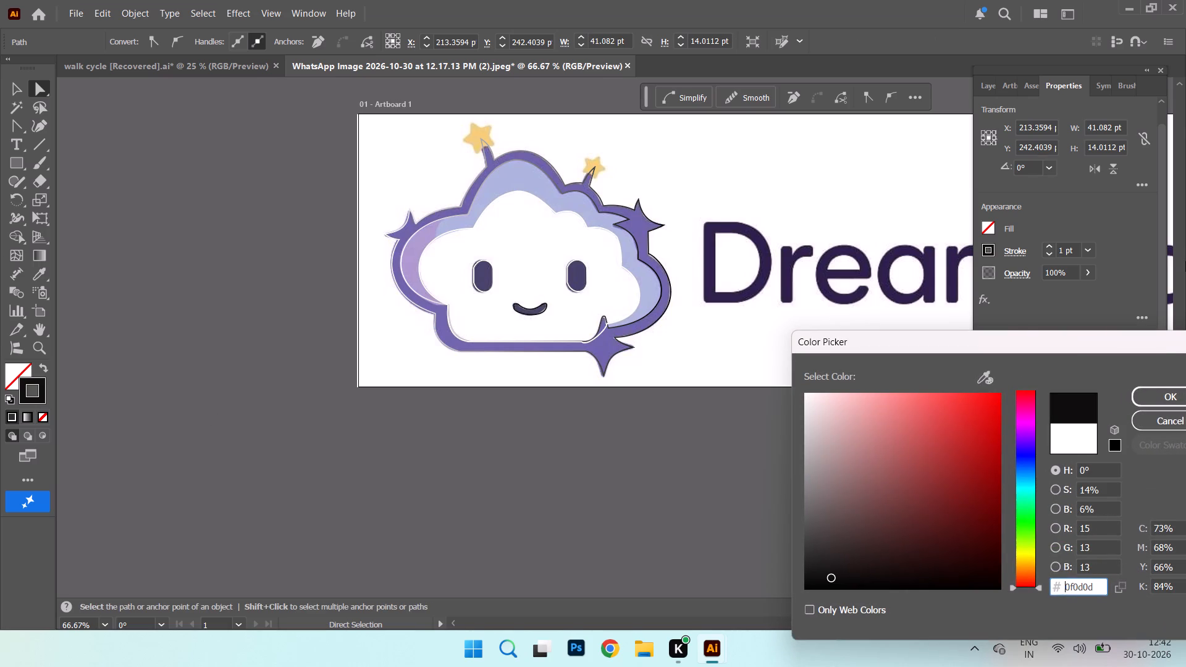
left_click(927, 421)
left_click(985, 419)
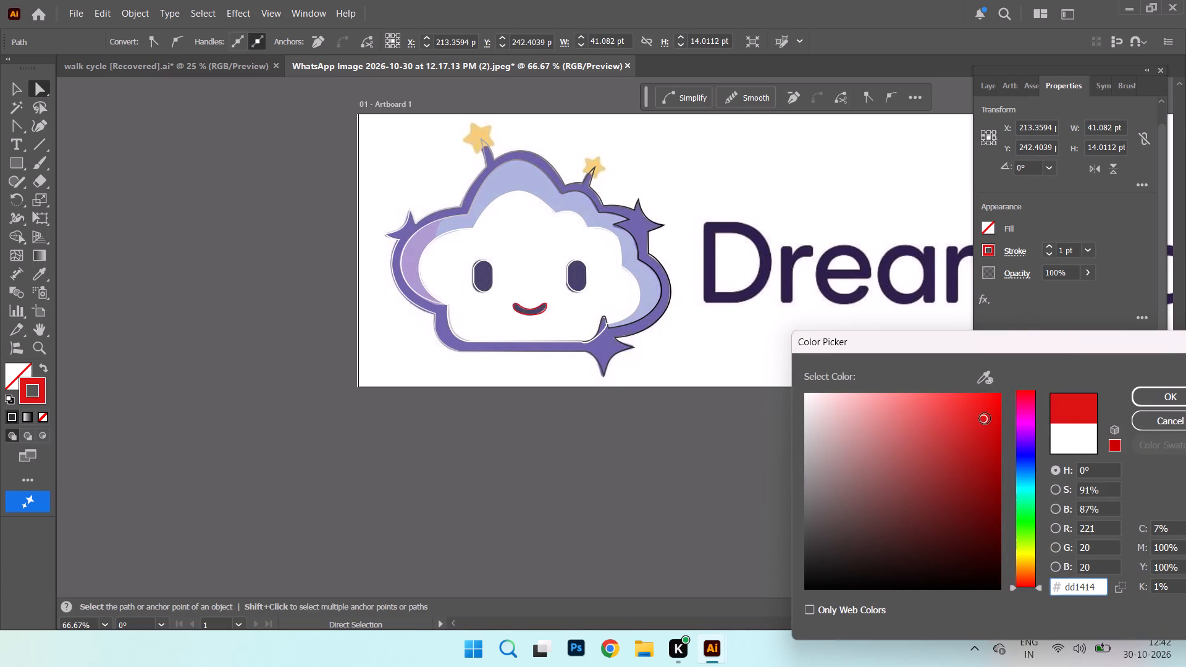
left_click(1161, 396)
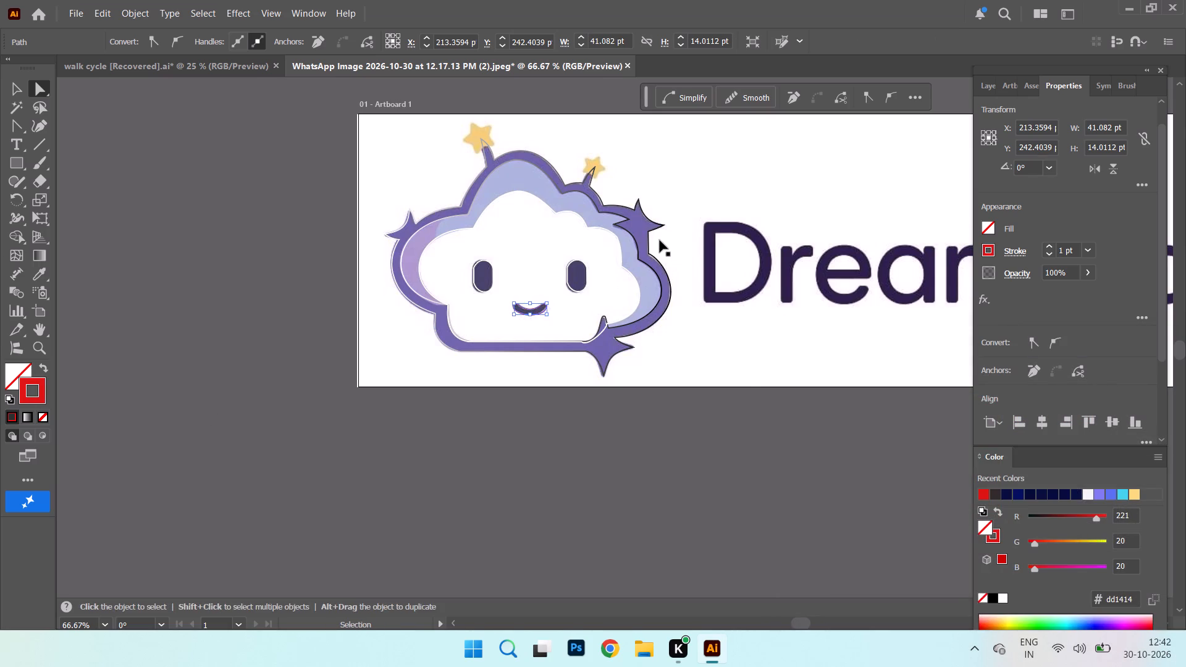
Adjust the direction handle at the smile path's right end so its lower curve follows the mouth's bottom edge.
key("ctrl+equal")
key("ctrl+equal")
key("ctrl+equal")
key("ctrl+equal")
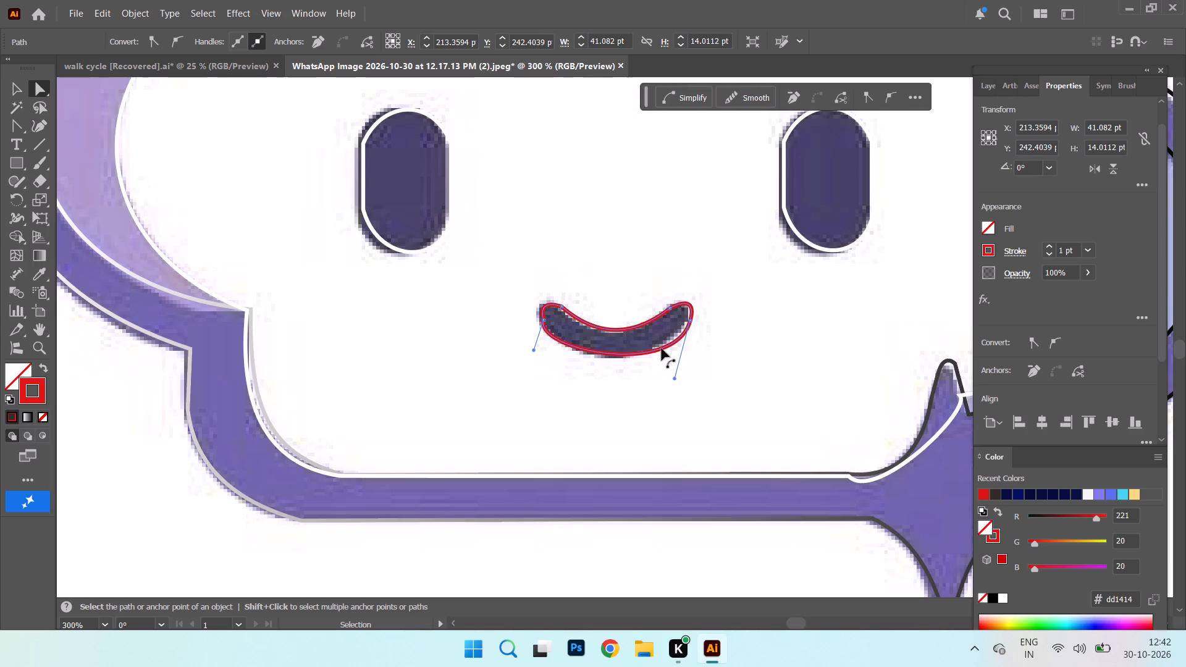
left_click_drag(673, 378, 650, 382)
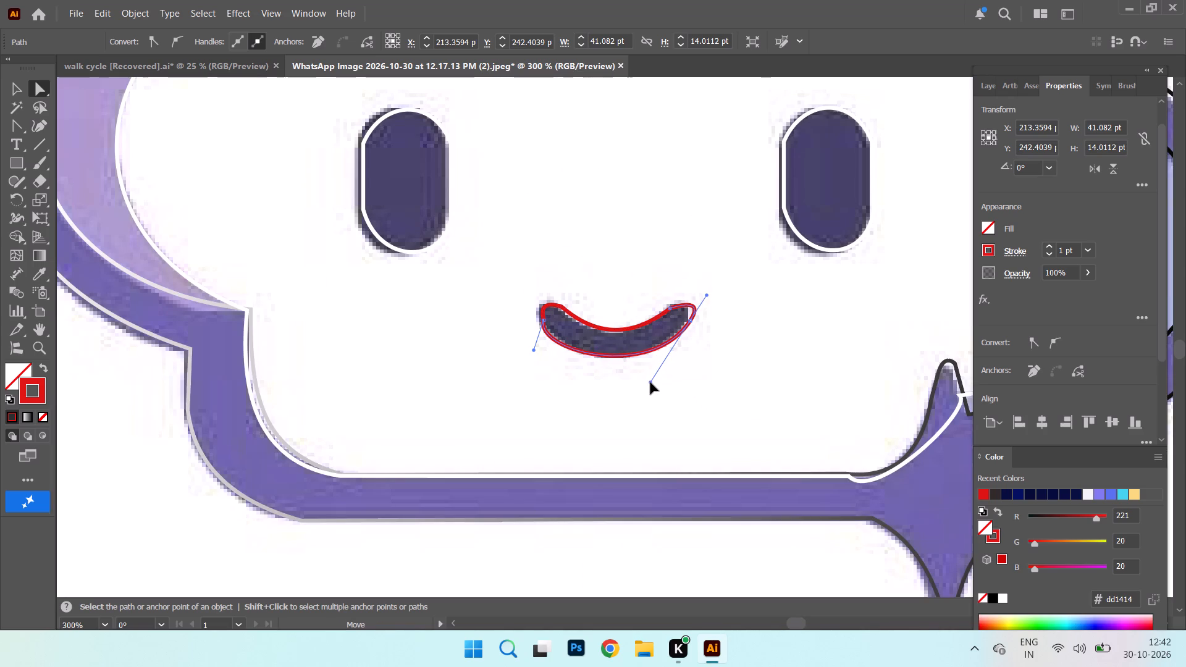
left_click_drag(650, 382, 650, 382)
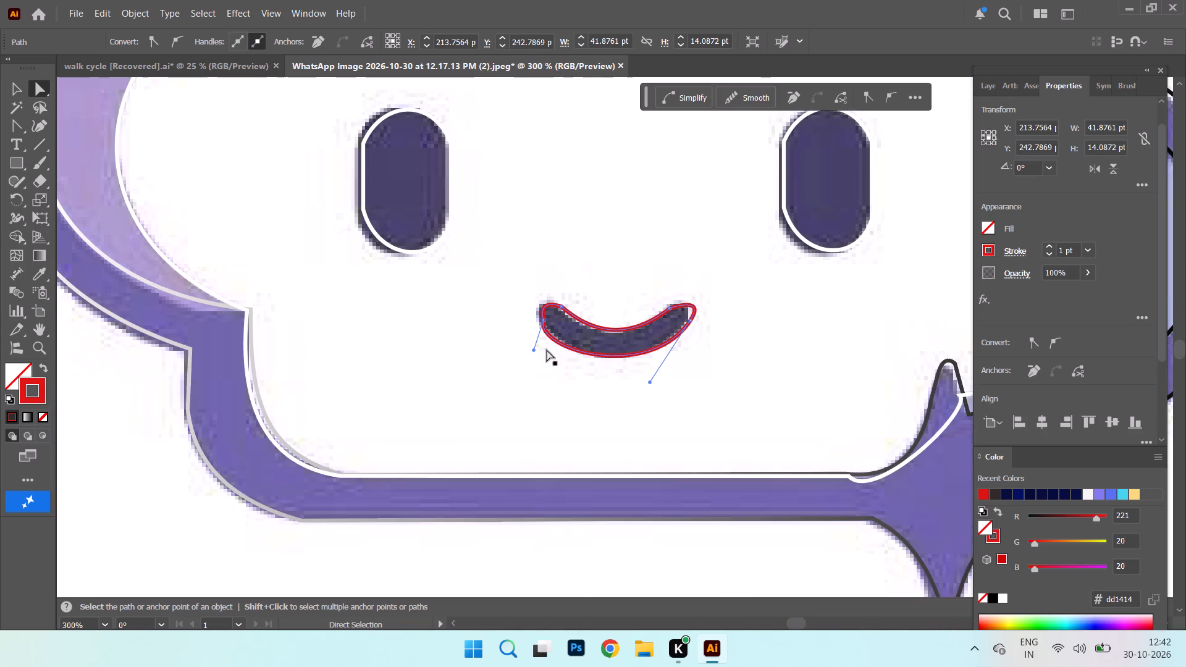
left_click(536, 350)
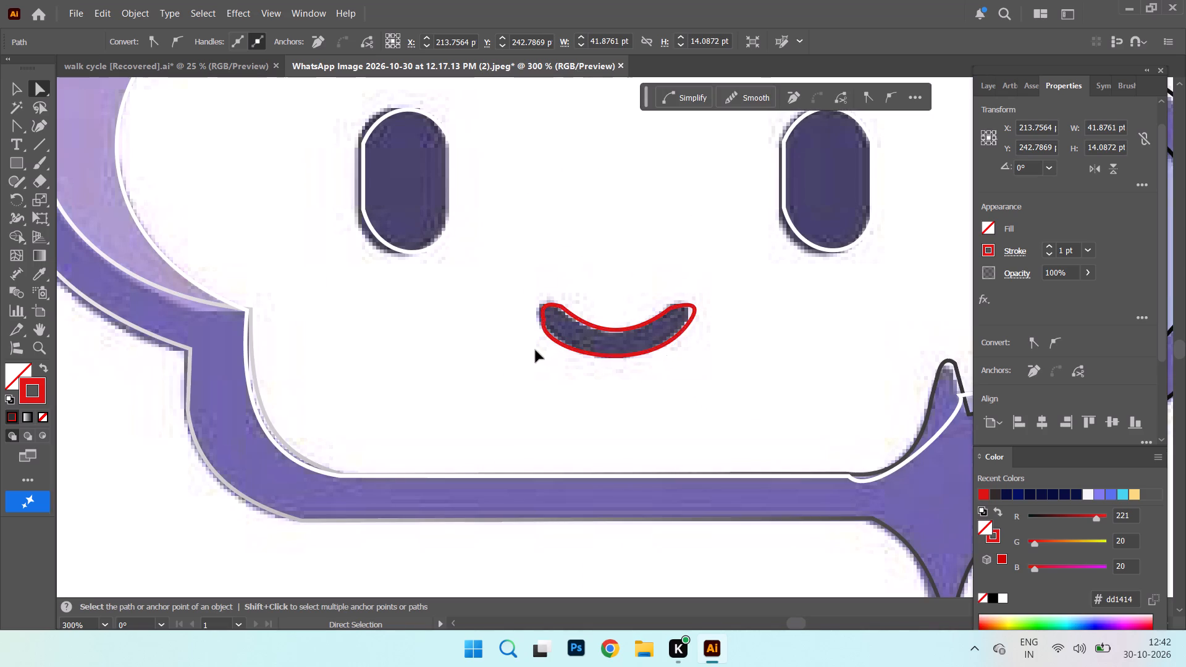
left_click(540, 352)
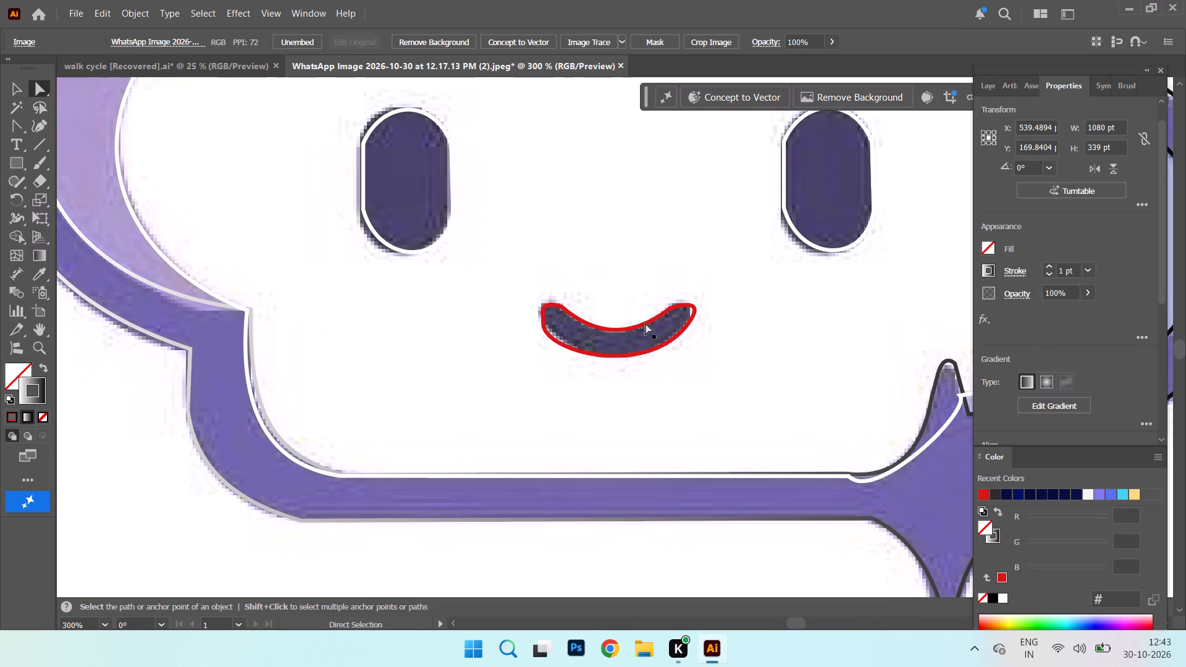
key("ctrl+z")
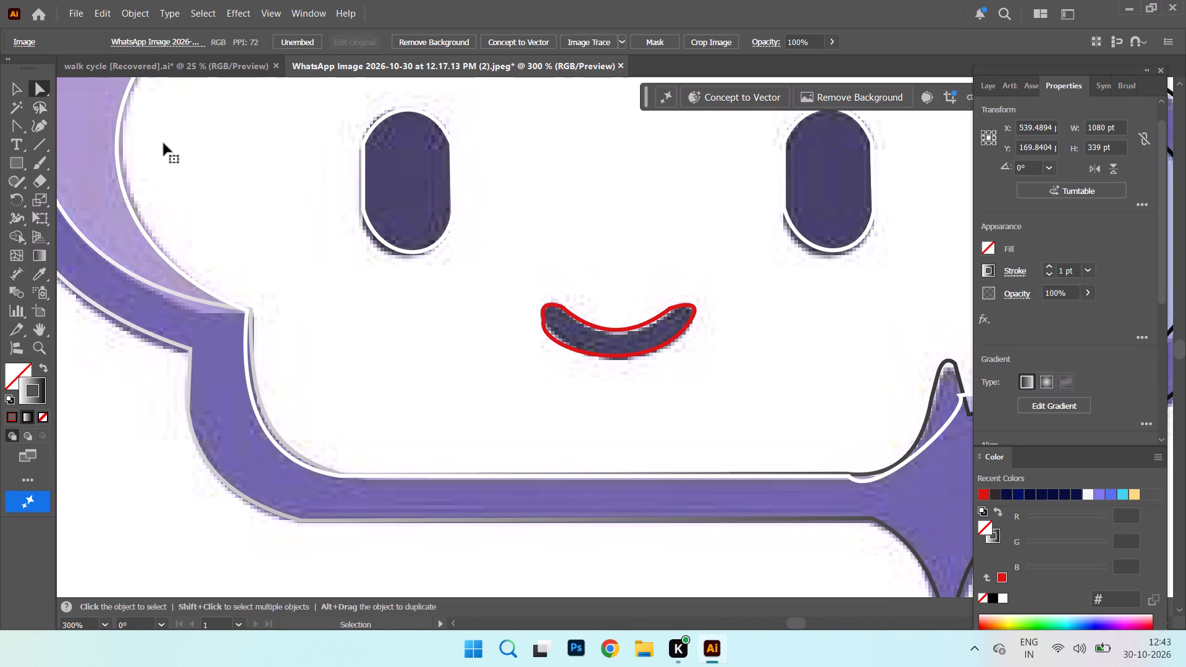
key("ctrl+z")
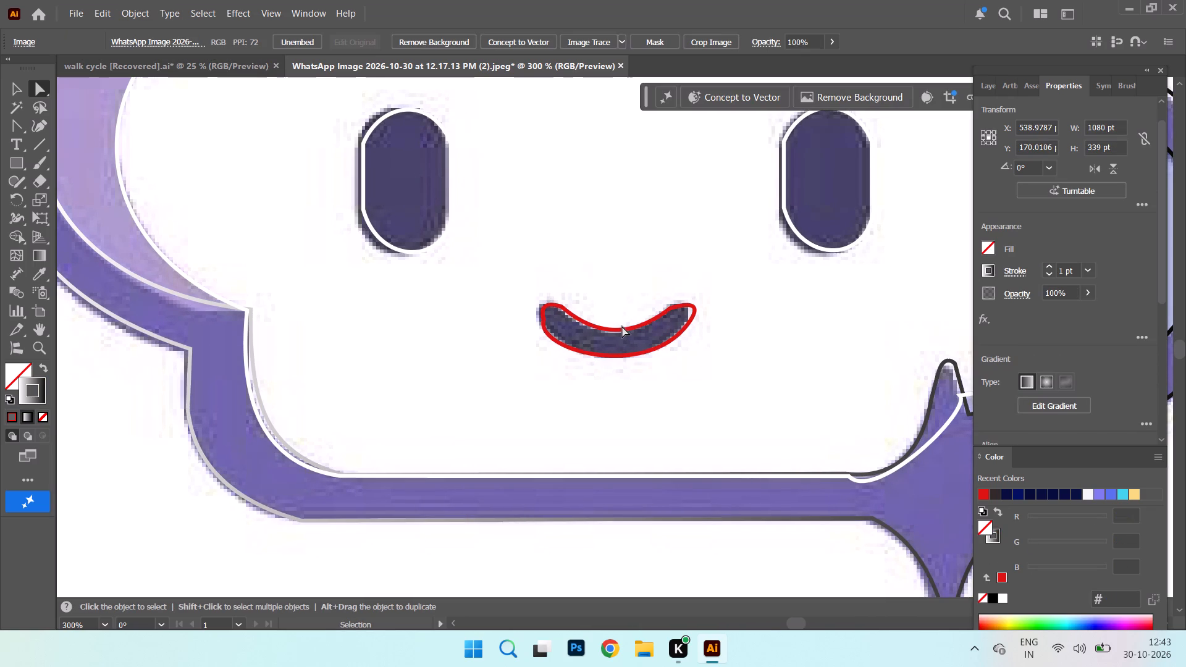
Adjust the left direction handle of the smile path's inner upper curve to follow the mouth's top edge.
left_click(619, 330)
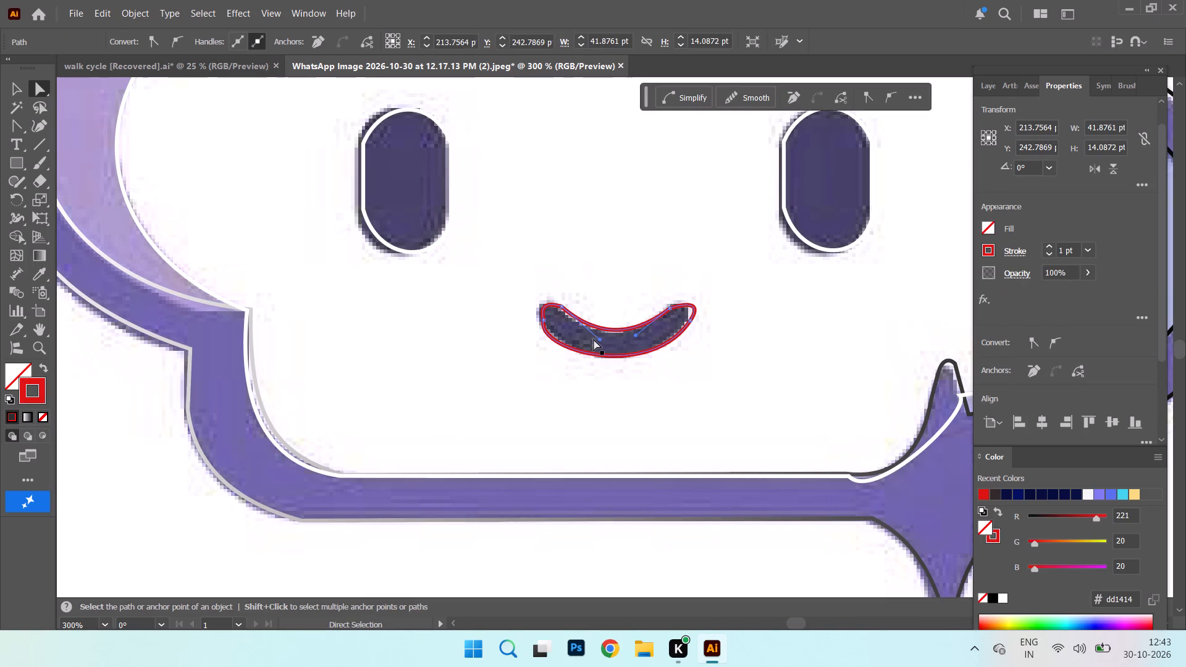
left_click_drag(601, 340, 605, 345)
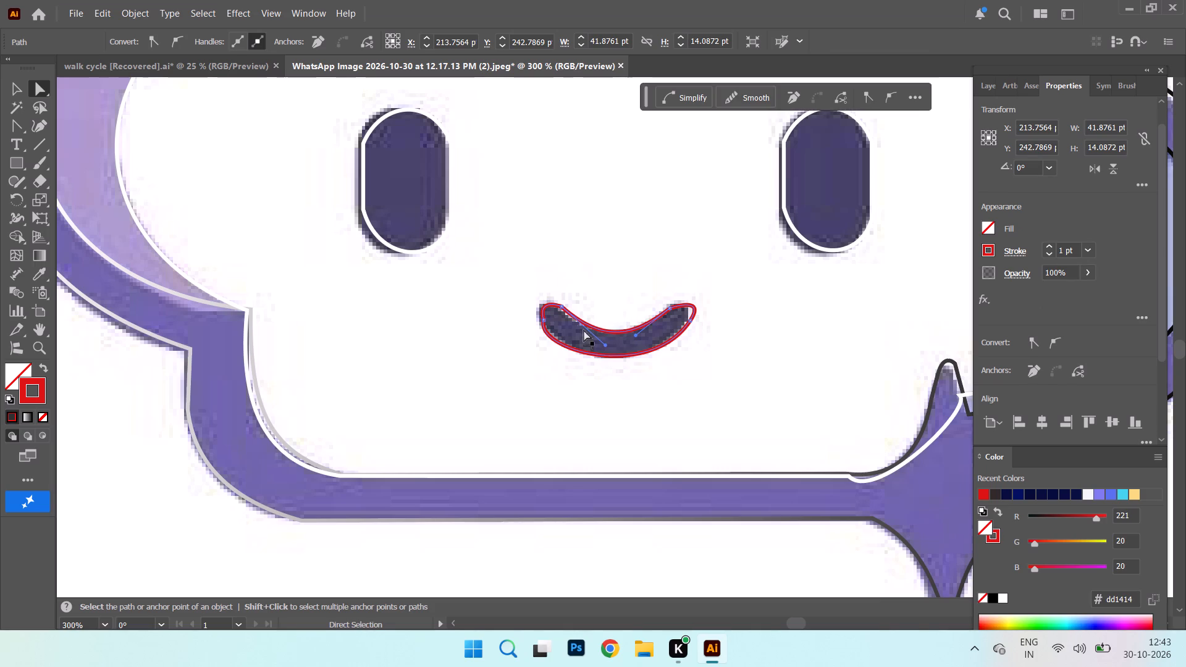
Delete the smile path's outer anchor points at the mouth's left and right ends.
right_click(15, 128)
left_click(116, 167)
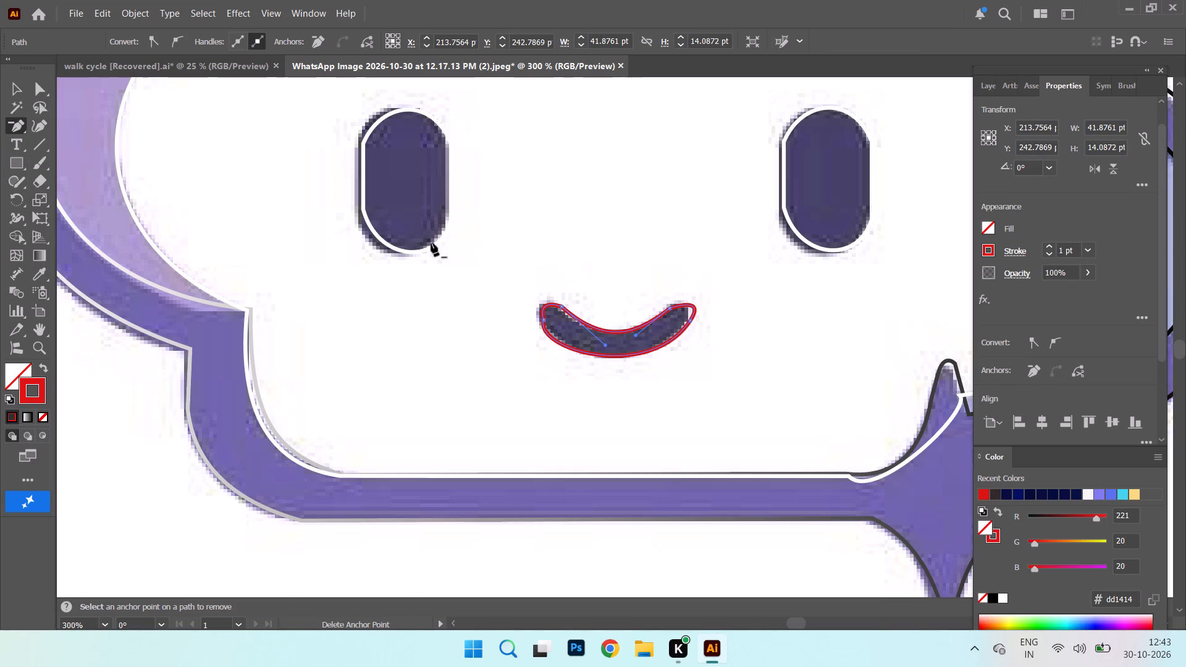
left_click(545, 321)
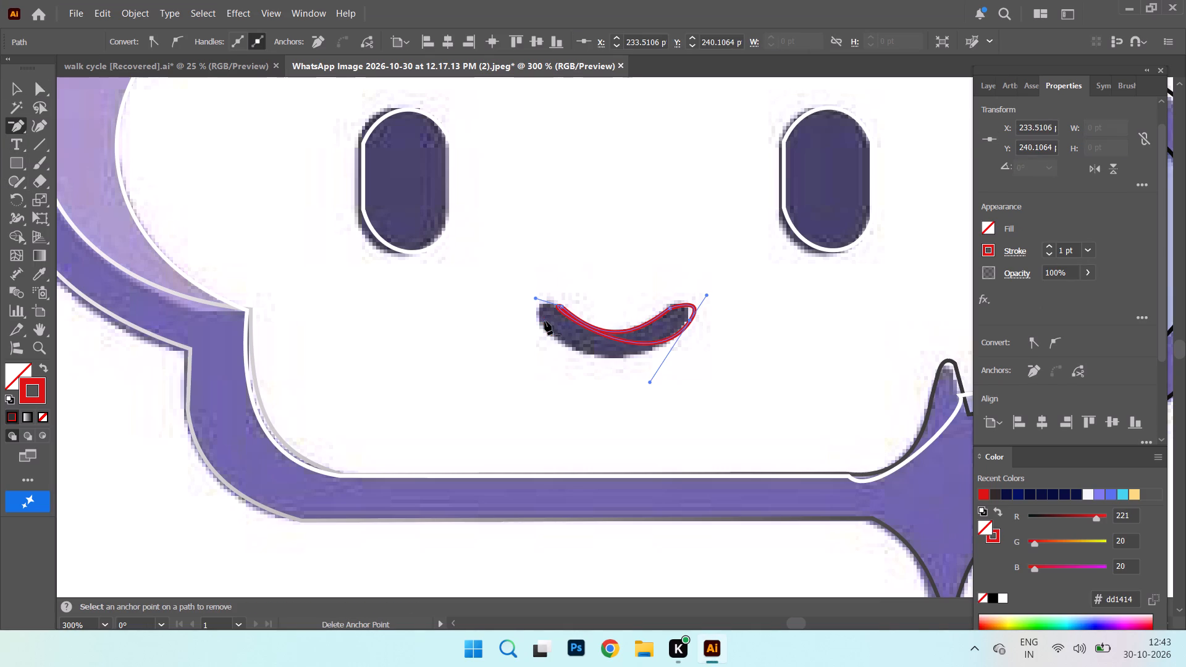
left_click(689, 321)
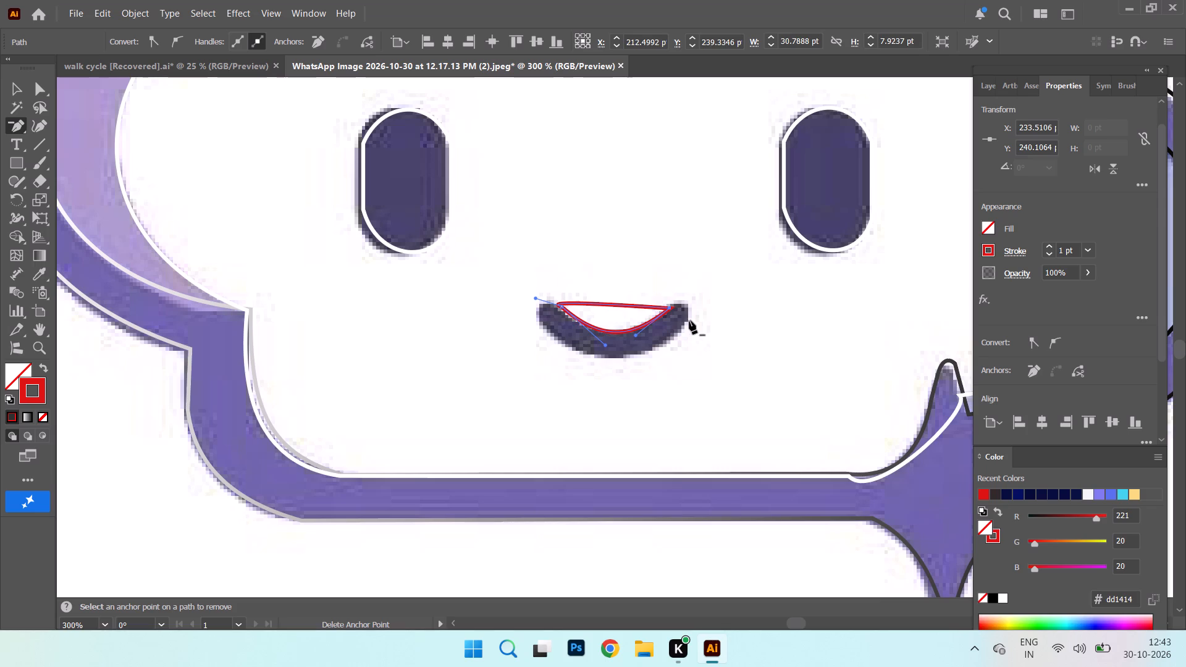
Bend the smile path's straight top segment down to the mouth's lower edge with the Anchor Point tool.
right_click(12, 121)
left_click(119, 180)
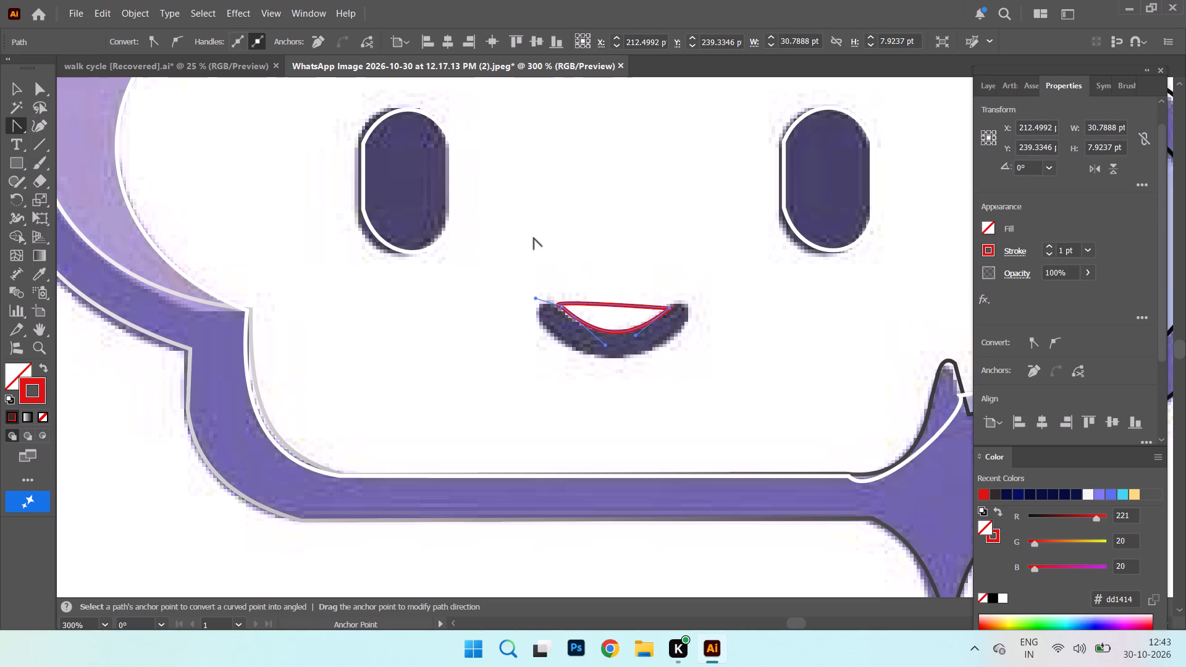
left_click_drag(610, 305, 607, 354)
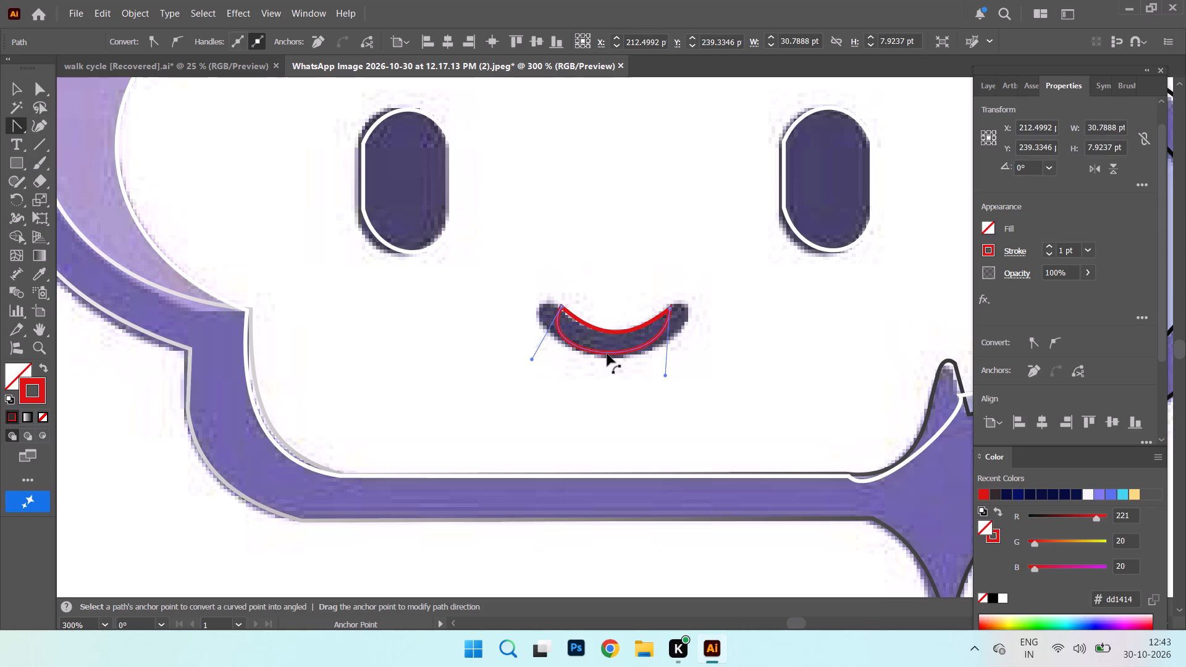
left_click_drag(607, 354, 612, 357)
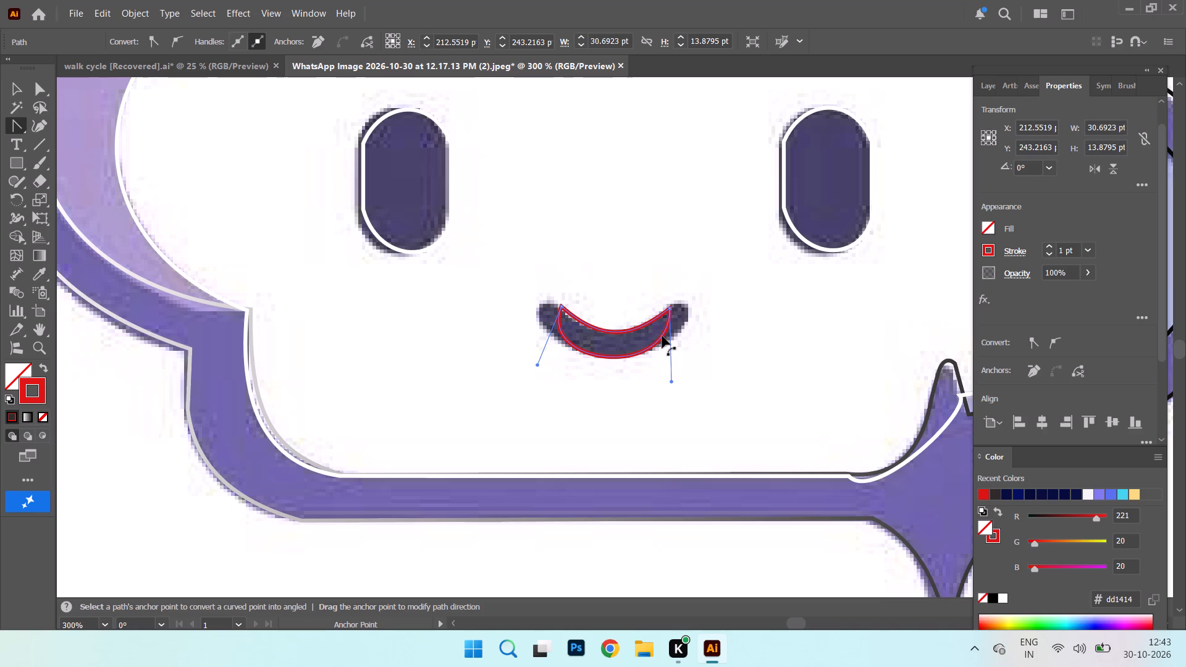
Add one anchor point on each side of the smile path's lower curve, near the mouth's ends.
right_click(17, 119)
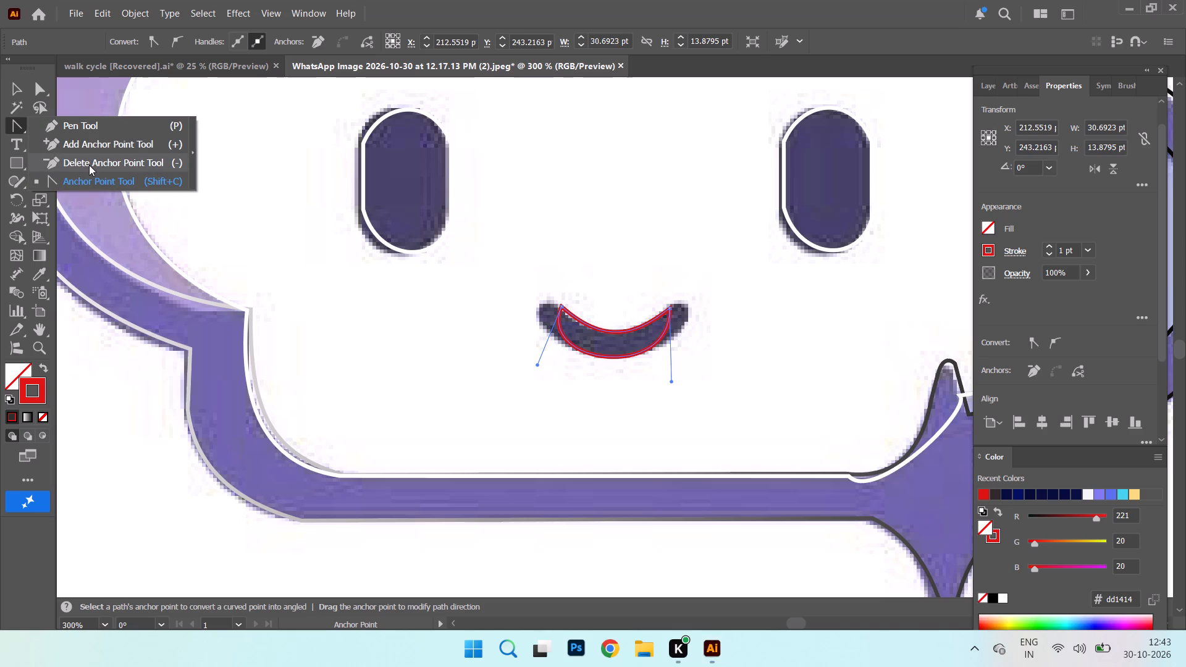
left_click(135, 149)
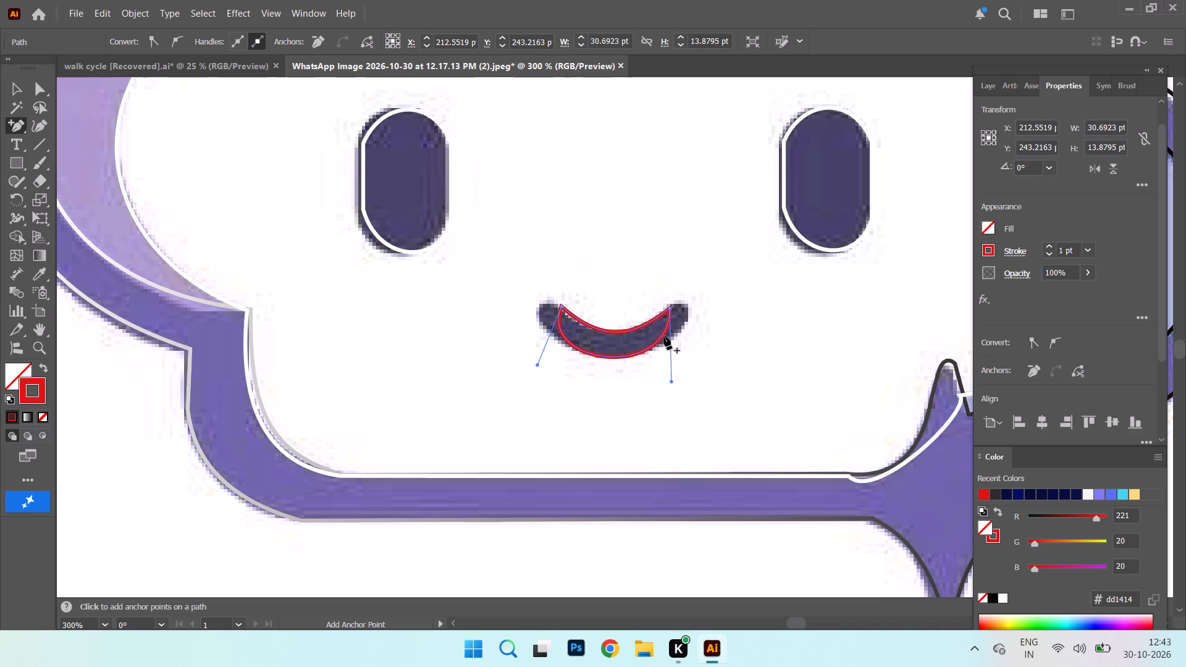
left_click(663, 334)
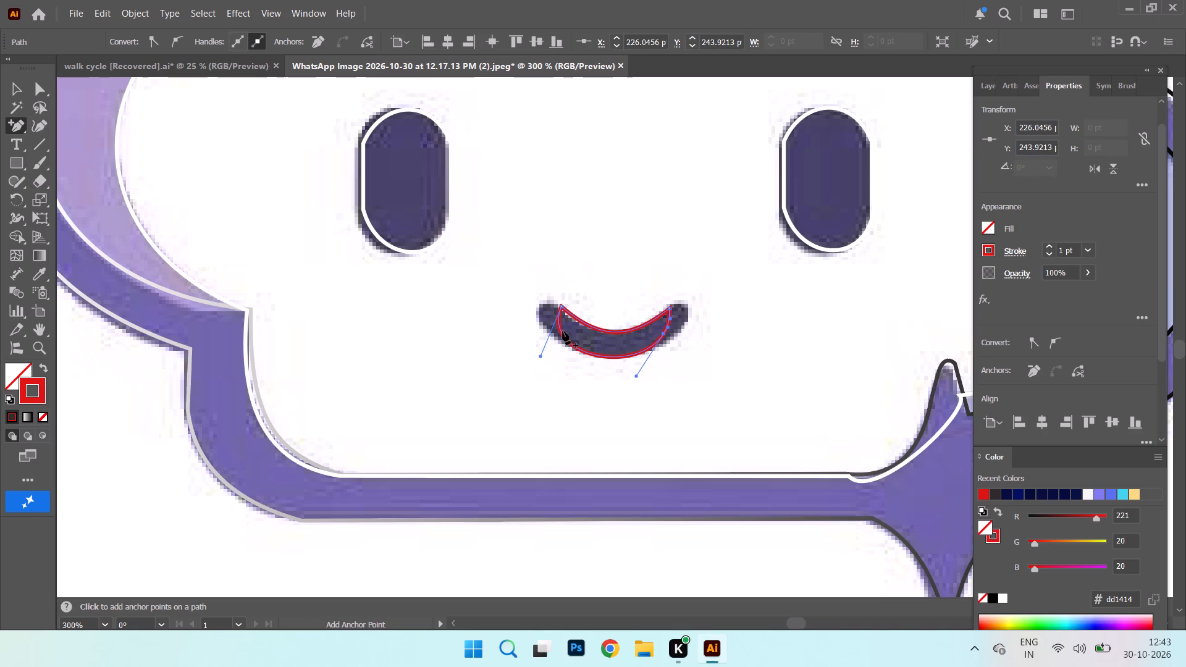
left_click(560, 330)
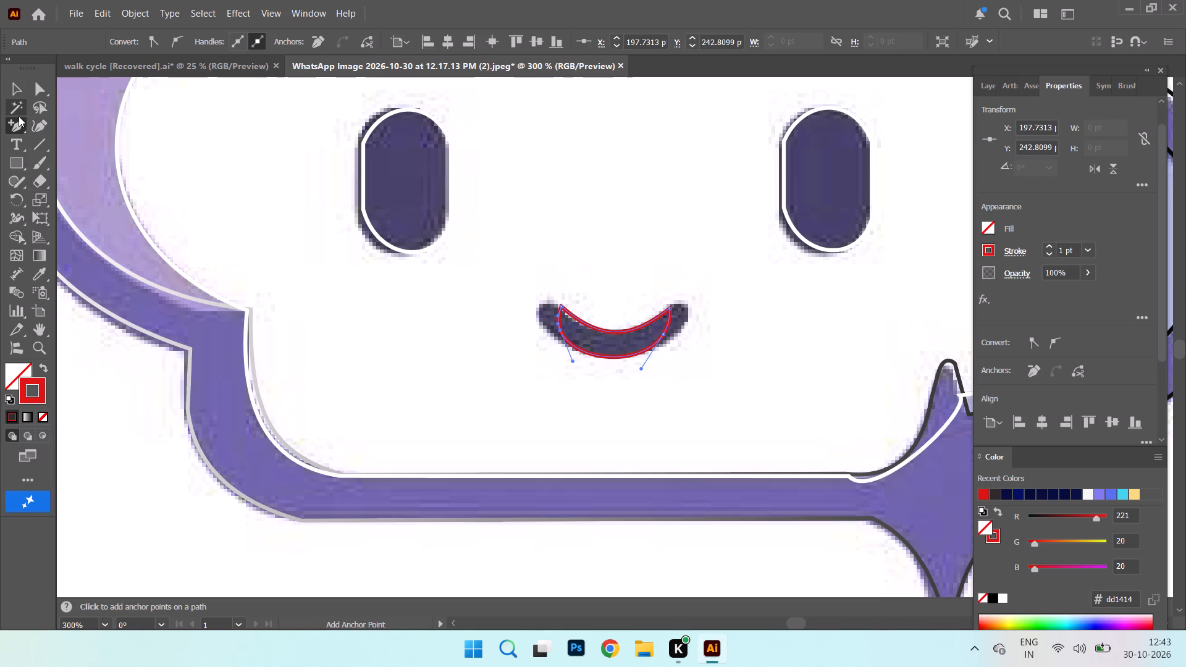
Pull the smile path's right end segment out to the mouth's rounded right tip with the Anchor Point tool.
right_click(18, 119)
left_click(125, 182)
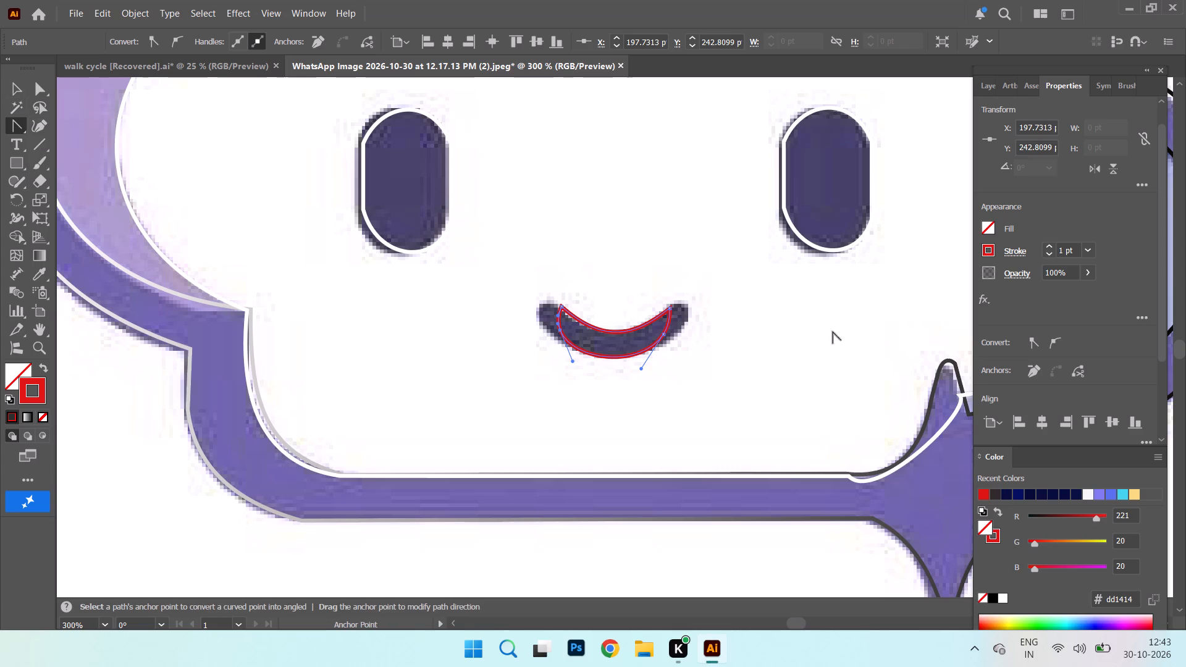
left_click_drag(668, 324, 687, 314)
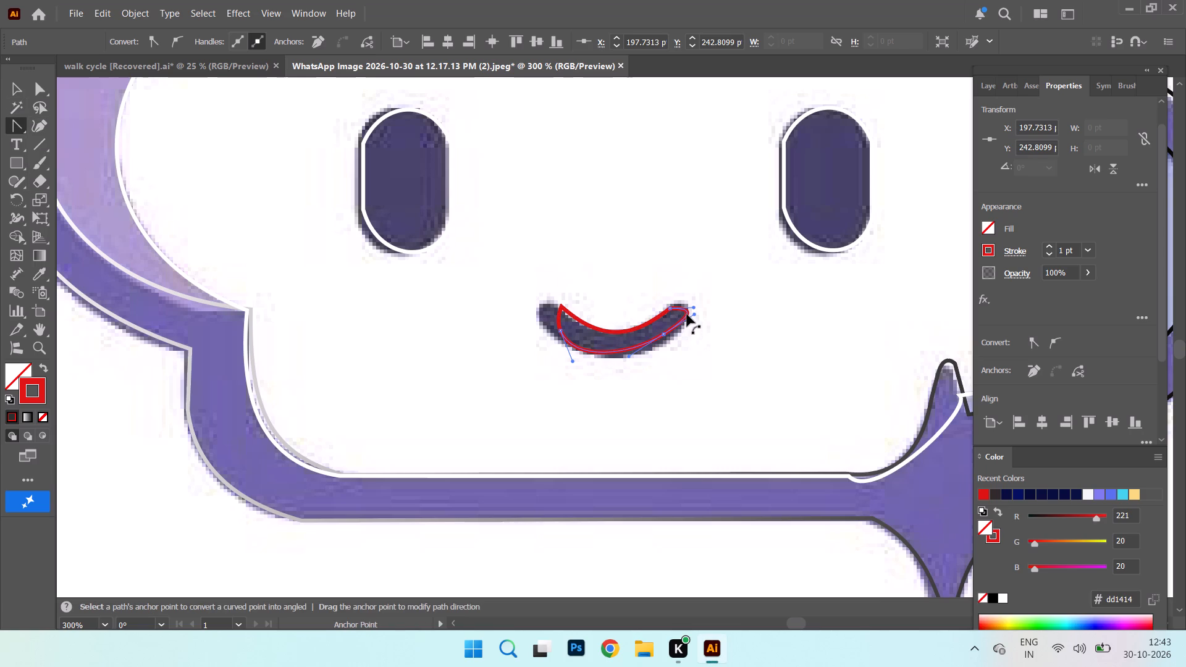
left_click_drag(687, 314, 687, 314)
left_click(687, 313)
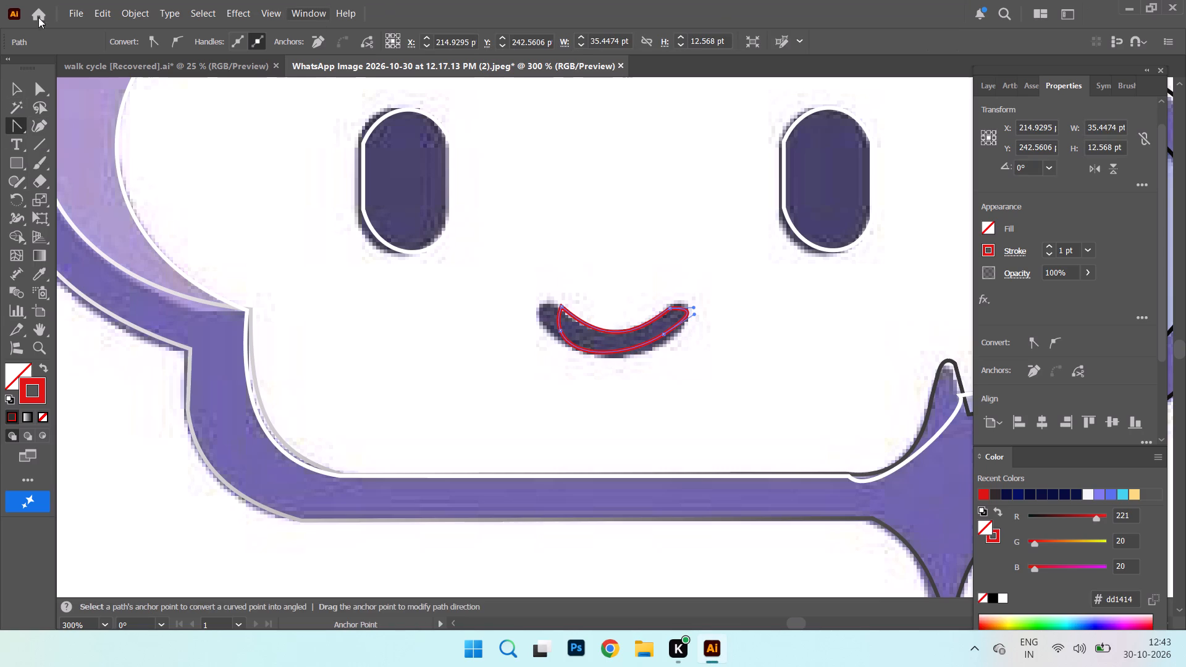
Delete the whole red smile path from the mouth.
left_click(9, 88)
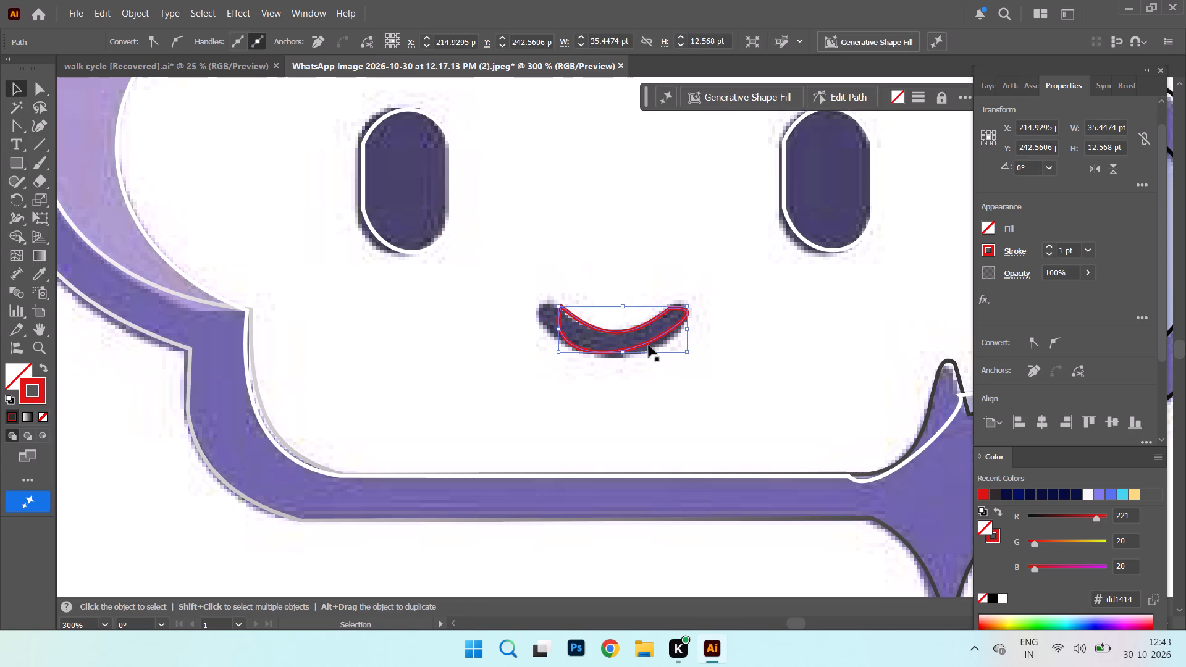
key("Delete")
key("Delete")
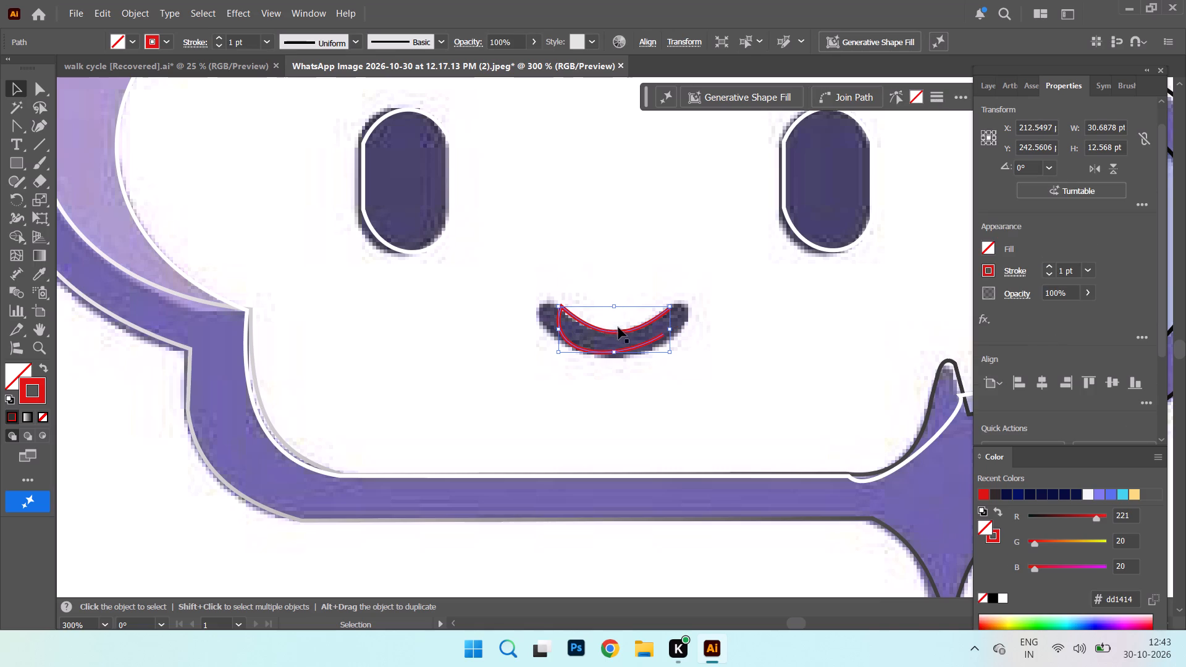
Start a new Pen path at the mouth's upper left end, tracing its upper edge and around its rounded right tip.
right_click(14, 127)
left_click(120, 125)
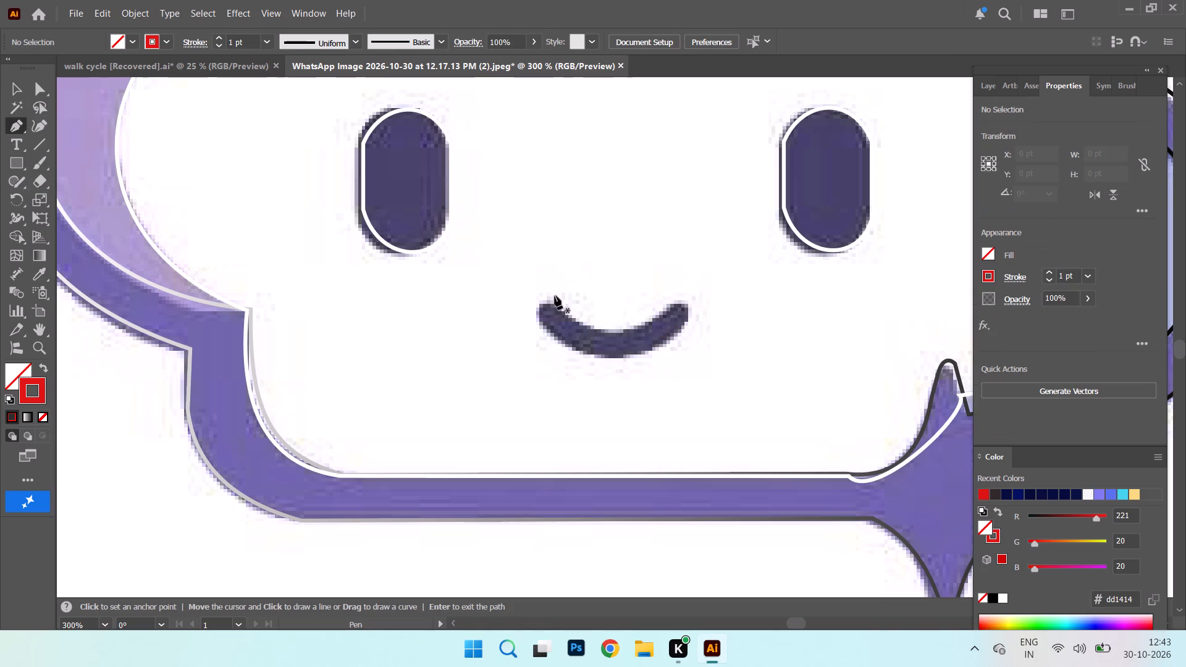
left_click(556, 306)
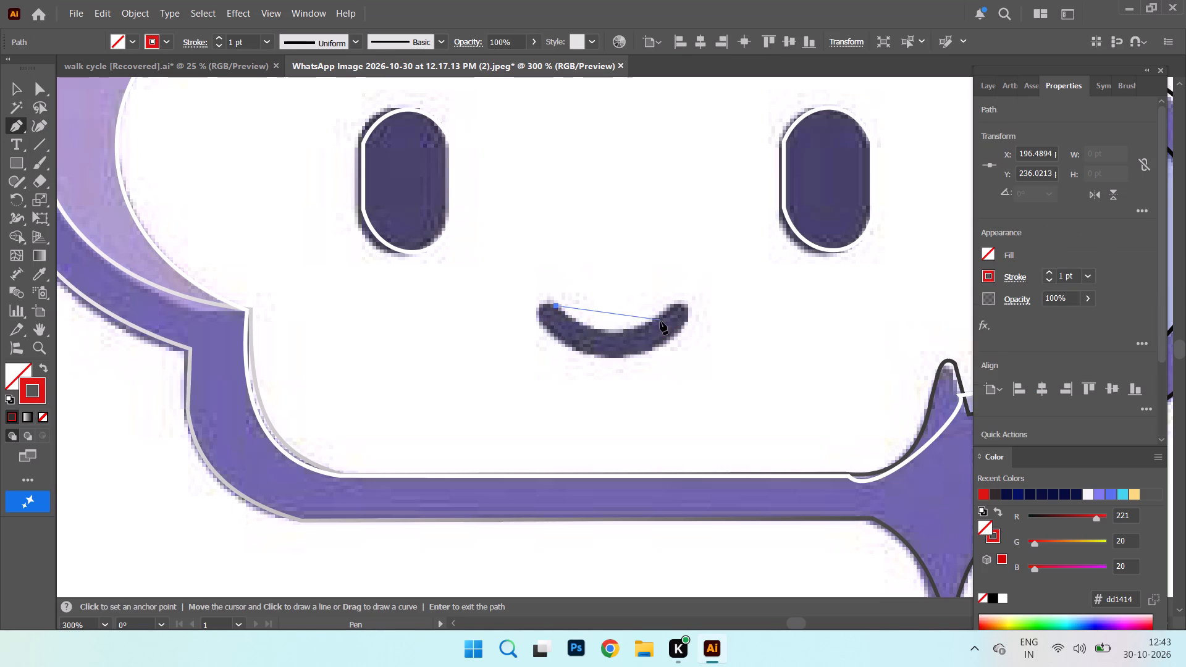
left_click_drag(670, 308, 724, 251)
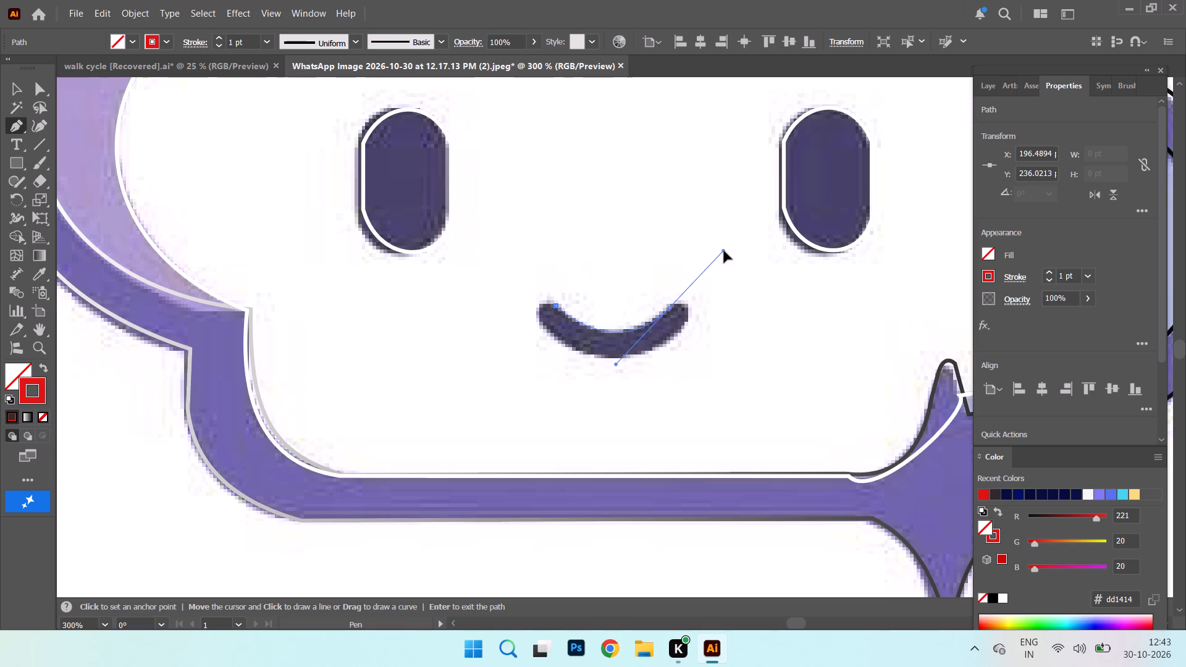
left_click_drag(724, 251, 728, 251)
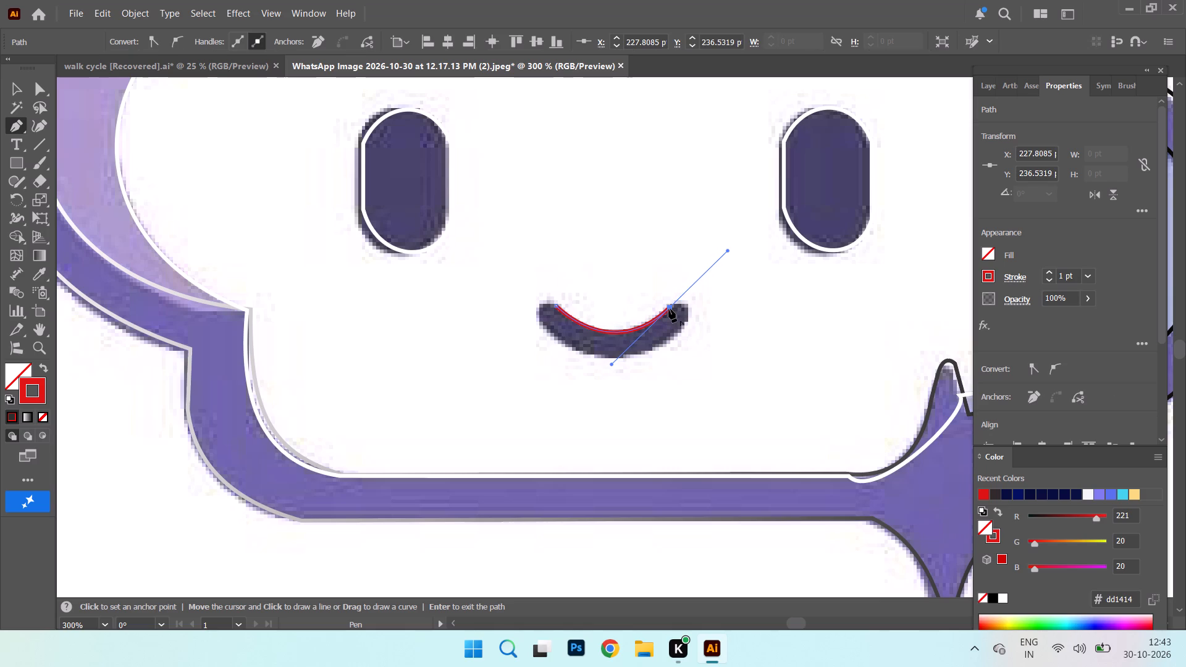
left_click(670, 309)
left_click_drag(688, 317, 686, 337)
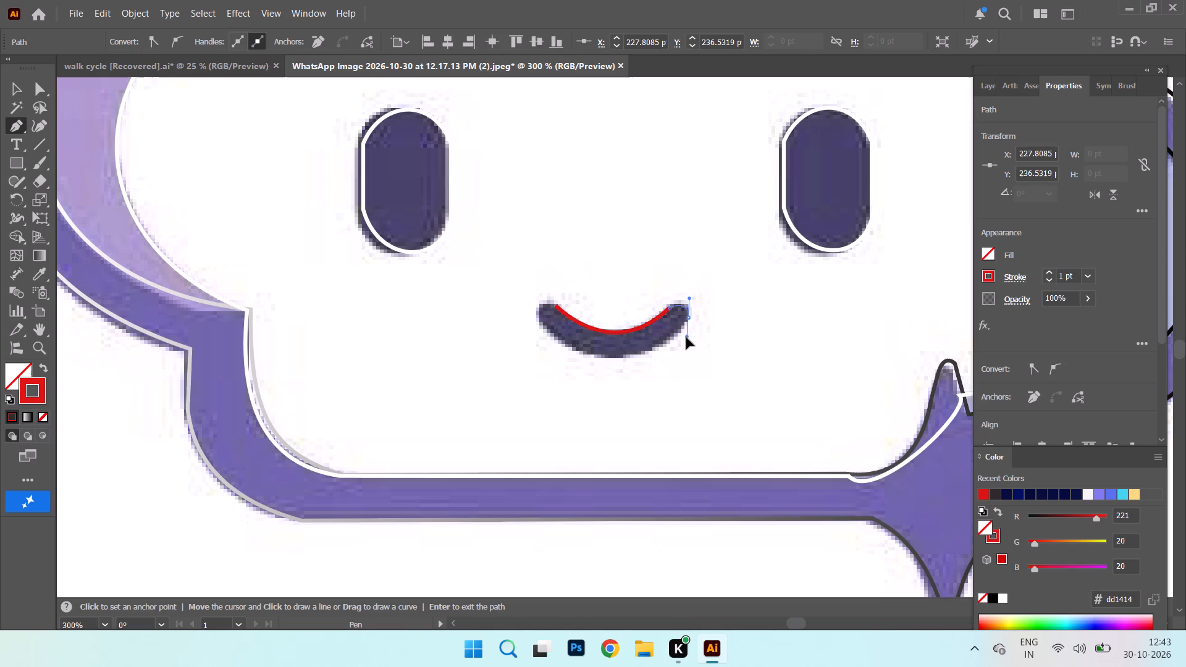
left_click_drag(686, 337, 685, 339)
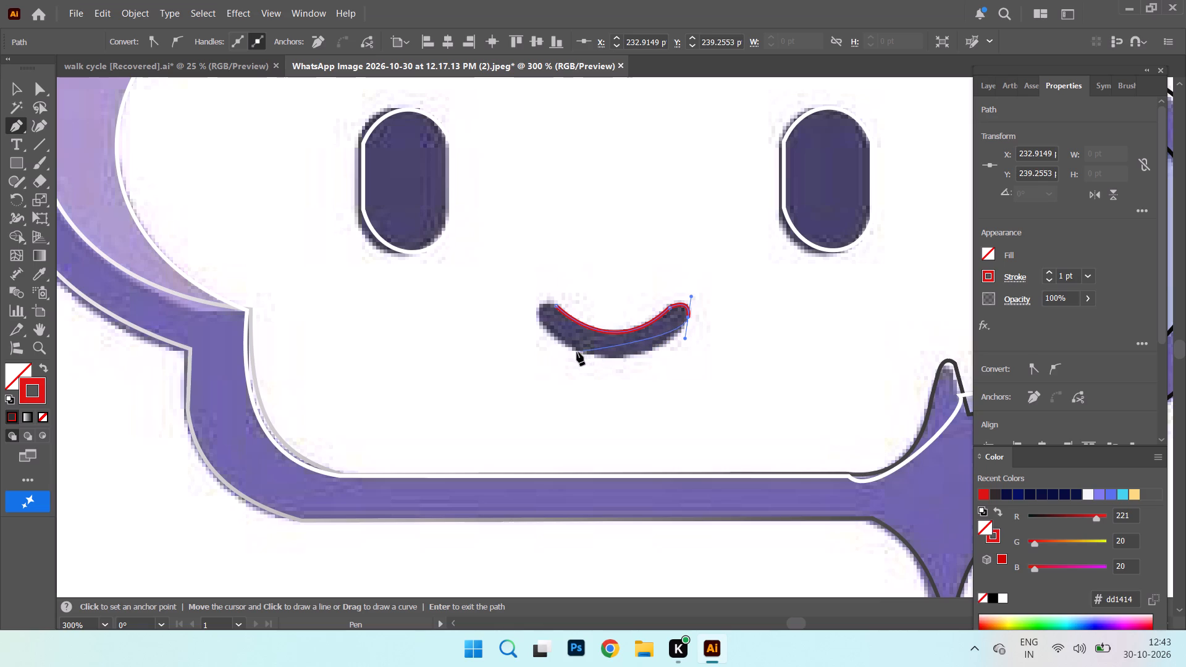
Continue the smile path along the mouth's lower edge and close it around the rounded left tip.
left_click_drag(538, 322, 513, 256)
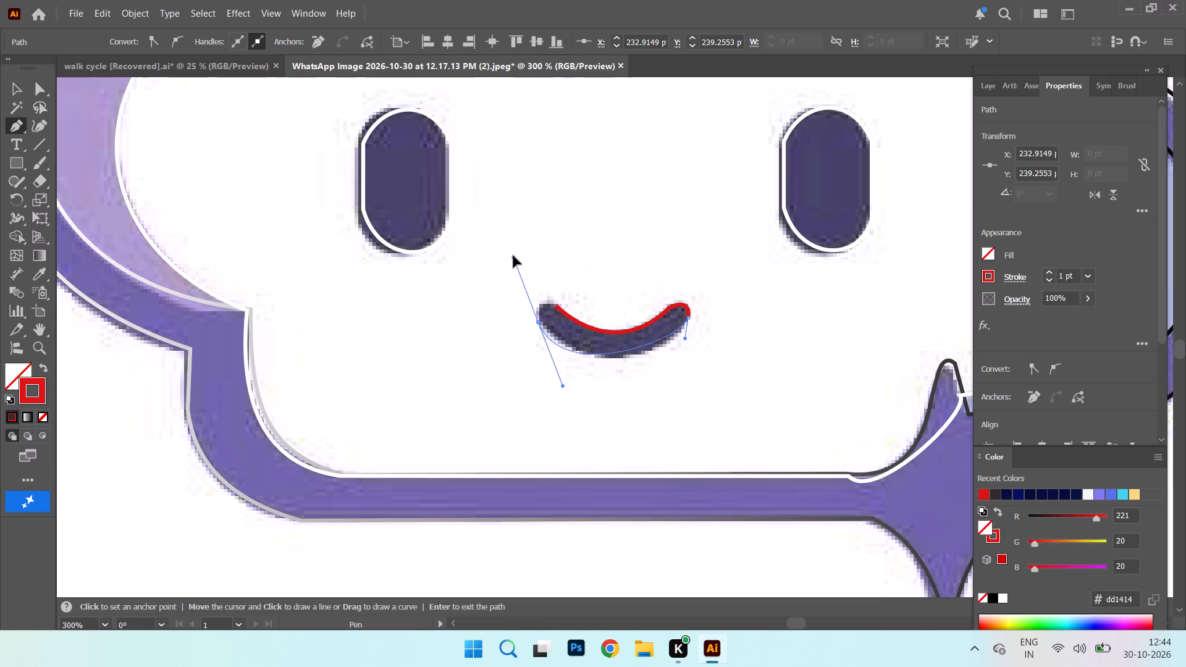
left_click_drag(513, 256, 468, 251)
left_click(468, 251)
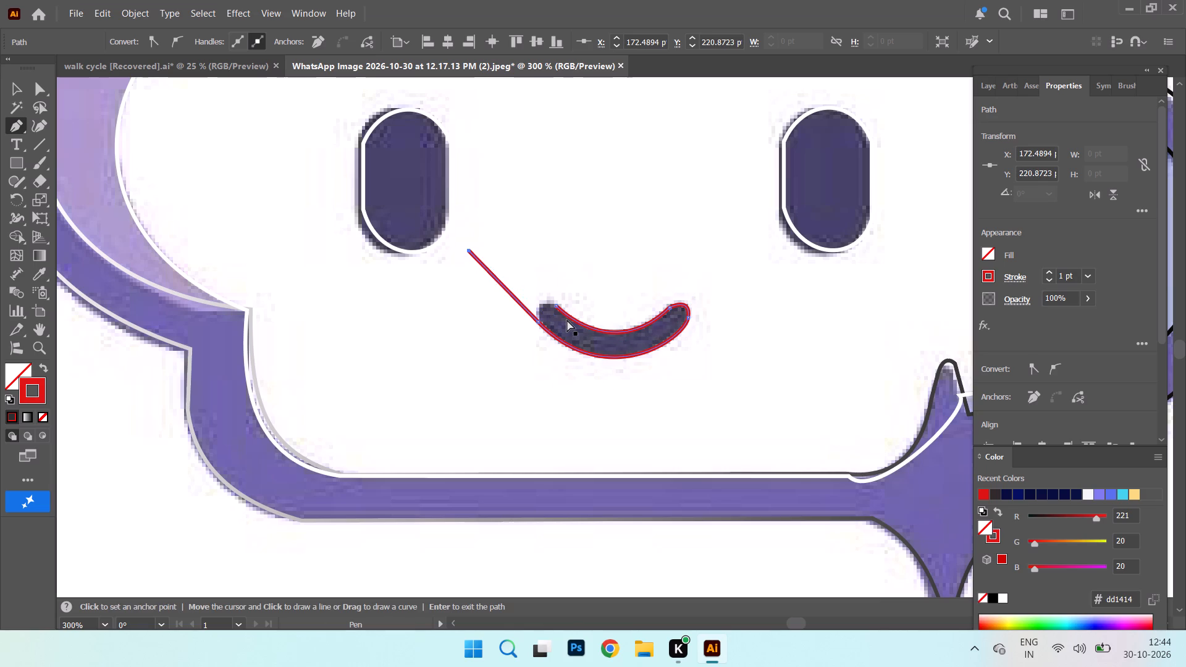
key("ctrl+z")
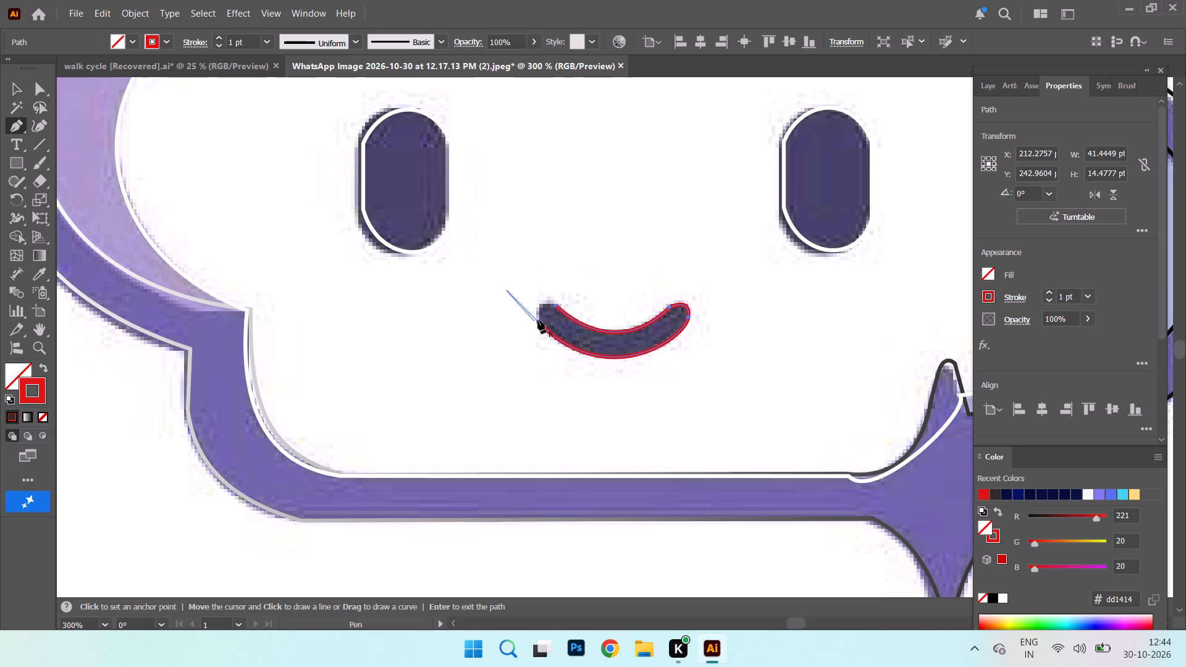
left_click(538, 320)
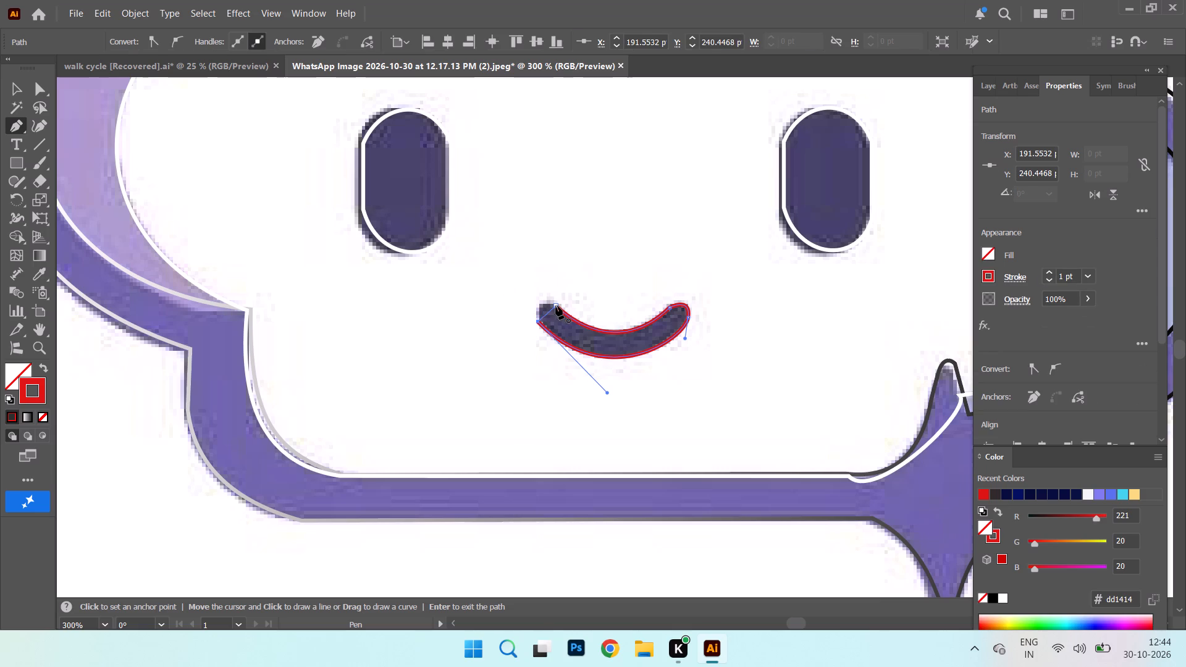
left_click_drag(556, 306, 579, 313)
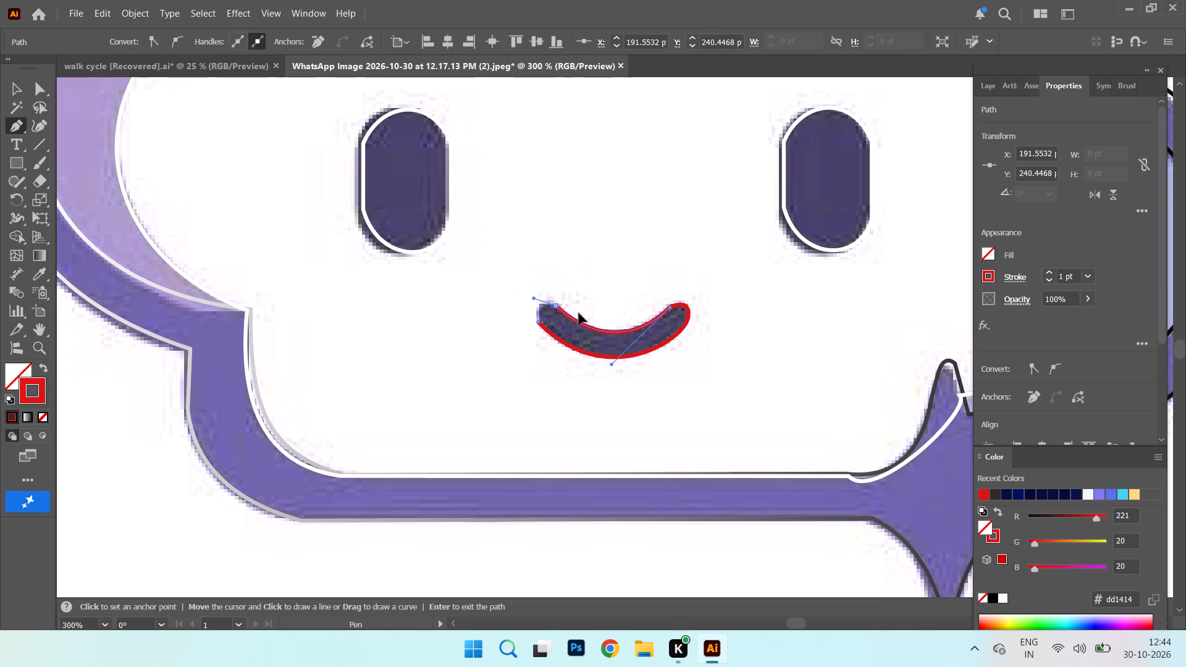
left_click_drag(579, 313, 579, 314)
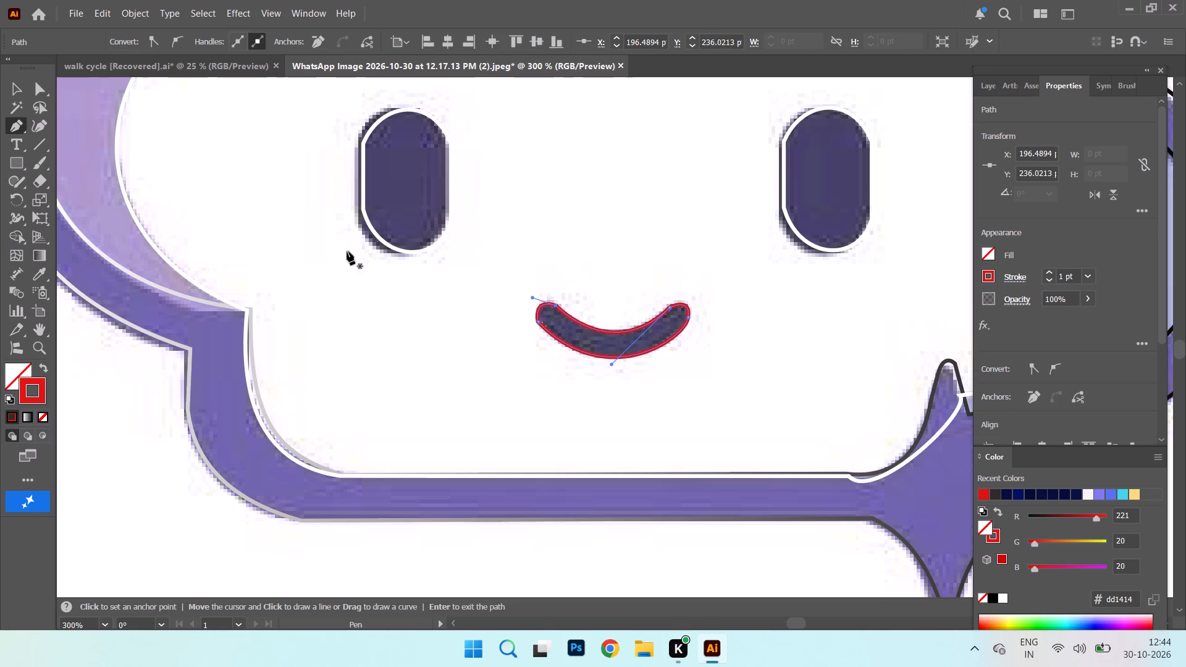
left_click(19, 93)
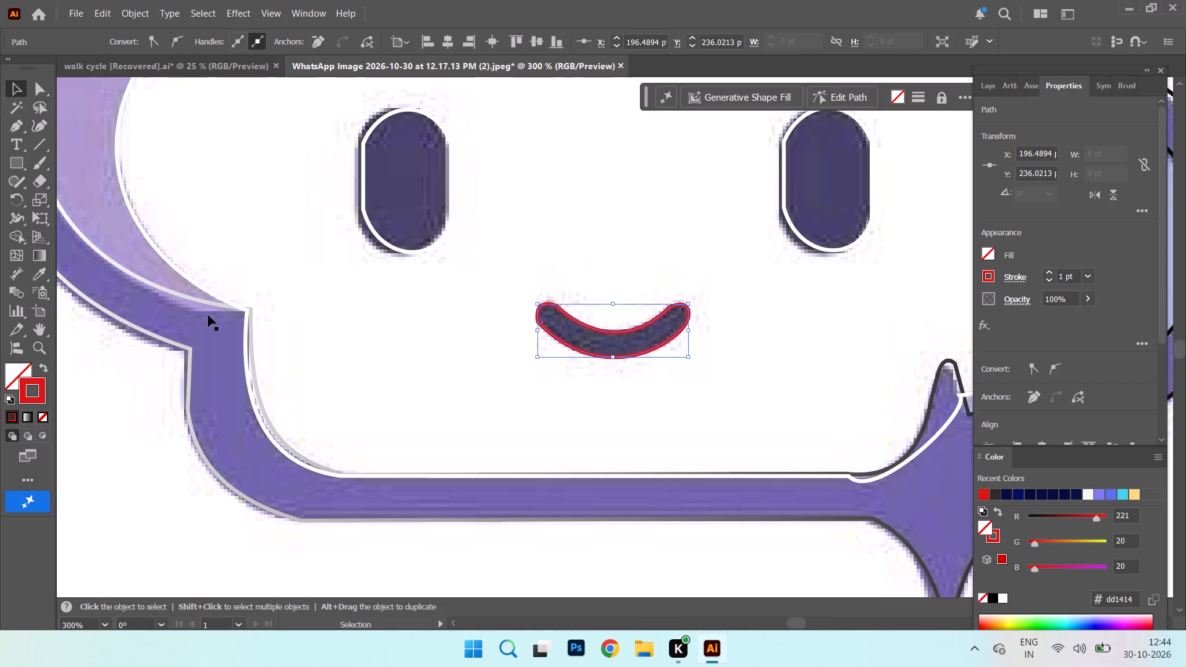
Draw a closed Pen path on the cloud's left lavender band, with a curved upper end and straight sides to its lower tip.
scroll(209, 314, "up", 10)
scroll(209, 314, "down", 4)
scroll(209, 314, "up", 5)
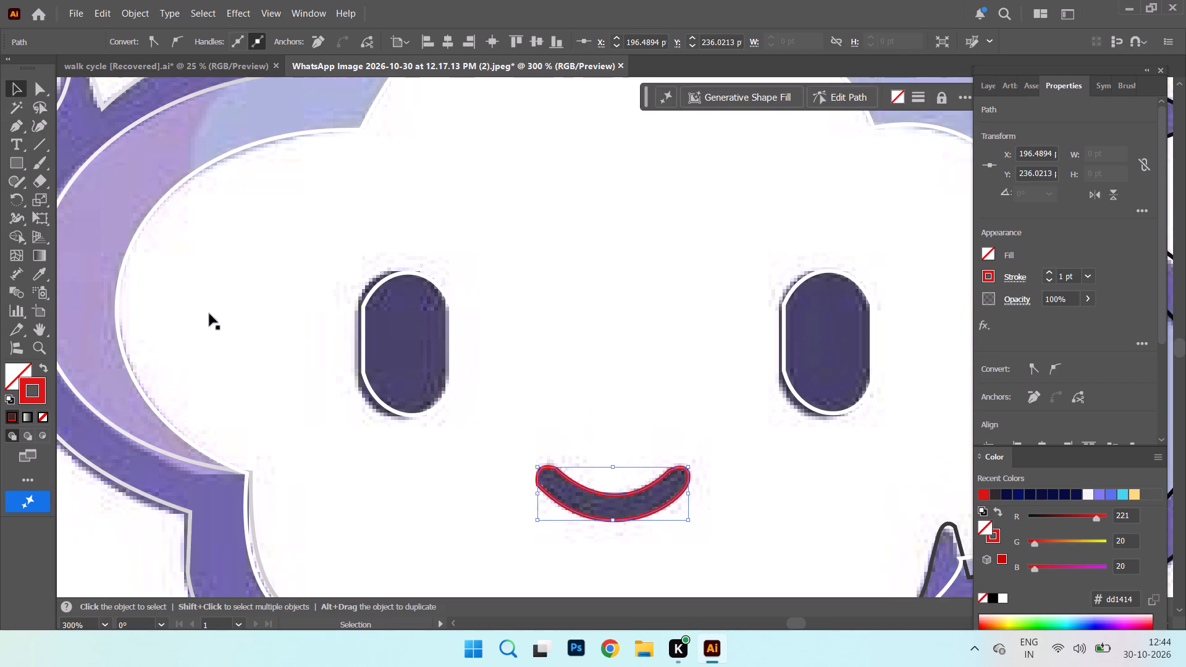
left_click(17, 129)
left_click(219, 86)
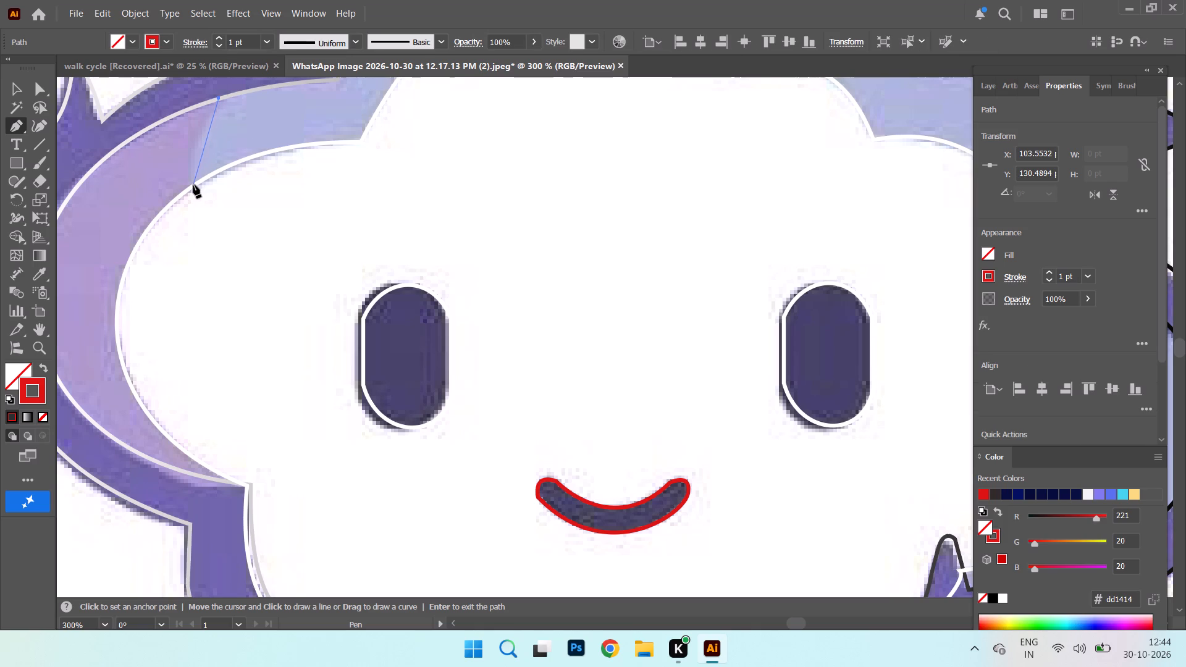
left_click_drag(193, 185, 206, 228)
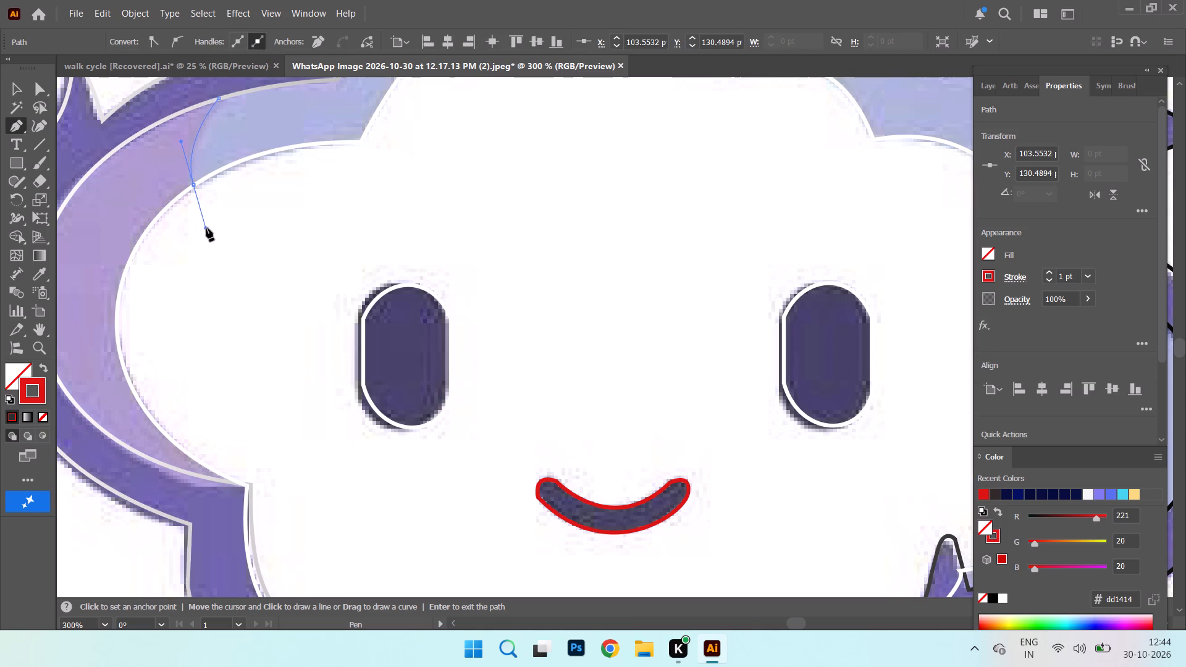
left_click(192, 185)
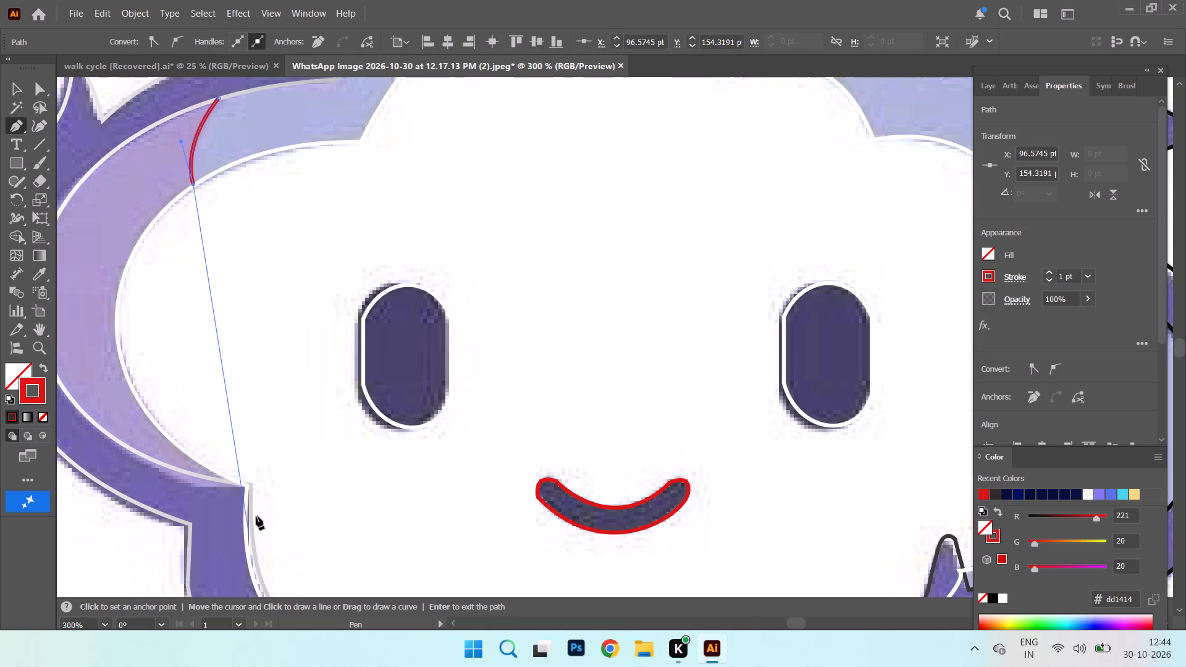
left_click(248, 485)
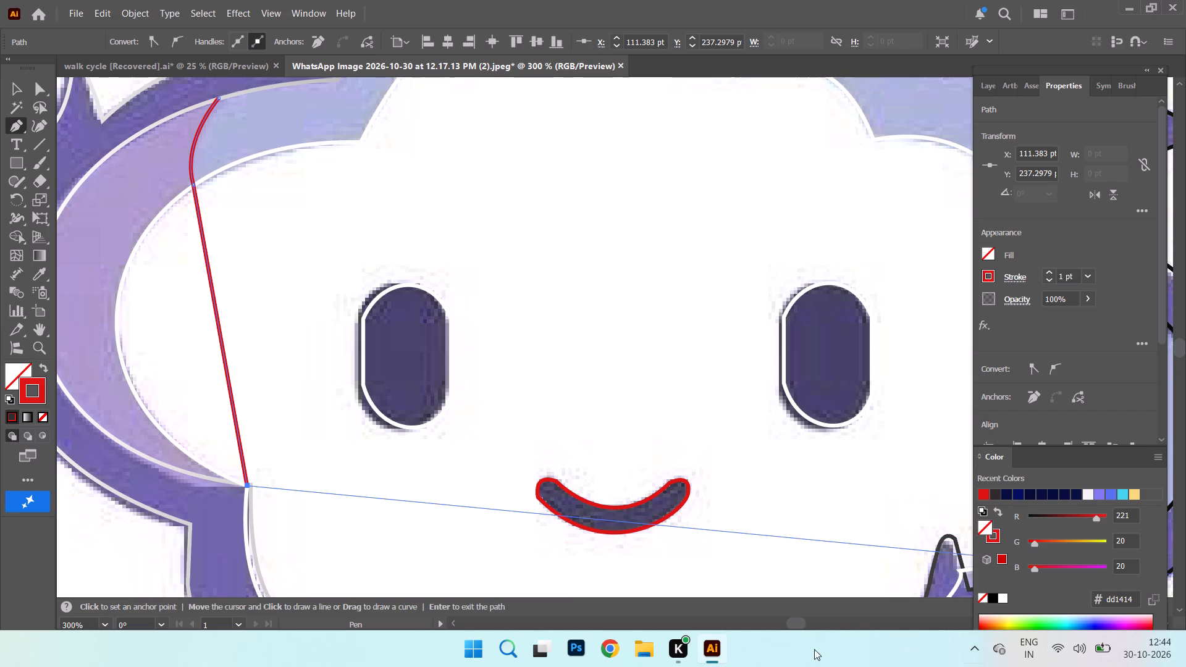
left_click(799, 620)
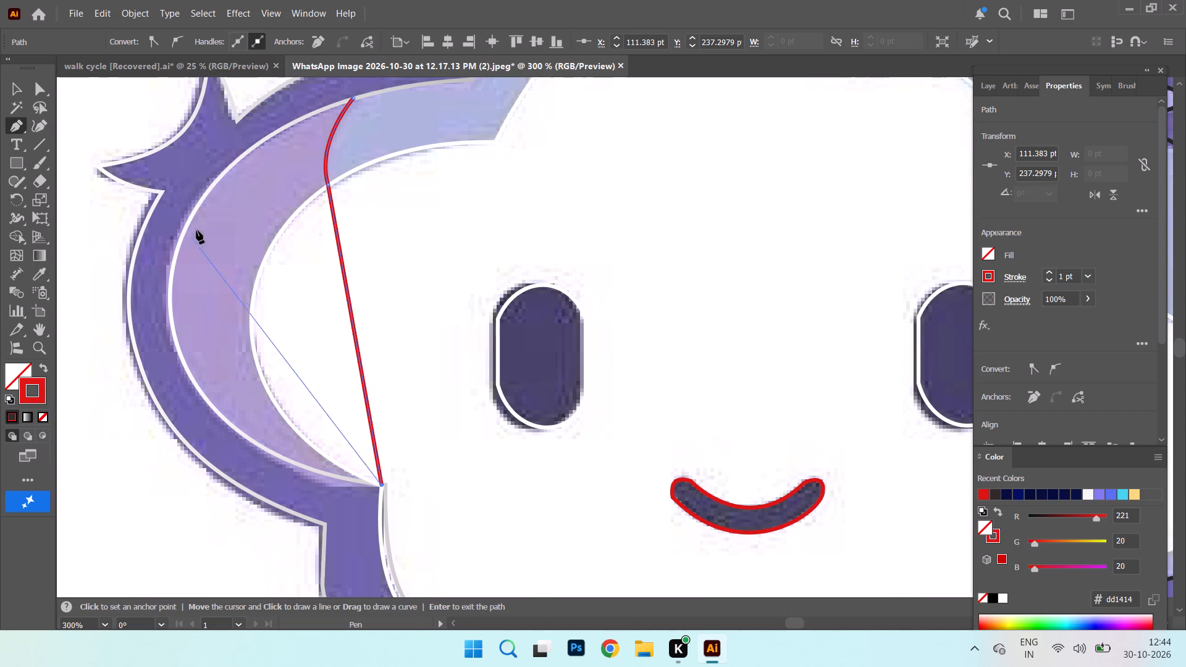
left_click(353, 98)
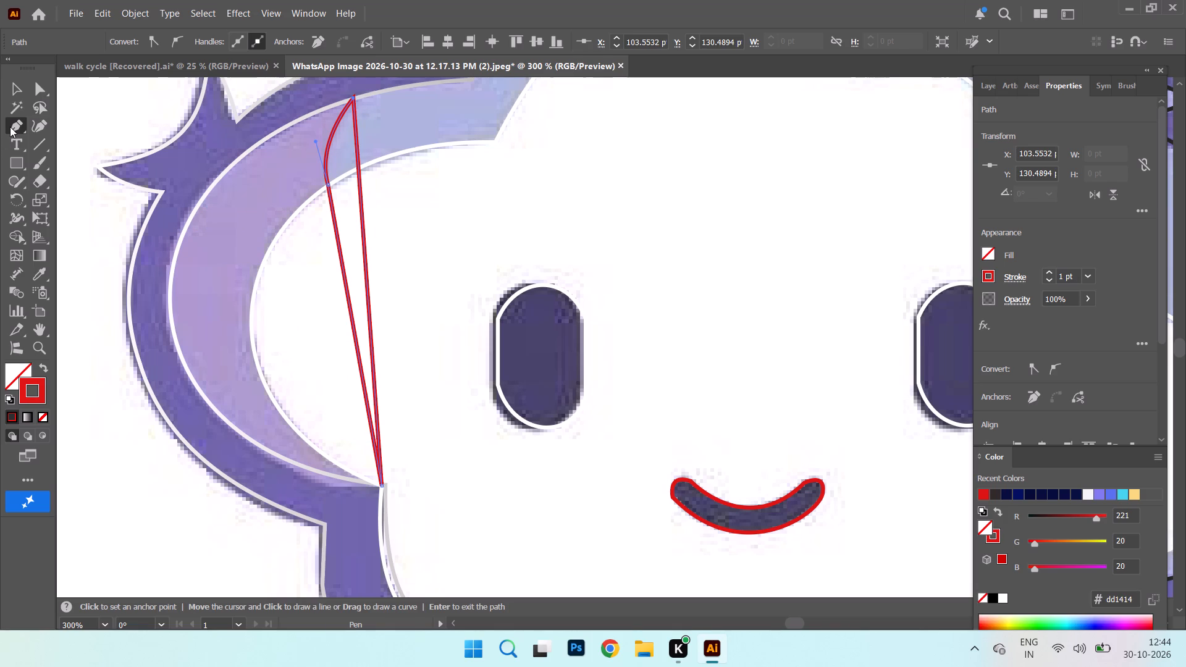
Bend the band path's outer straight side to the lavender band's outer edge with the Anchor Point tool, adjusting both direction handles.
right_click(10, 127)
left_click(122, 183)
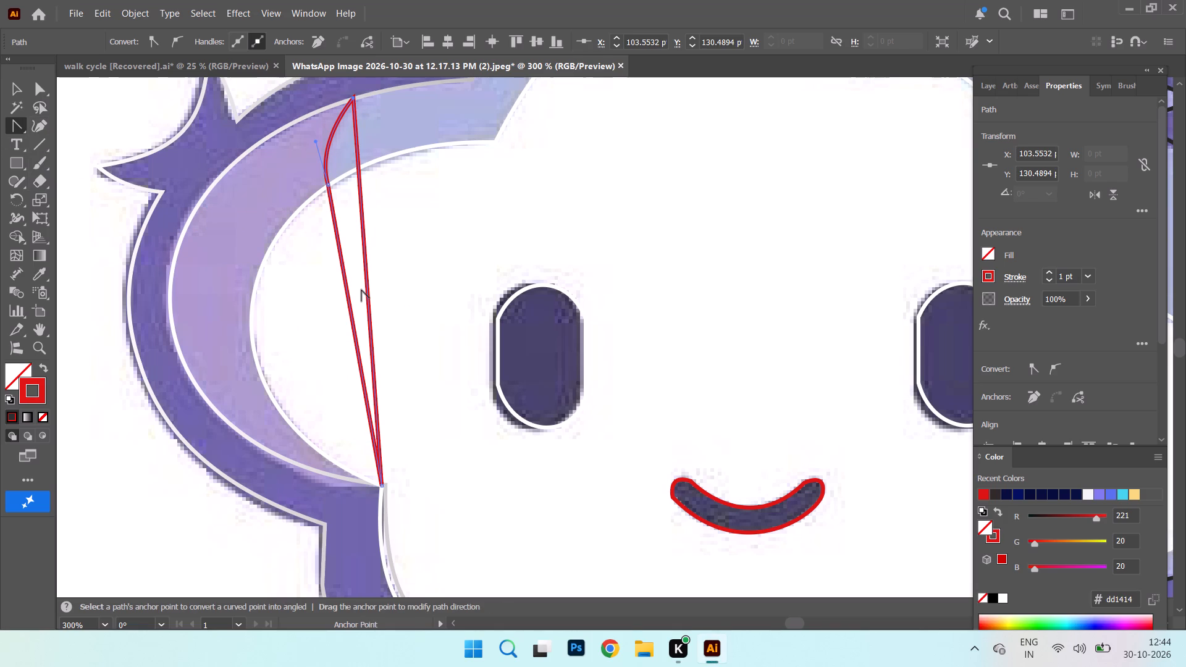
left_click_drag(368, 291, 177, 277)
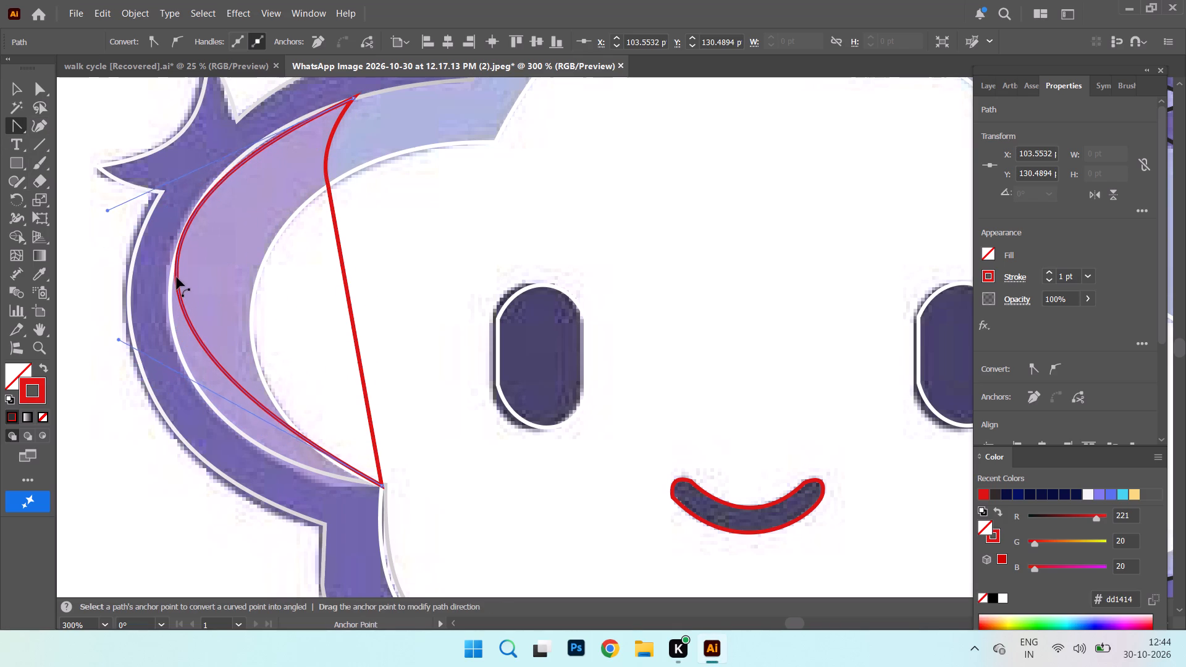
left_click_drag(177, 277, 193, 254)
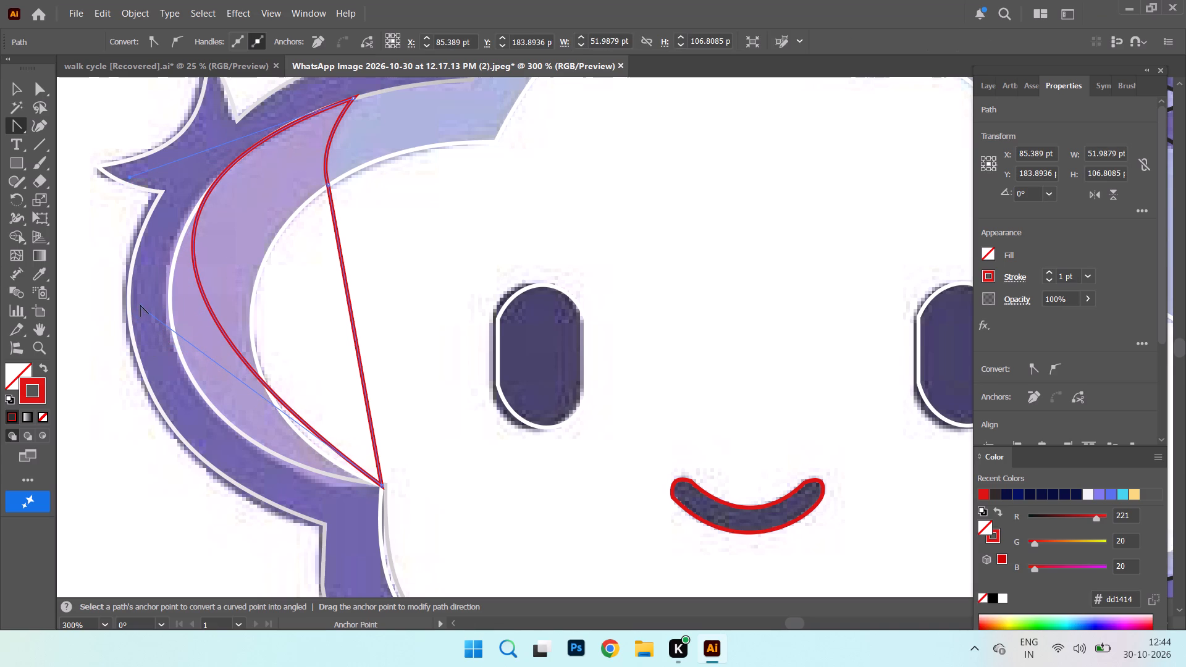
left_click_drag(140, 309, 155, 384)
left_click_drag(140, 306, 145, 435)
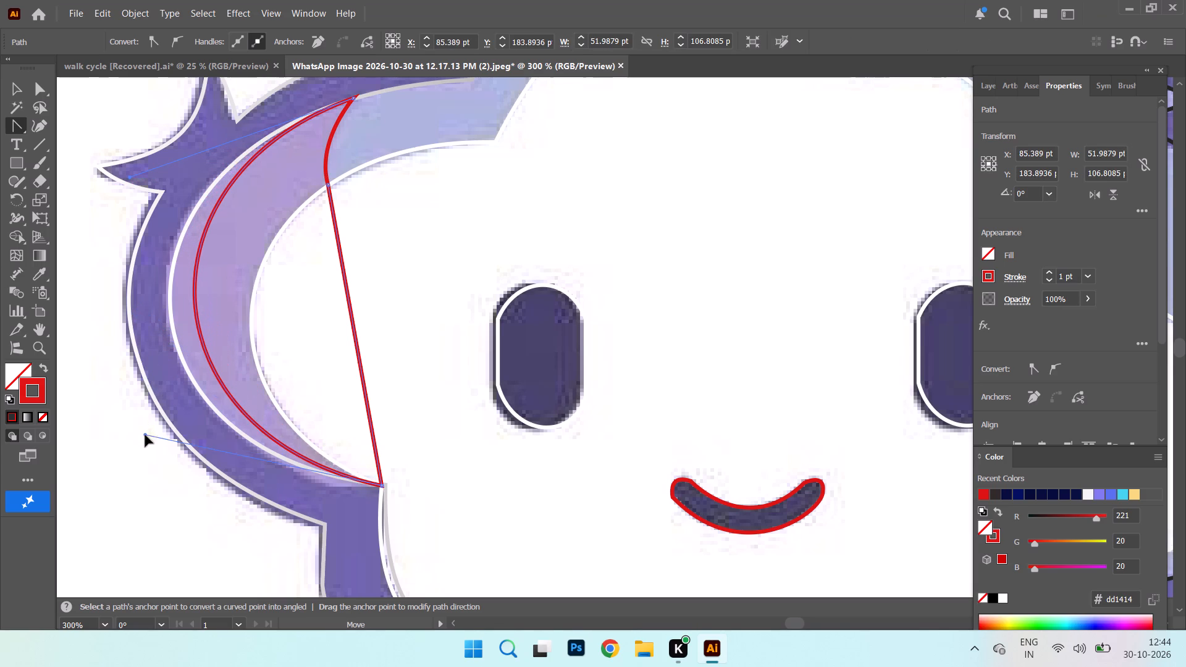
left_click_drag(145, 435, 93, 444)
left_click_drag(130, 178, 113, 166)
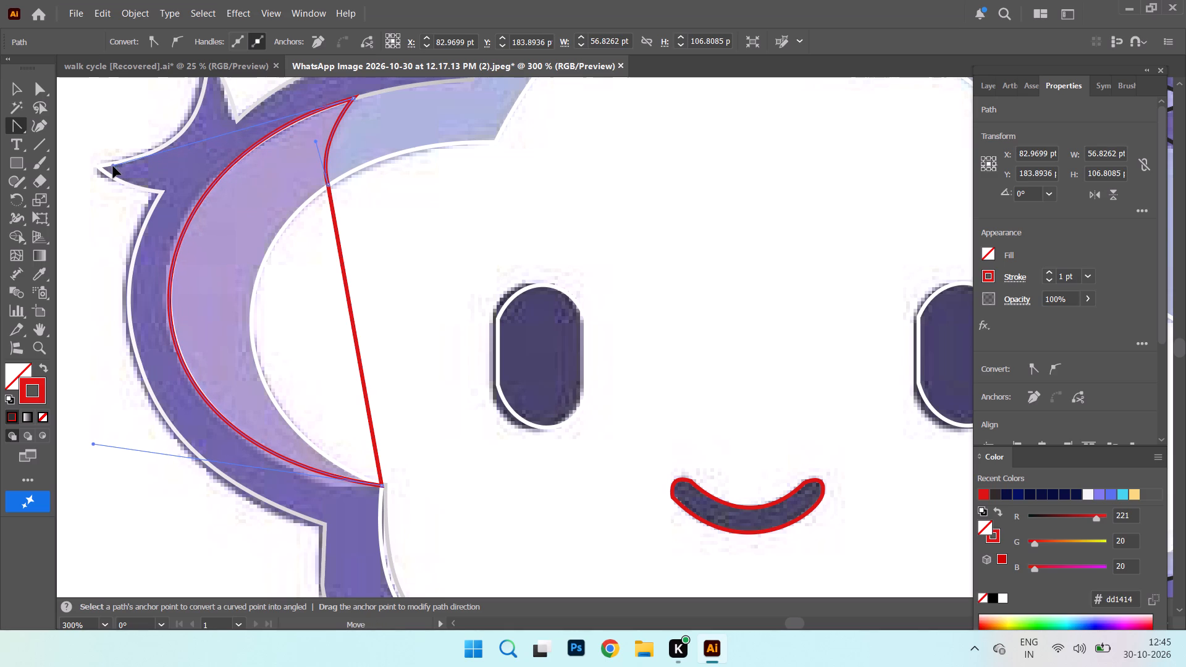
left_click_drag(113, 166, 113, 167)
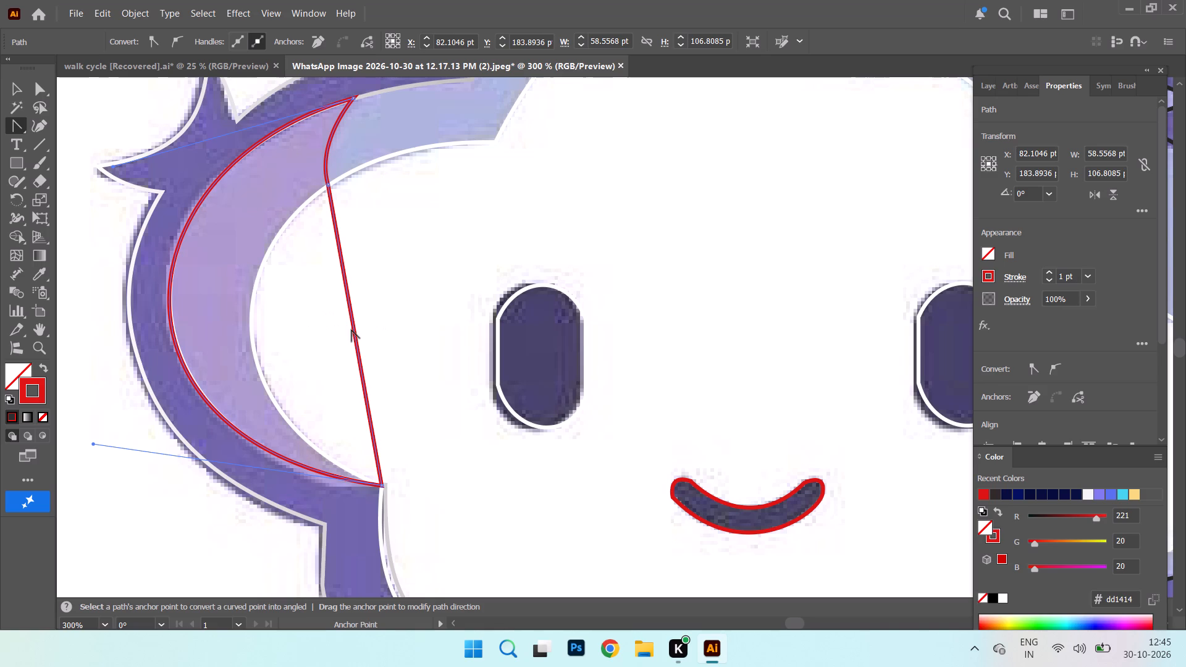
Bend the band path's straight inner side to the lavender band's inner edge with the Anchor Point tool, refining both direction handles.
left_click_drag(354, 330, 254, 344)
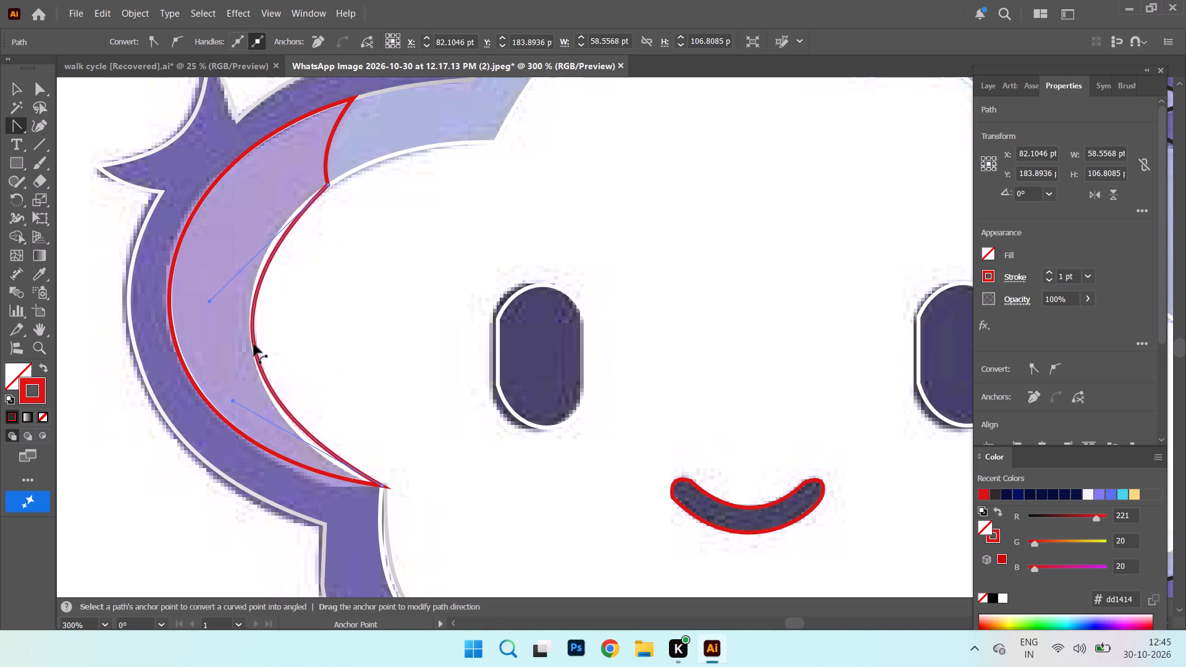
left_click_drag(254, 344, 256, 354)
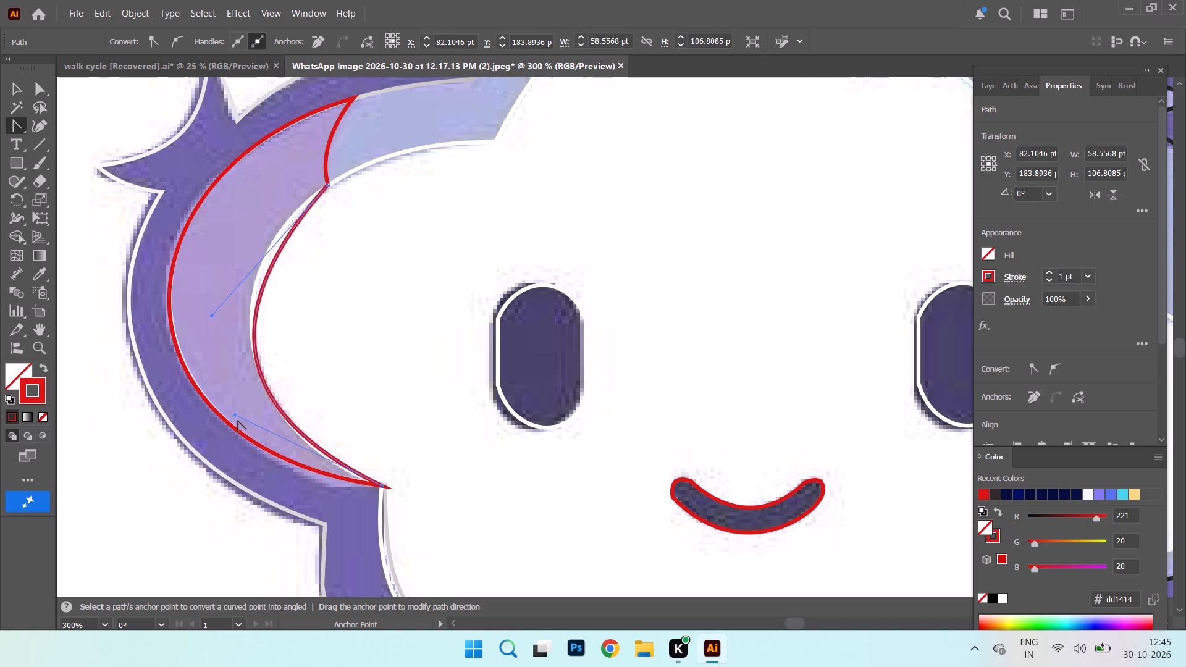
left_click_drag(235, 417, 241, 398)
left_click_drag(235, 416, 235, 411)
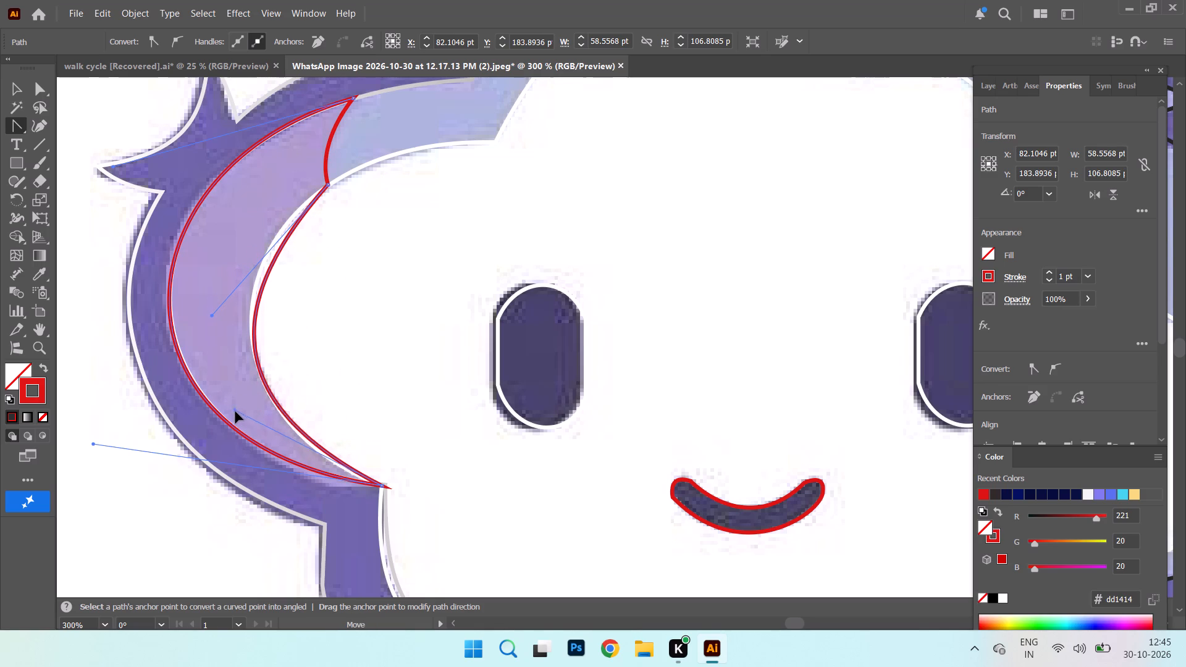
left_click_drag(235, 411, 242, 424)
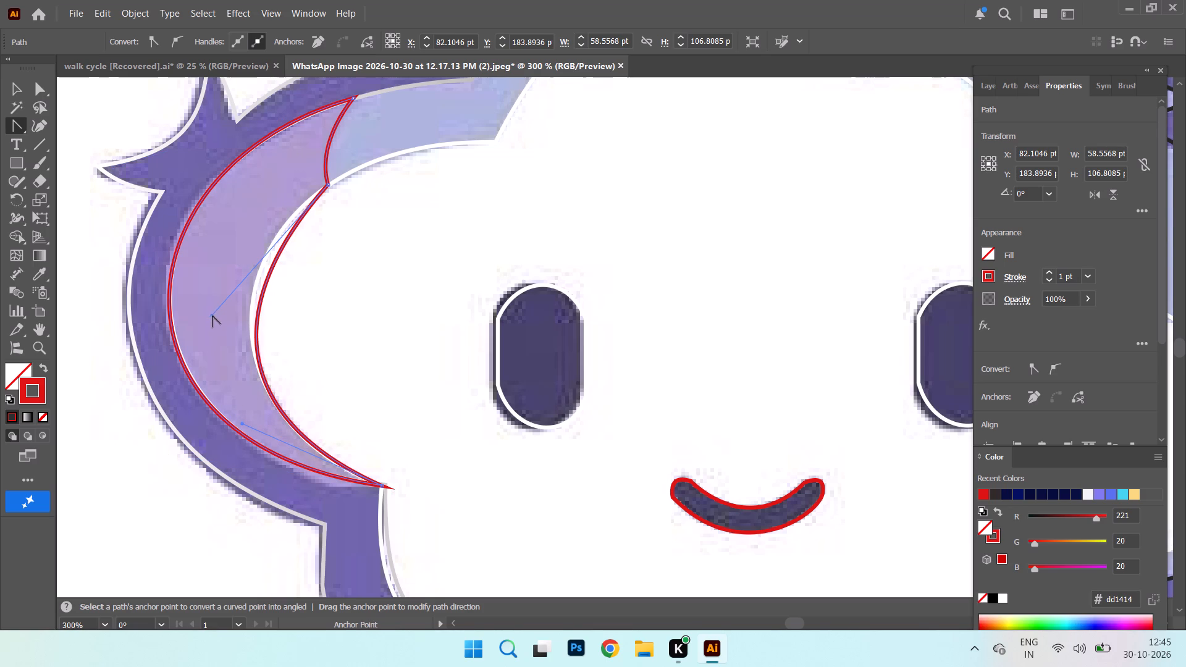
left_click_drag(212, 316, 202, 289)
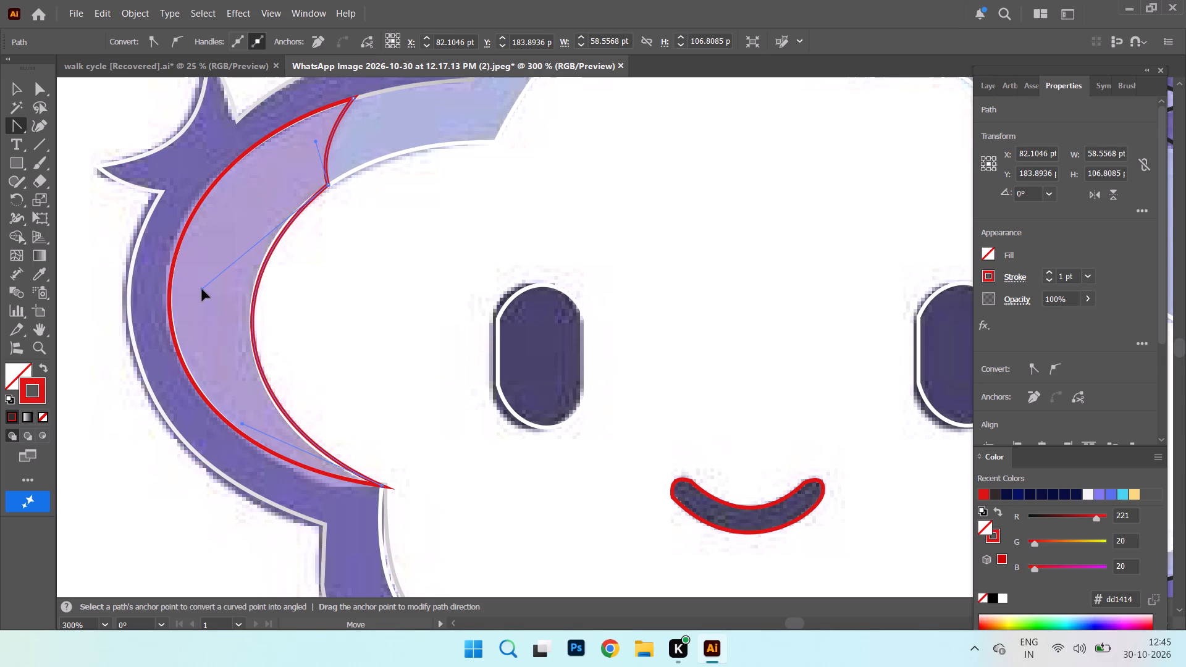
left_click_drag(202, 289, 202, 282)
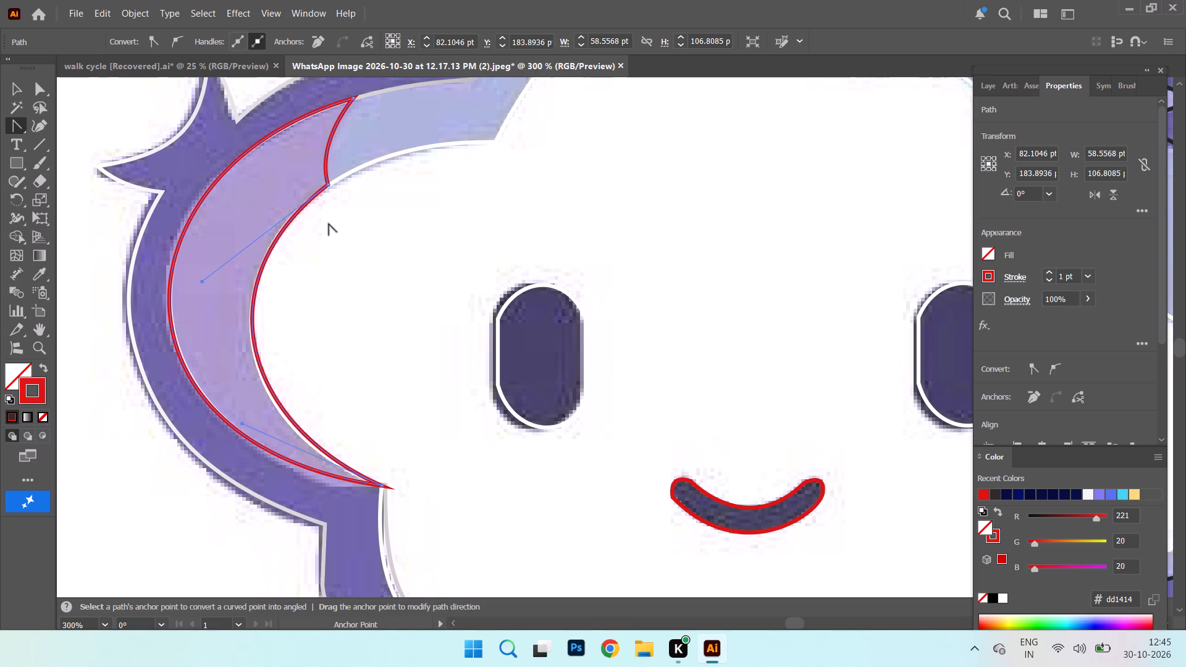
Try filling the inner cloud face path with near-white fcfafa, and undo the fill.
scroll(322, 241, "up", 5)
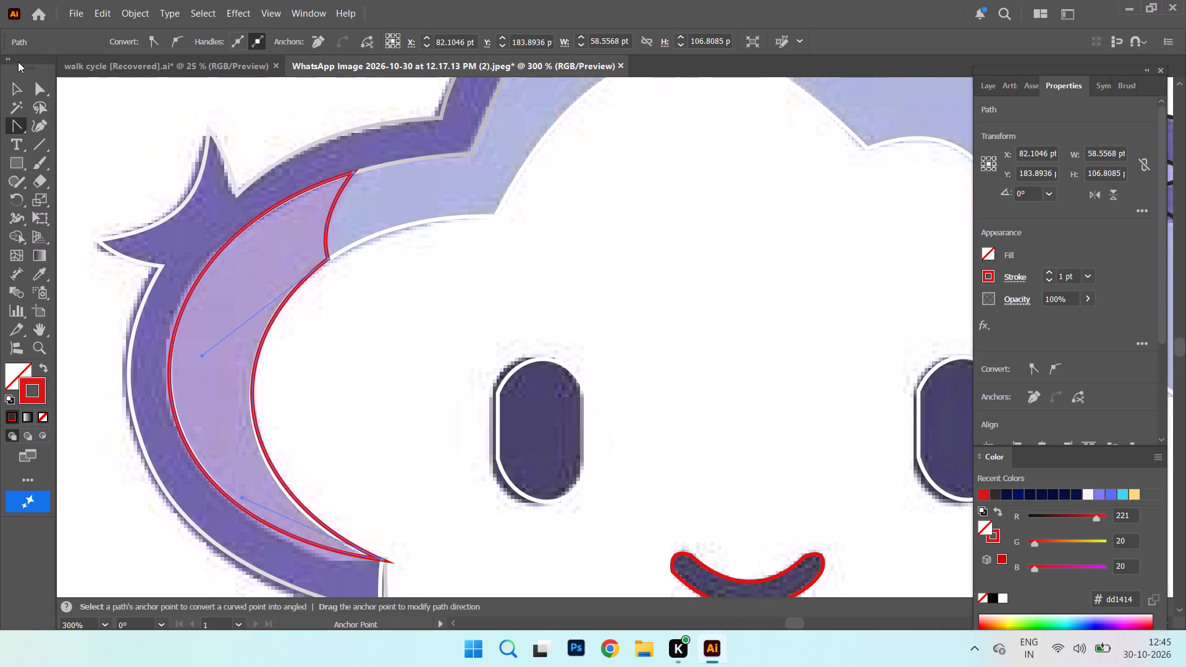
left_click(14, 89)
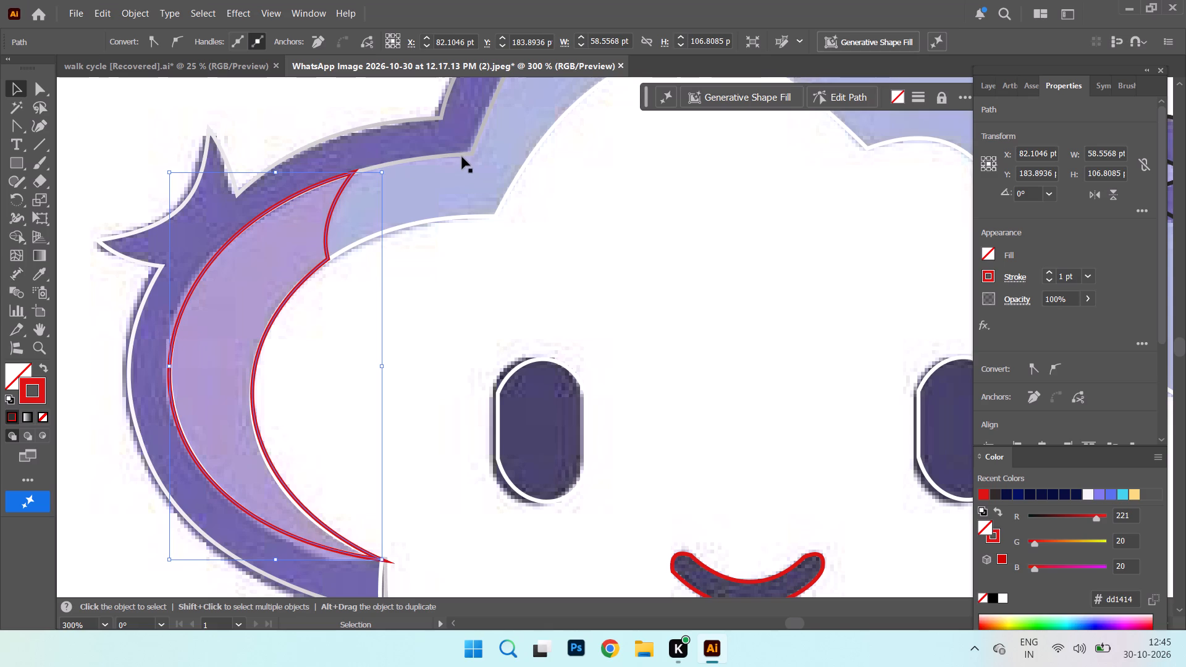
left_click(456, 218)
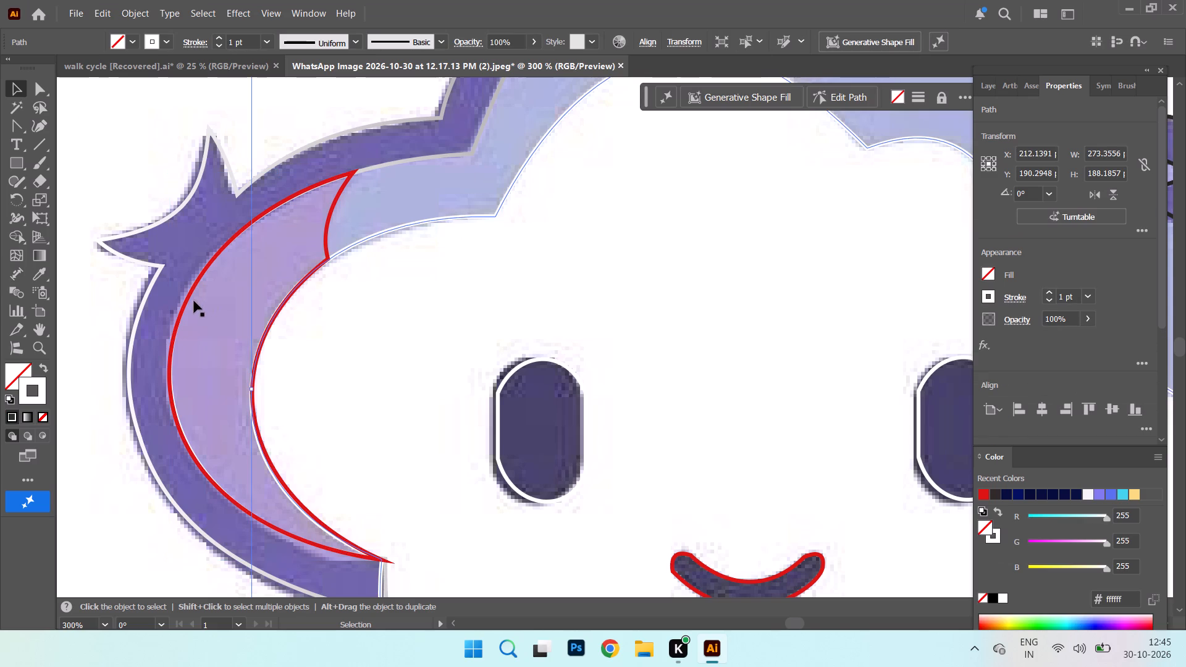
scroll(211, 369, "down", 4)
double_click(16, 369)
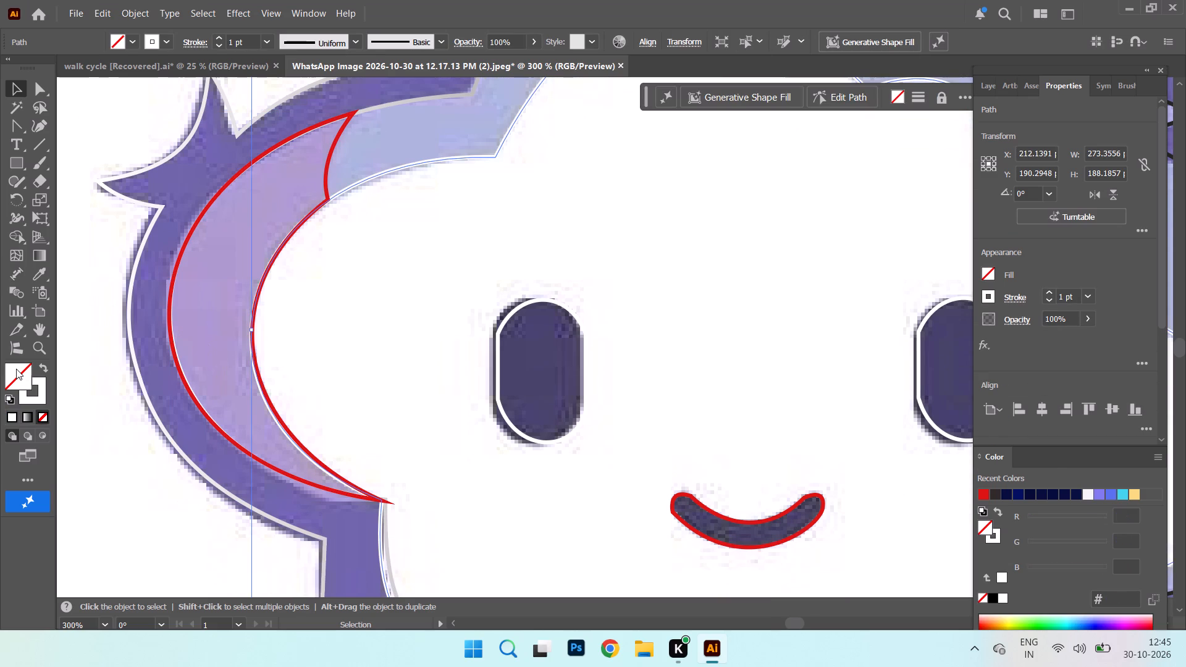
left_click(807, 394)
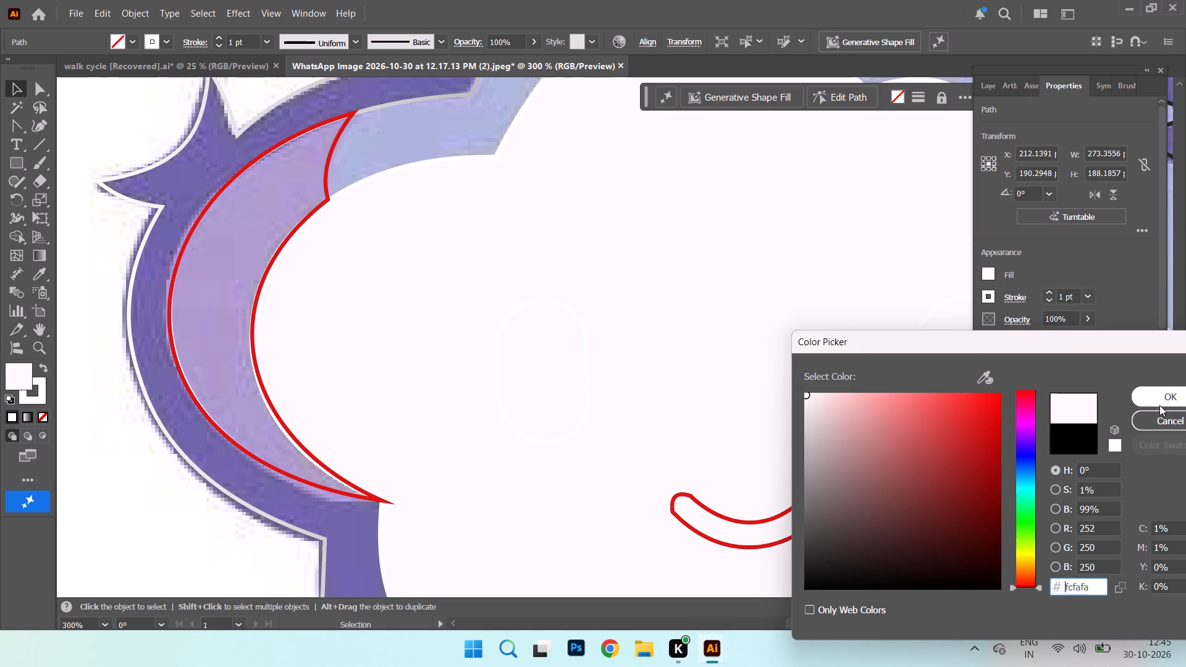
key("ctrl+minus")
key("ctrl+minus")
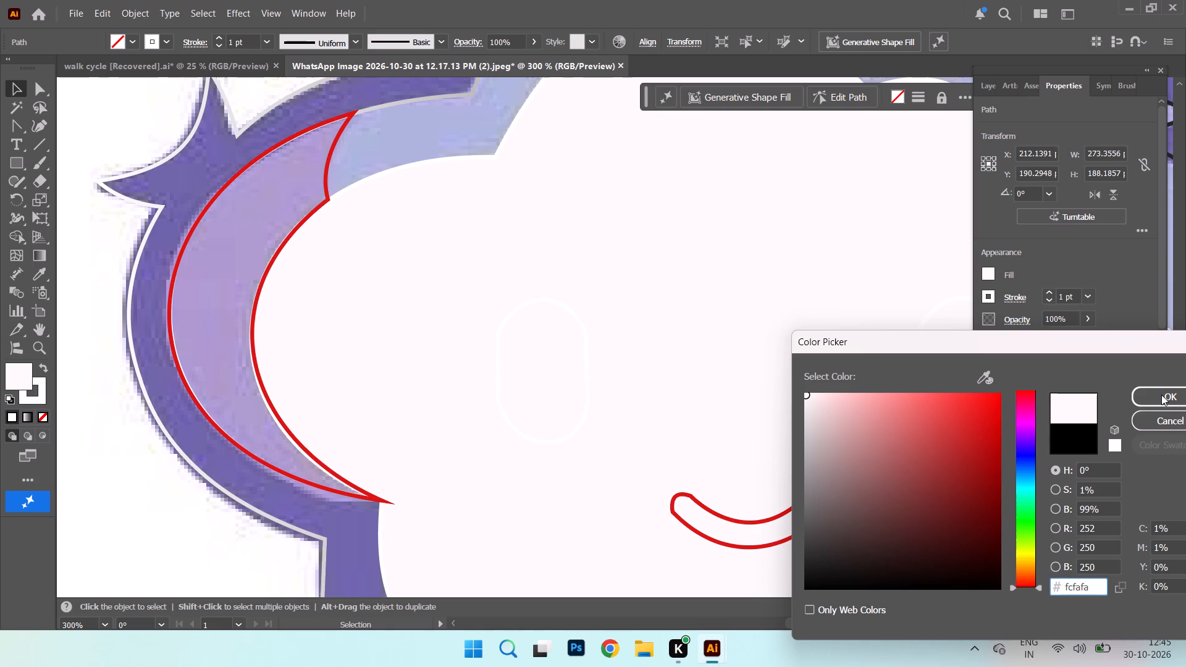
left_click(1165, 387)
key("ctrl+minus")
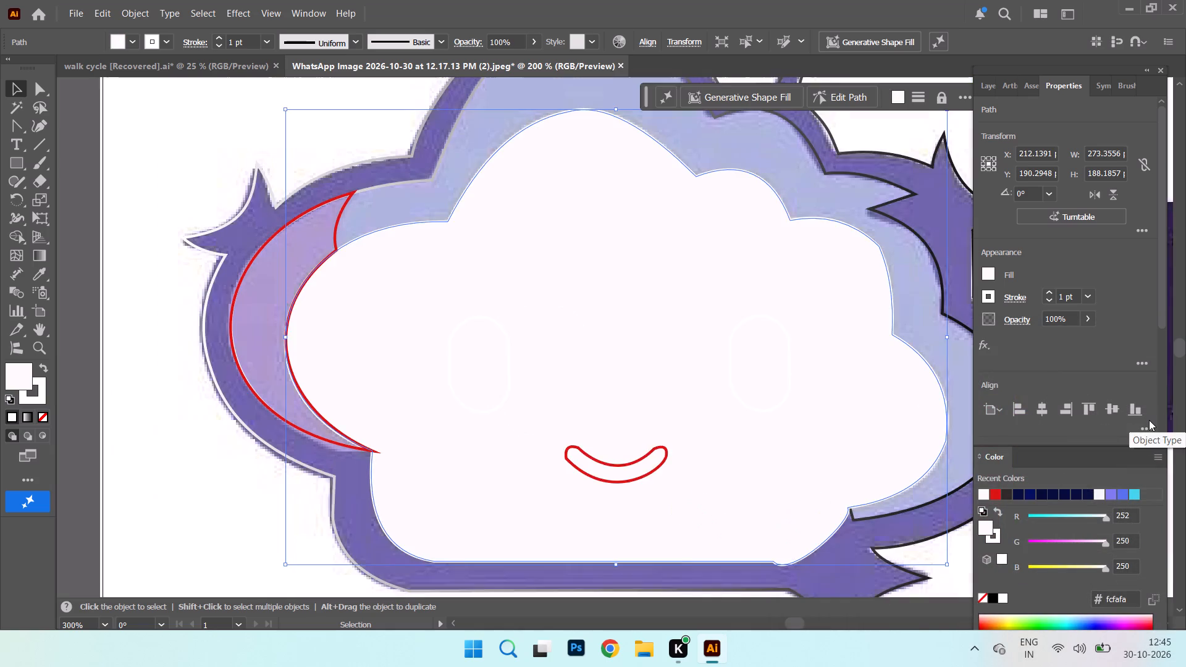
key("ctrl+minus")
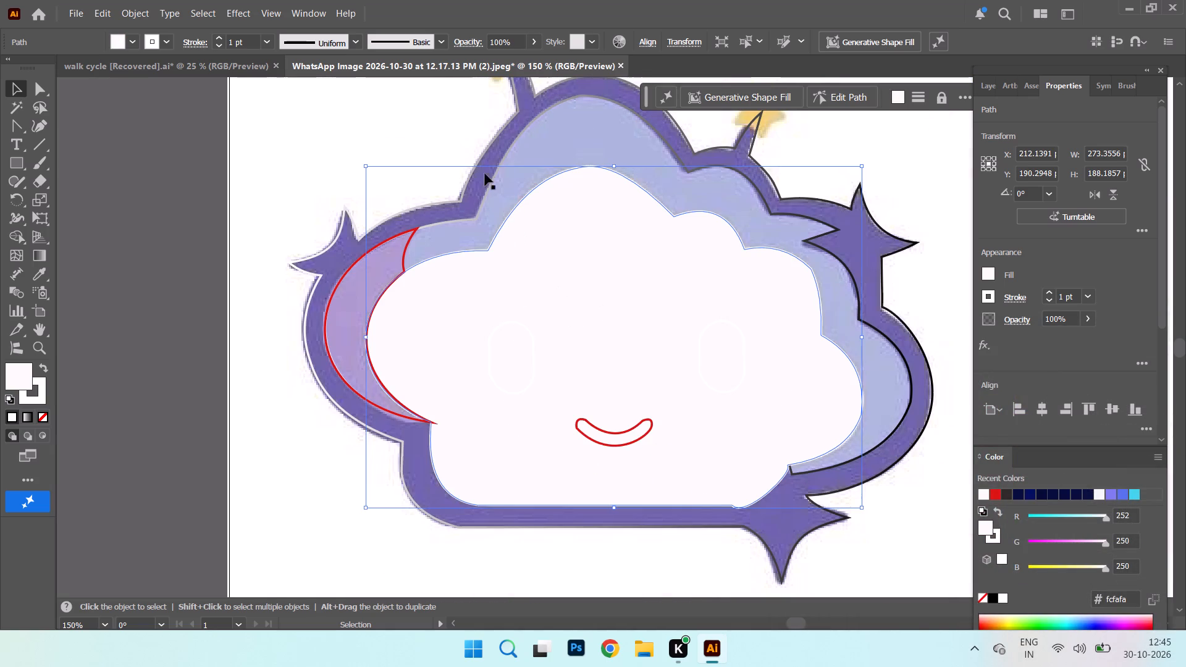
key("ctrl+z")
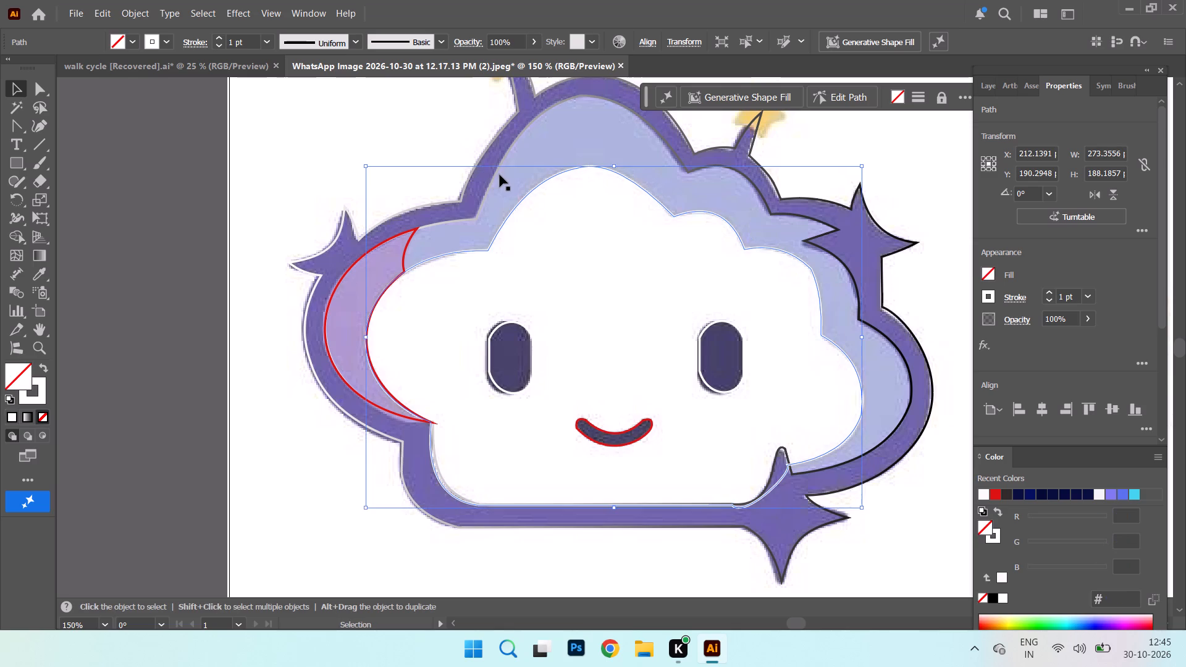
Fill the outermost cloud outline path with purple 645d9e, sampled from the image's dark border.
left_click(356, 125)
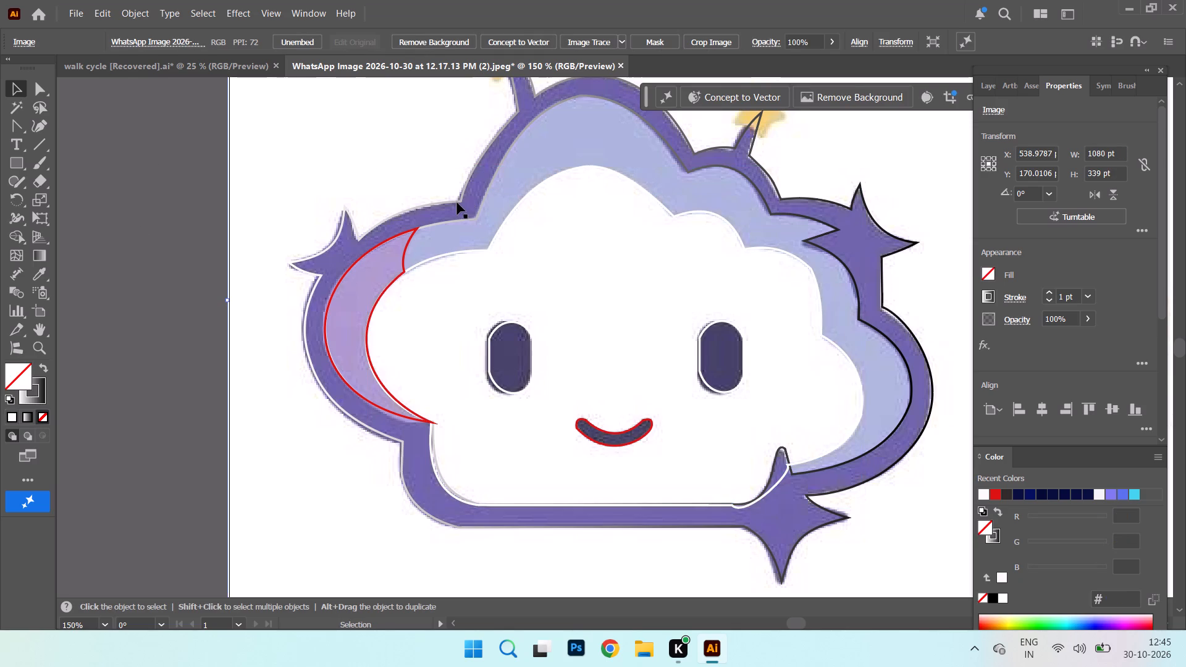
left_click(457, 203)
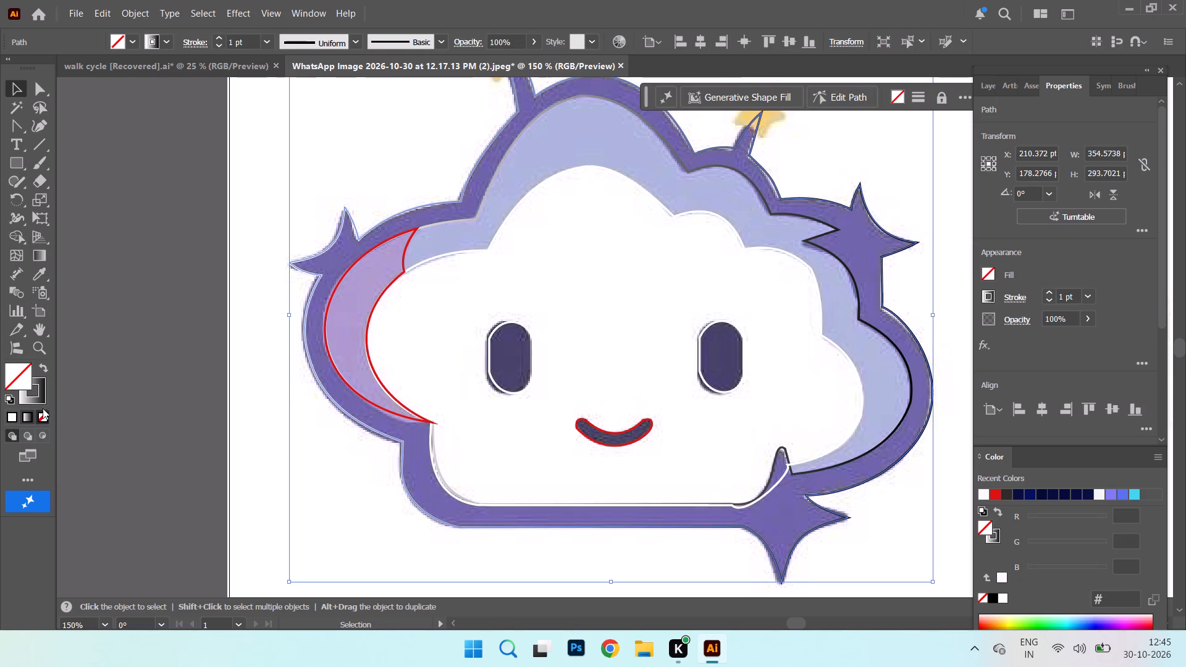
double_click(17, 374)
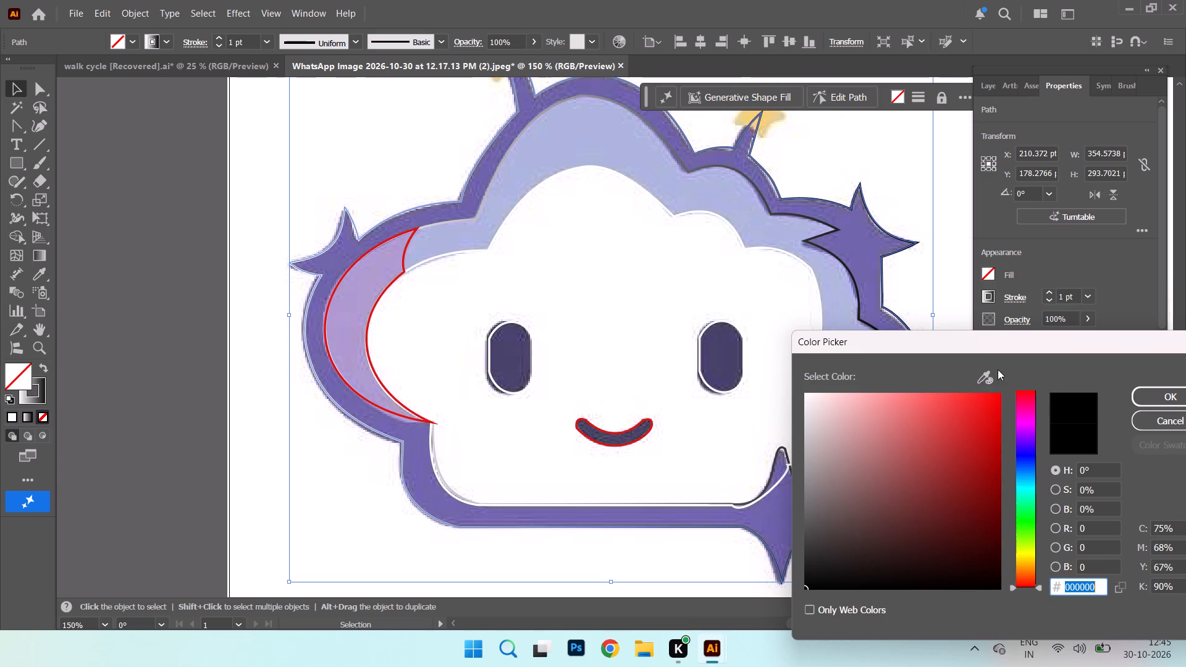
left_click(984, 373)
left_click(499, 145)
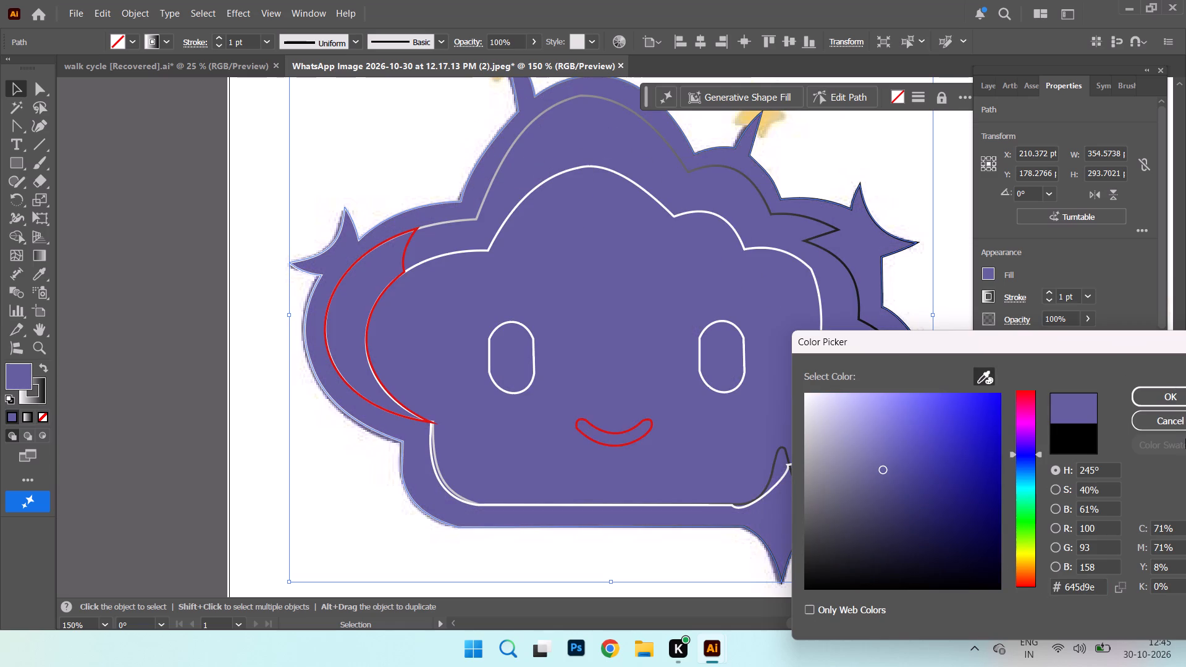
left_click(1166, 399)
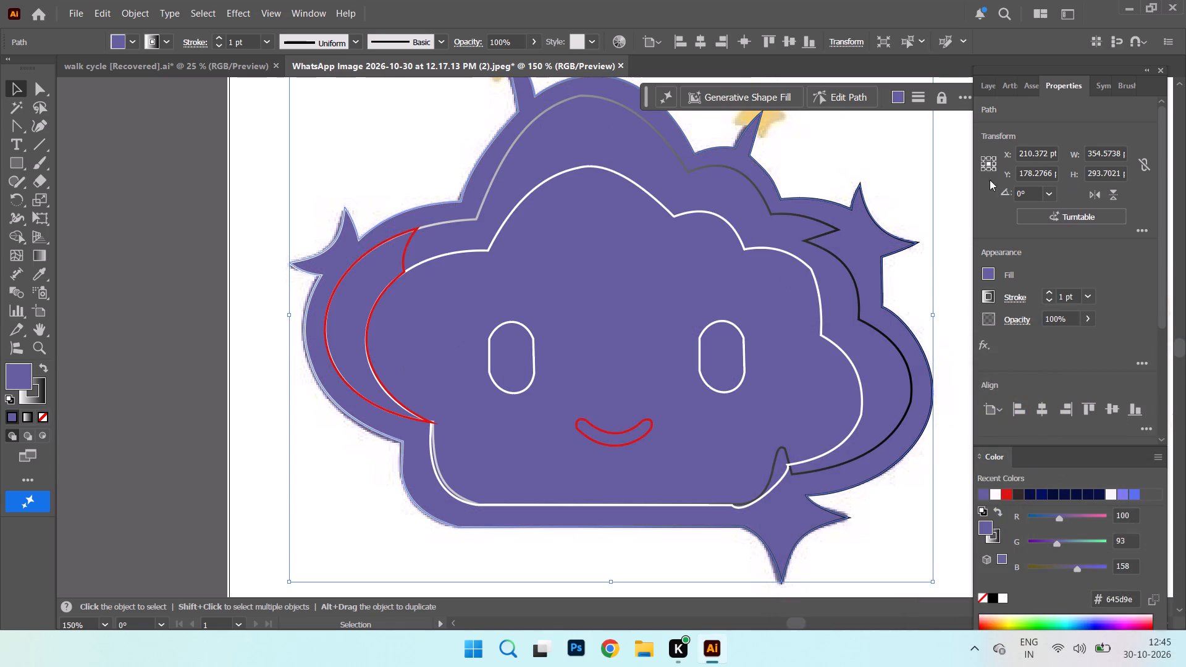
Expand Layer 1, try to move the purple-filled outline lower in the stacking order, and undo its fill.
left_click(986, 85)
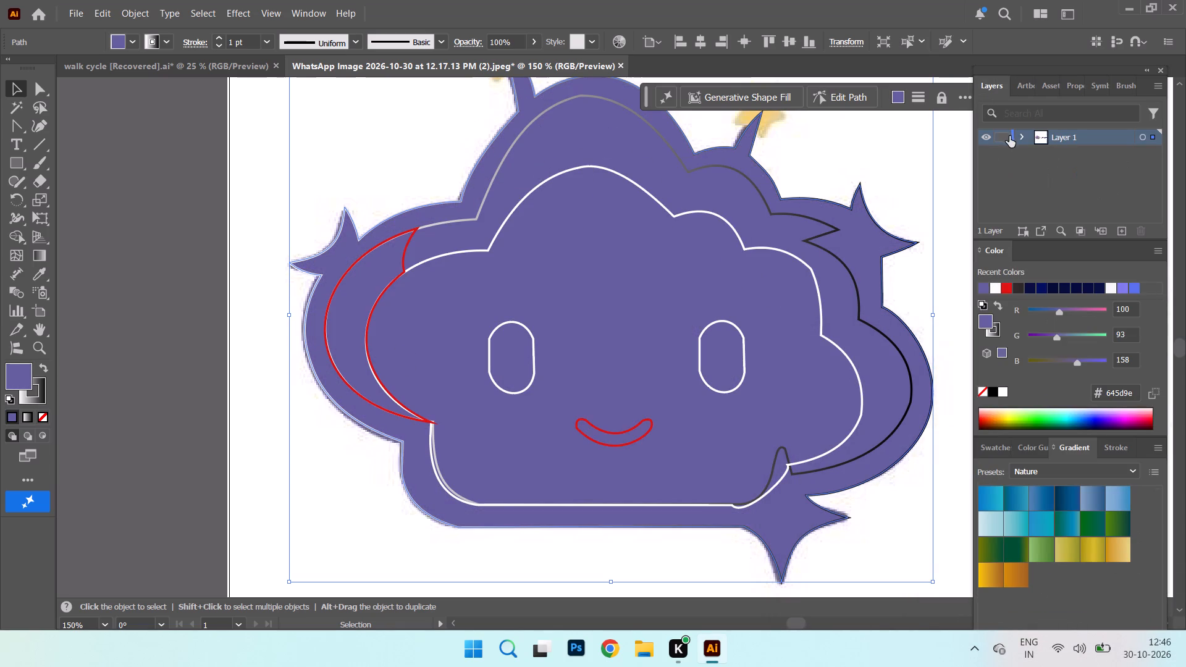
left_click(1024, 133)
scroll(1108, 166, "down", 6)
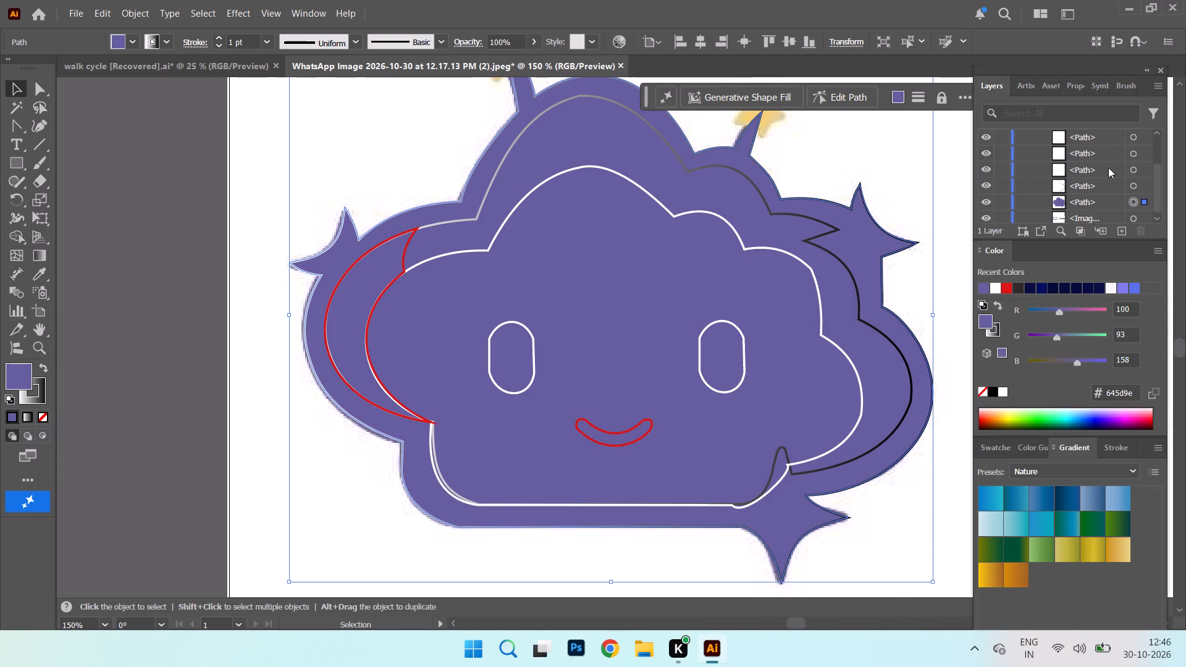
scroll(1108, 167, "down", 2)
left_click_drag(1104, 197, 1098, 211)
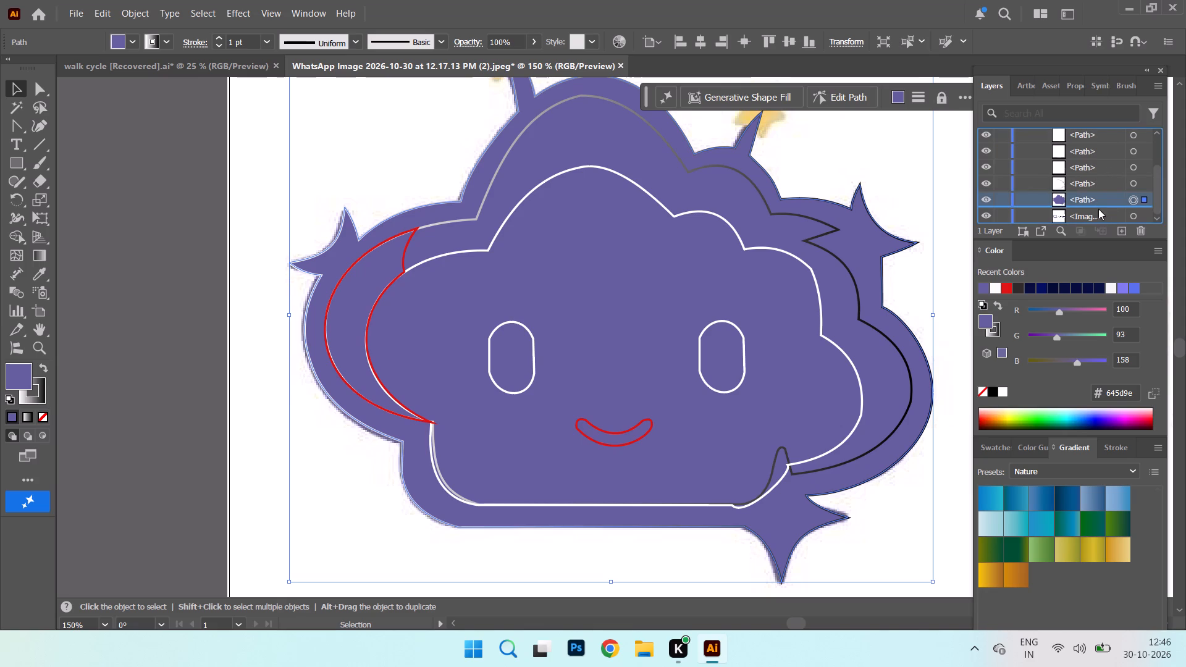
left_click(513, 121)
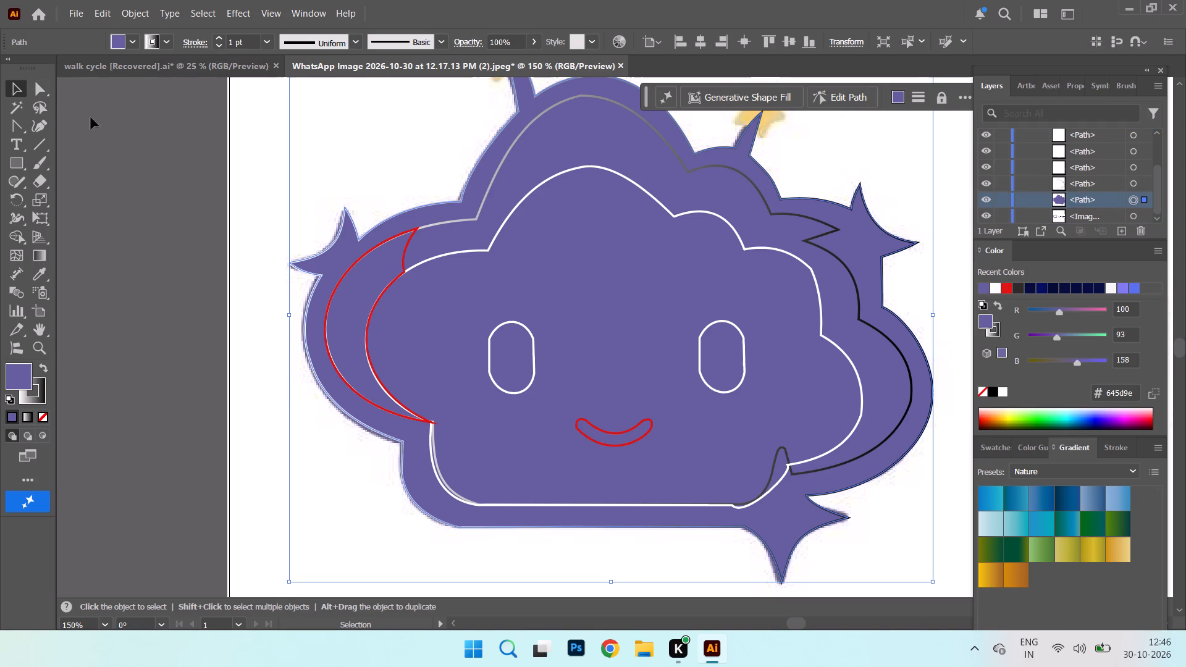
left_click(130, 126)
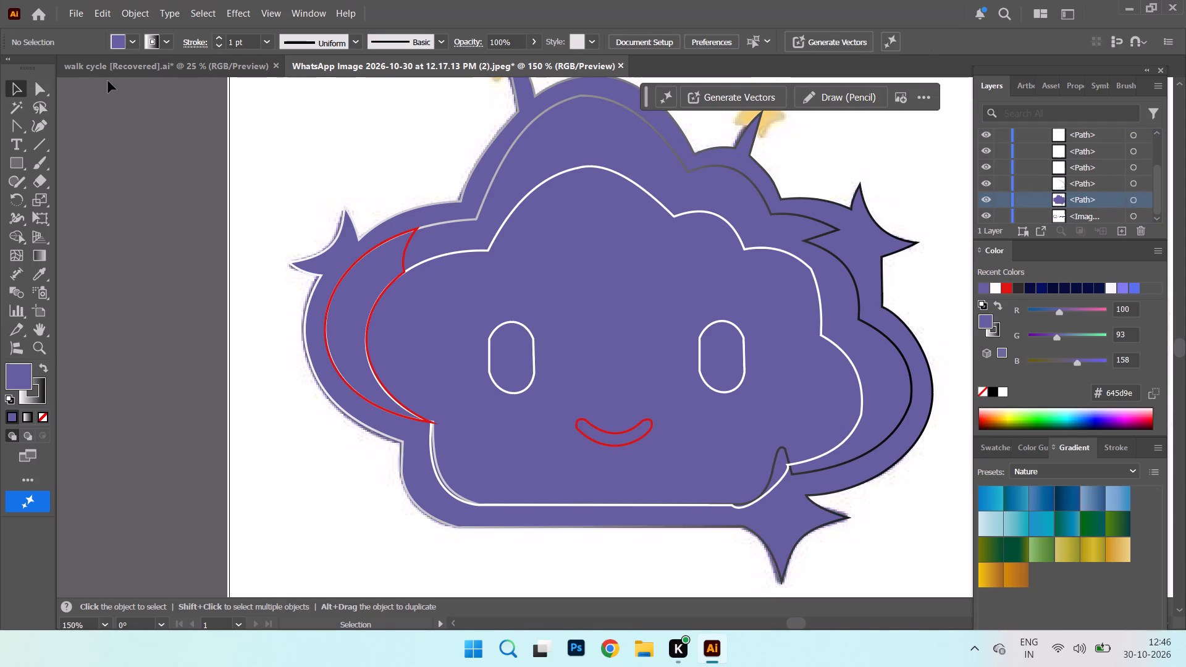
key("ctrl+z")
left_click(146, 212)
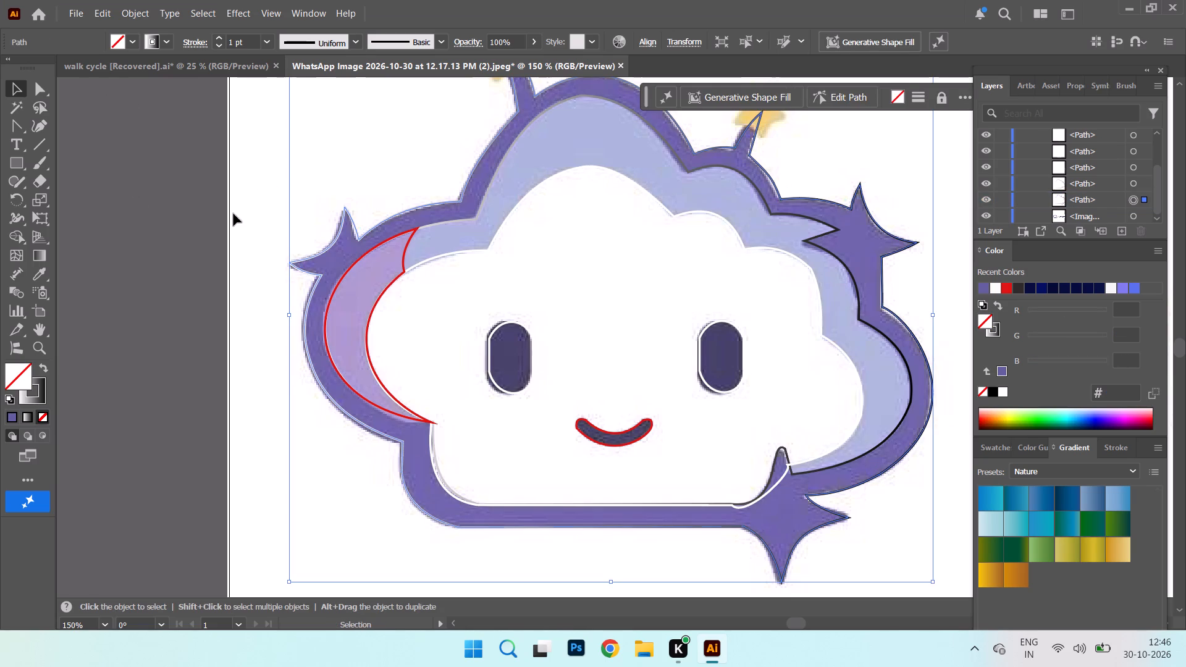
Fill the inner cloud face path with white ffffff, sampled from the face area of the image.
left_click(467, 249)
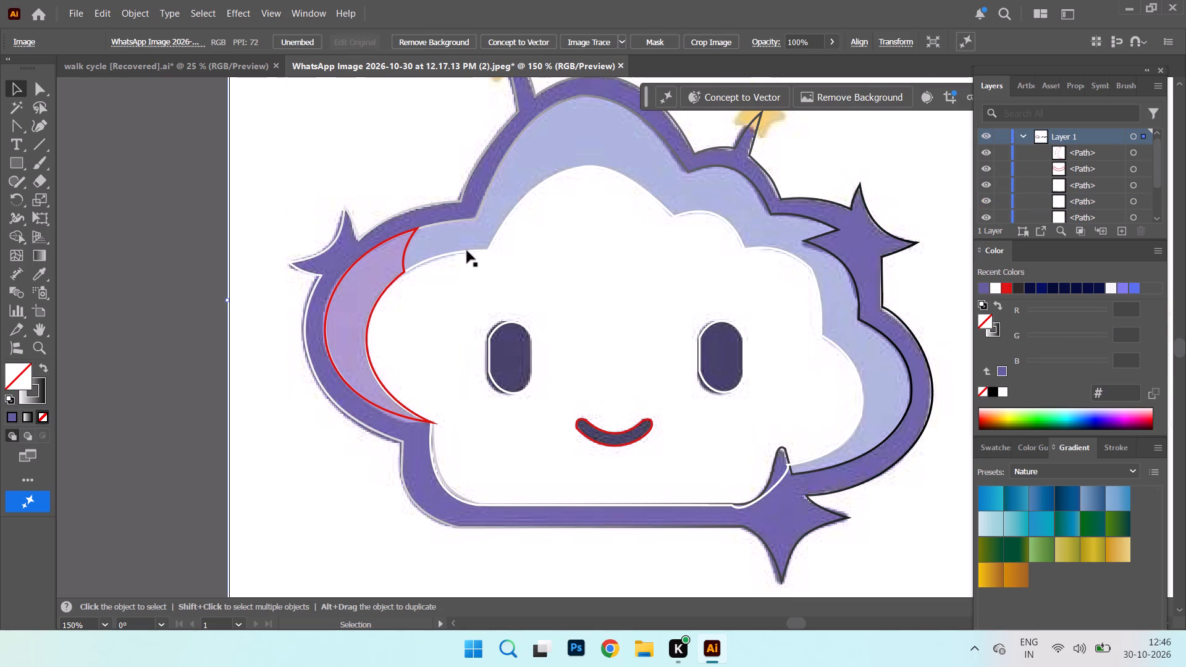
left_click(467, 251)
double_click(23, 379)
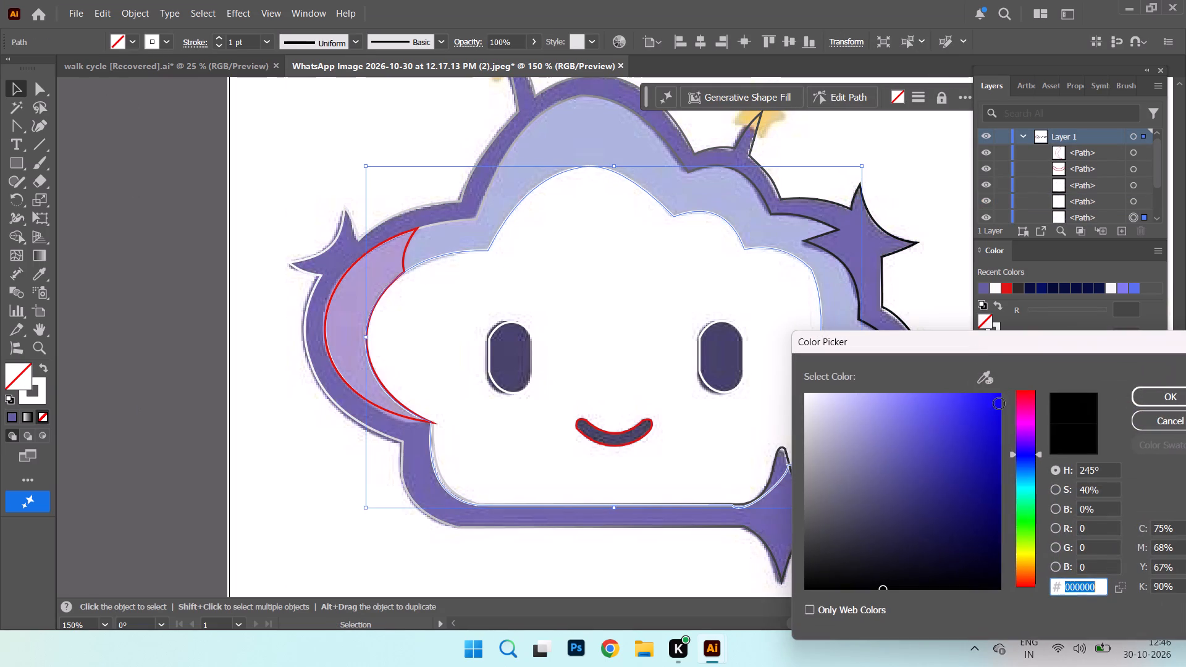
left_click(980, 377)
left_click(641, 295)
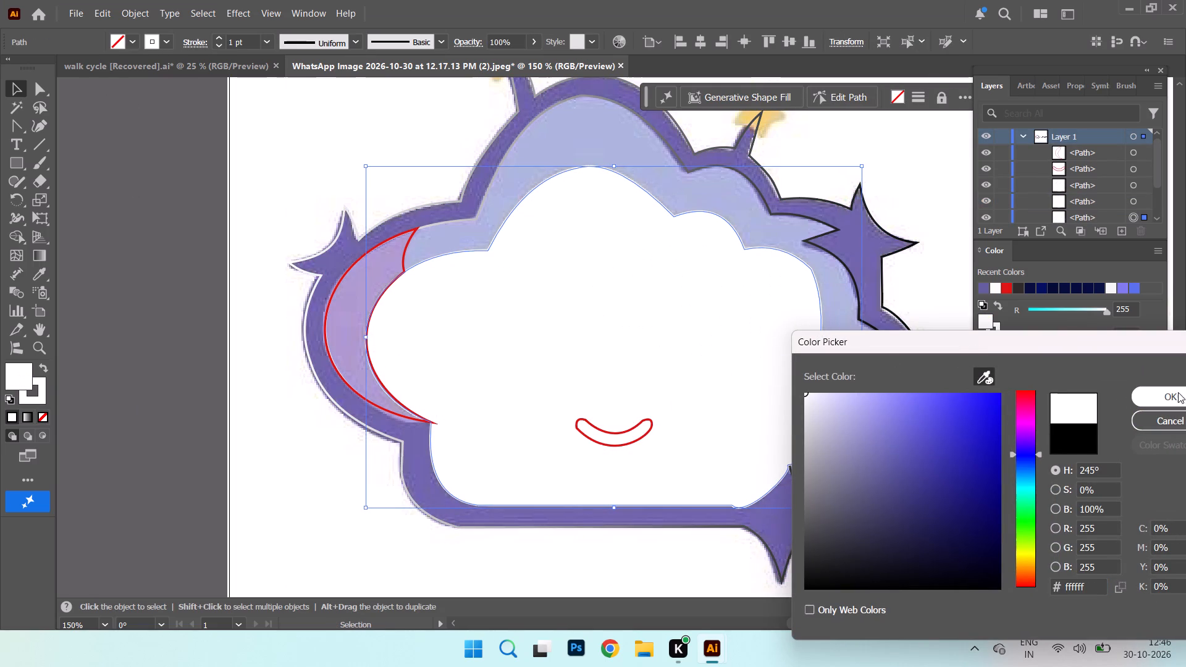
left_click(1161, 388)
Move the white-filled face shape down and left, clear of the eyes and smile.
left_click_drag(670, 259, 275, 406)
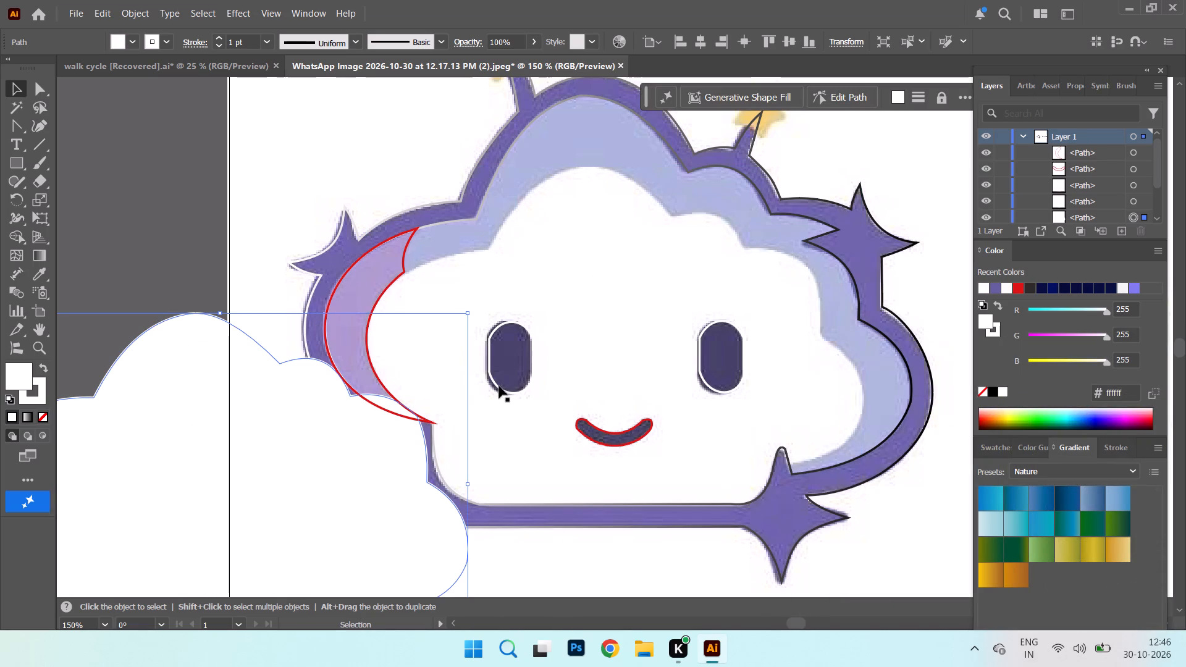
Colour the fill and stroke of both eye paths dark purple 474266, sampled from the eye on the artwork.
left_click(497, 387)
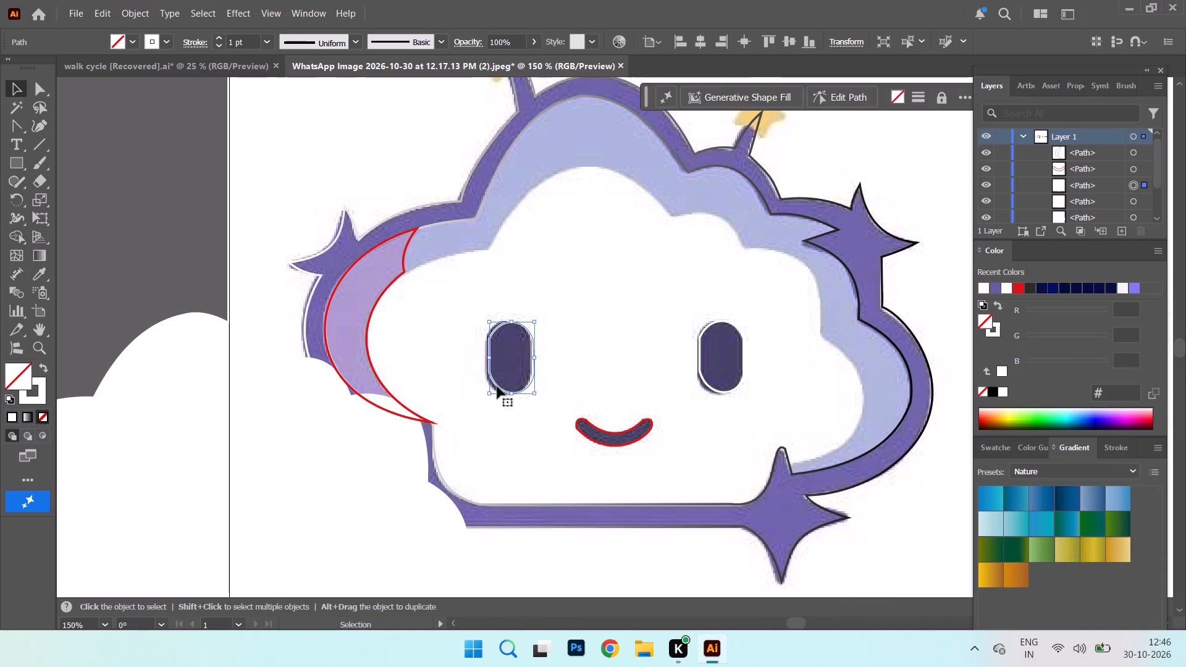
left_click(705, 382, "shift")
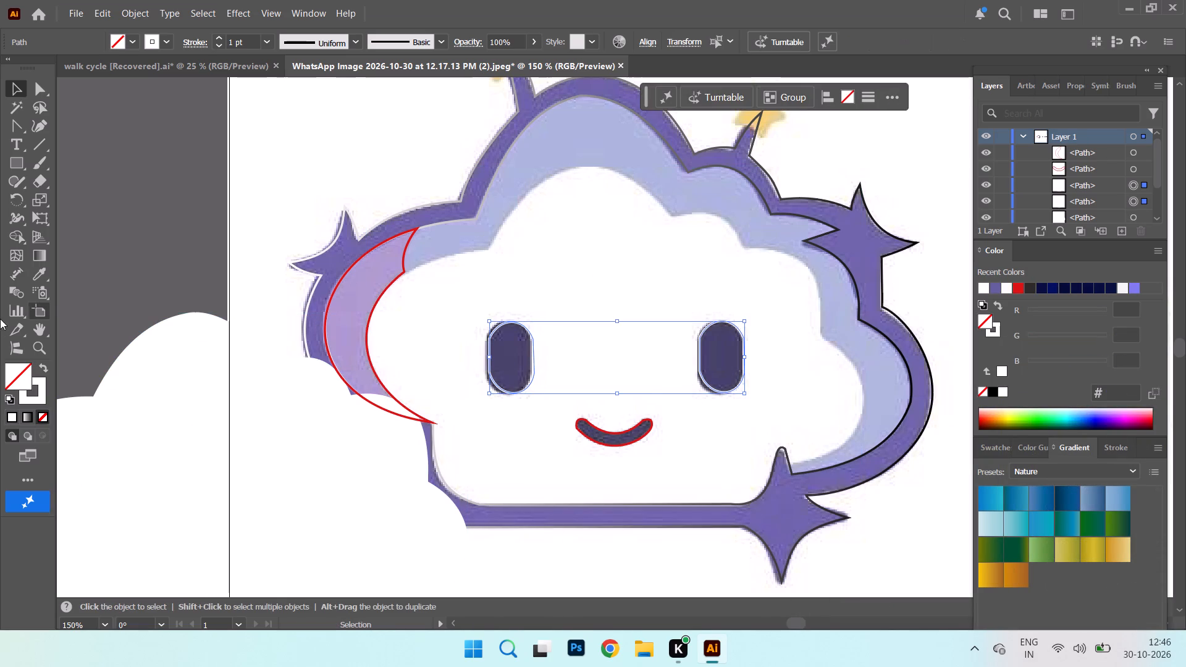
double_click(15, 371)
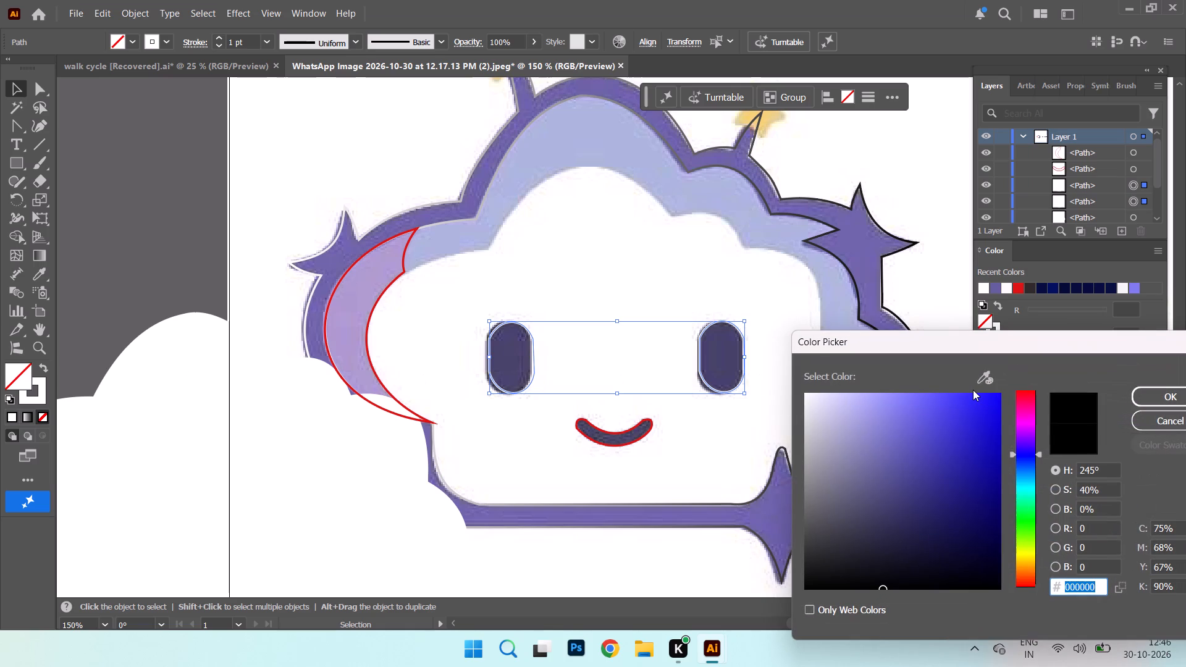
left_click(982, 381)
left_click(725, 371)
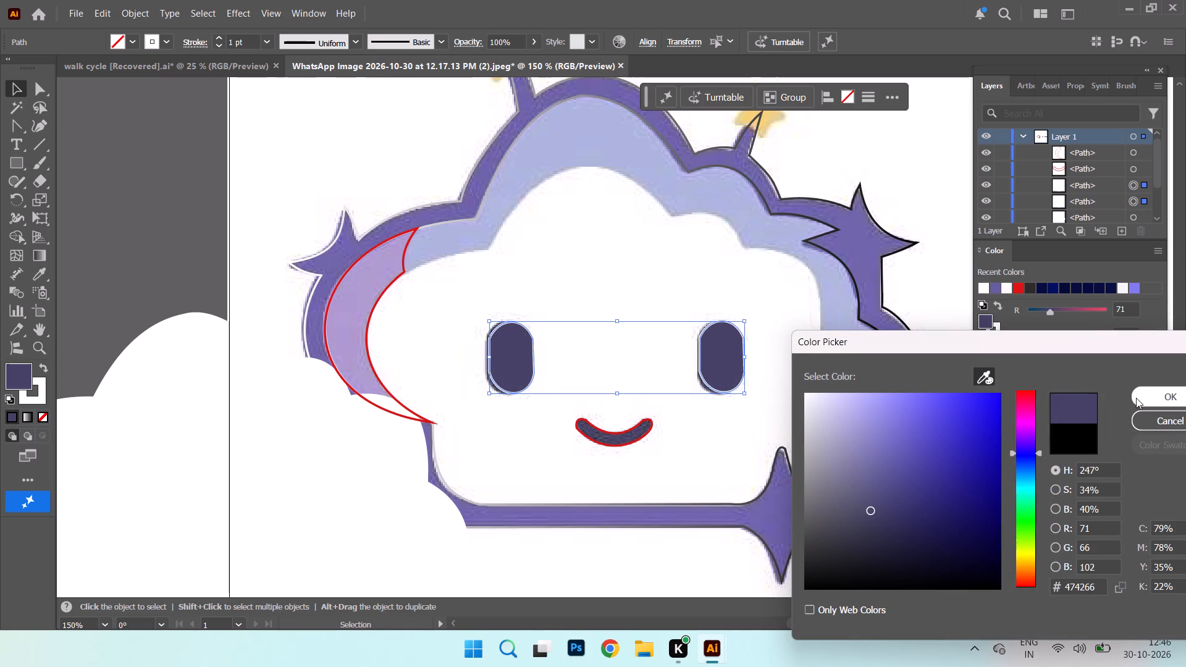
left_click(1131, 399)
left_click(1167, 390)
double_click(40, 400)
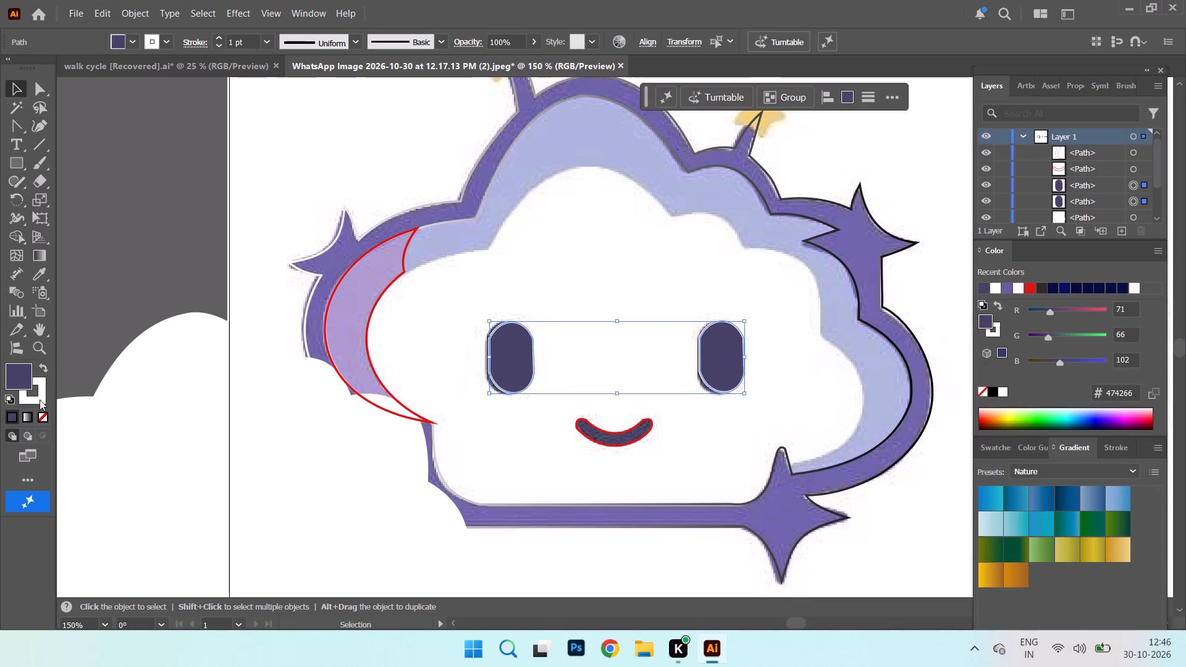
left_click(975, 377)
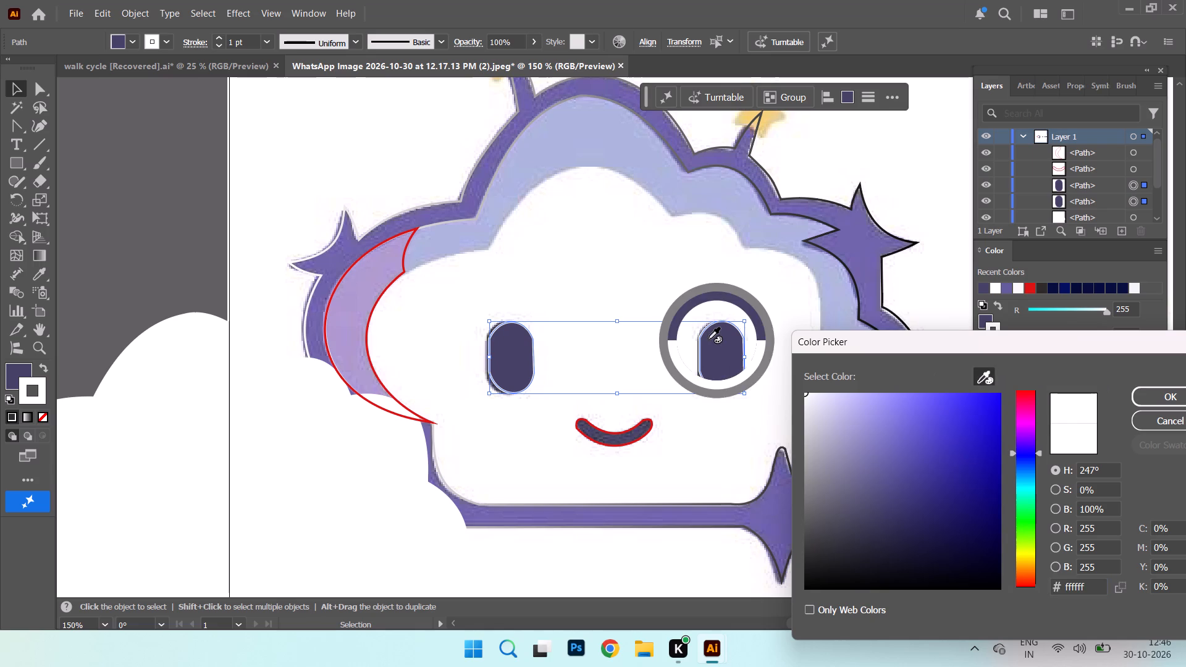
left_click(708, 338)
left_click(1154, 390)
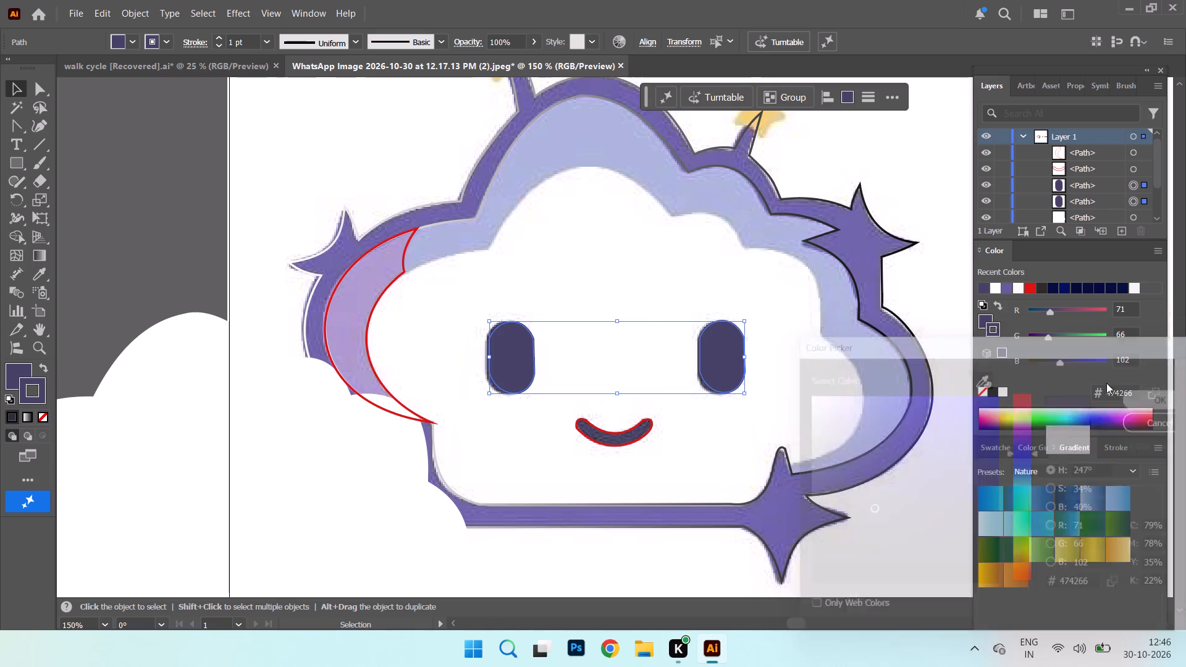
Nudge both eye shapes two small increments to the left.
key("Left")
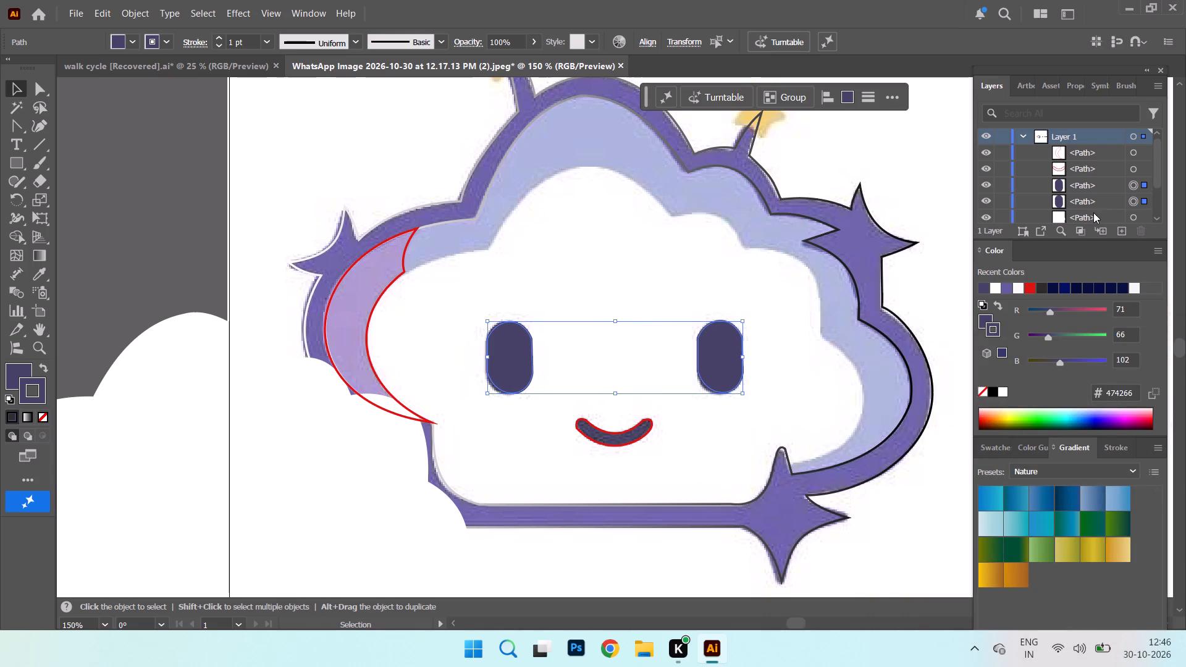
key("Left")
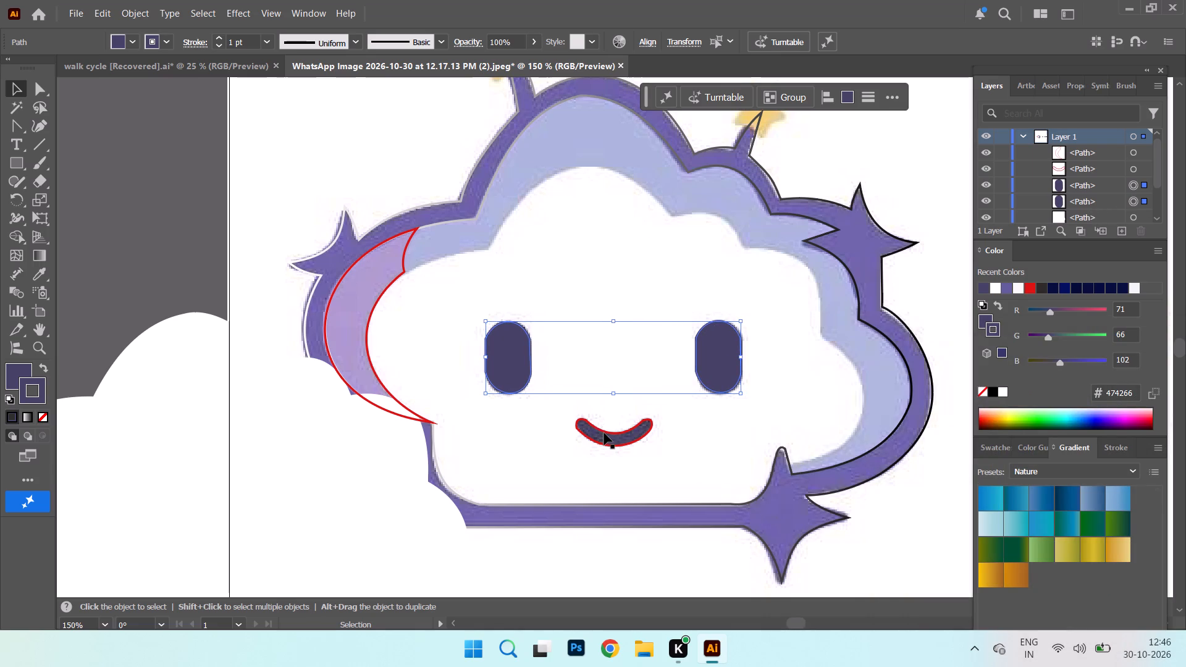
Fill the smile path with 474567 sampled from the mouth, and set its stroke to 474266 sampled from an eye.
left_click(604, 433)
double_click(22, 375)
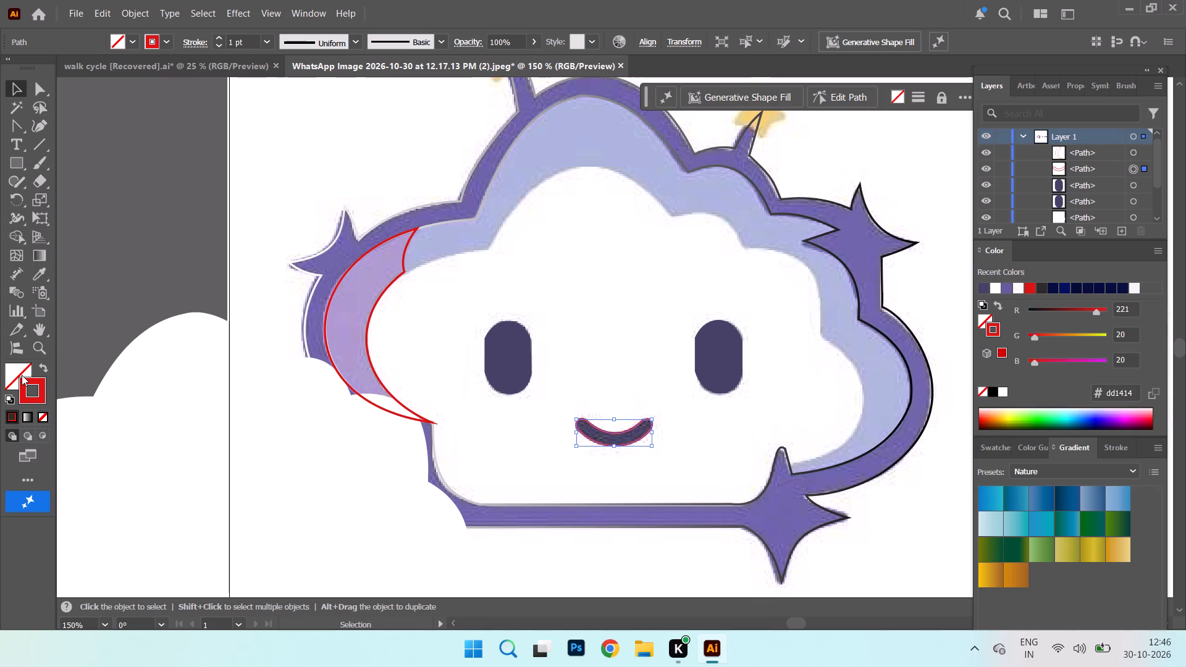
left_click(978, 376)
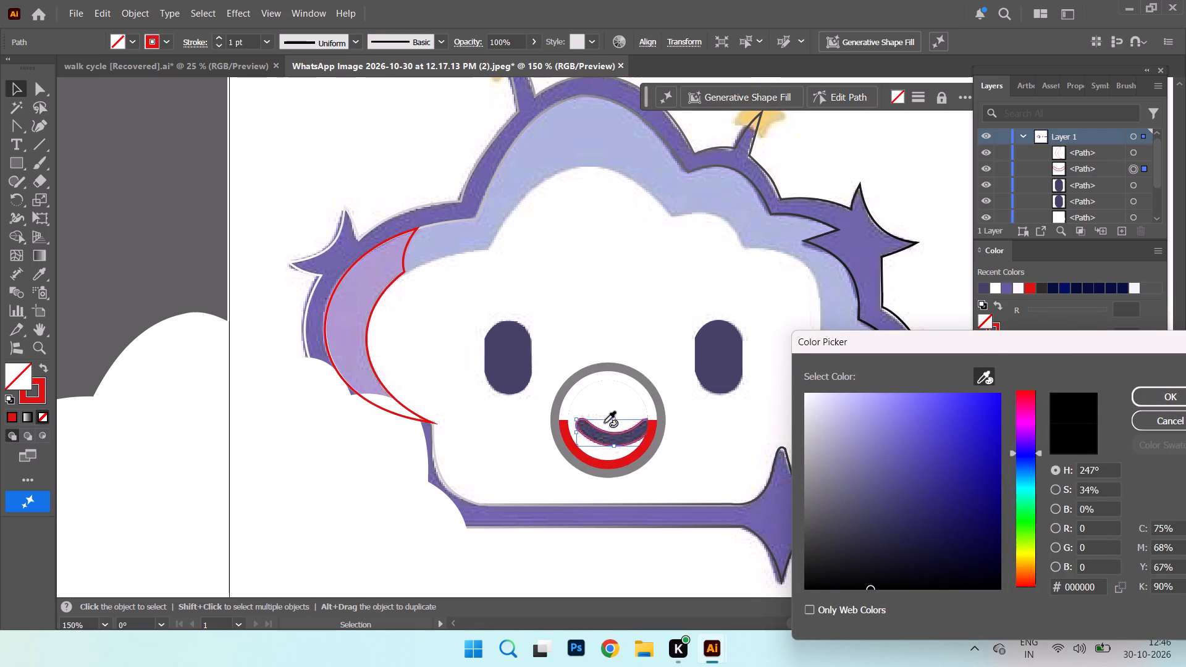
left_click(593, 433)
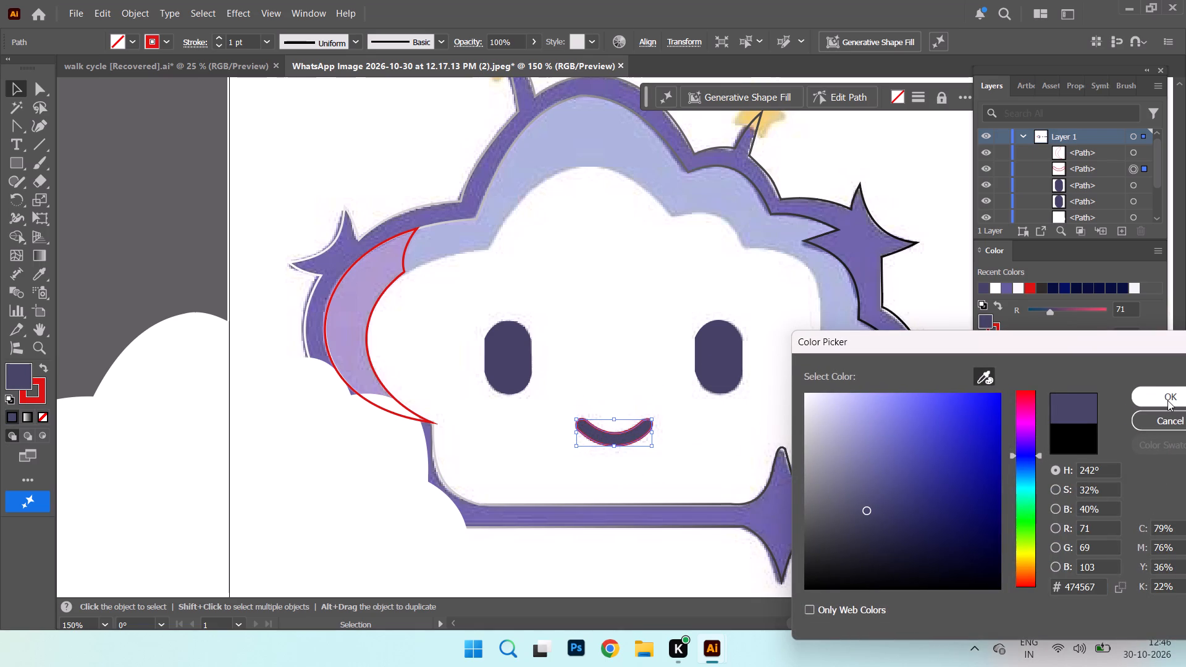
left_click(1167, 400)
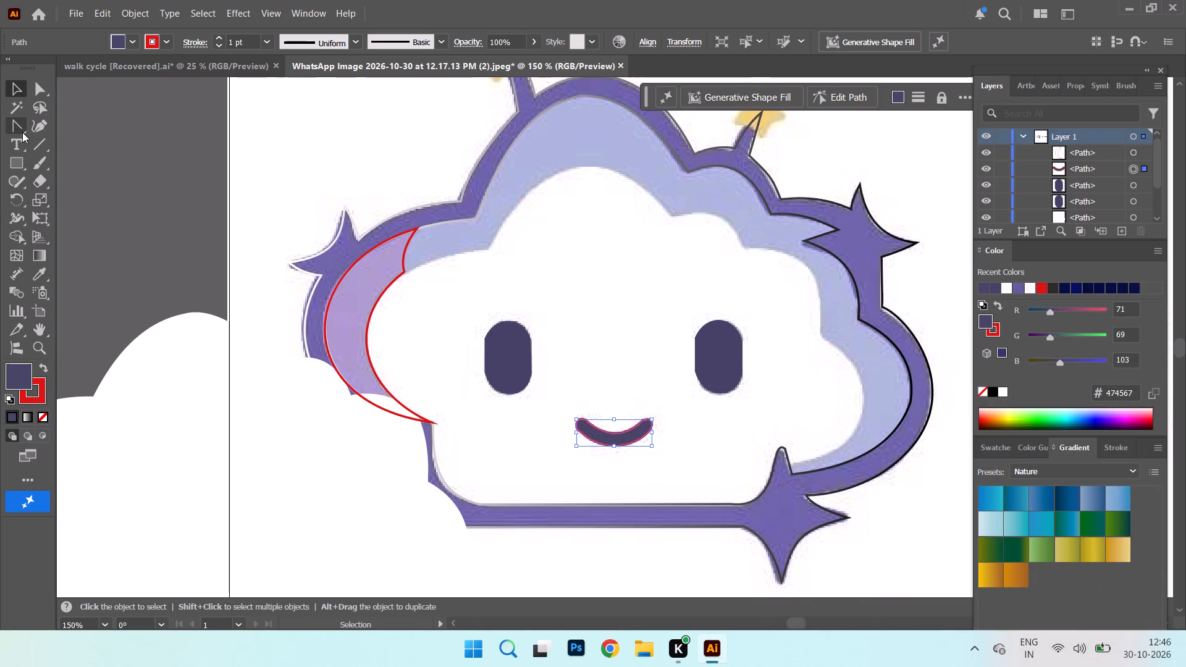
double_click(25, 402)
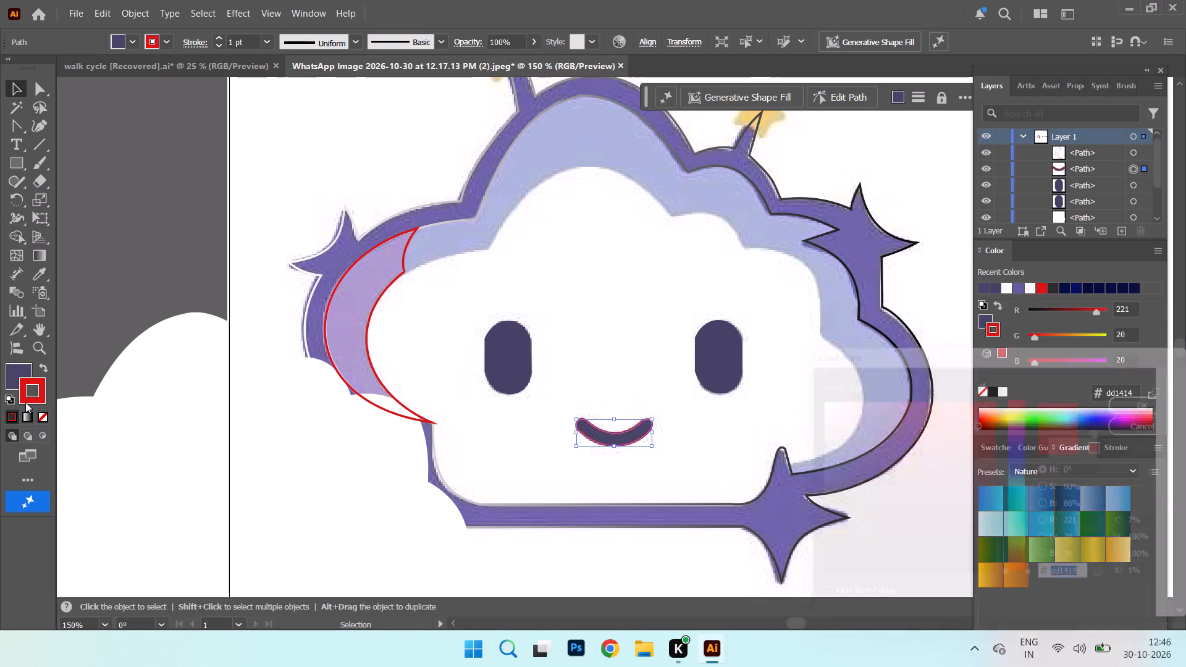
left_click(986, 381)
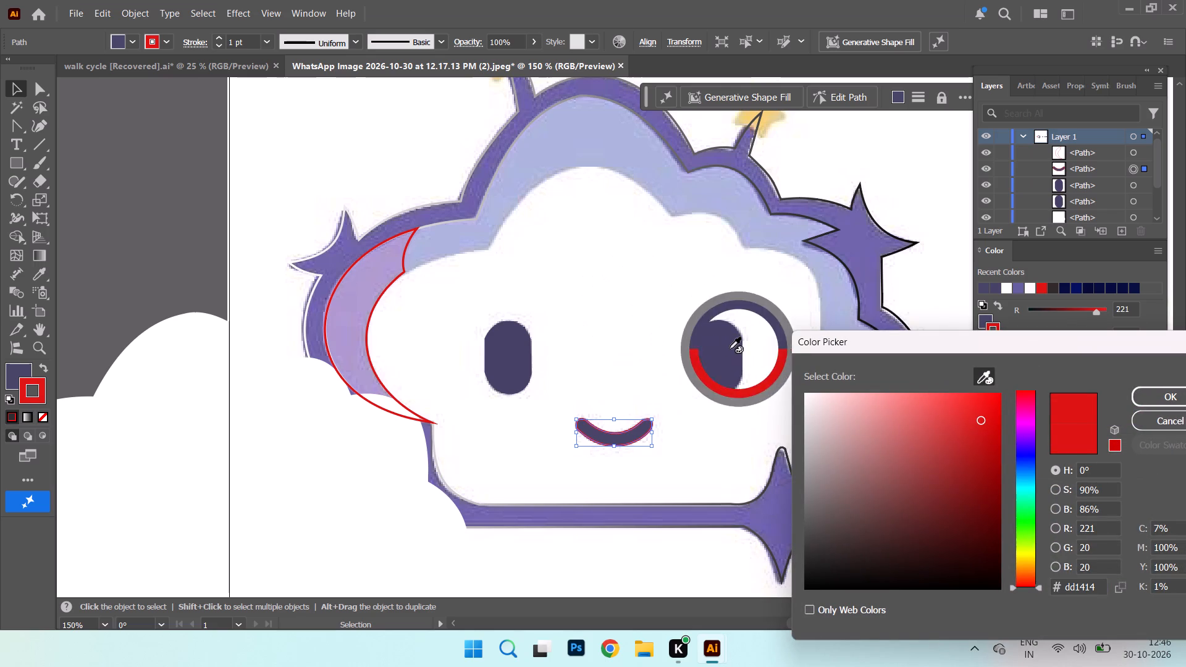
left_click(718, 350)
left_click(1154, 401)
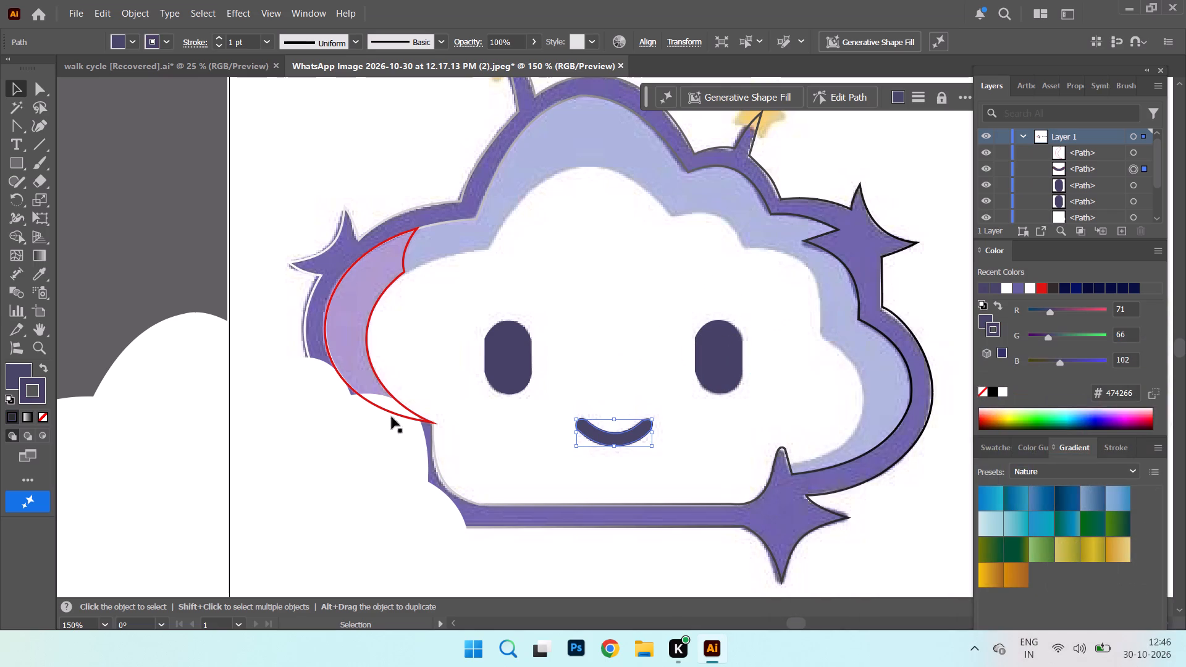
Move the white face shape back up and right onto the cloud, aligned inside the light blue band behind the eyes and smile.
left_click_drag(289, 481, 687, 324)
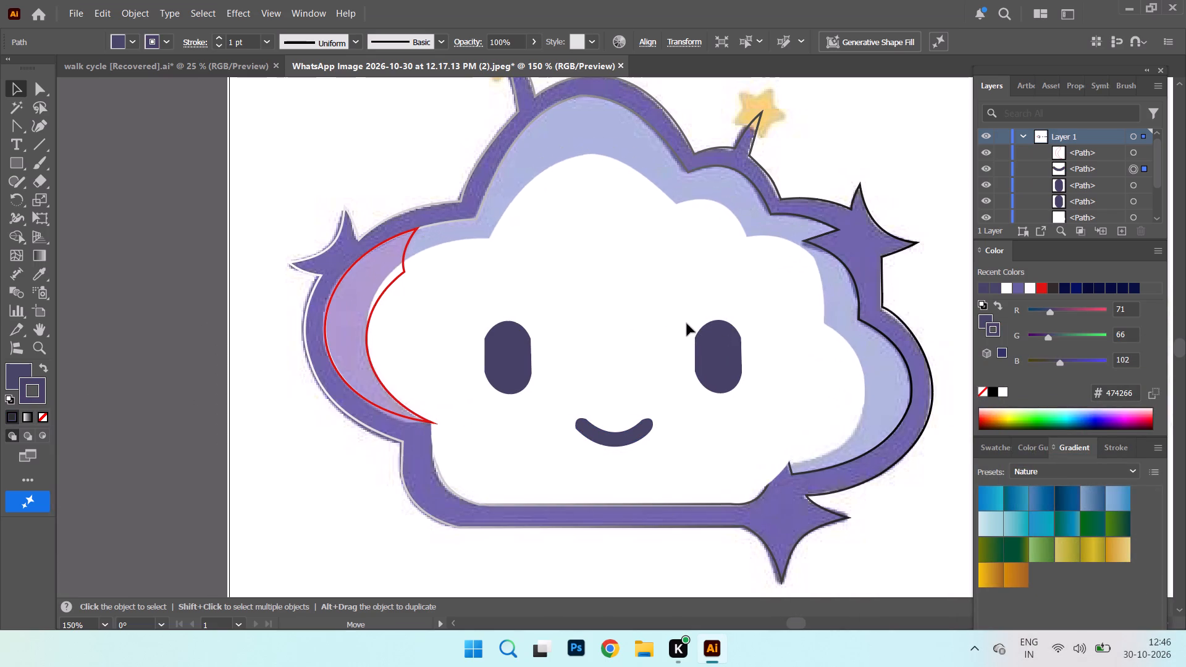
left_click_drag(687, 324, 683, 333)
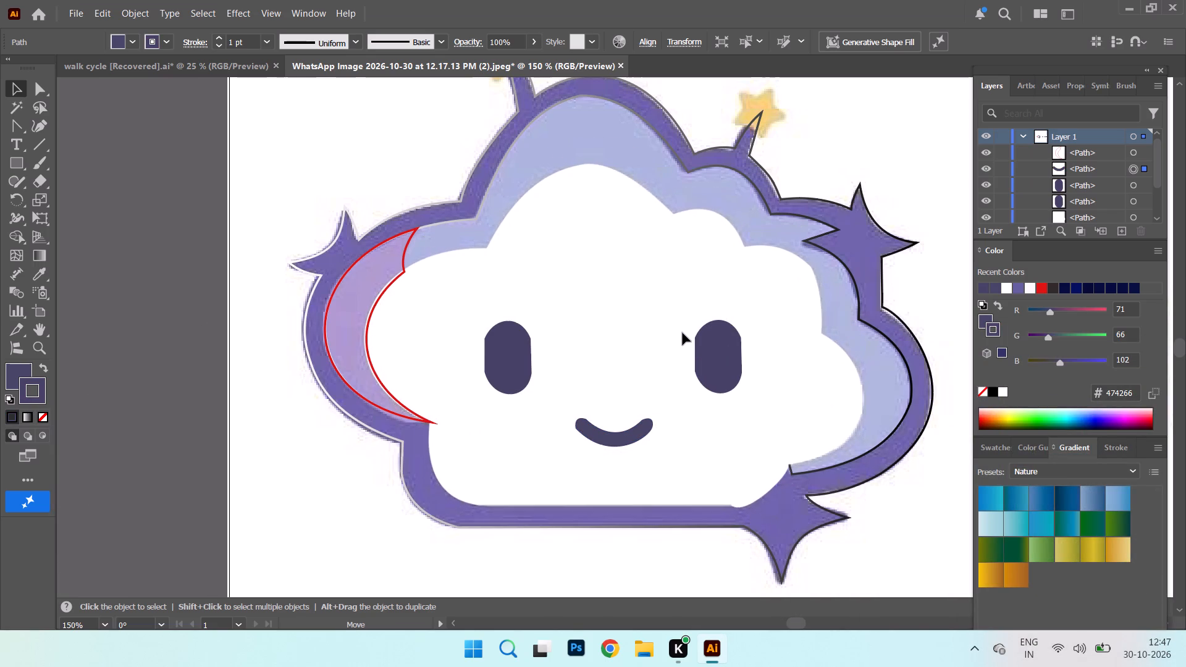
left_click_drag(683, 333, 683, 333)
Set the fill and stroke of the crescent shading path on the cloud's left side to lilac af9acb, sampled from that area.
left_click(346, 272)
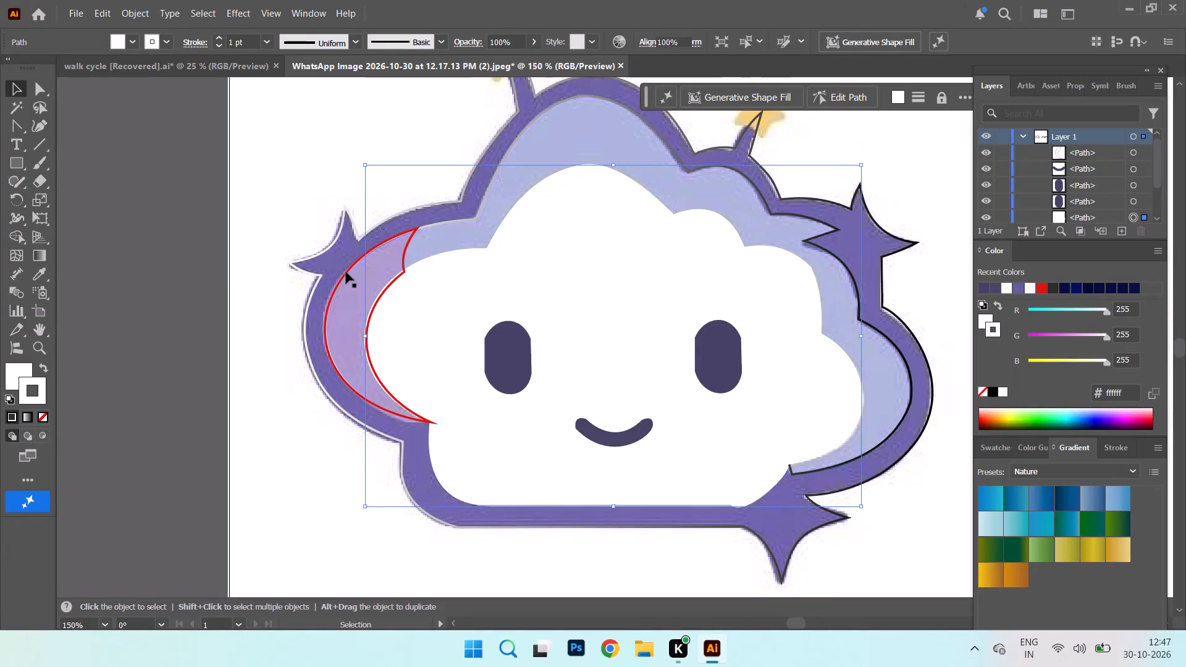
left_click(349, 272)
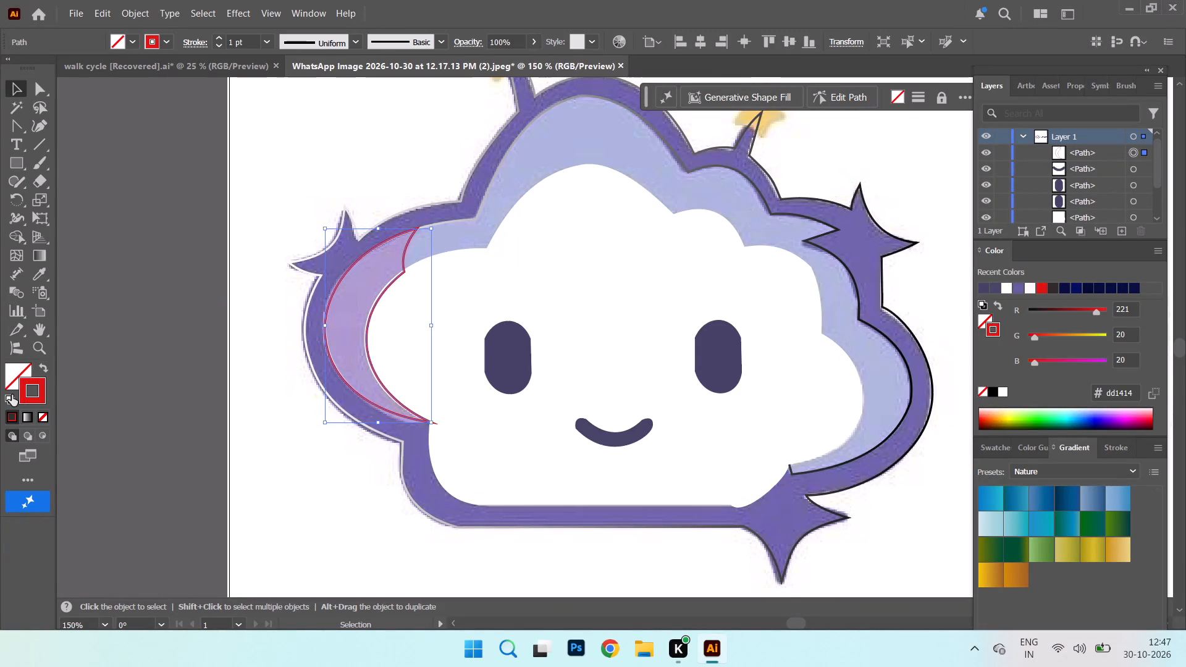
double_click(14, 368)
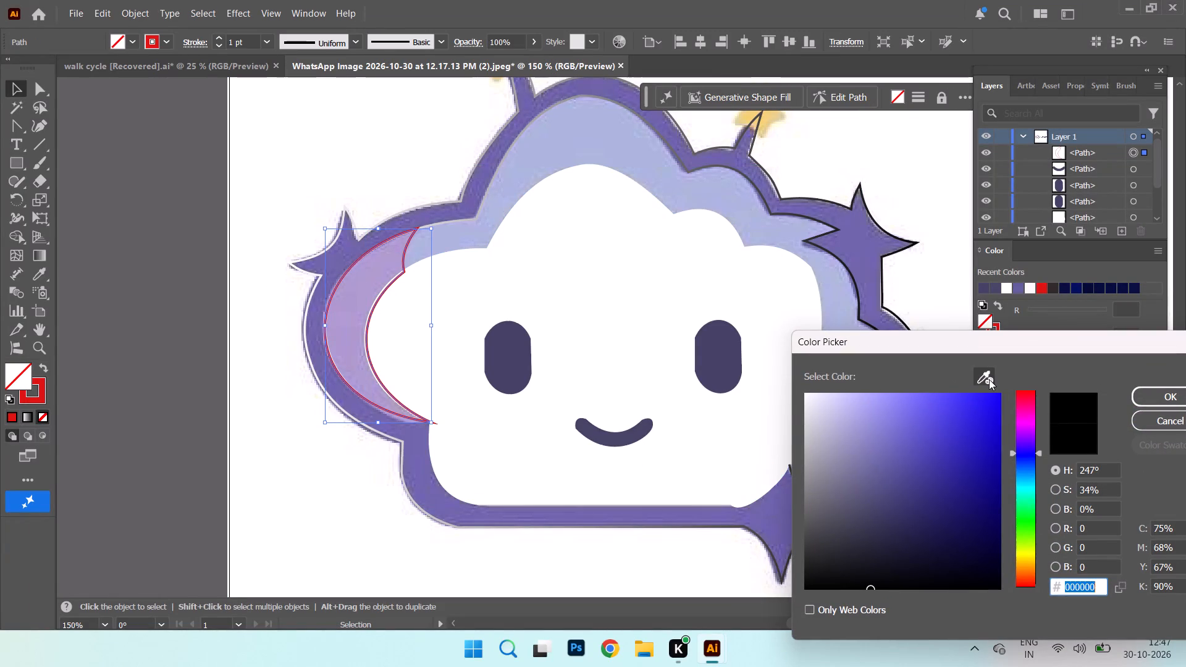
left_click(989, 379)
left_click(353, 319)
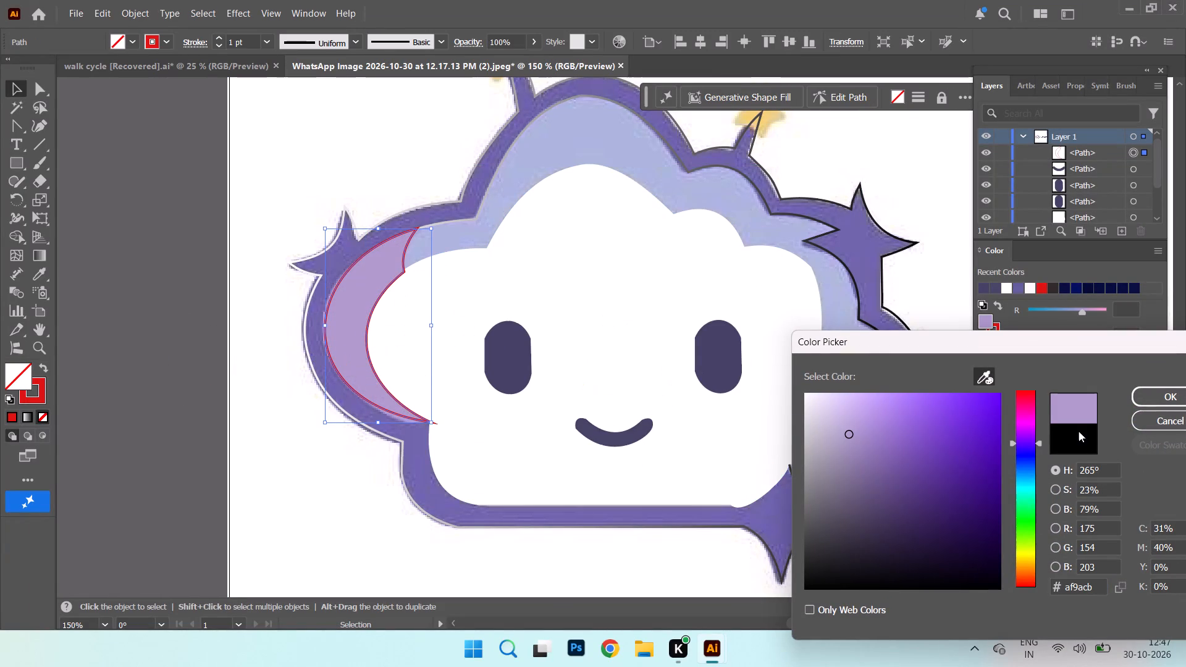
left_click(1164, 401)
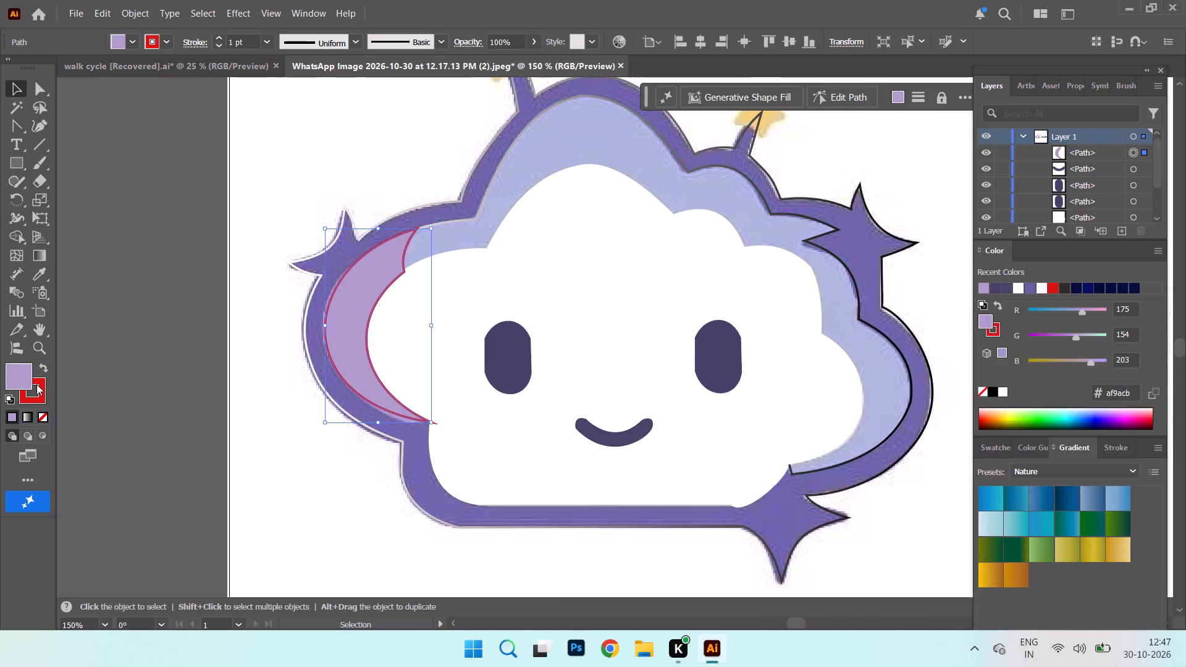
double_click(36, 398)
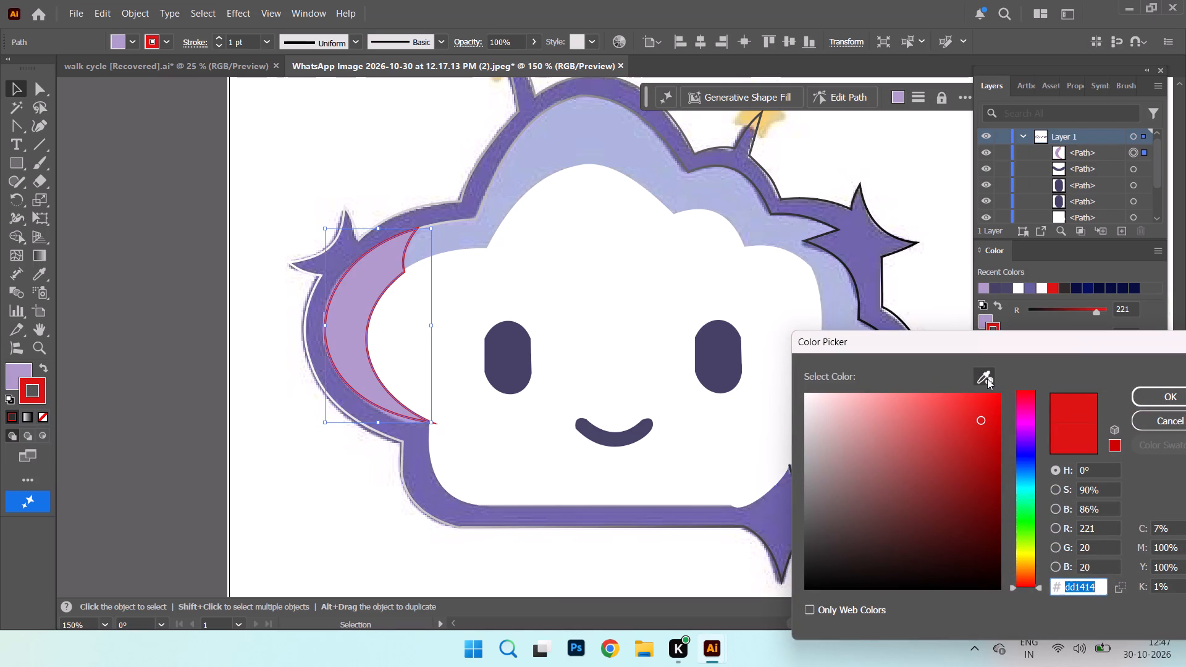
left_click(987, 379)
left_click(362, 345)
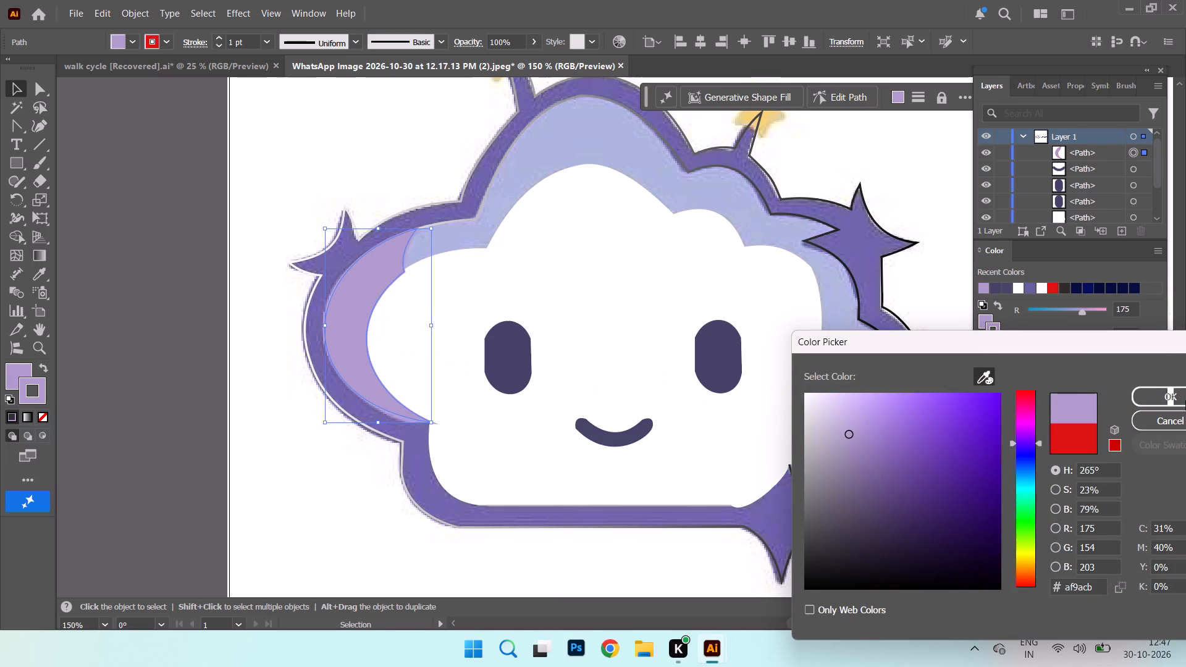
left_click(1182, 398)
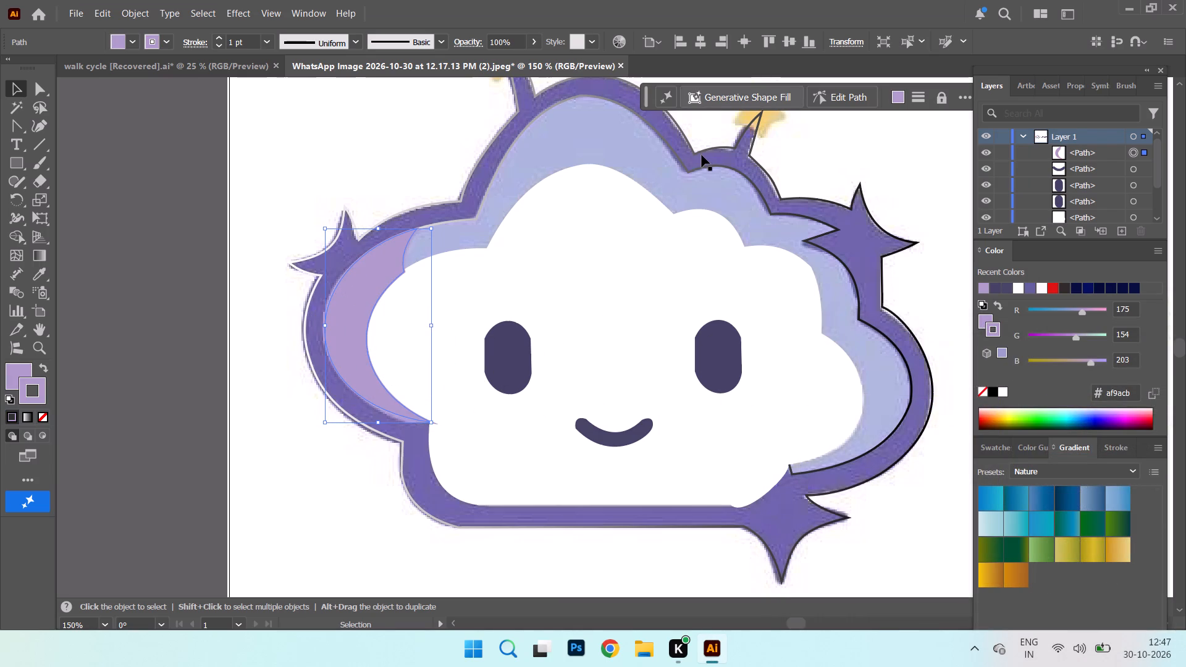
Set the fill and stroke of the inner cloud path behind the white face to light blue abb5dc, sampled from the band.
left_click(696, 155)
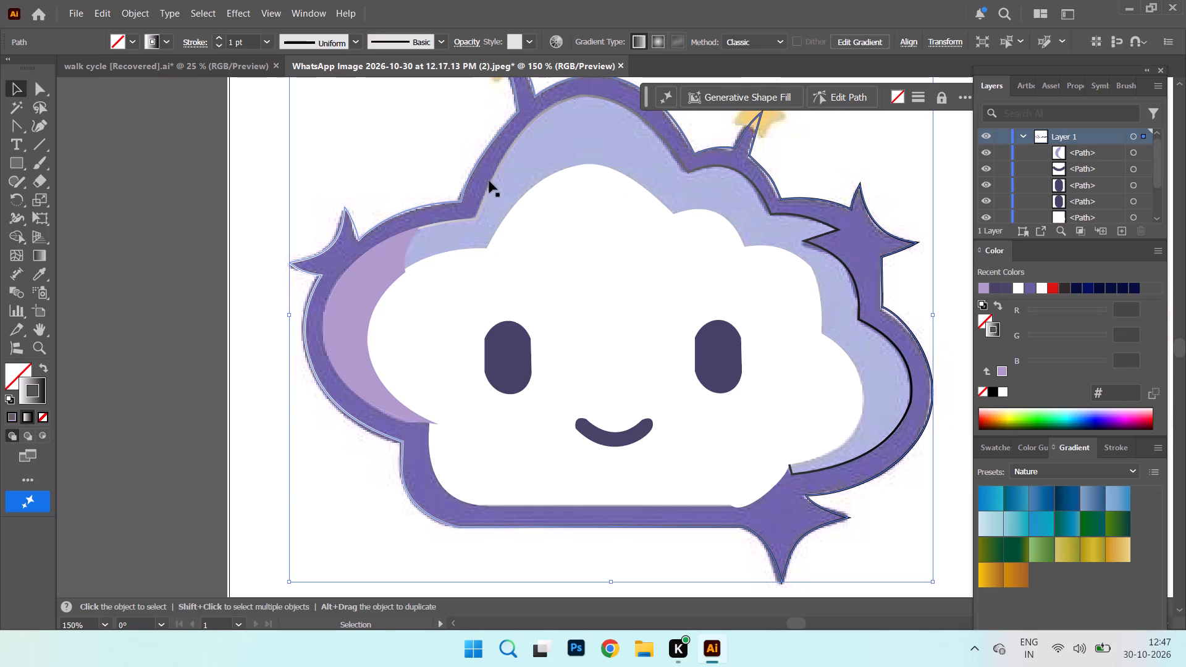
left_click(476, 222)
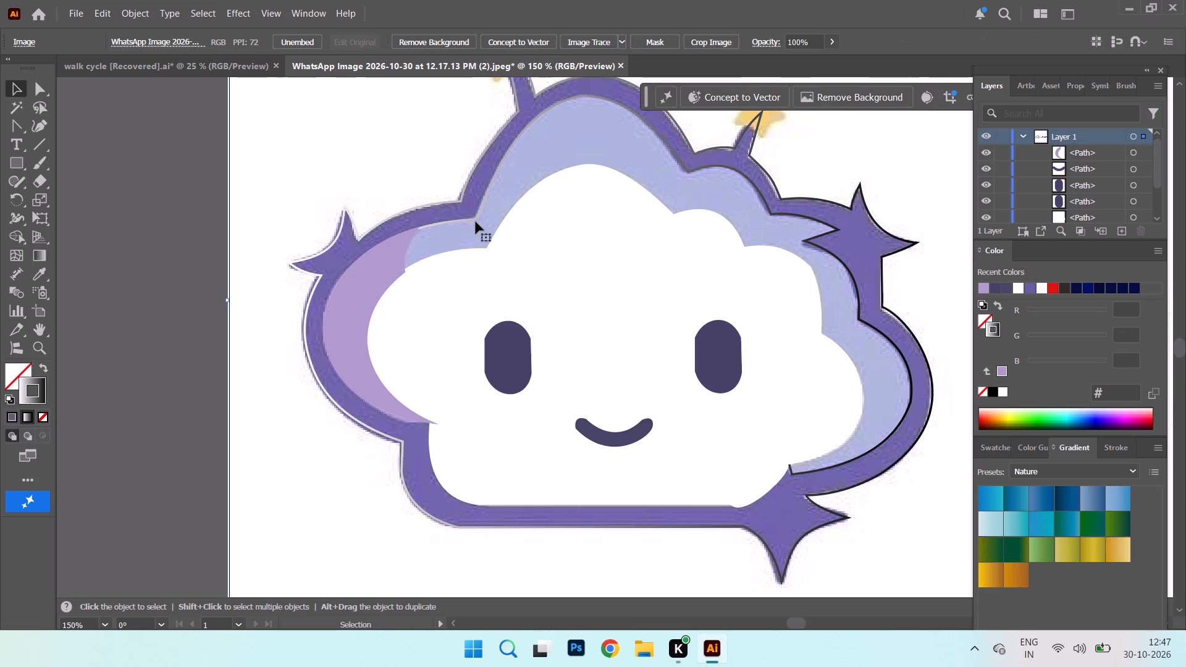
left_click(476, 222)
left_click(463, 220)
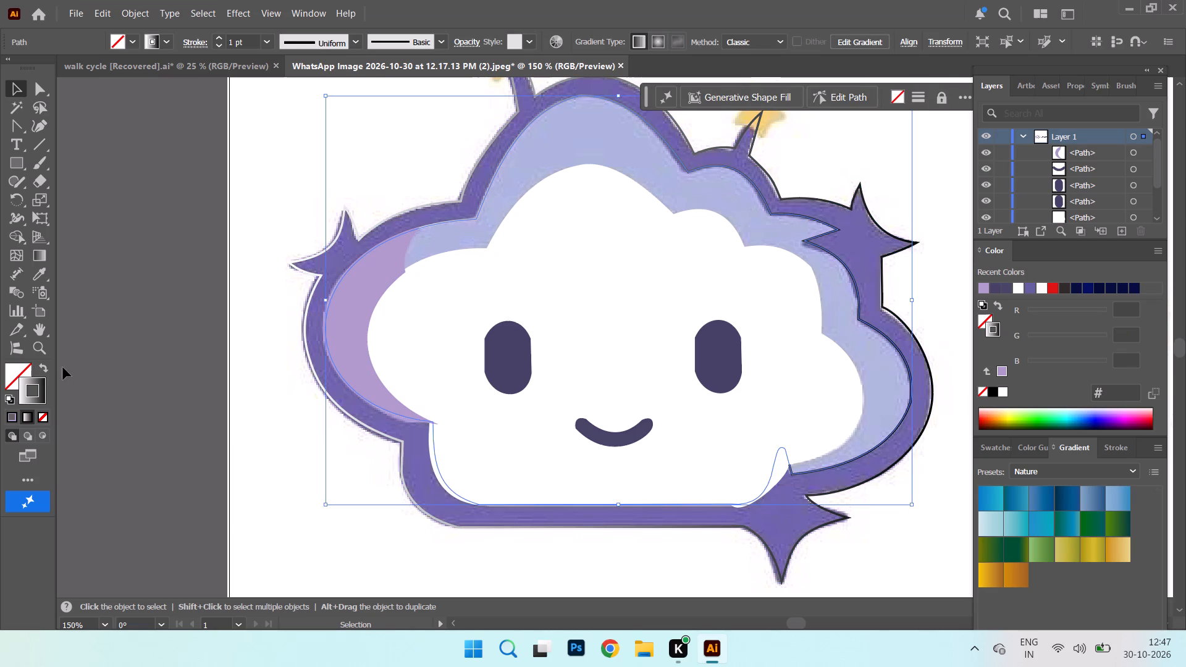
double_click(6, 372)
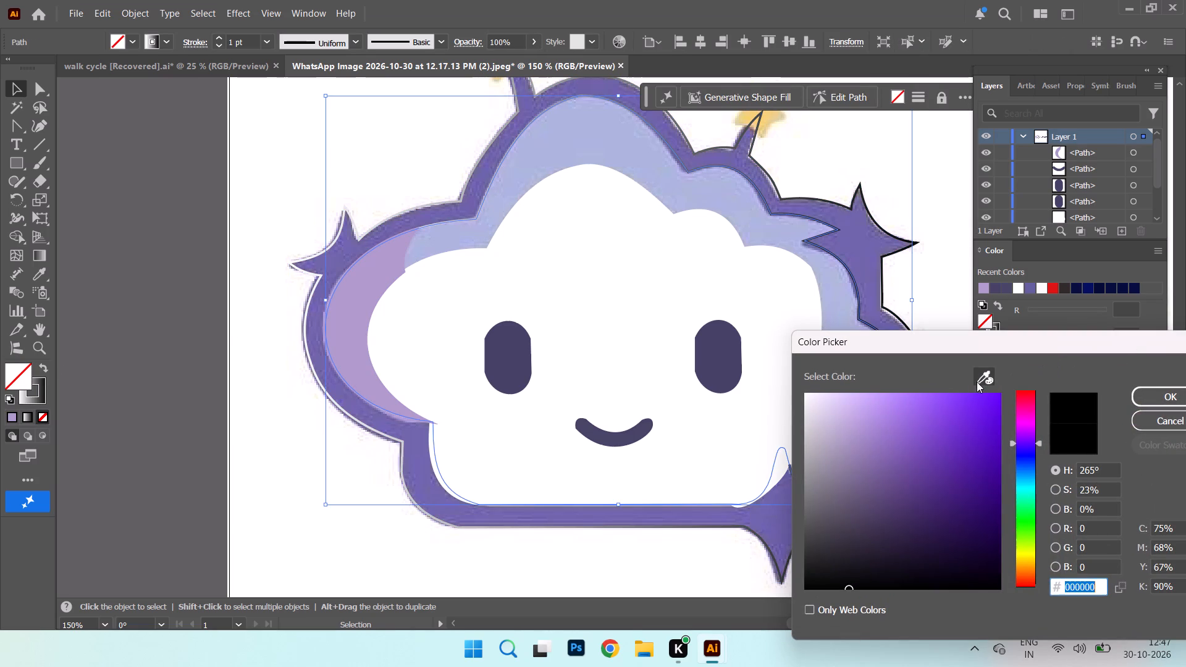
left_click(977, 382)
left_click(624, 150)
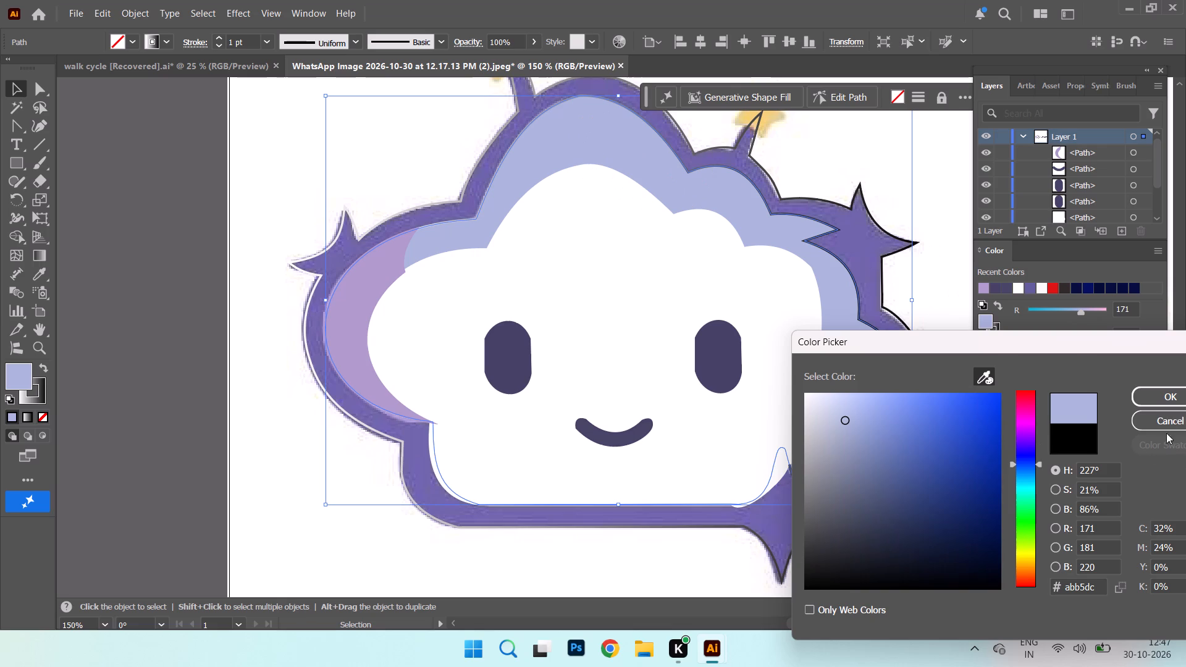
left_click(1162, 403)
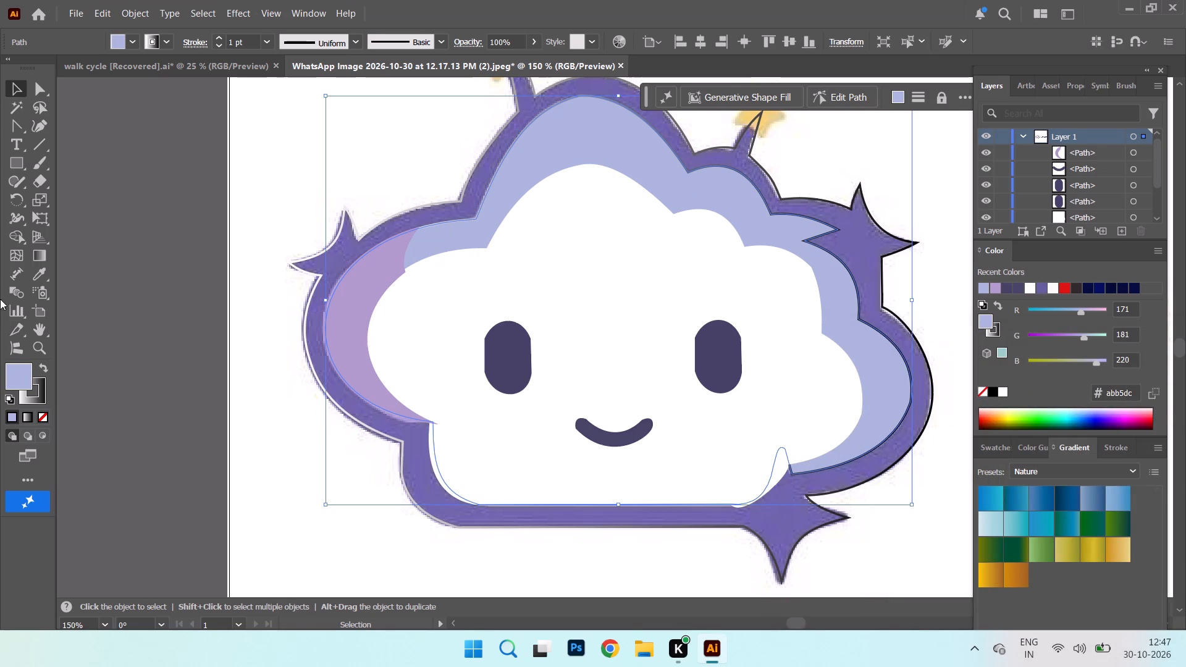
double_click(36, 401)
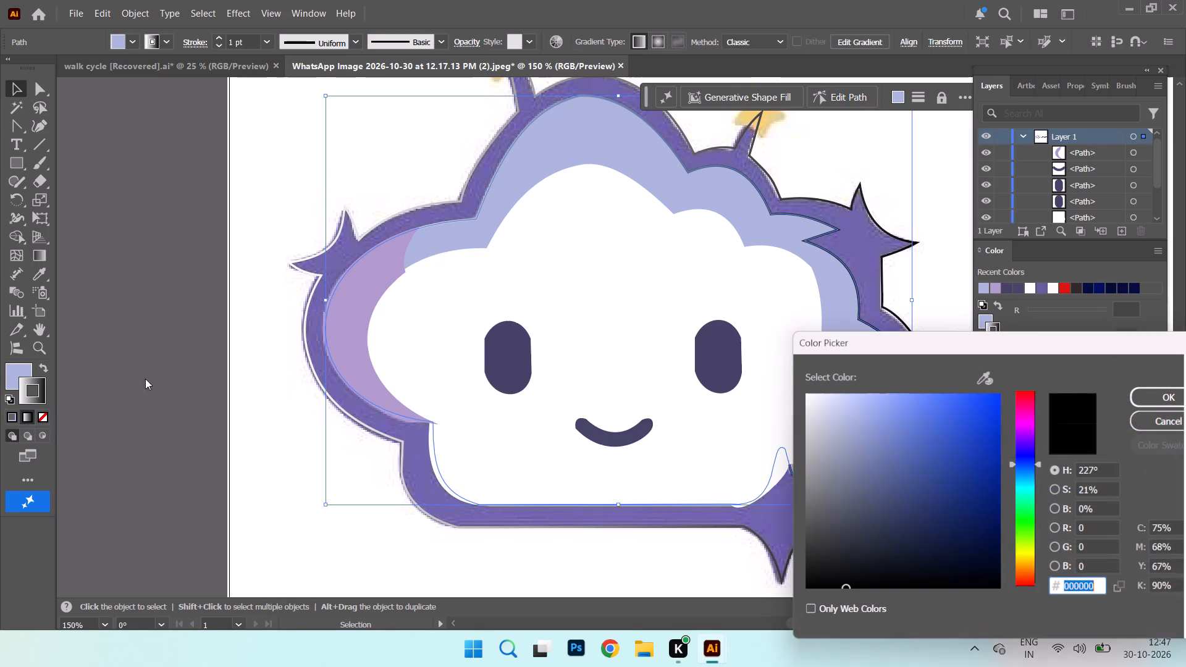
left_click(985, 372)
left_click(577, 133)
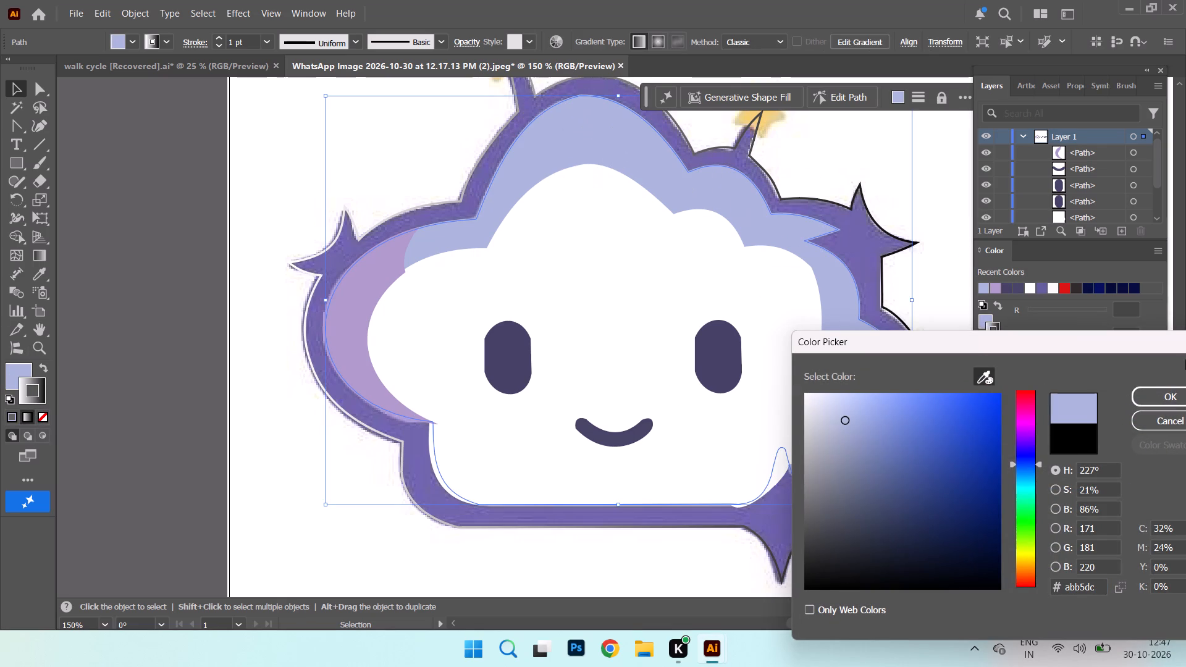
left_click(1148, 392)
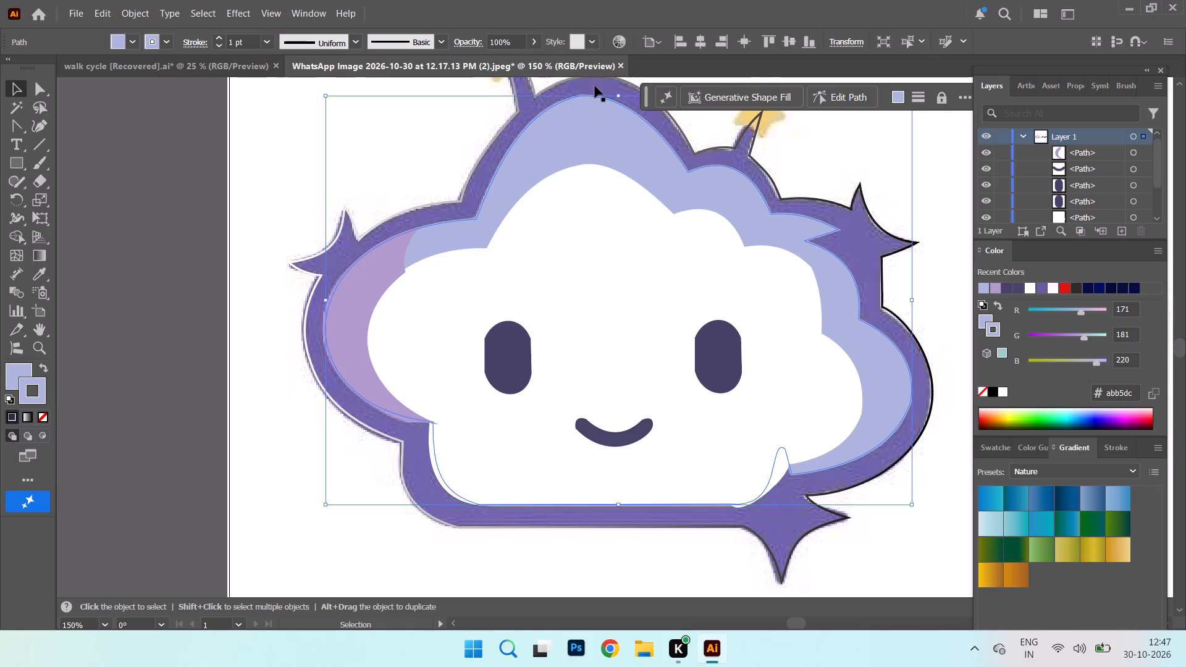
Fill the outer cloud outline path with purple 6b64a3 sampled from the image's border.
left_click(595, 86)
left_click(535, 97)
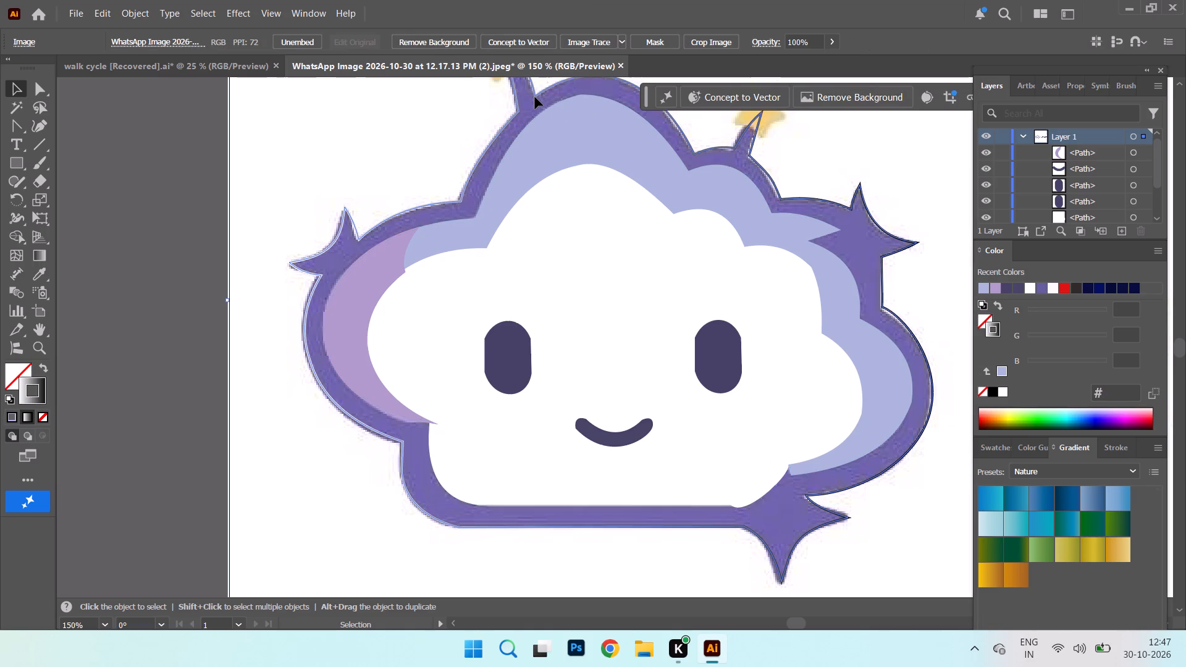
double_click(6, 367)
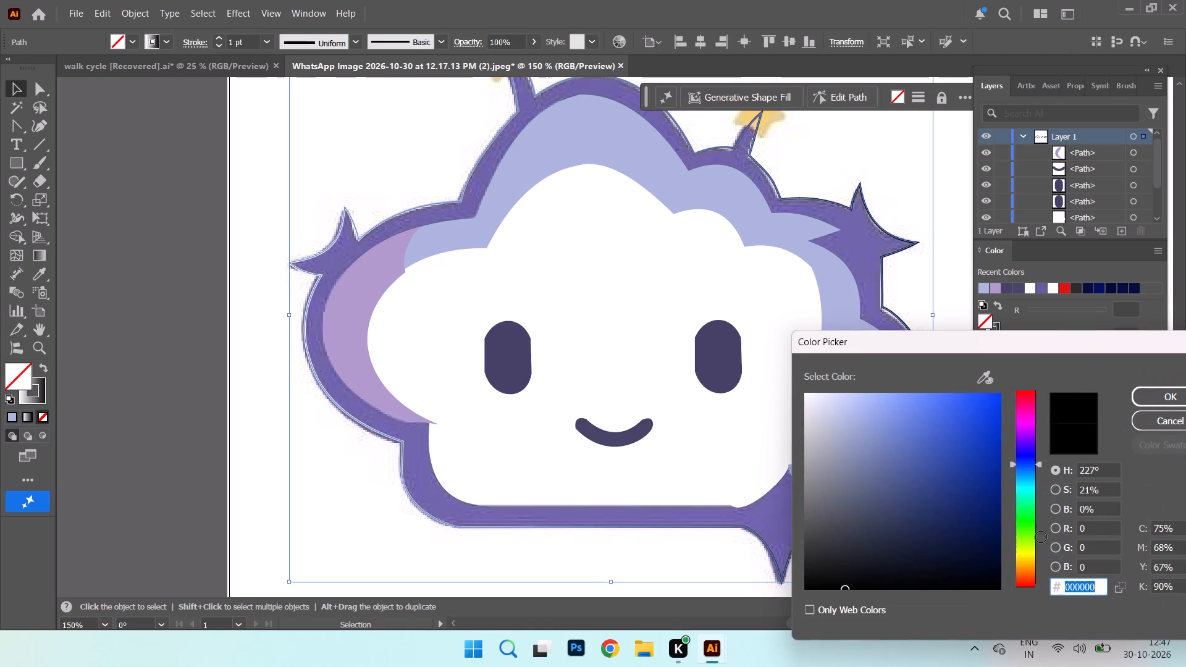
left_click(980, 371)
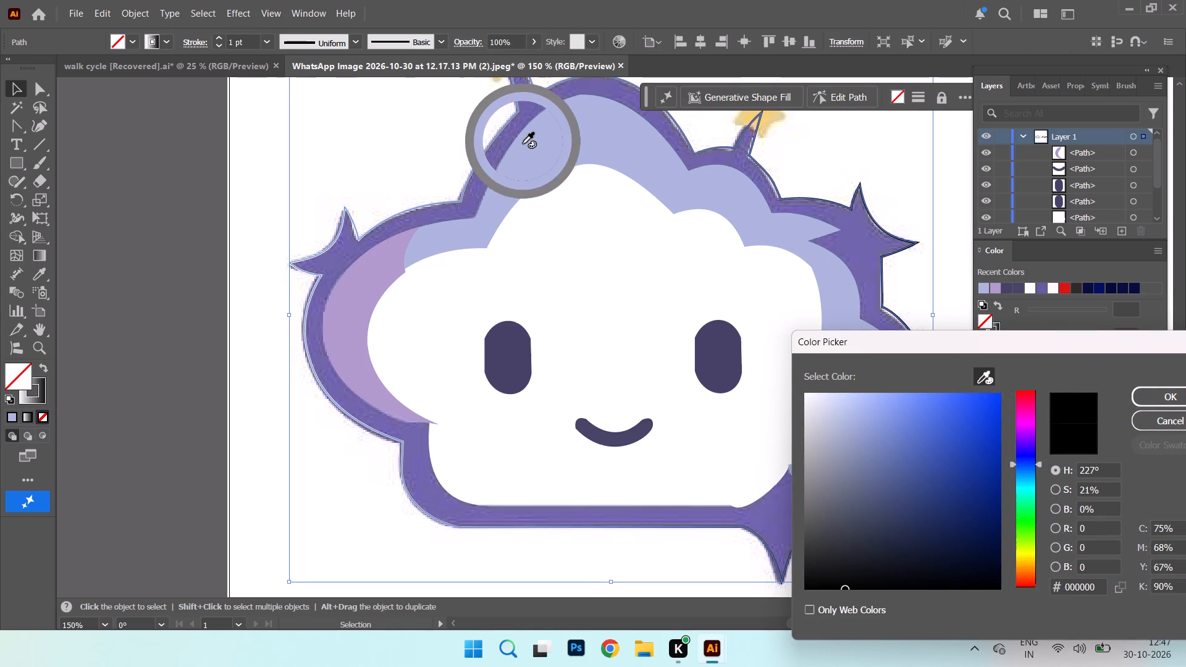
left_click(501, 144)
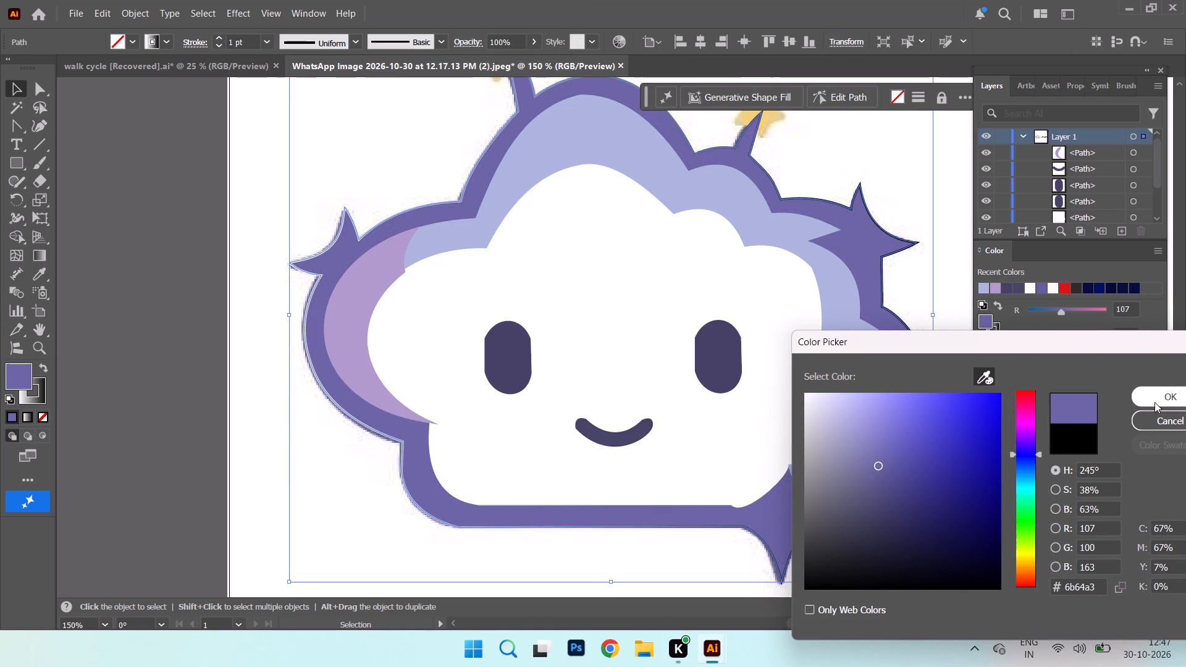
left_click(1154, 402)
Save the document in Downloads as an Adobe Illustrator file named dreamora, keeping the default Illustrator options.
scroll(734, 438, "up", 9)
scroll(731, 448, "down", 2)
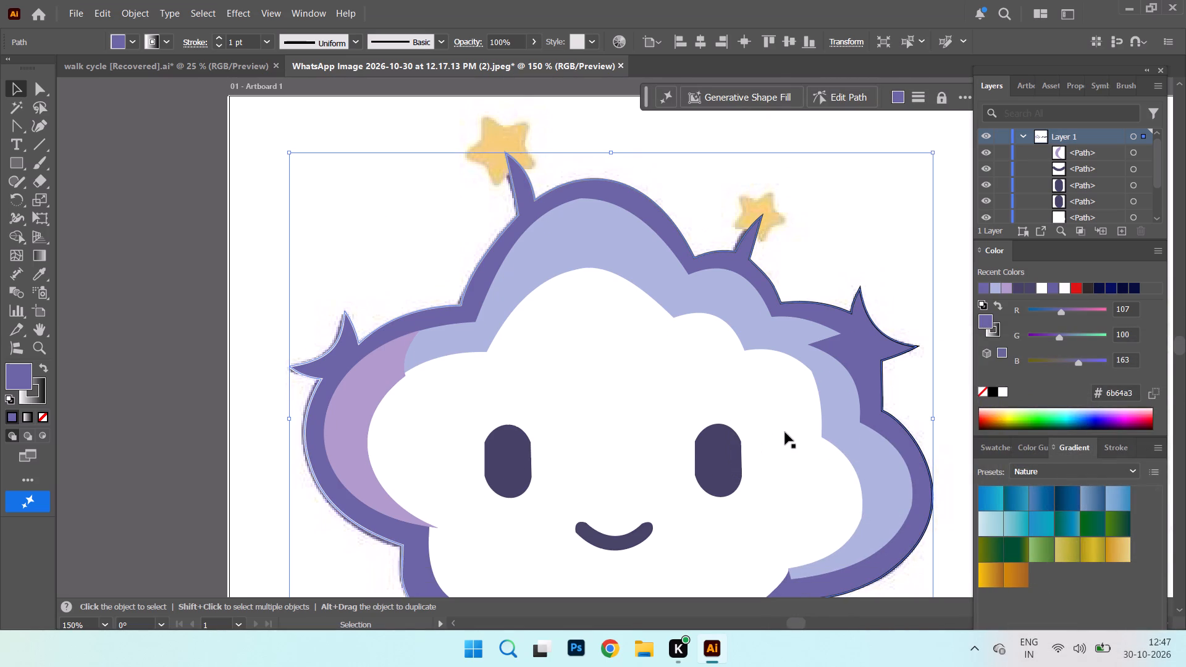
scroll(662, 477, "down", 2)
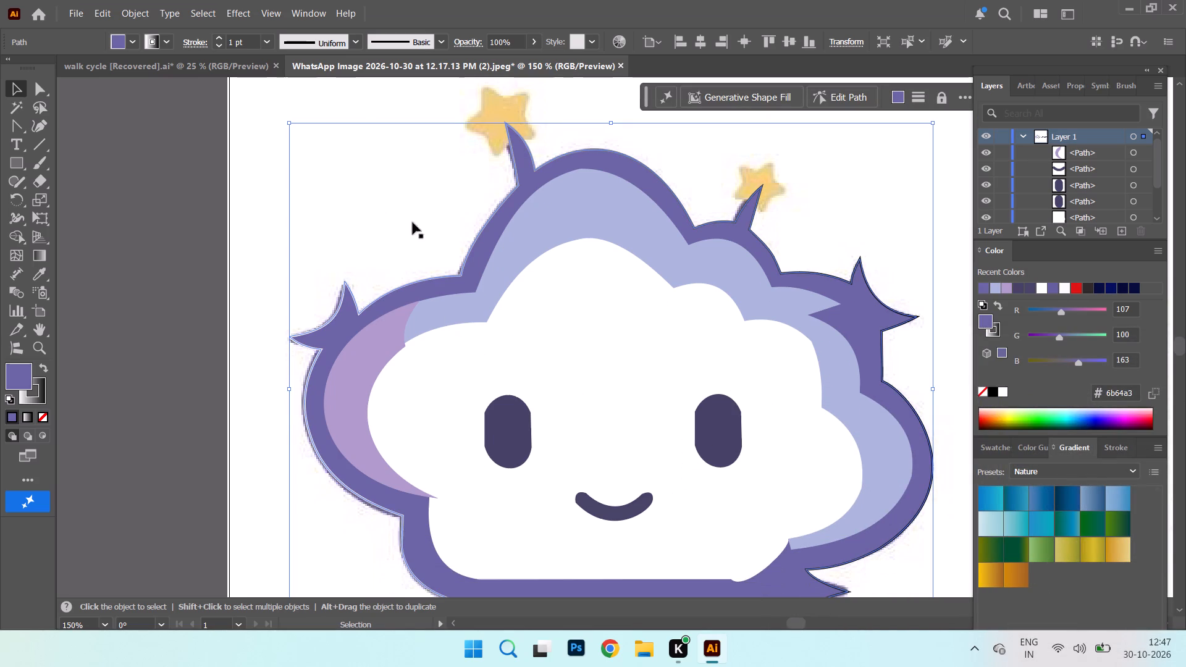
left_click(65, 12)
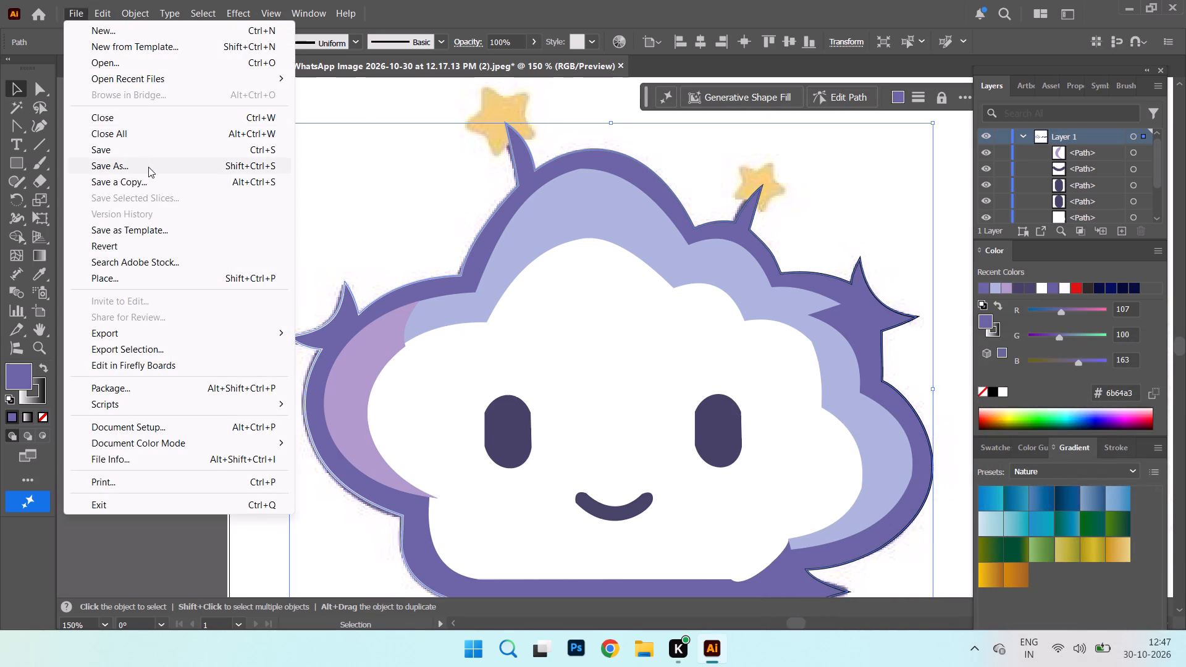
left_click(153, 161)
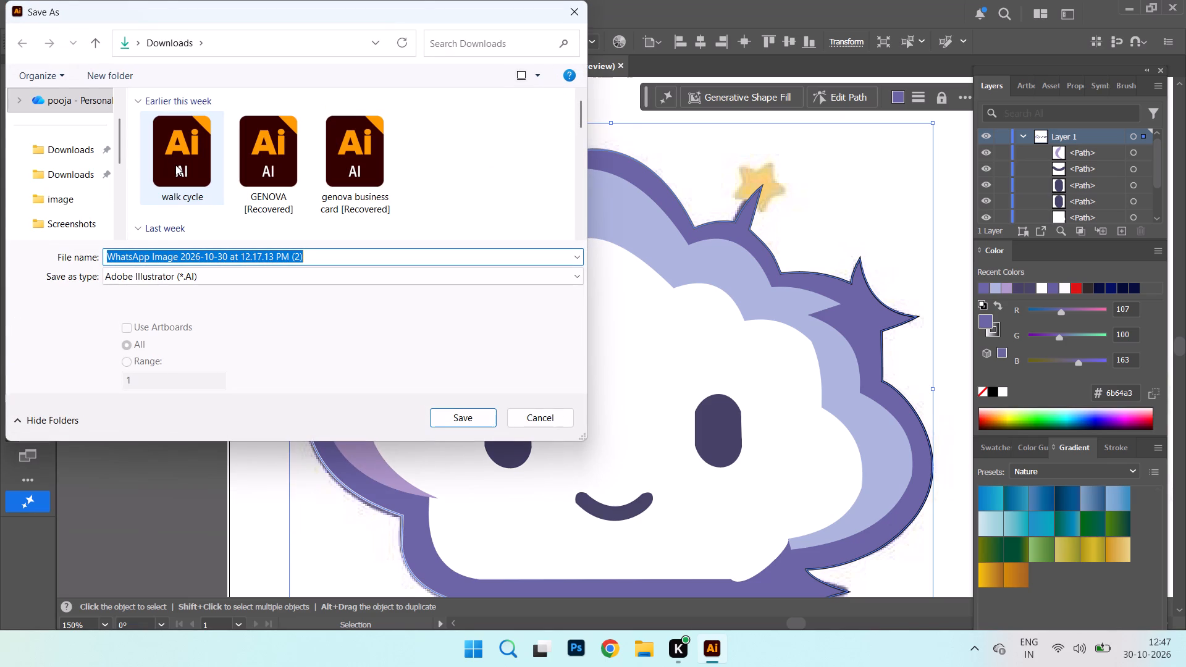
key("d")
type("ream")
key("o")
type("ra")
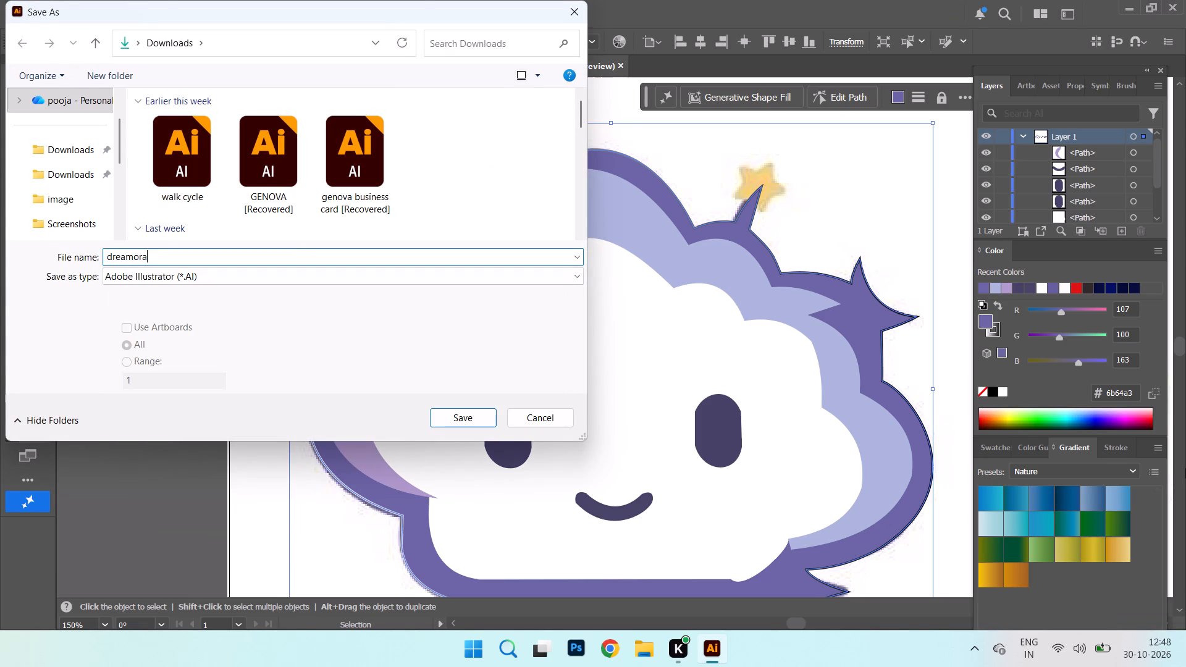
left_click(487, 424)
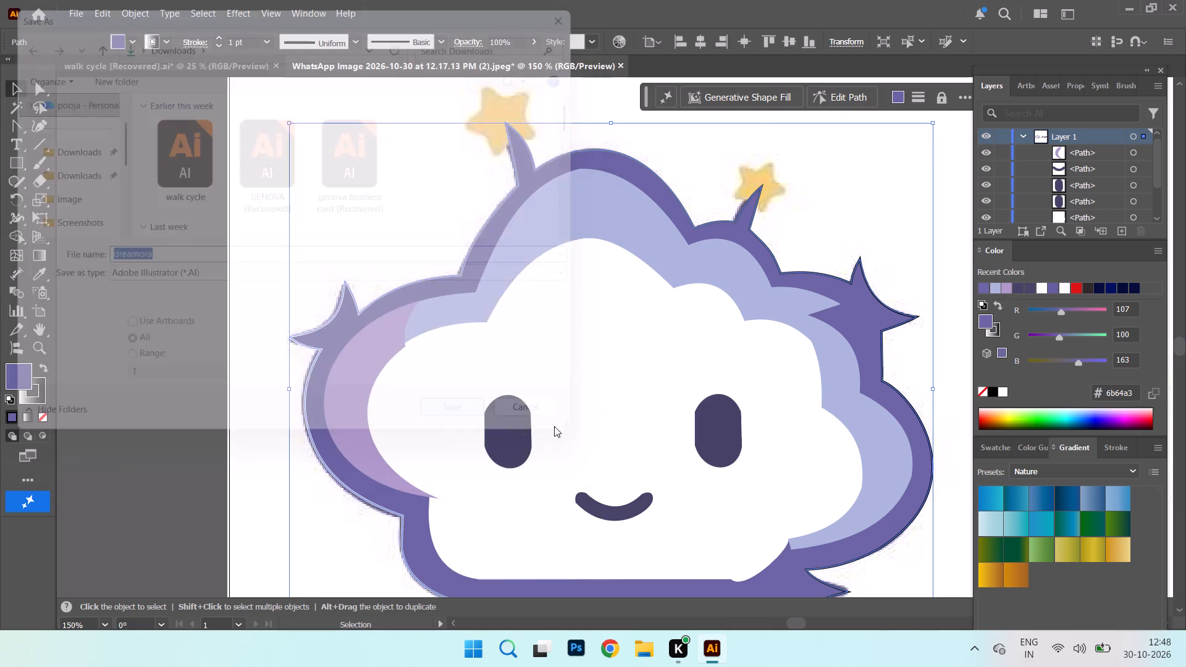
left_click(672, 556)
Select the light blue inner cloud path behind the white face.
scroll(765, 526, "up", 6)
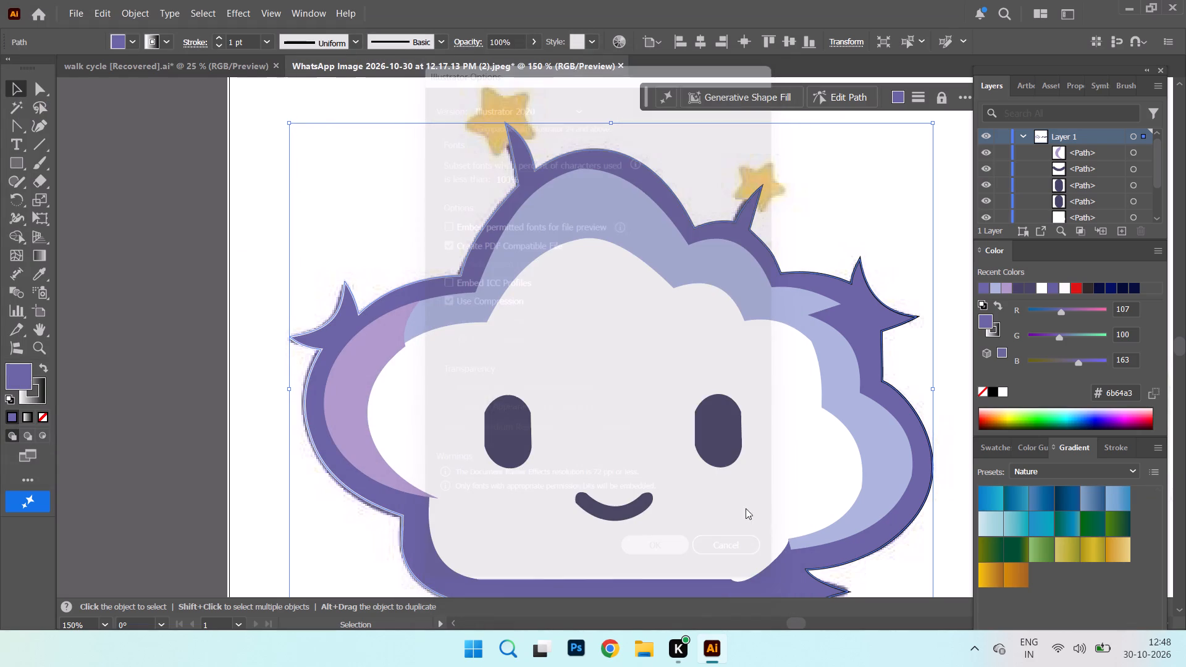
scroll(862, 417, "down", 9)
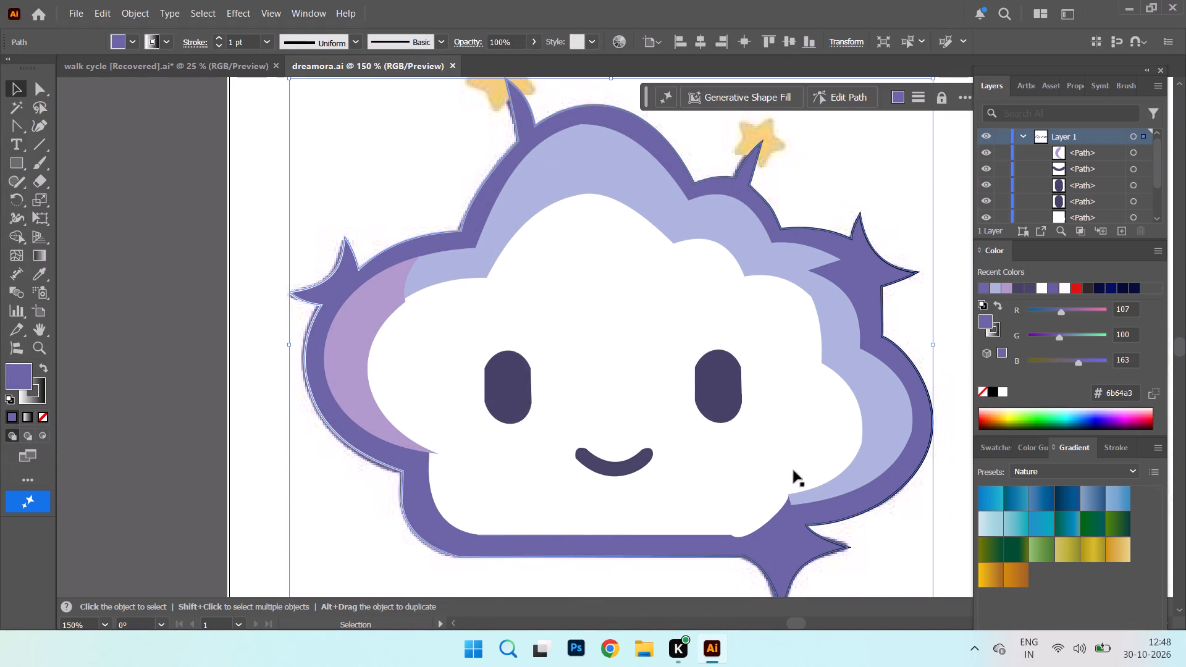
left_click(796, 495)
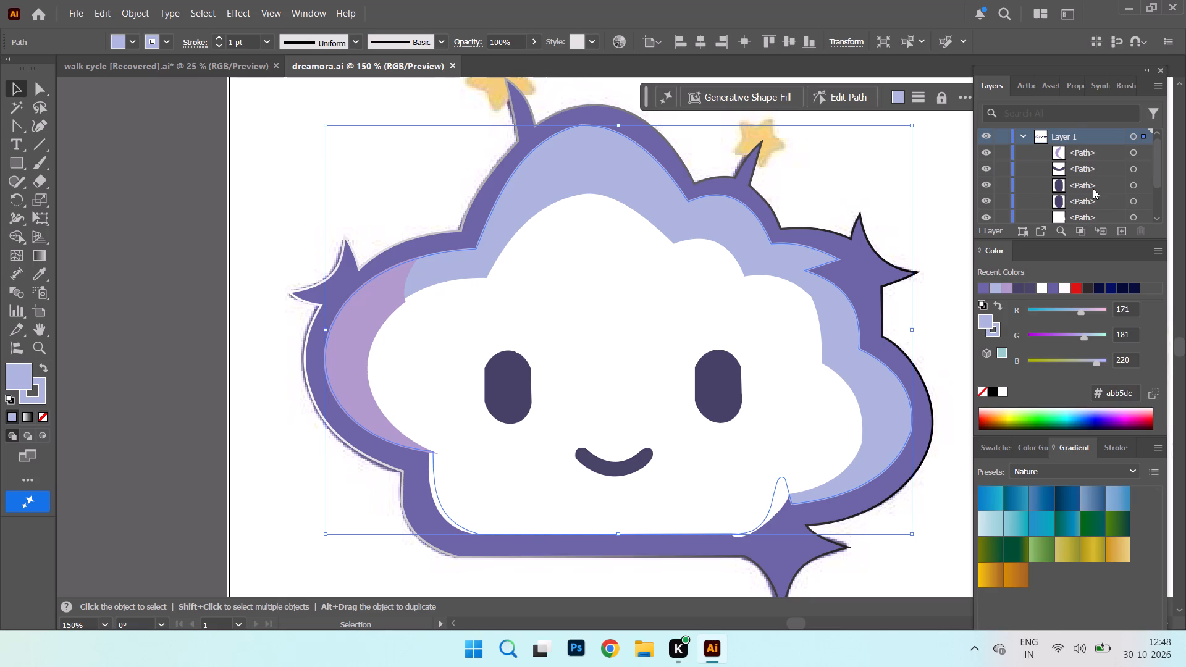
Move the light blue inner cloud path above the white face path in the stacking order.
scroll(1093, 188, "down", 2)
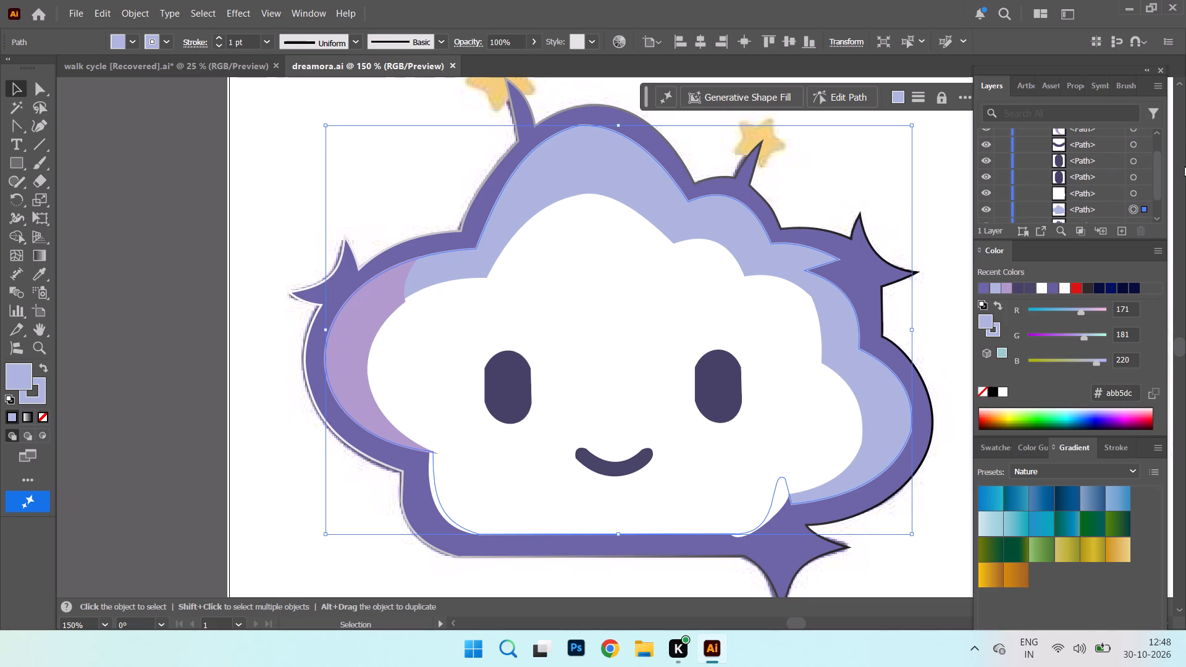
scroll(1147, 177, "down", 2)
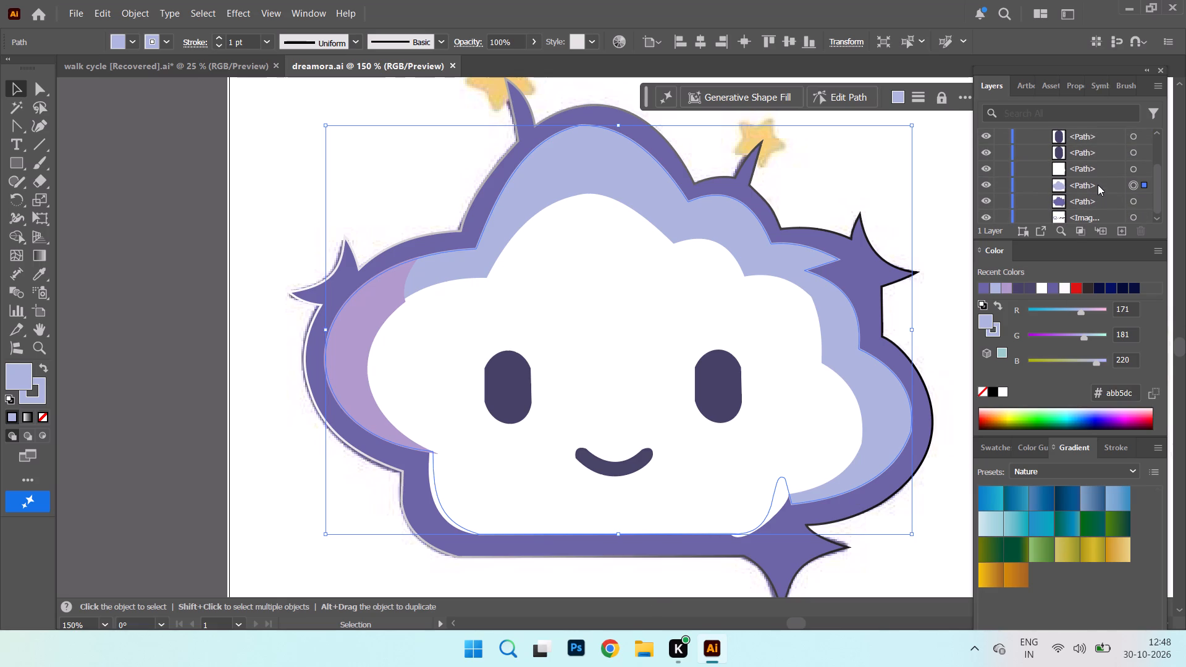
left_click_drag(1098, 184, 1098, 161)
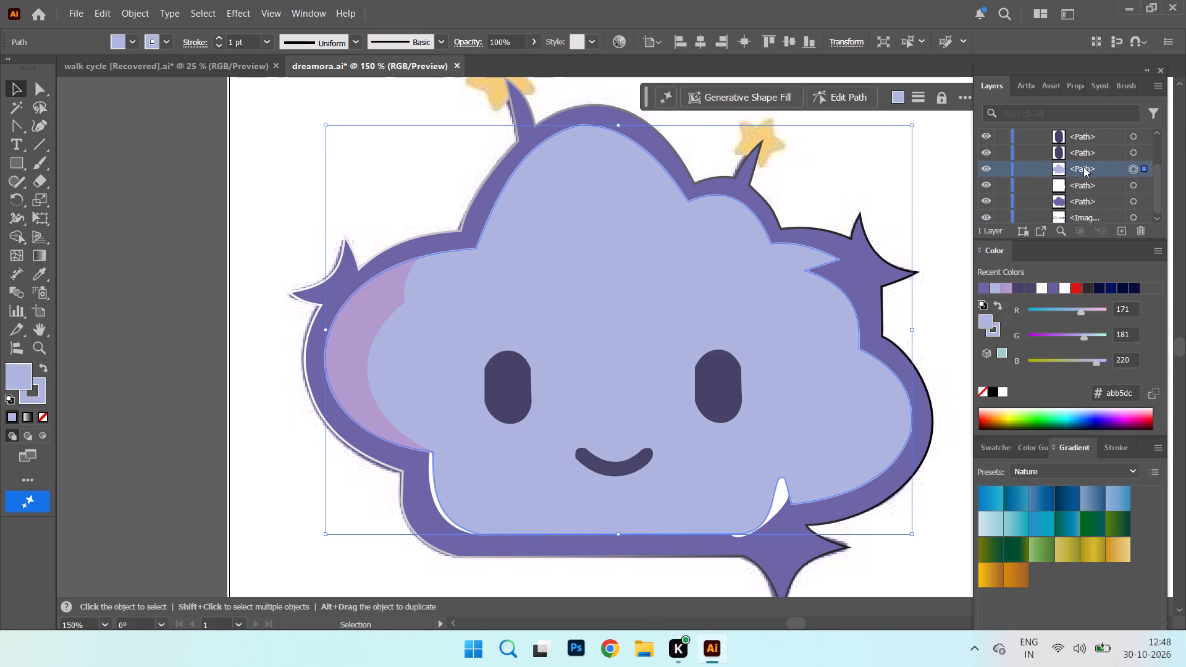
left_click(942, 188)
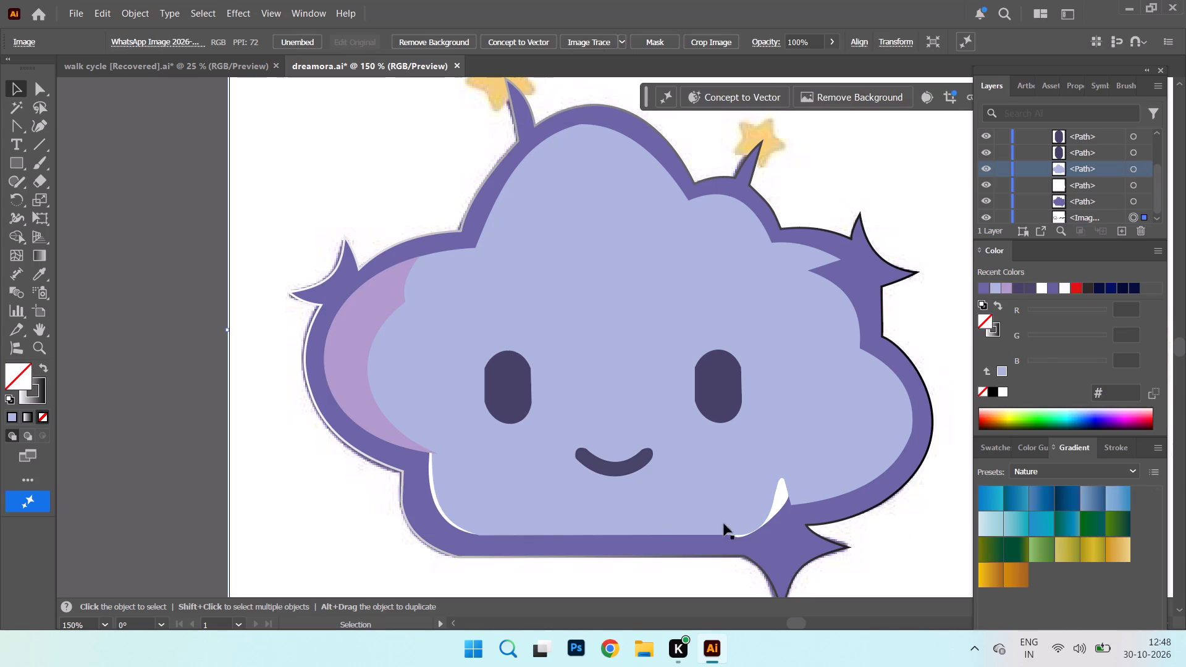
Shift the light blue cloud path slightly to the left inside the purple outline.
left_click_drag(754, 501, 693, 453)
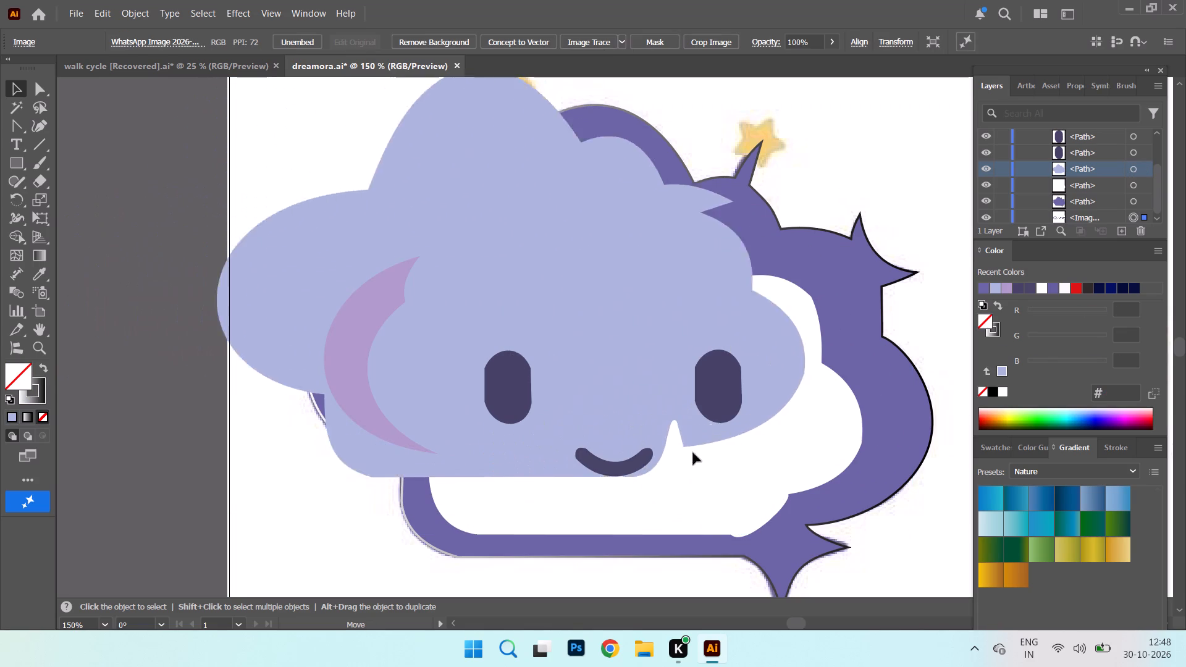
left_click_drag(693, 453, 746, 506)
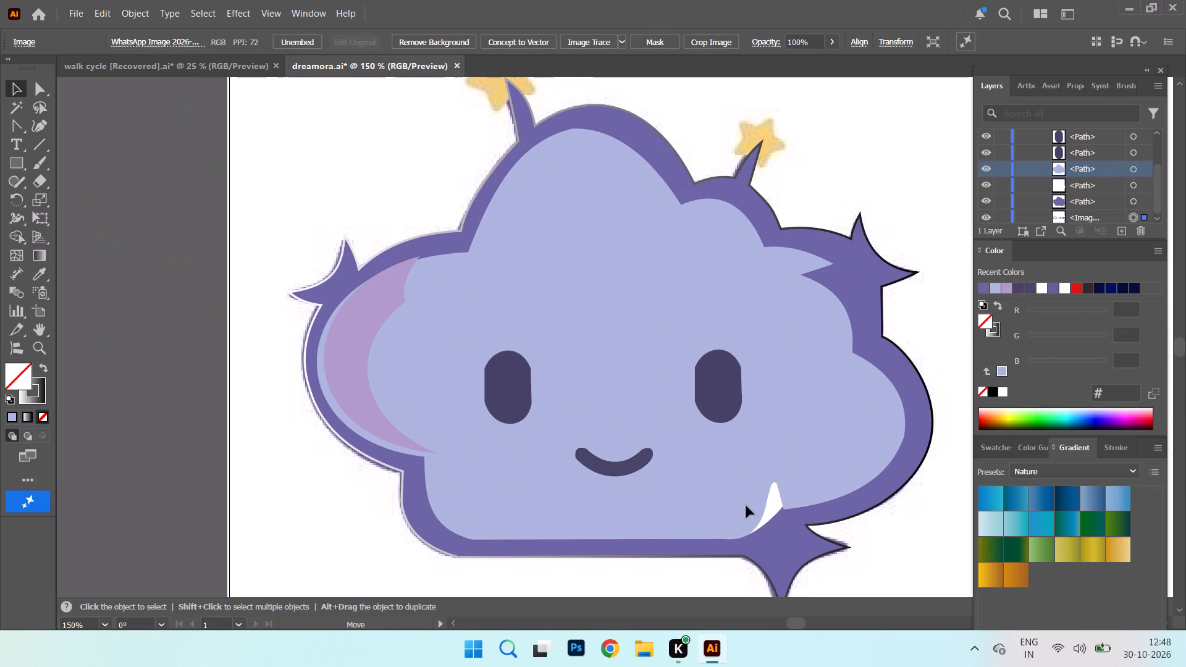
left_click_drag(746, 506, 746, 501)
Nudge the mauve crescent slightly left so it follows the light blue cloud's left edge.
left_click(343, 365)
left_click_drag(346, 366, 339, 364)
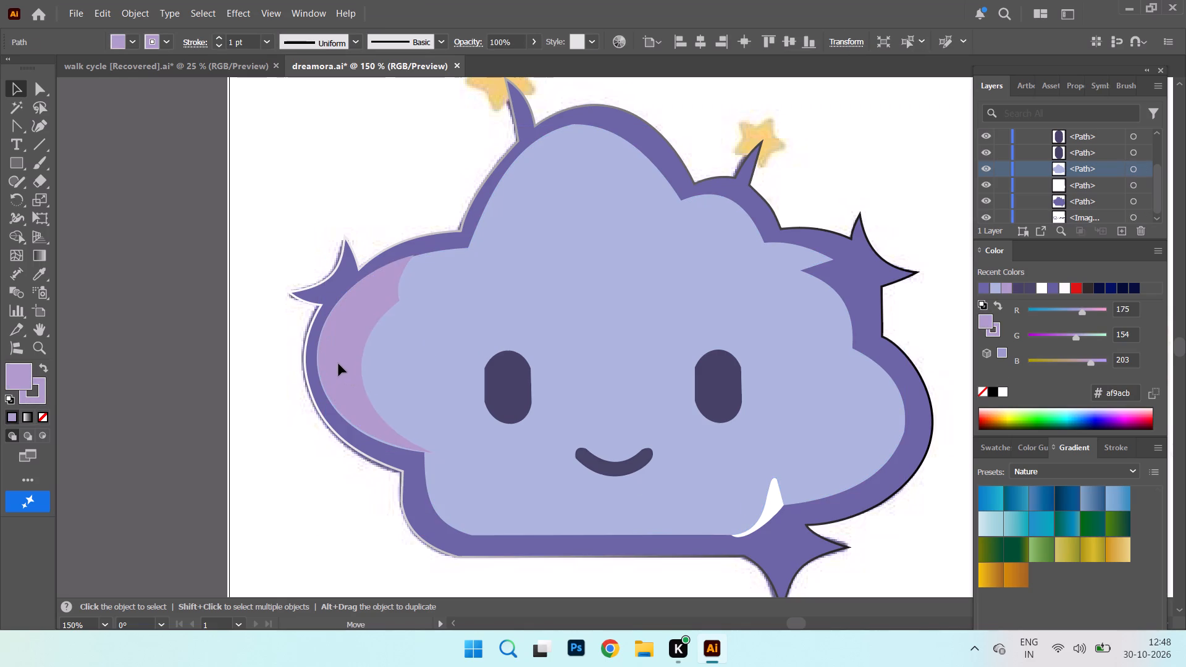
left_click_drag(339, 364, 341, 367)
left_click_drag(341, 367, 340, 367)
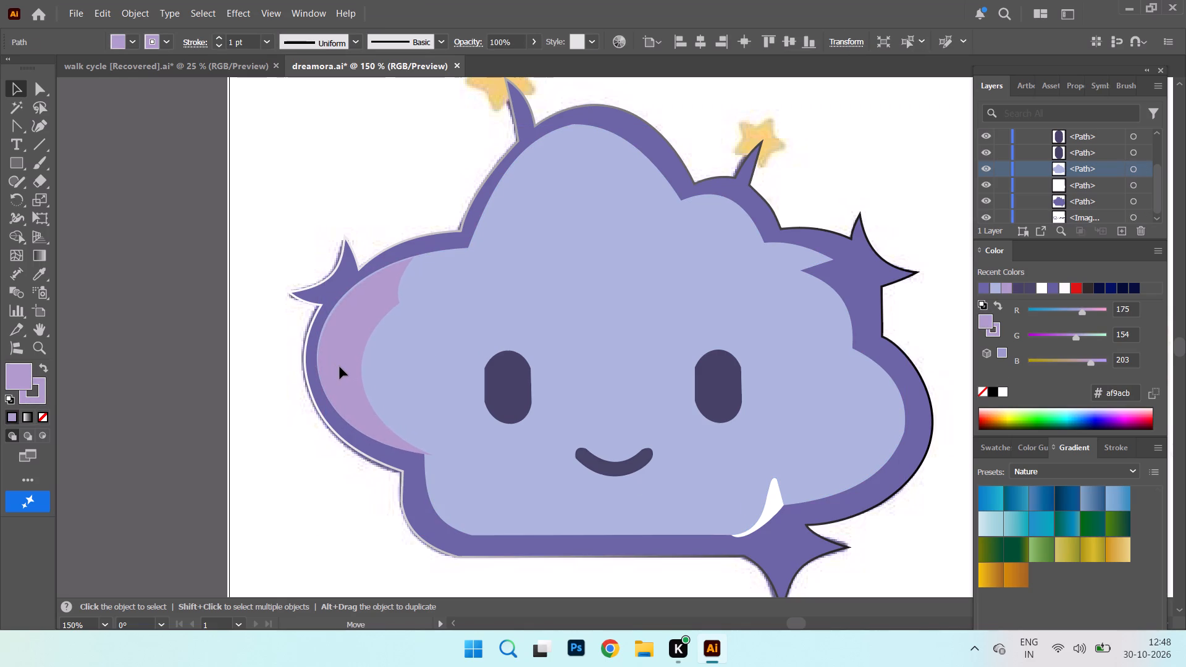
left_click_drag(340, 367, 337, 366)
Move the reference image up and left, out from behind the traced cloud.
scroll(620, 321, "up", 6)
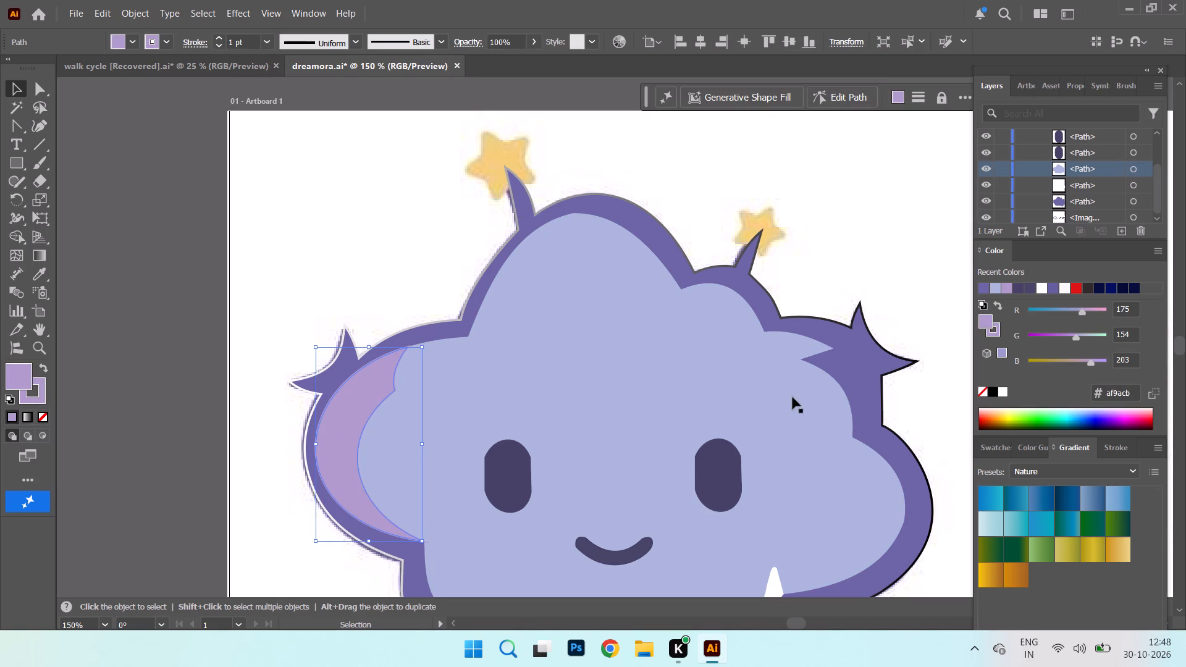
key("ctrl+minus")
key("ctrl+minus")
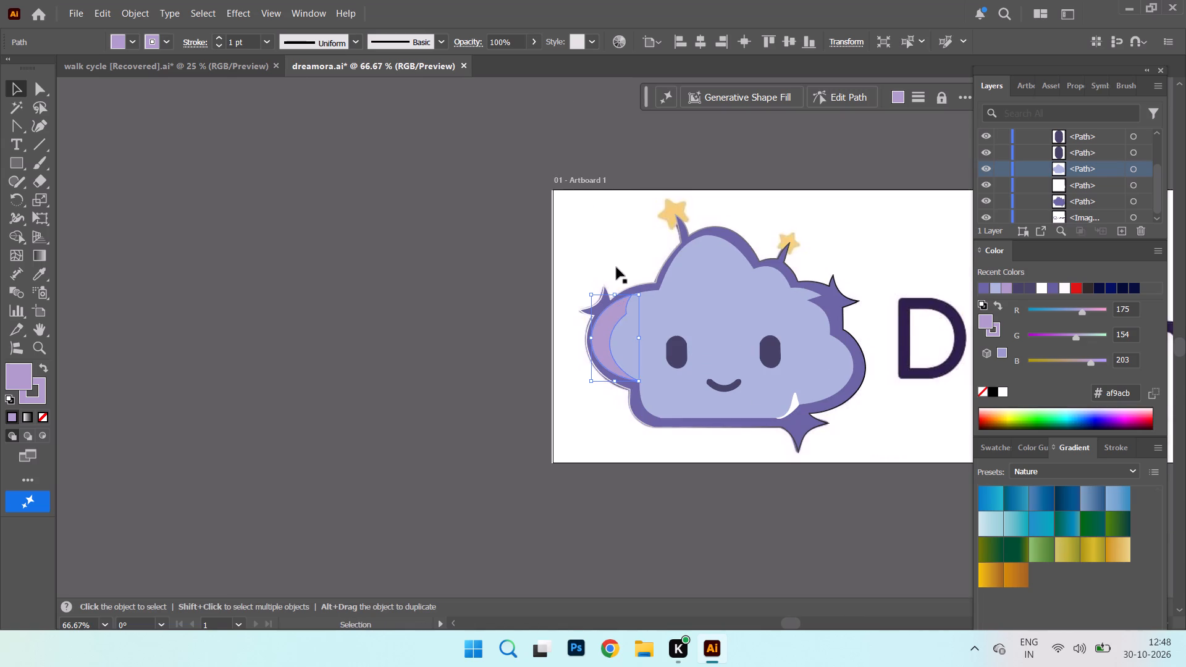
left_click_drag(608, 249, 826, 196)
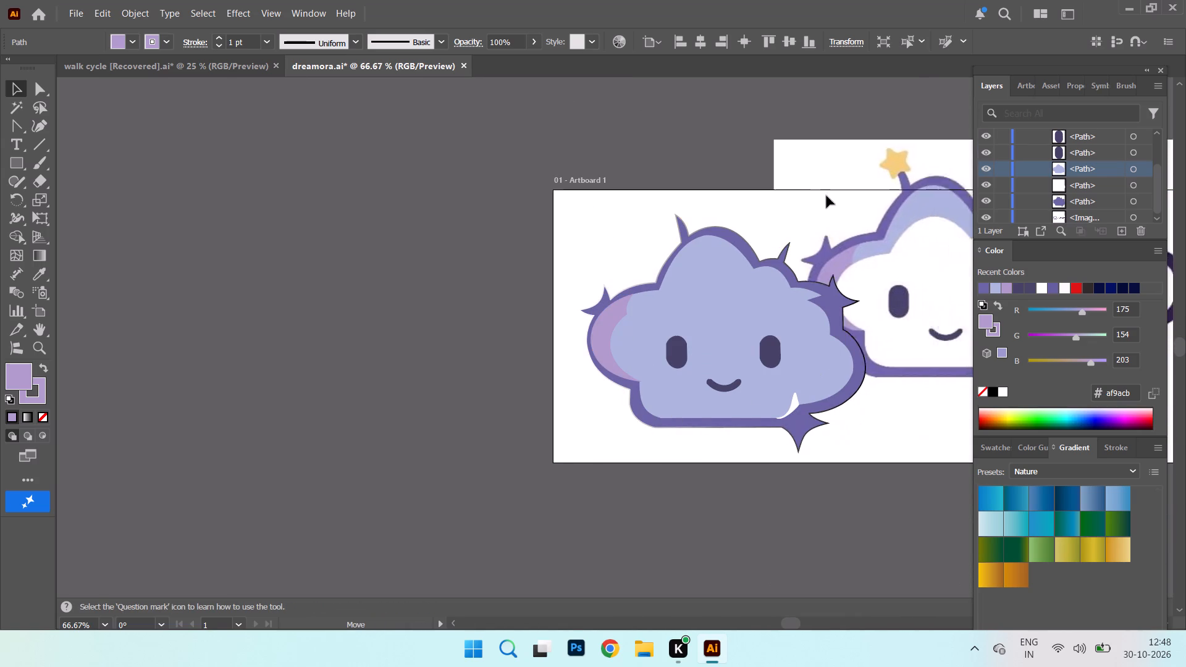
left_click_drag(826, 196, 306, 156)
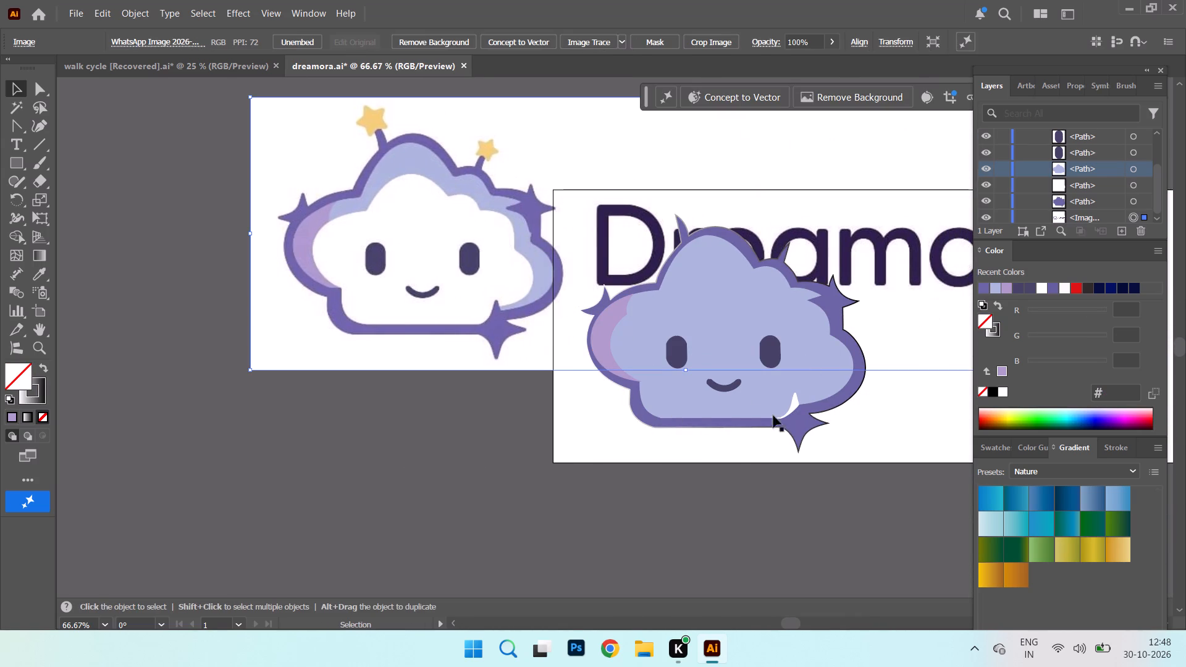
Pull the light blue cloud path away from the traced mascot, then reposition it inside the purple outline.
left_click(797, 418)
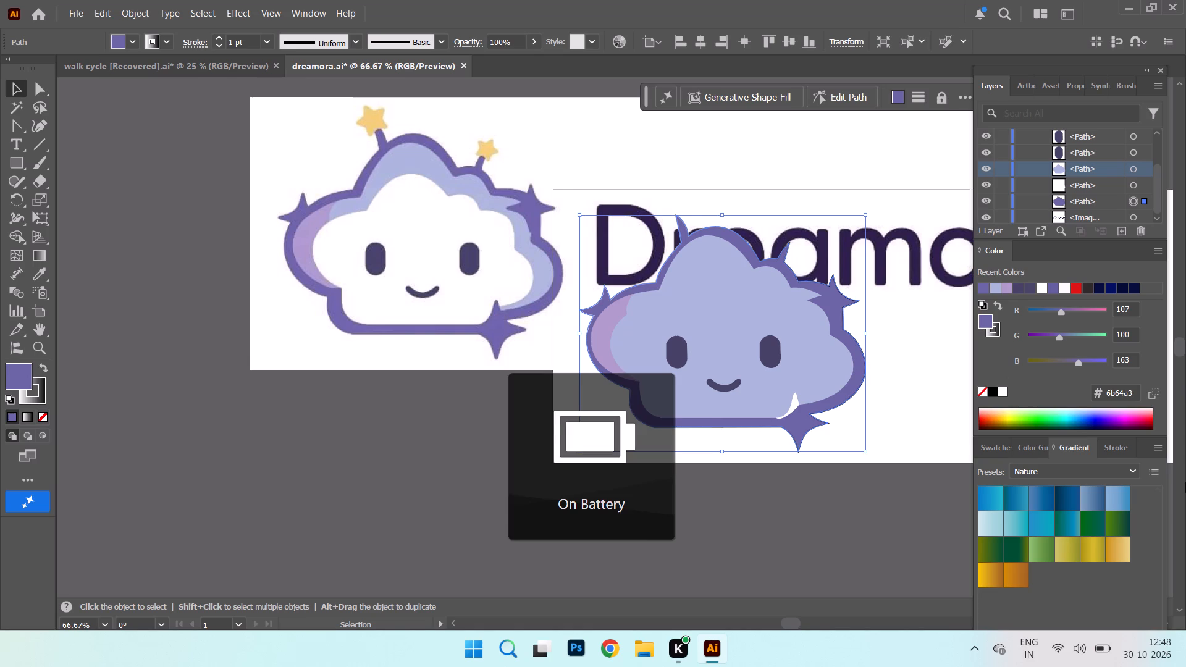
left_click(802, 417)
left_click_drag(757, 398, 757, 379)
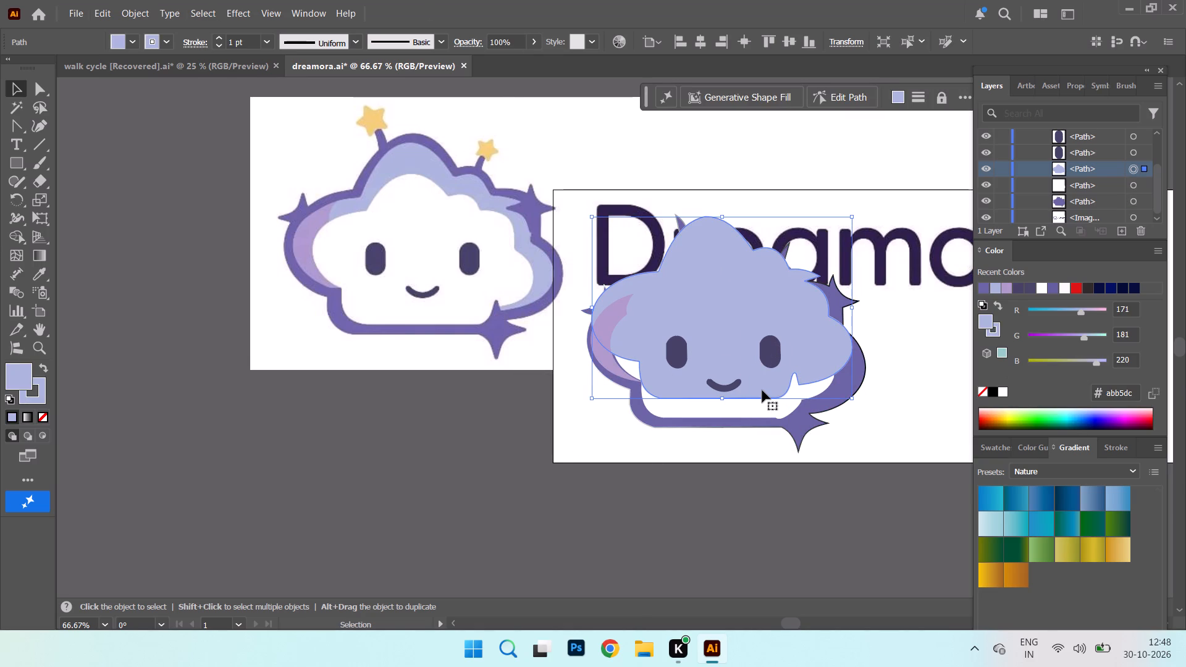
left_click_drag(773, 384, 772, 406)
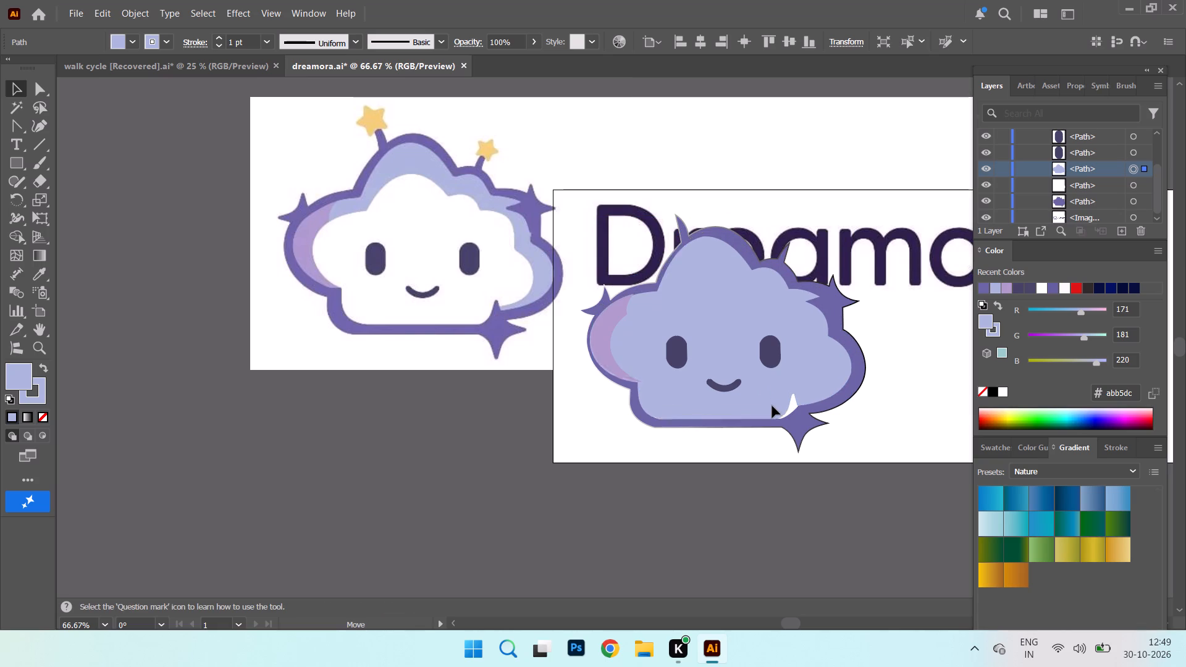
left_click_drag(772, 406, 324, 502)
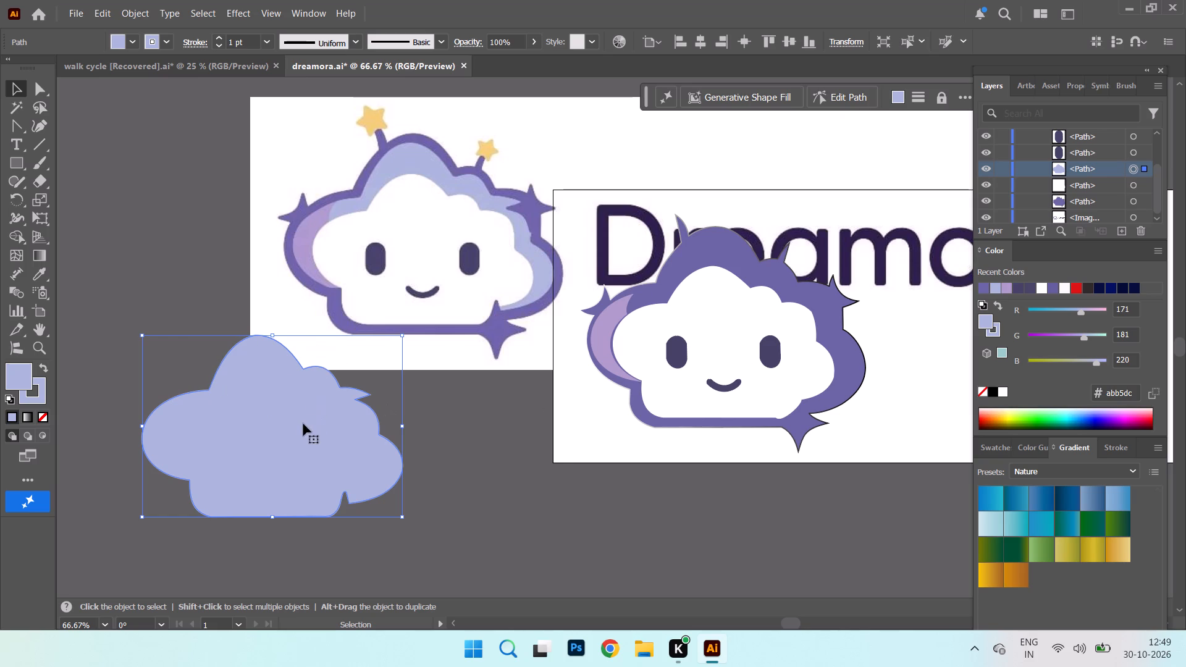
left_click_drag(303, 424, 758, 325)
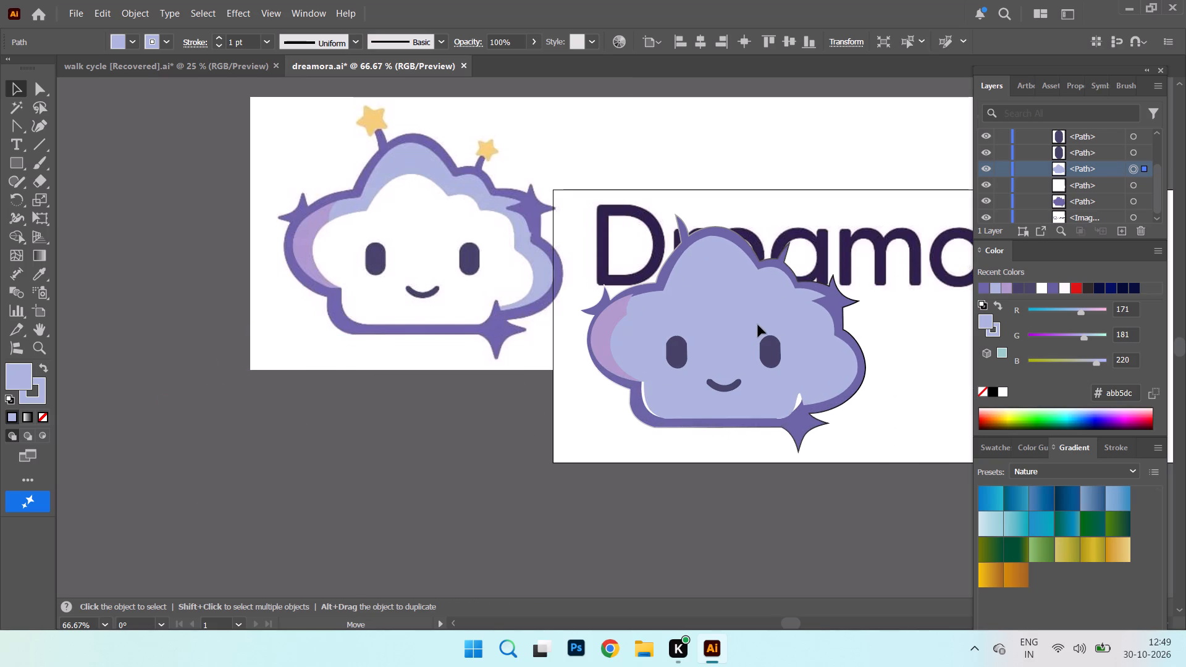
left_click_drag(758, 325, 762, 327)
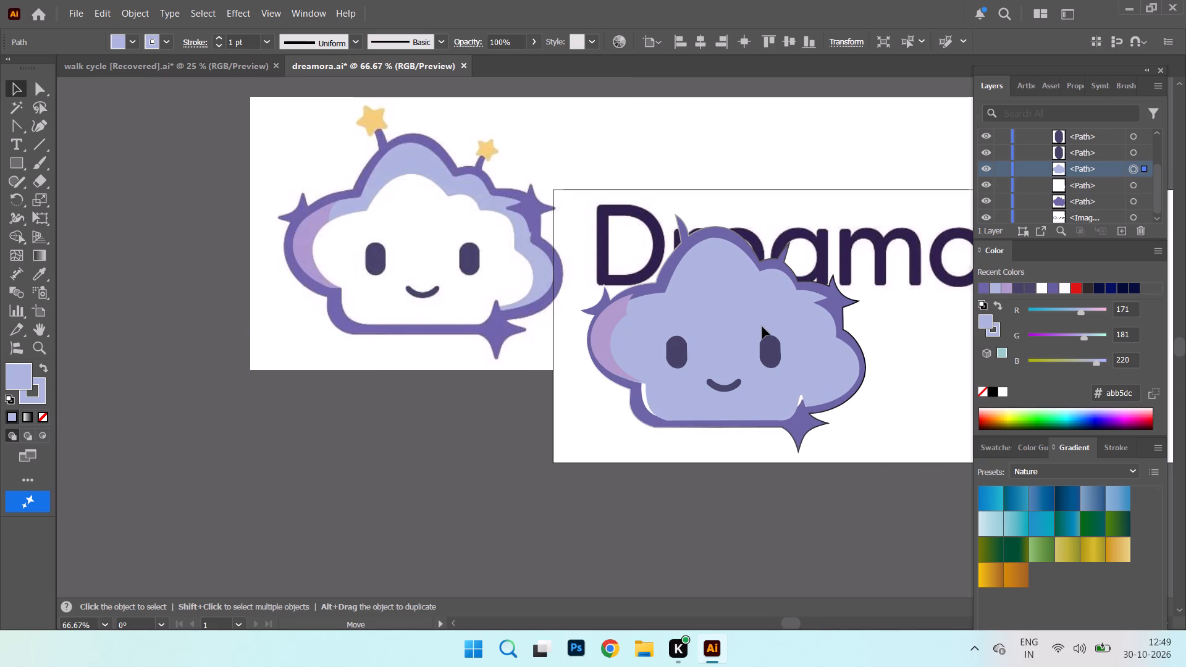
left_click_drag(762, 327, 754, 325)
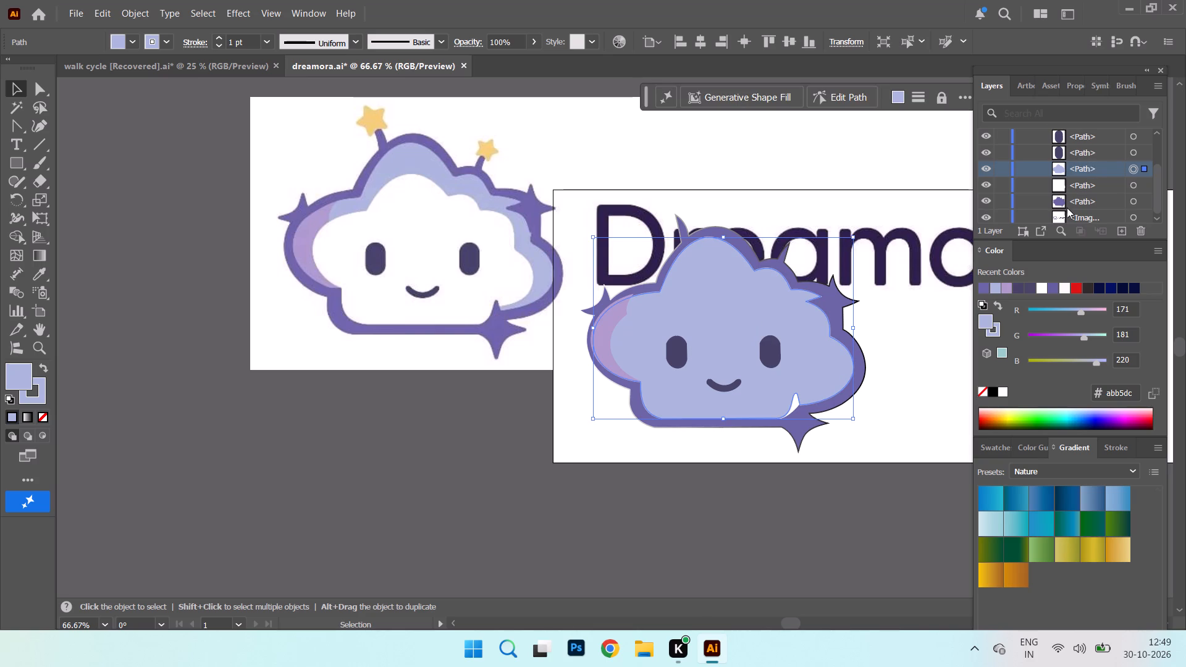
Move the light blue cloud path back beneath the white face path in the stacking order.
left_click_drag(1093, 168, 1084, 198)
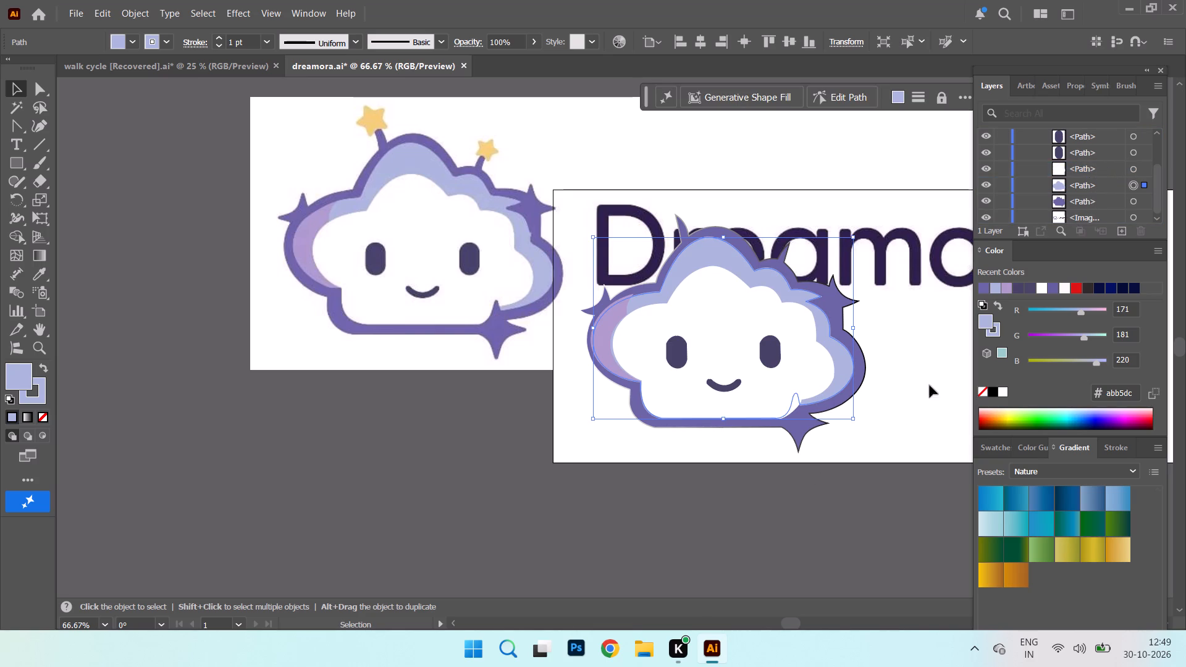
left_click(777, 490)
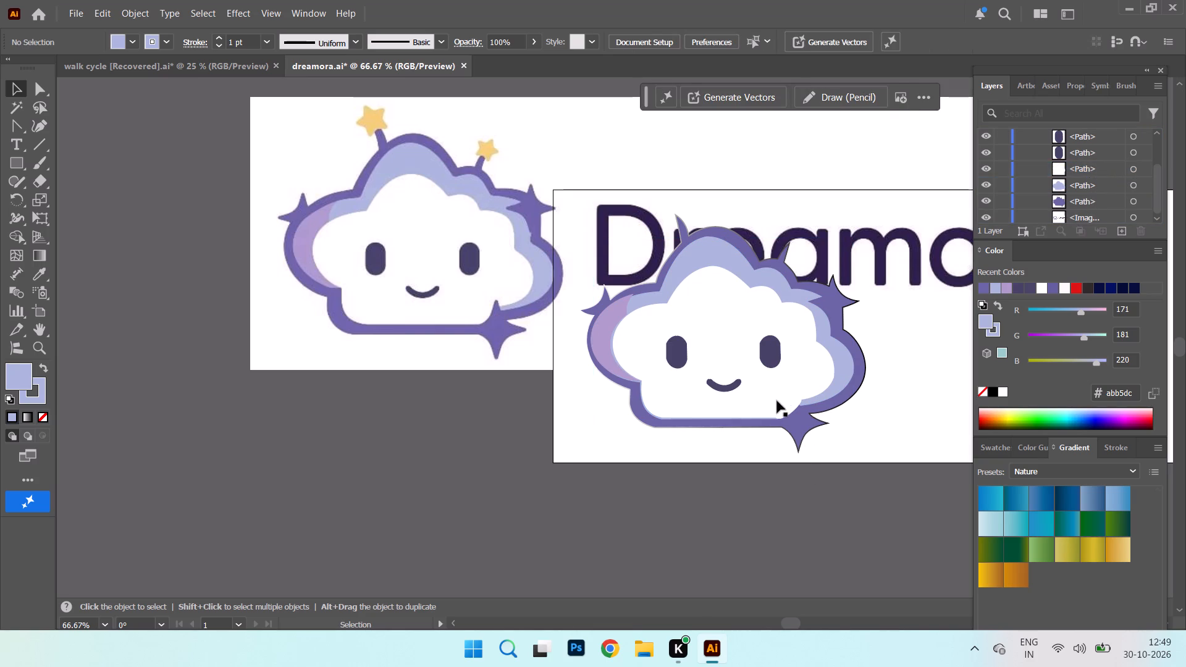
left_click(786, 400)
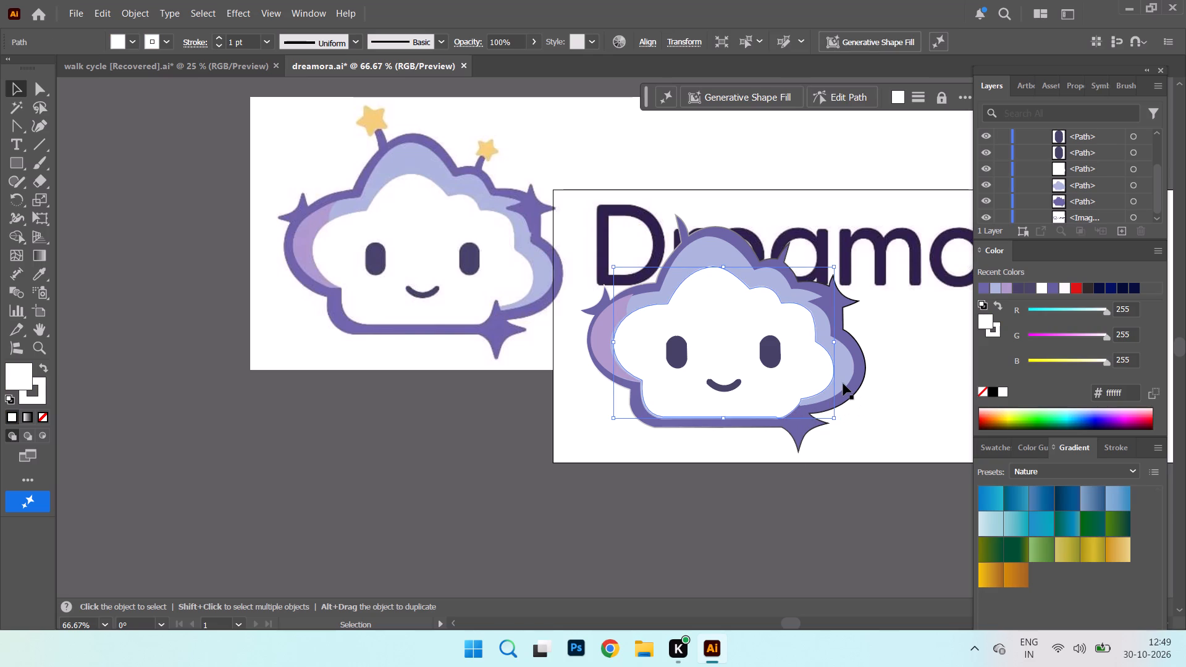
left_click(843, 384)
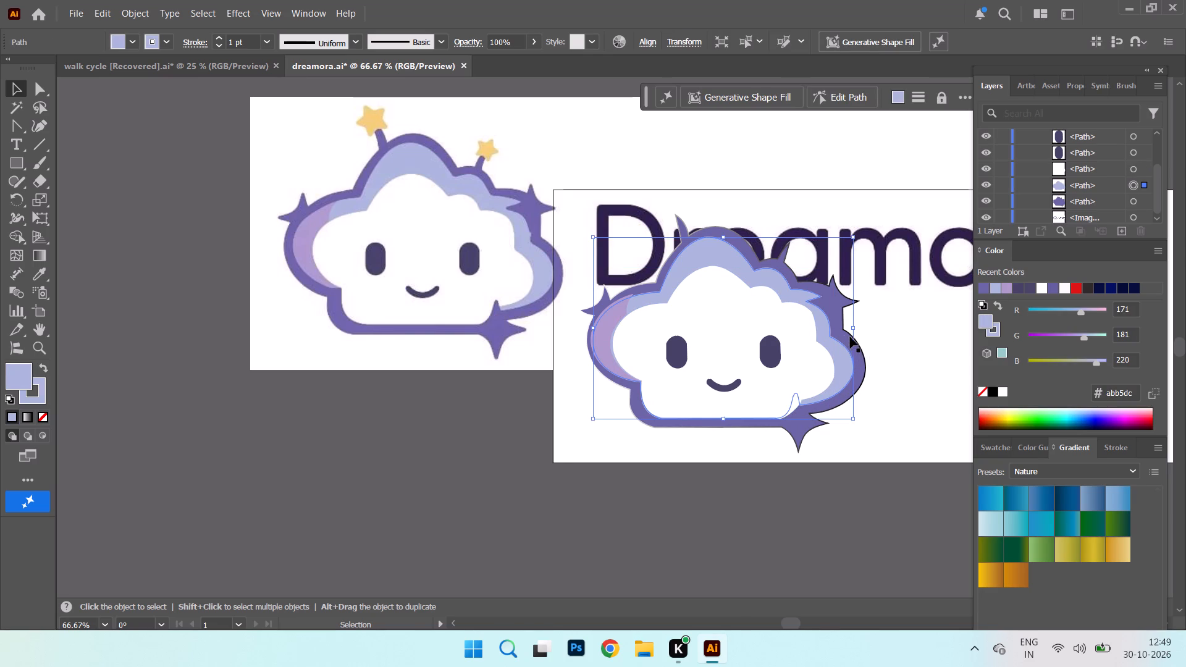
Stretch the mauve crescent's right side slightly outward to widen the crescent.
key("ctrl+equal")
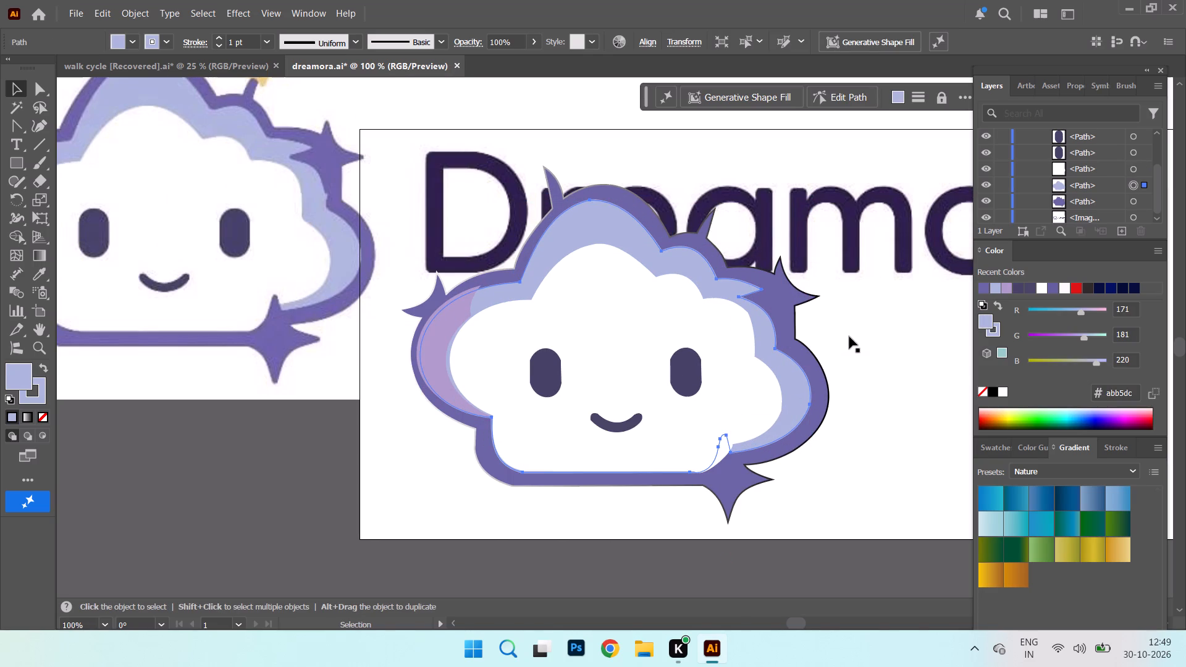
left_click(447, 317)
left_click(443, 322)
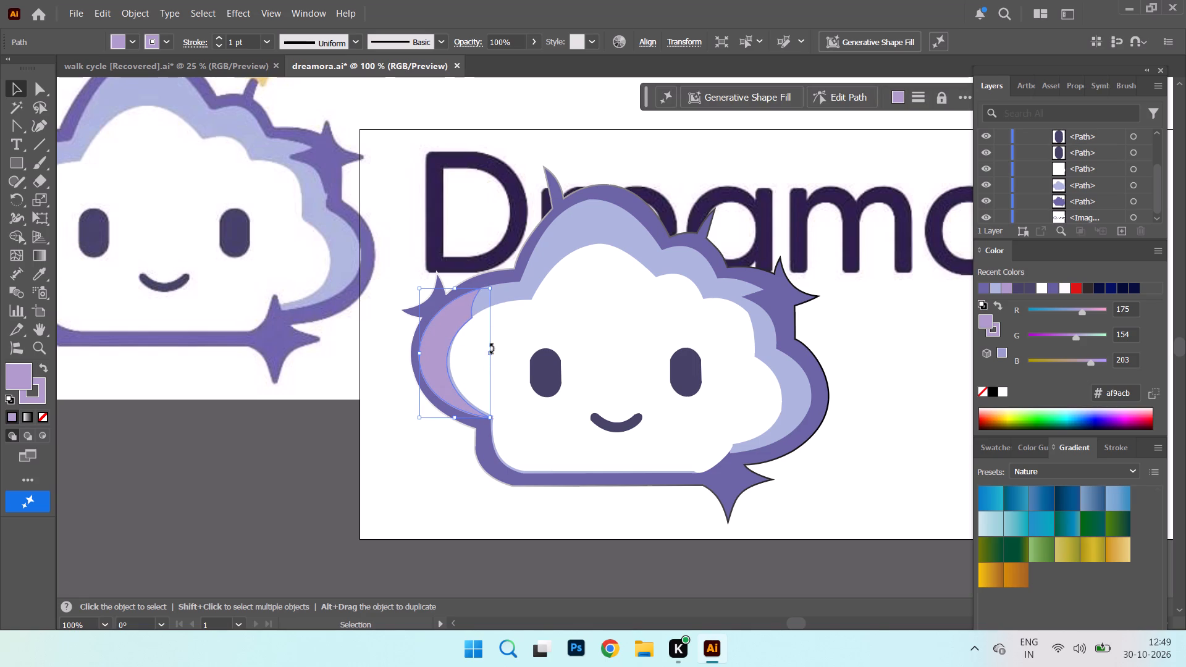
left_click_drag(489, 351, 494, 344)
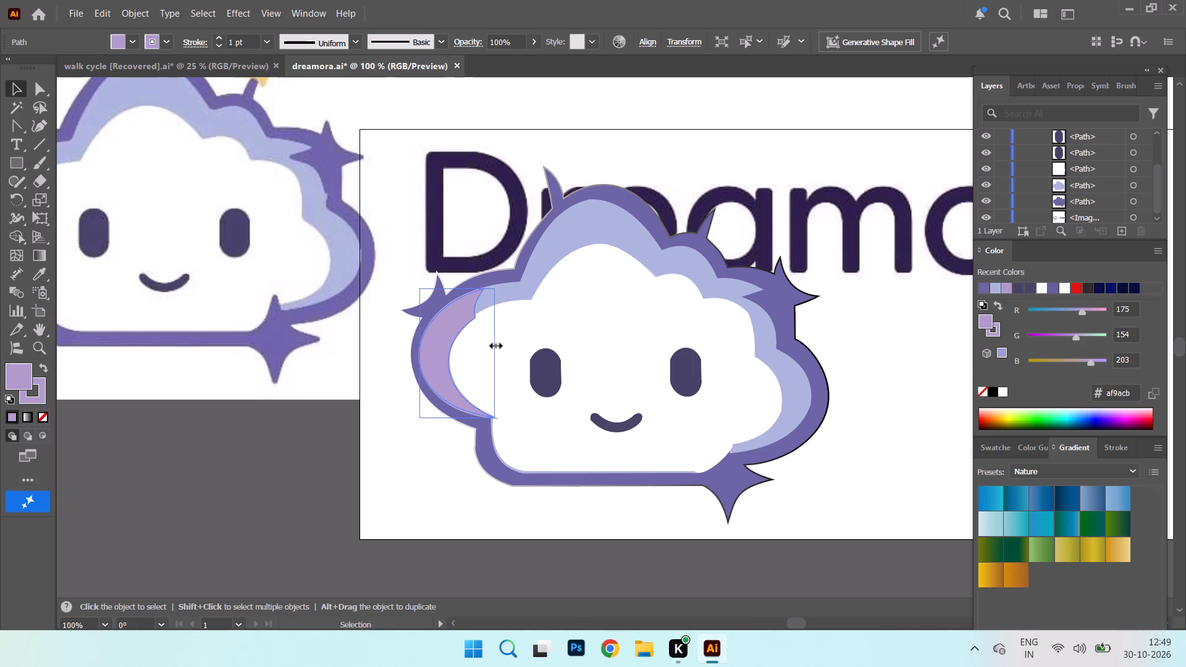
left_click_drag(494, 344, 492, 344)
left_click(330, 490)
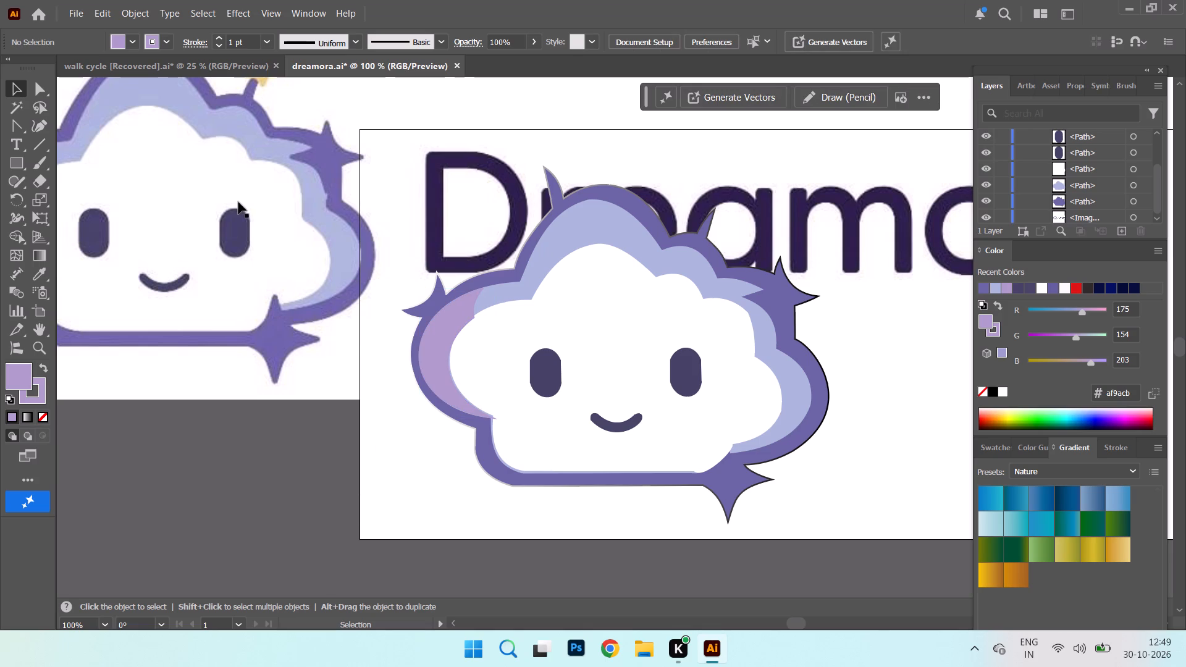
Move the reference image a little further up and to the right.
left_click_drag(238, 202, 322, 146)
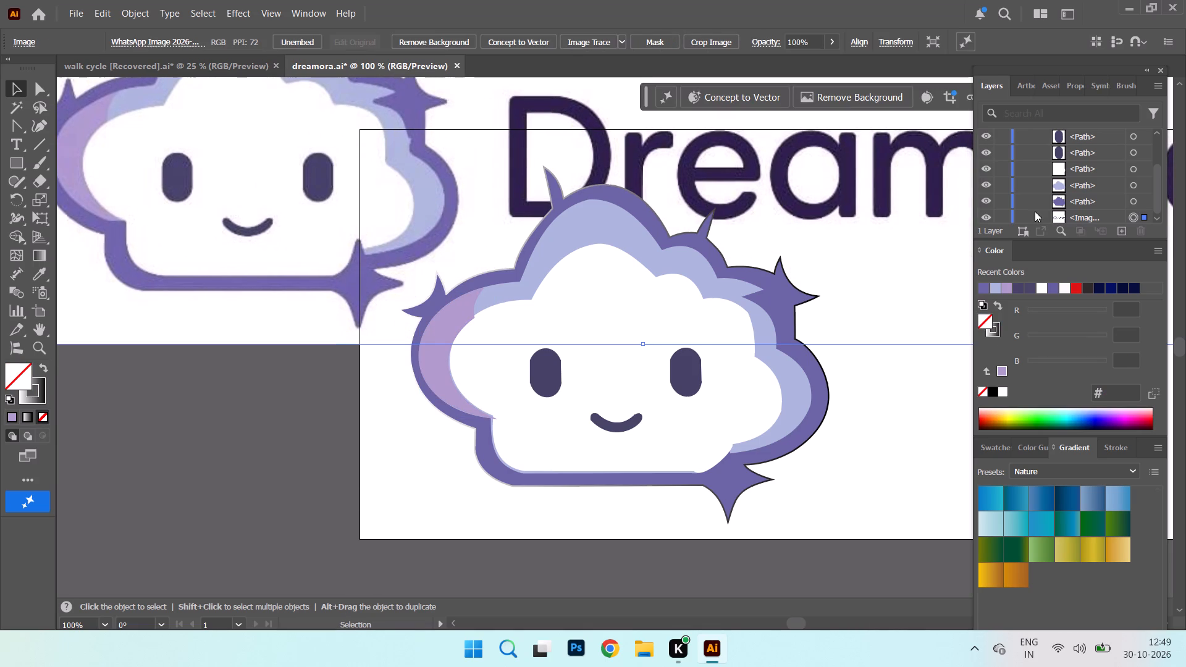
Select the light blue inner cloud path behind the white face.
left_click(712, 465)
left_click(727, 481)
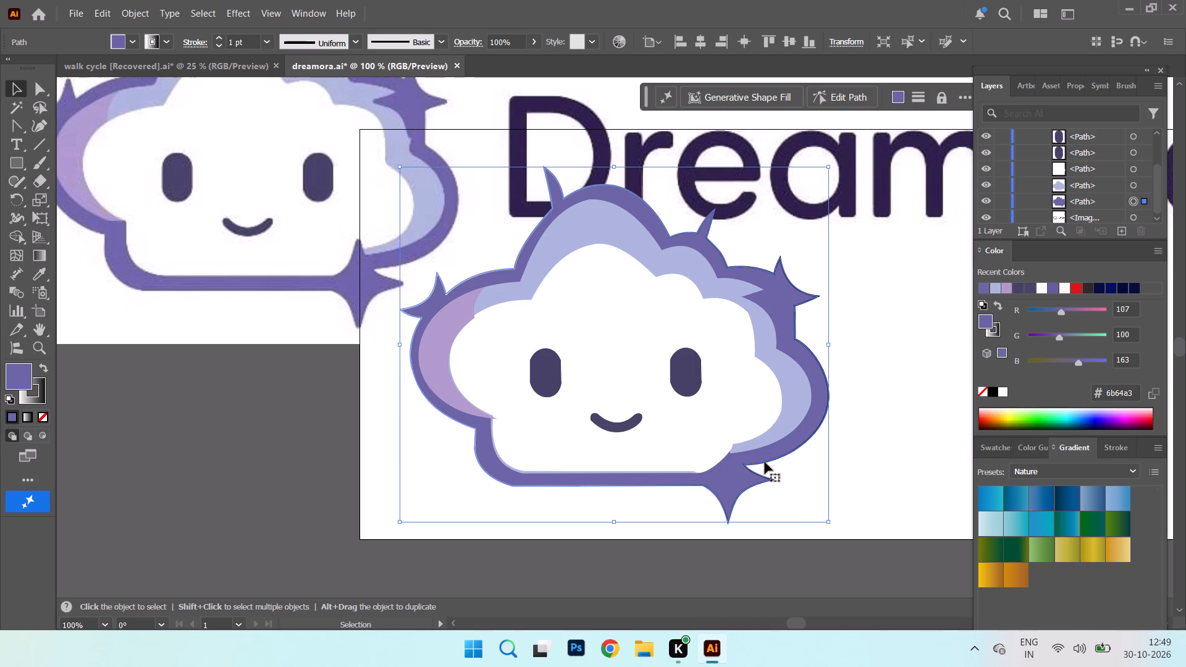
left_click(791, 422)
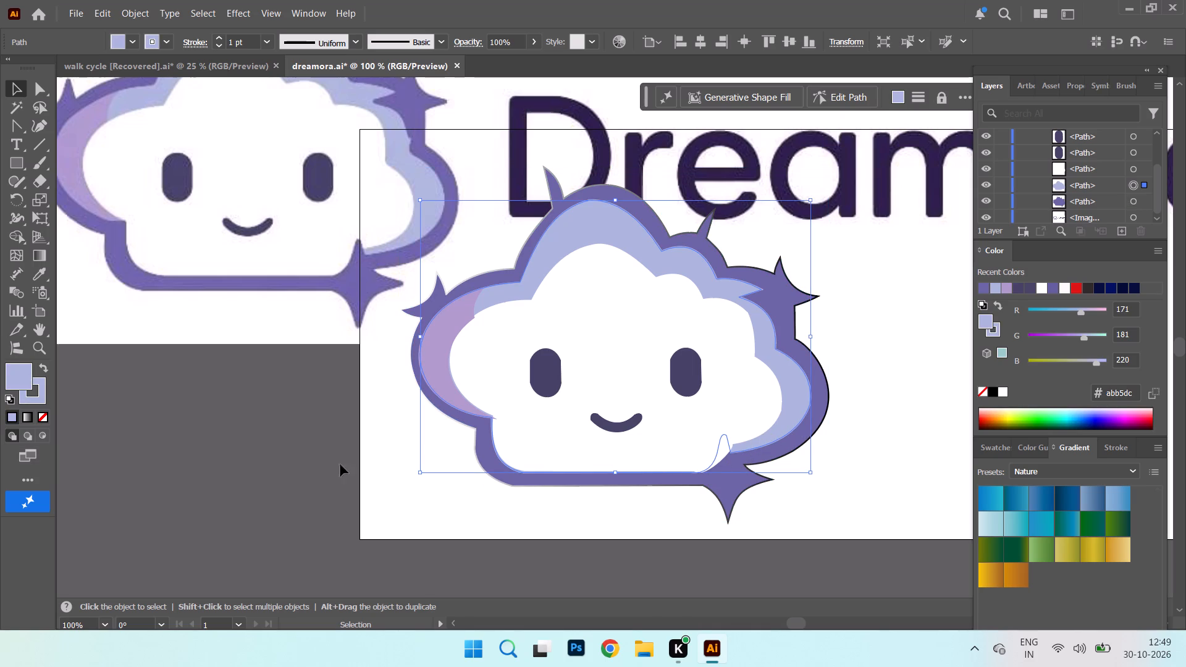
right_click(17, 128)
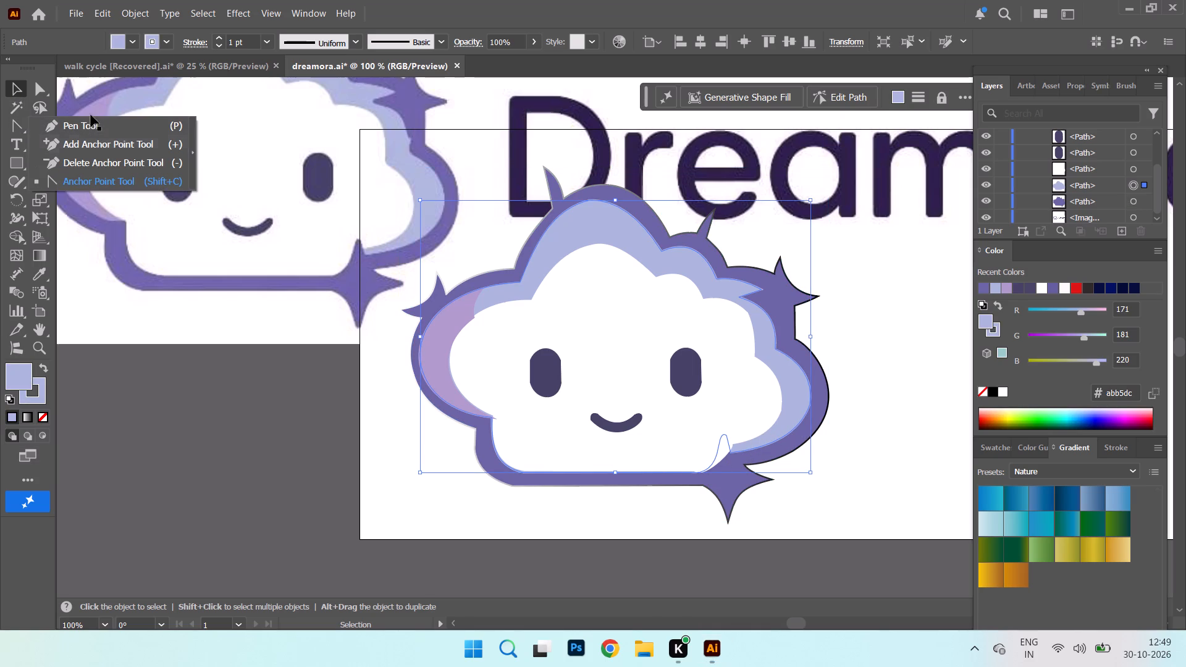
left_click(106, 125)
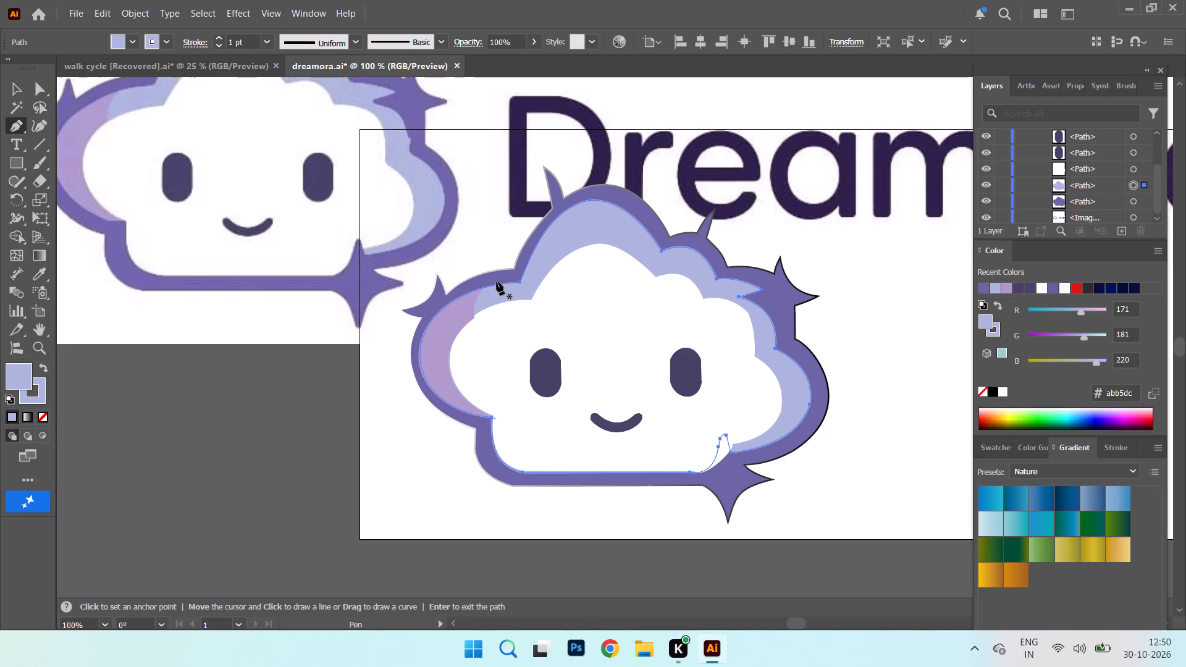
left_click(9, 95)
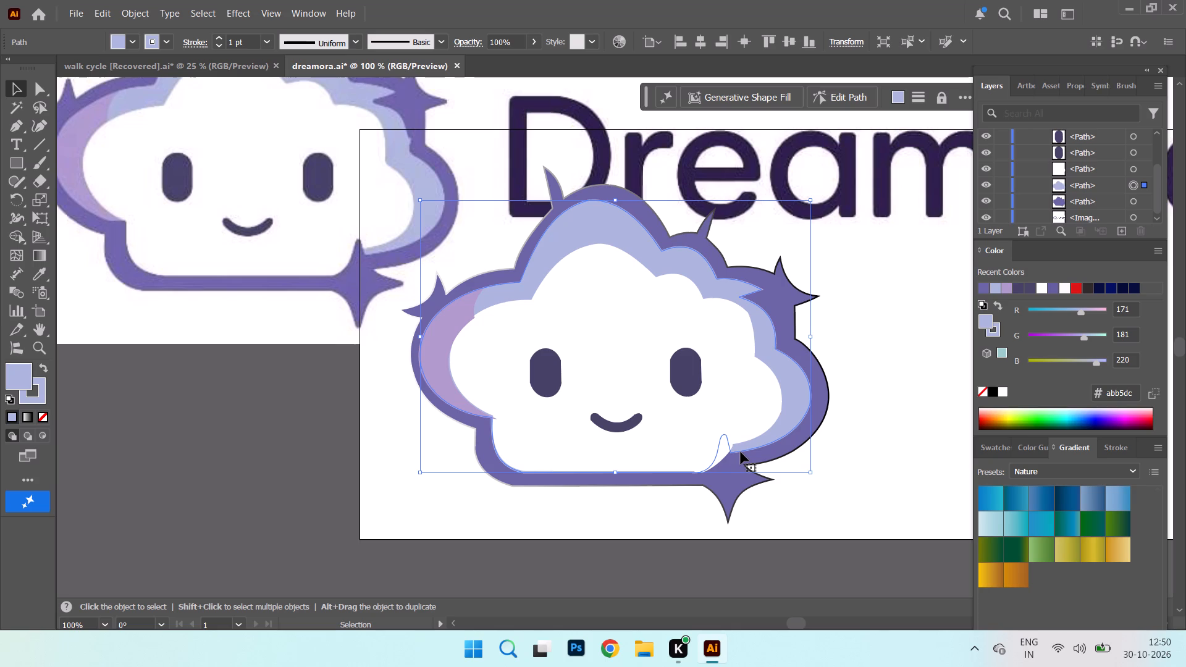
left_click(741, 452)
Set the light blue inner cloud path's stroke to the outline's purple.
left_click(167, 37)
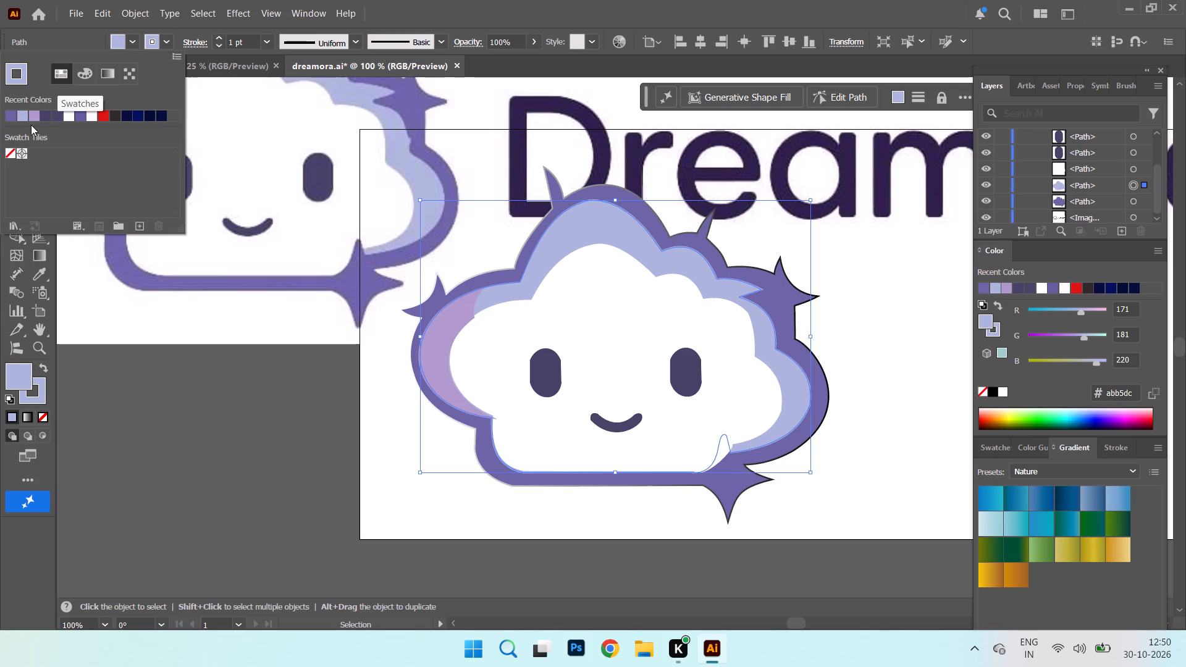
left_click(11, 112)
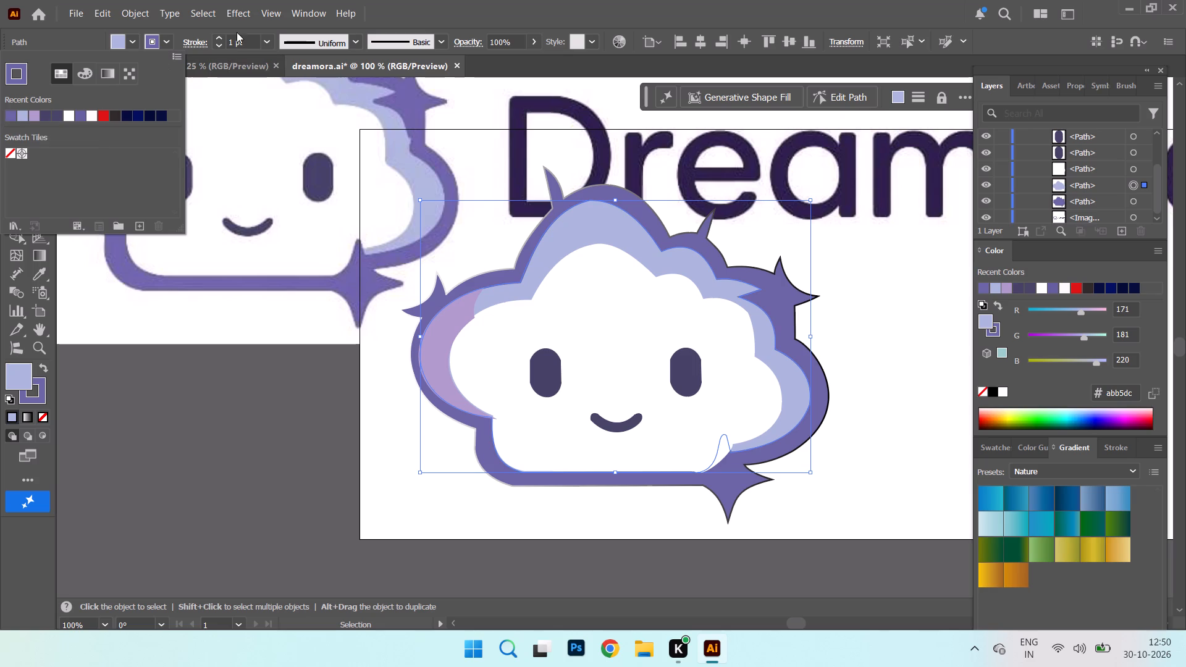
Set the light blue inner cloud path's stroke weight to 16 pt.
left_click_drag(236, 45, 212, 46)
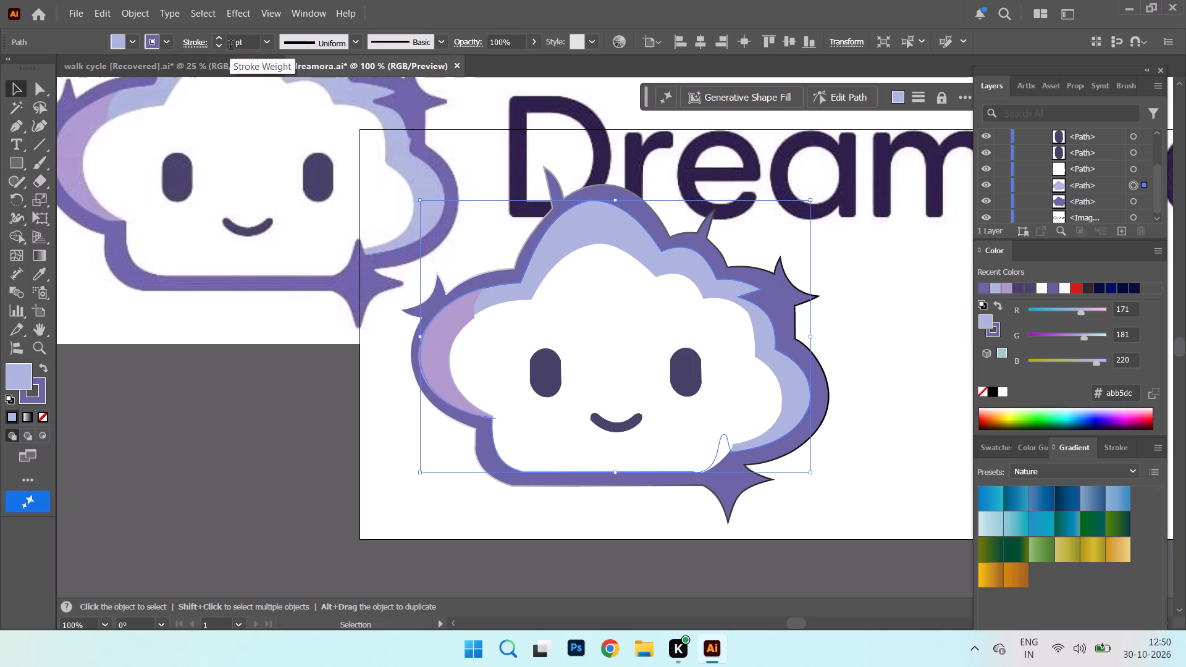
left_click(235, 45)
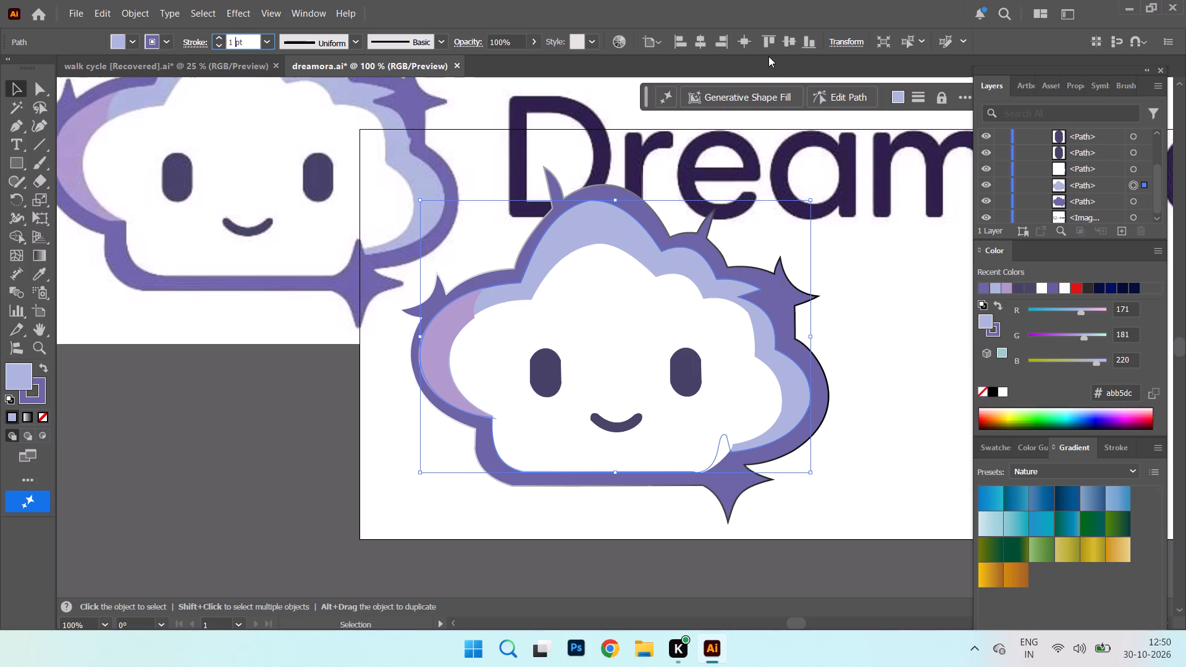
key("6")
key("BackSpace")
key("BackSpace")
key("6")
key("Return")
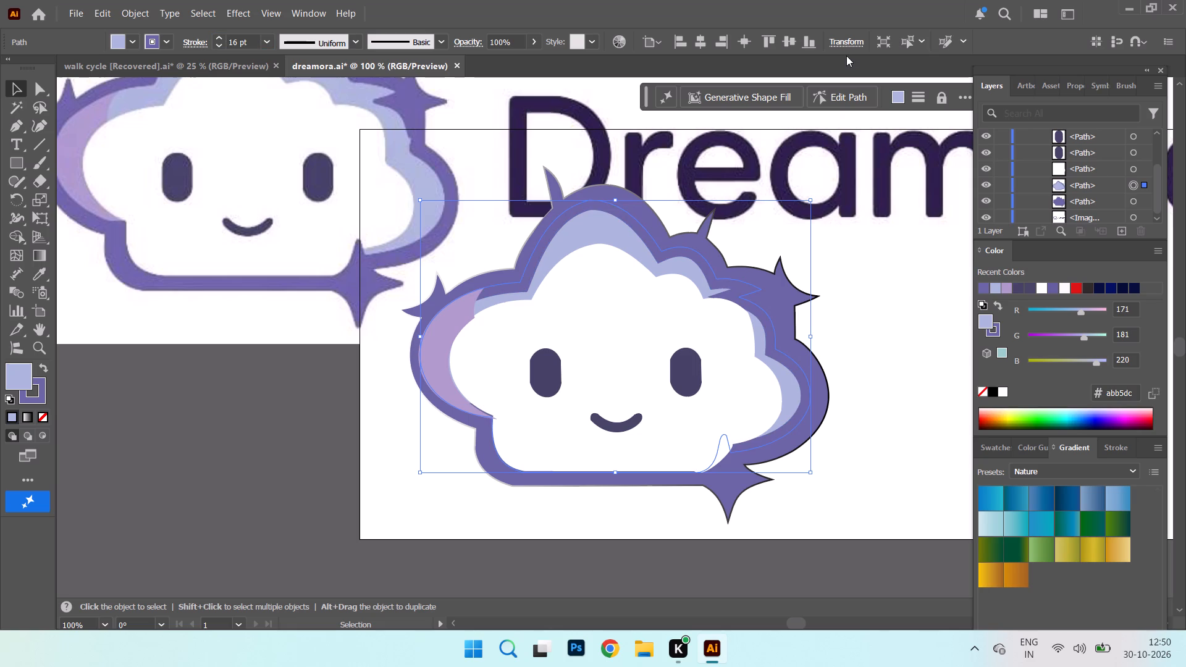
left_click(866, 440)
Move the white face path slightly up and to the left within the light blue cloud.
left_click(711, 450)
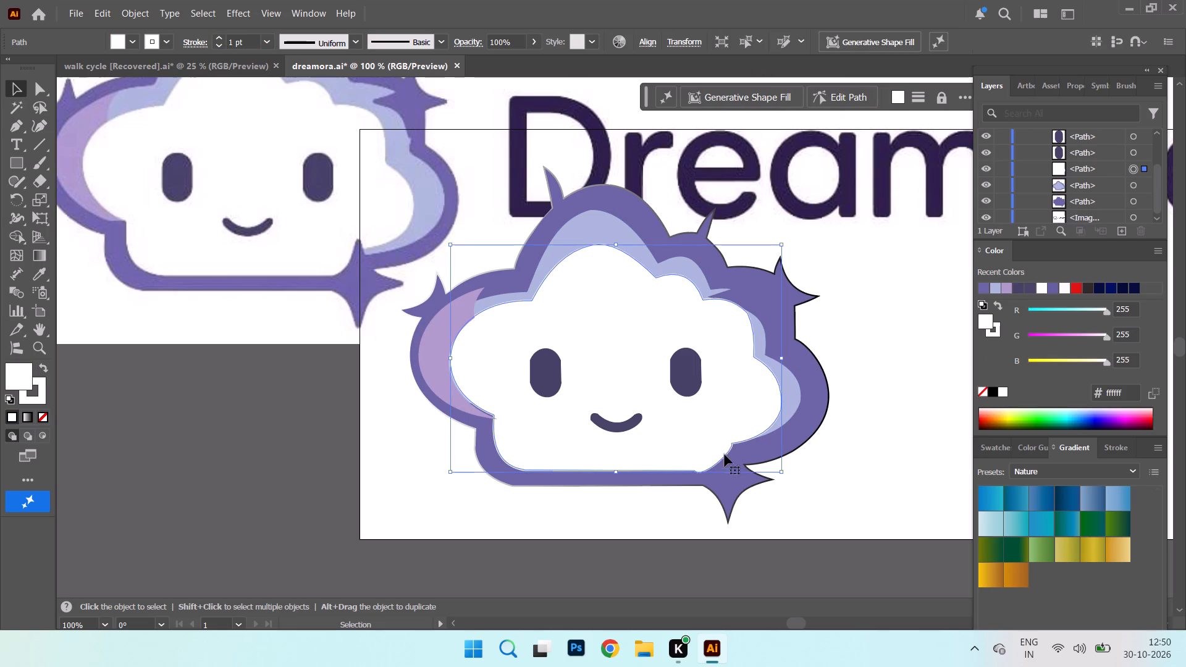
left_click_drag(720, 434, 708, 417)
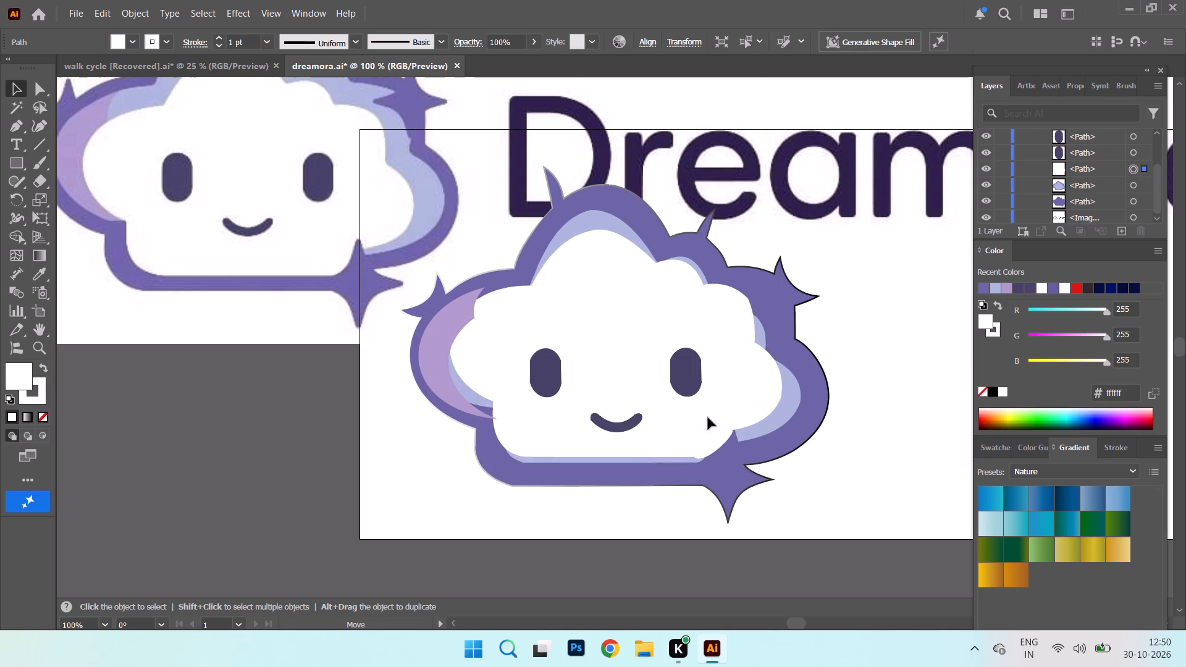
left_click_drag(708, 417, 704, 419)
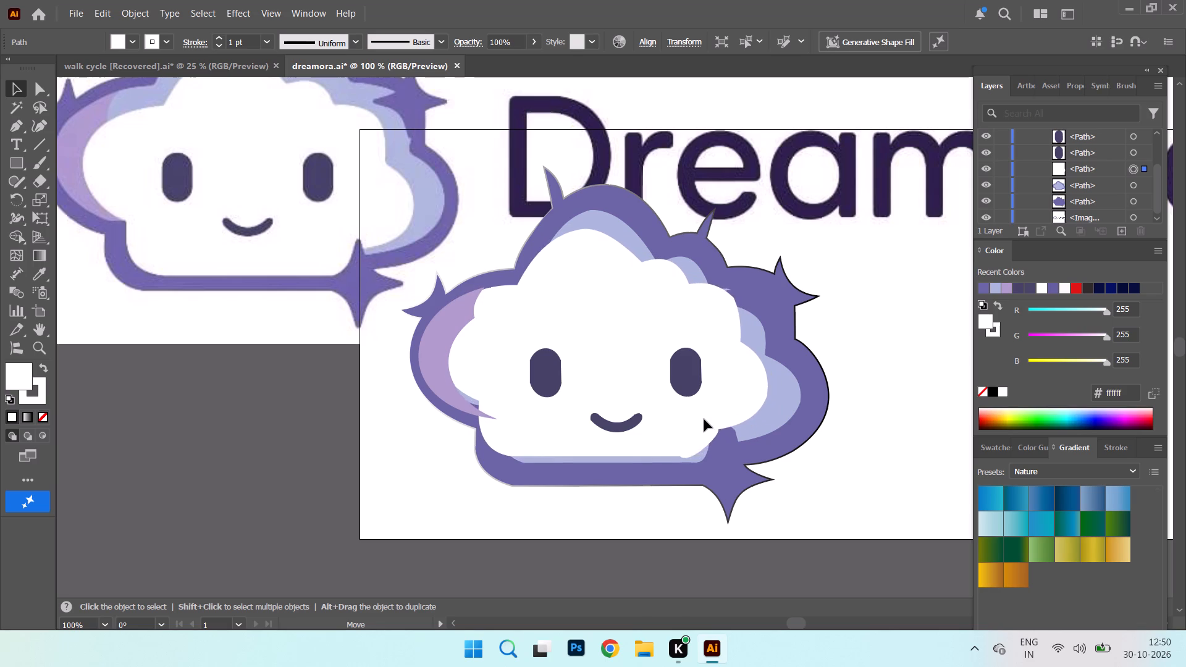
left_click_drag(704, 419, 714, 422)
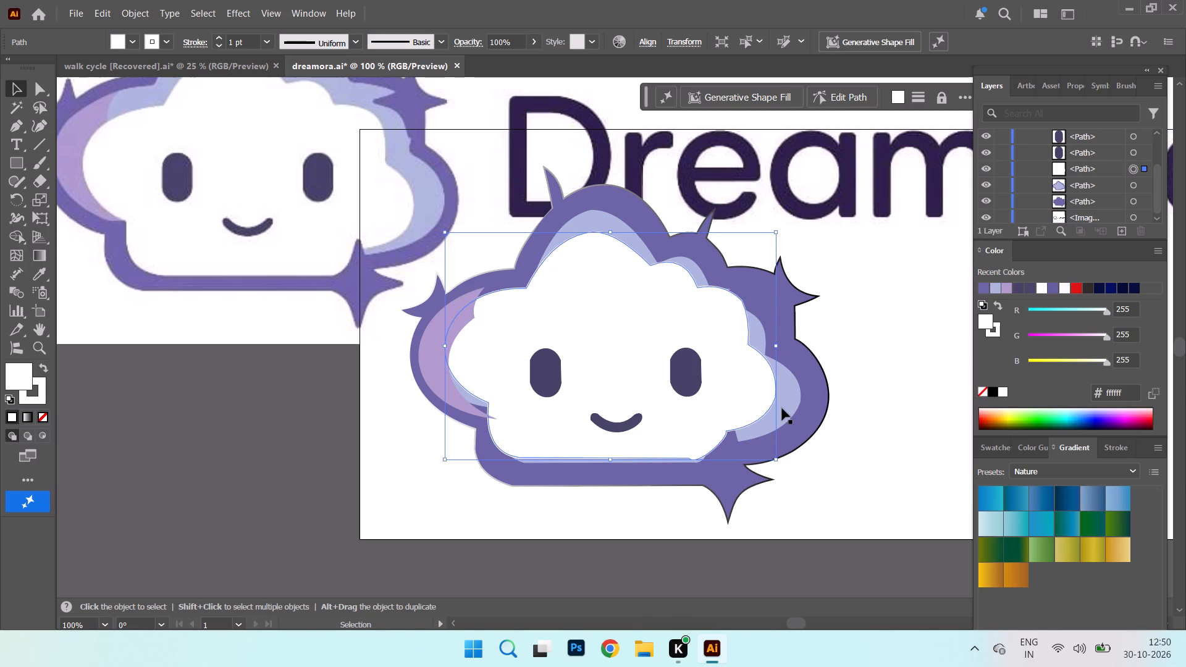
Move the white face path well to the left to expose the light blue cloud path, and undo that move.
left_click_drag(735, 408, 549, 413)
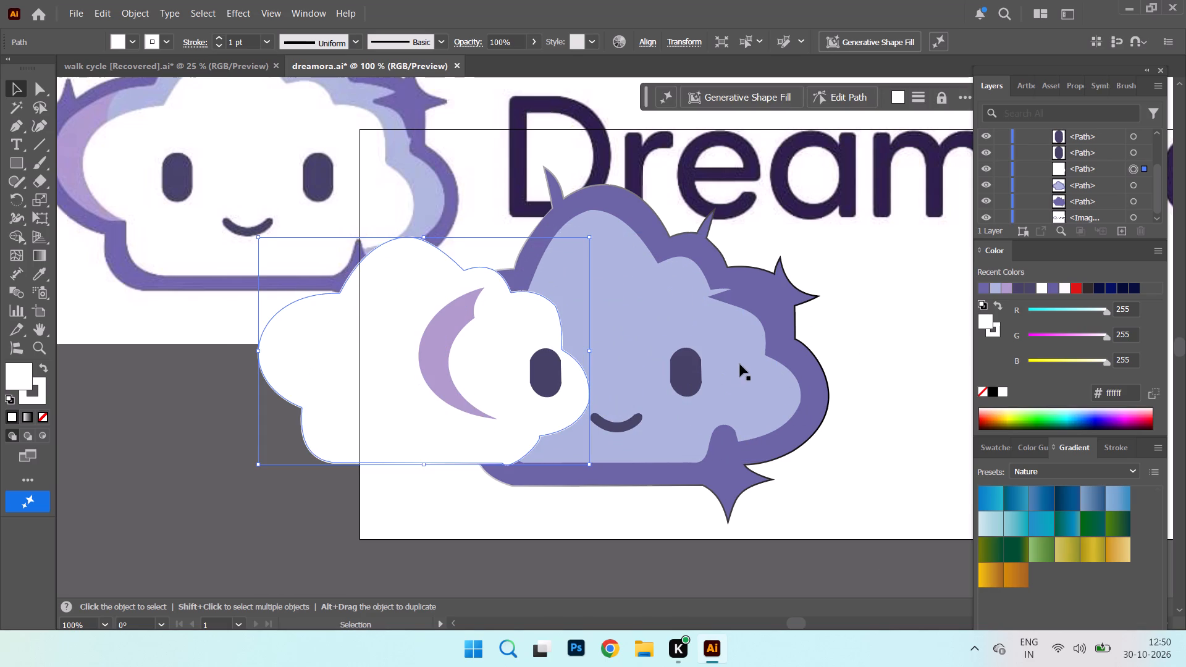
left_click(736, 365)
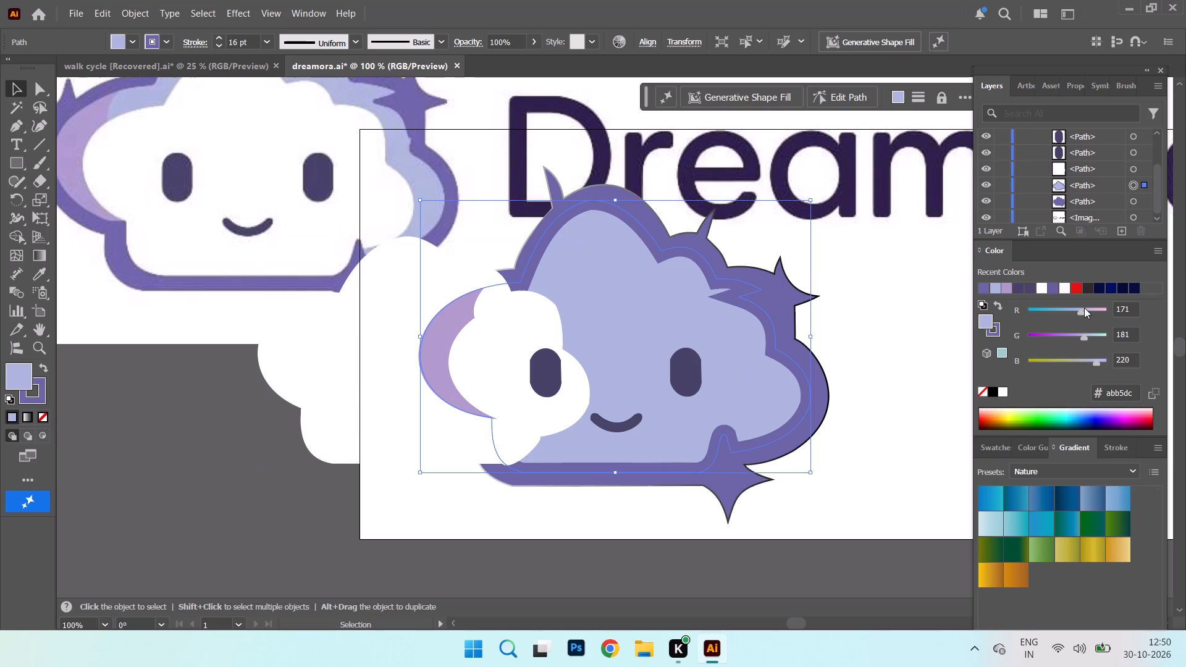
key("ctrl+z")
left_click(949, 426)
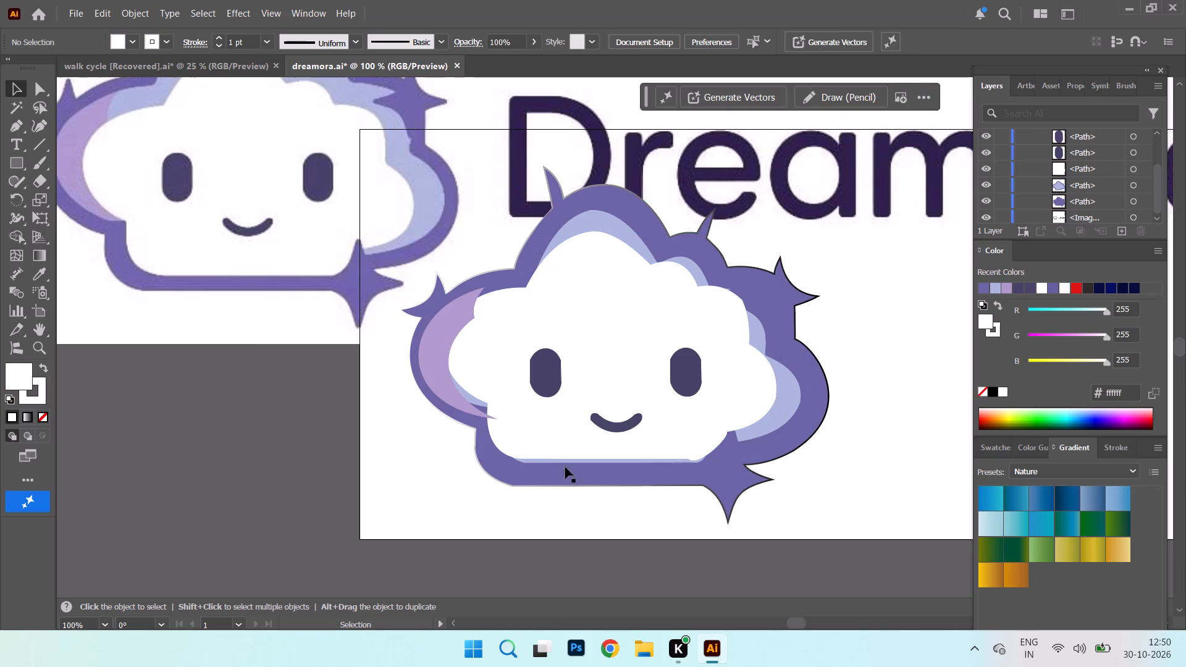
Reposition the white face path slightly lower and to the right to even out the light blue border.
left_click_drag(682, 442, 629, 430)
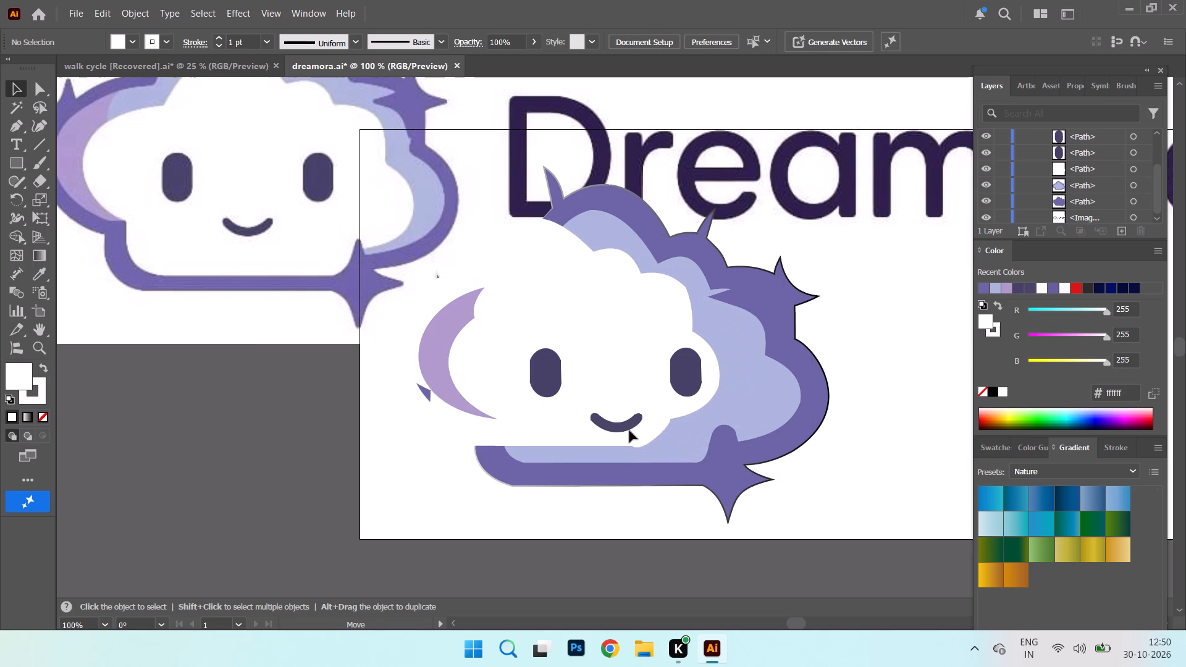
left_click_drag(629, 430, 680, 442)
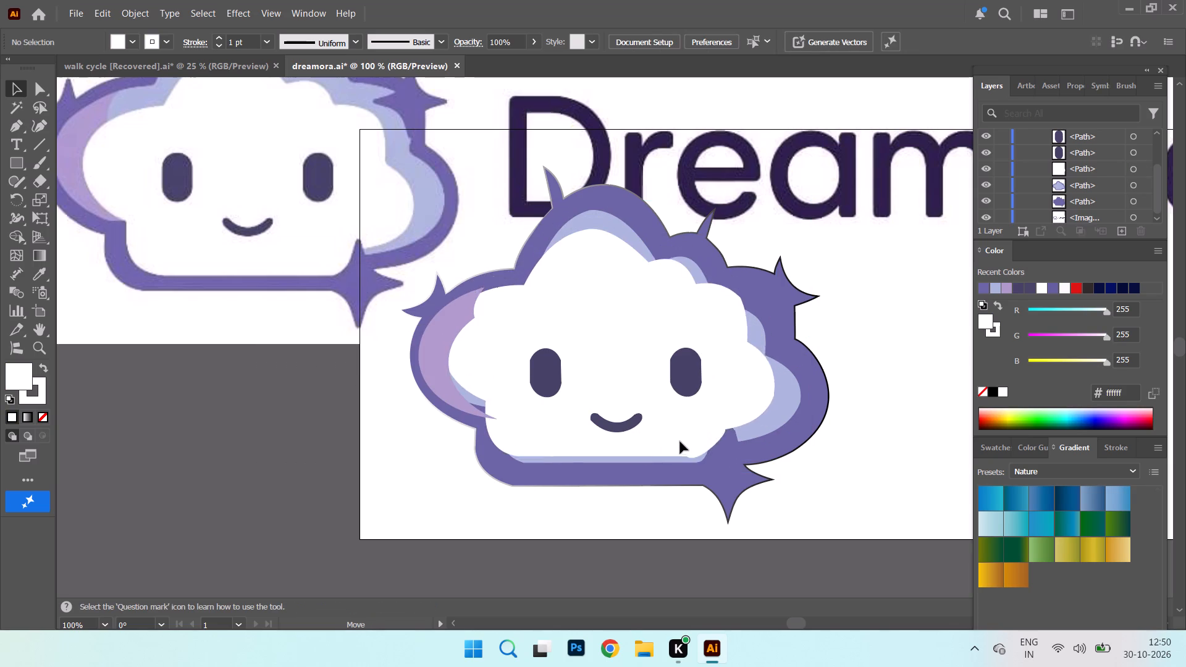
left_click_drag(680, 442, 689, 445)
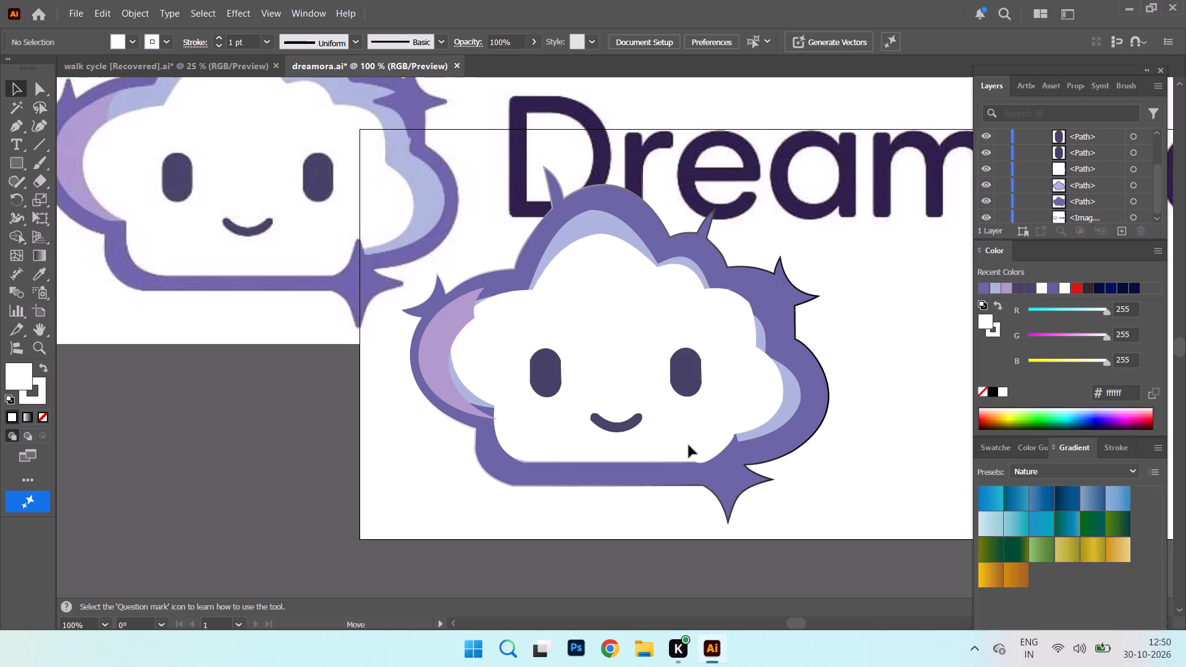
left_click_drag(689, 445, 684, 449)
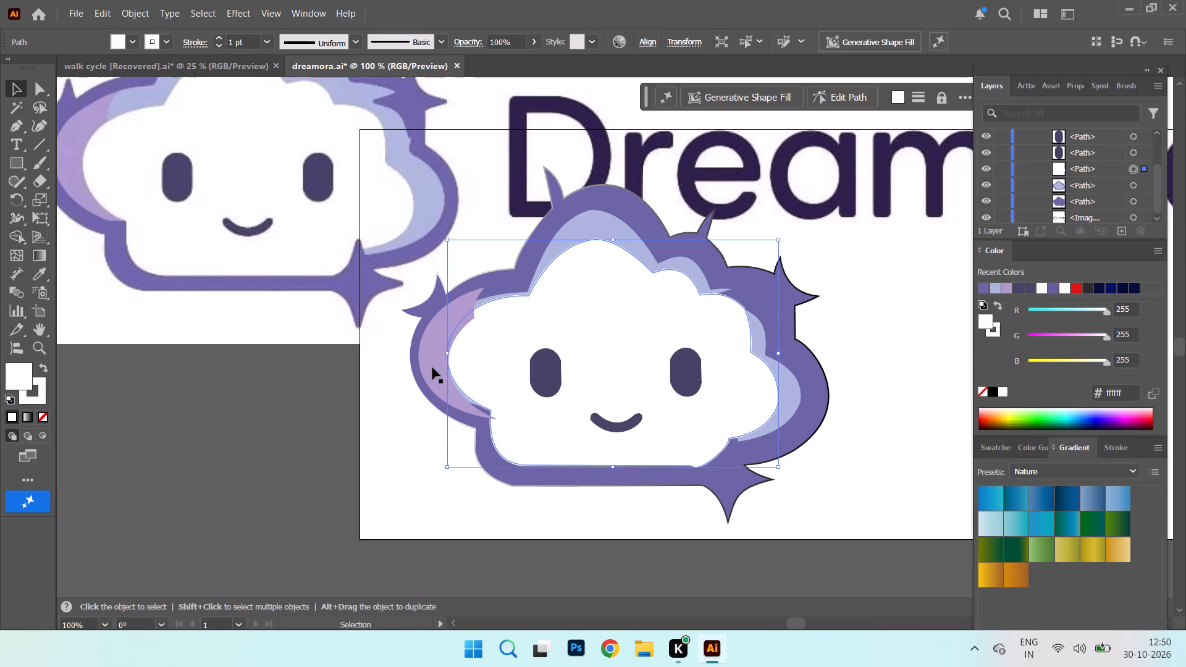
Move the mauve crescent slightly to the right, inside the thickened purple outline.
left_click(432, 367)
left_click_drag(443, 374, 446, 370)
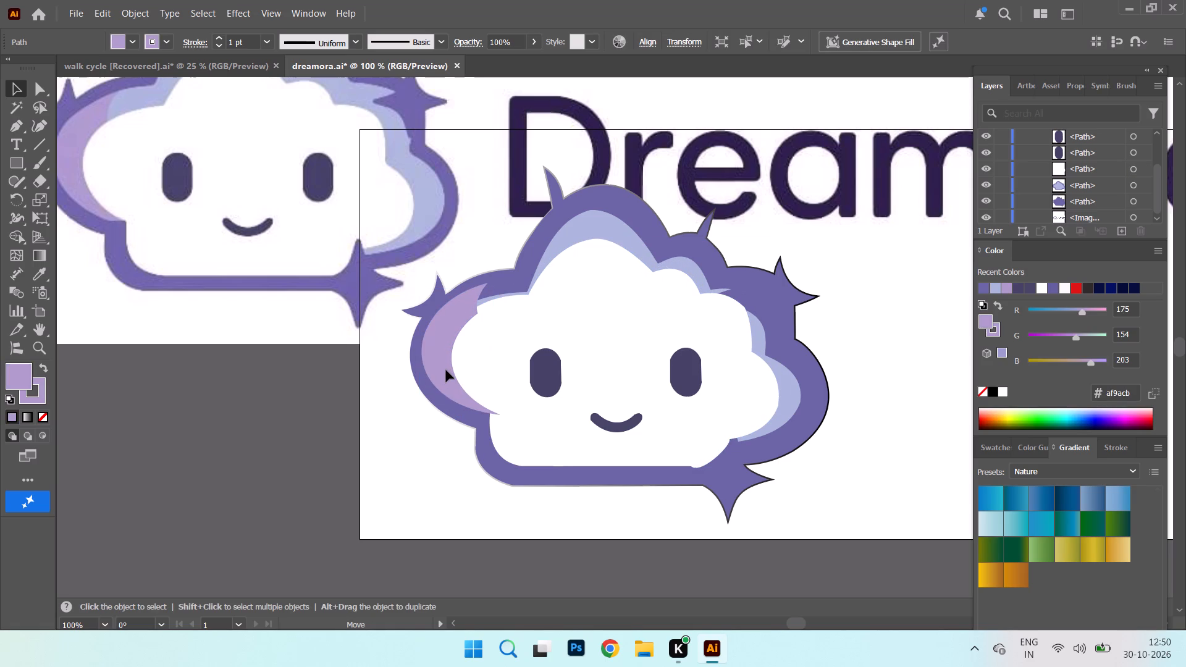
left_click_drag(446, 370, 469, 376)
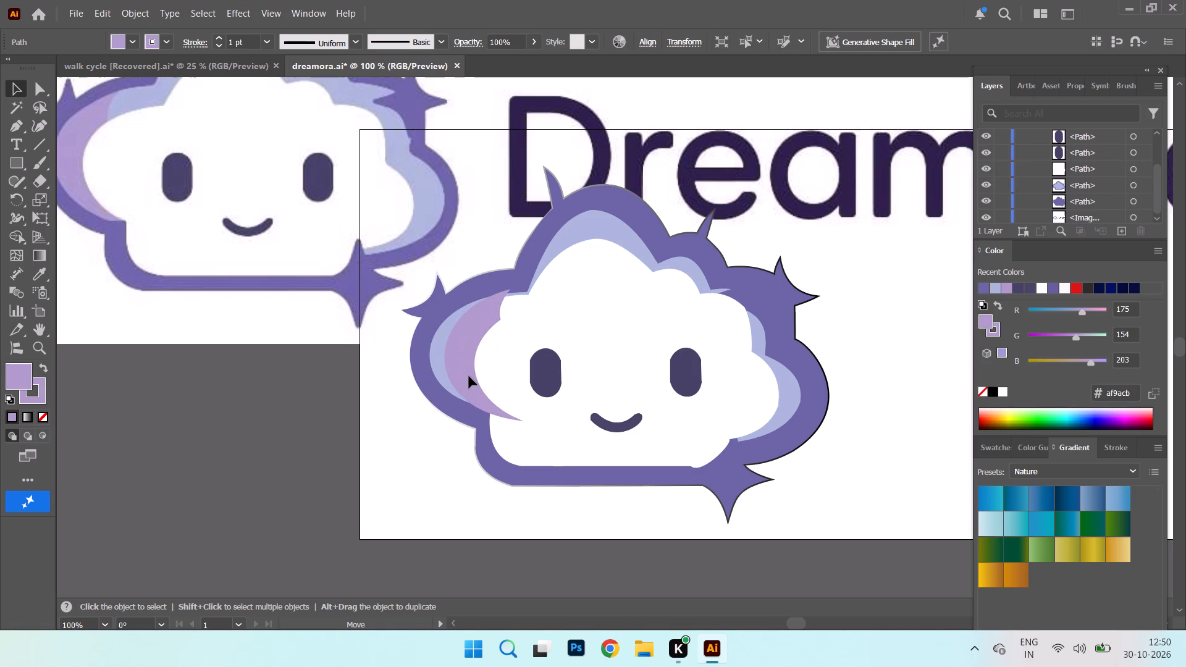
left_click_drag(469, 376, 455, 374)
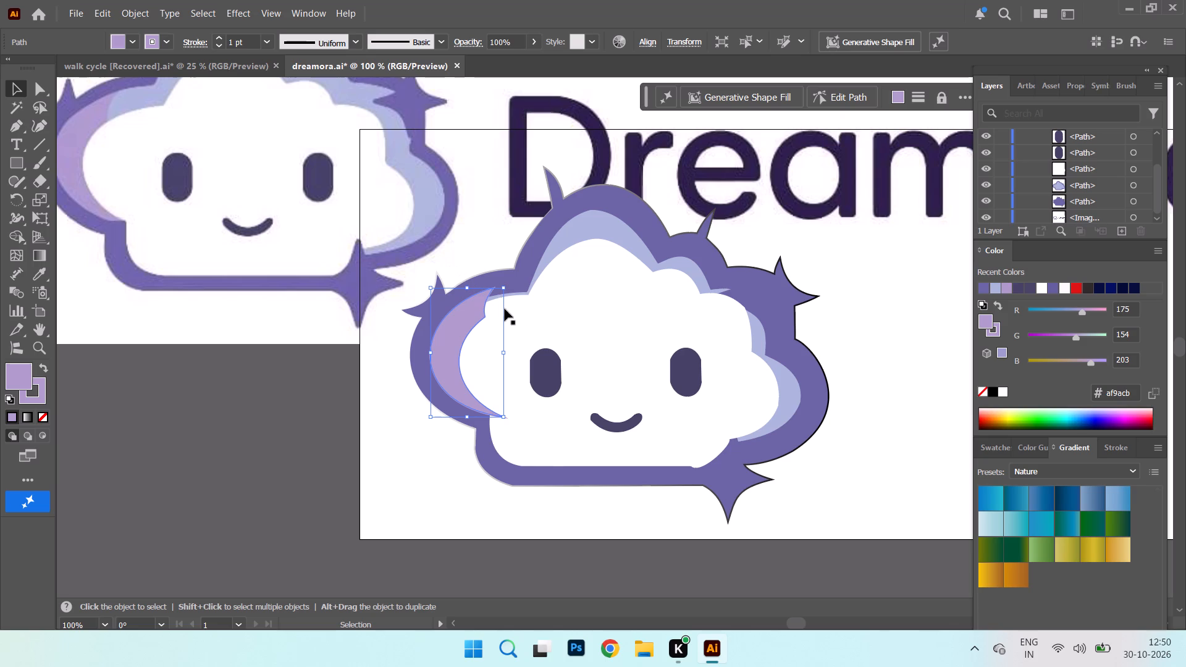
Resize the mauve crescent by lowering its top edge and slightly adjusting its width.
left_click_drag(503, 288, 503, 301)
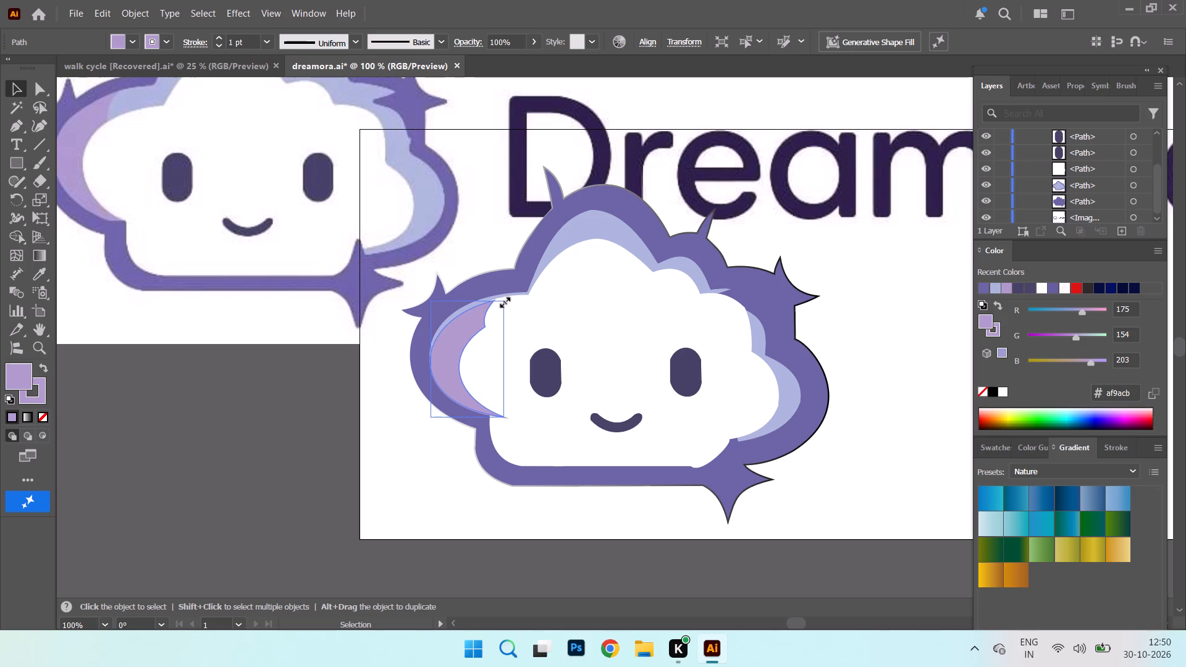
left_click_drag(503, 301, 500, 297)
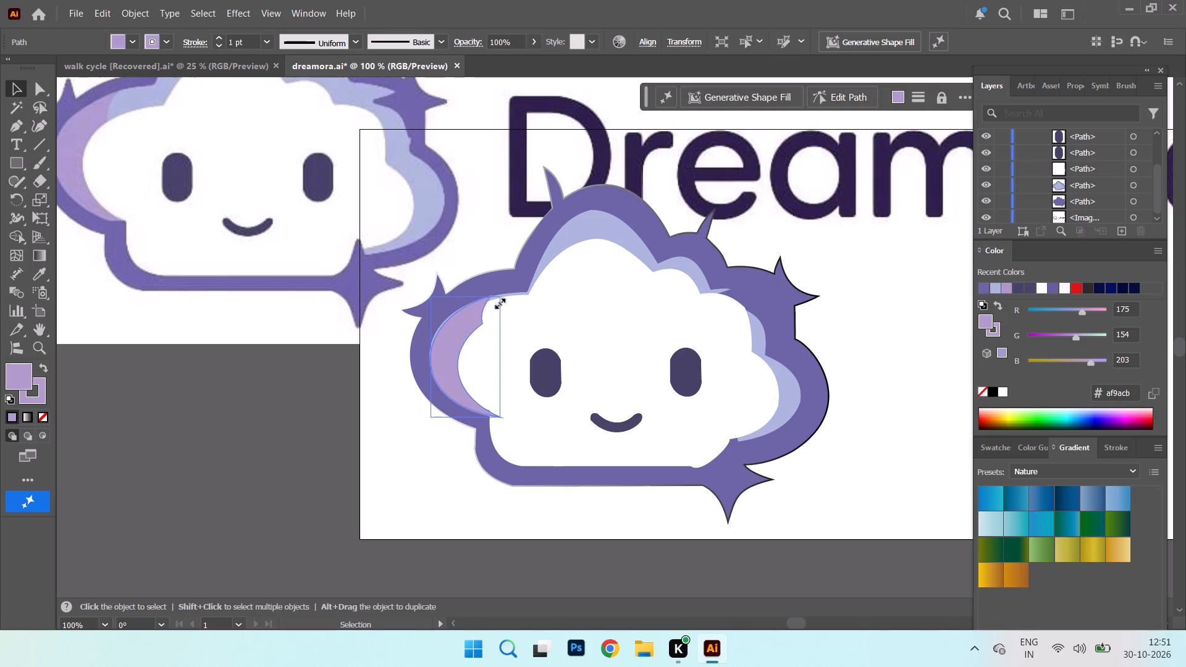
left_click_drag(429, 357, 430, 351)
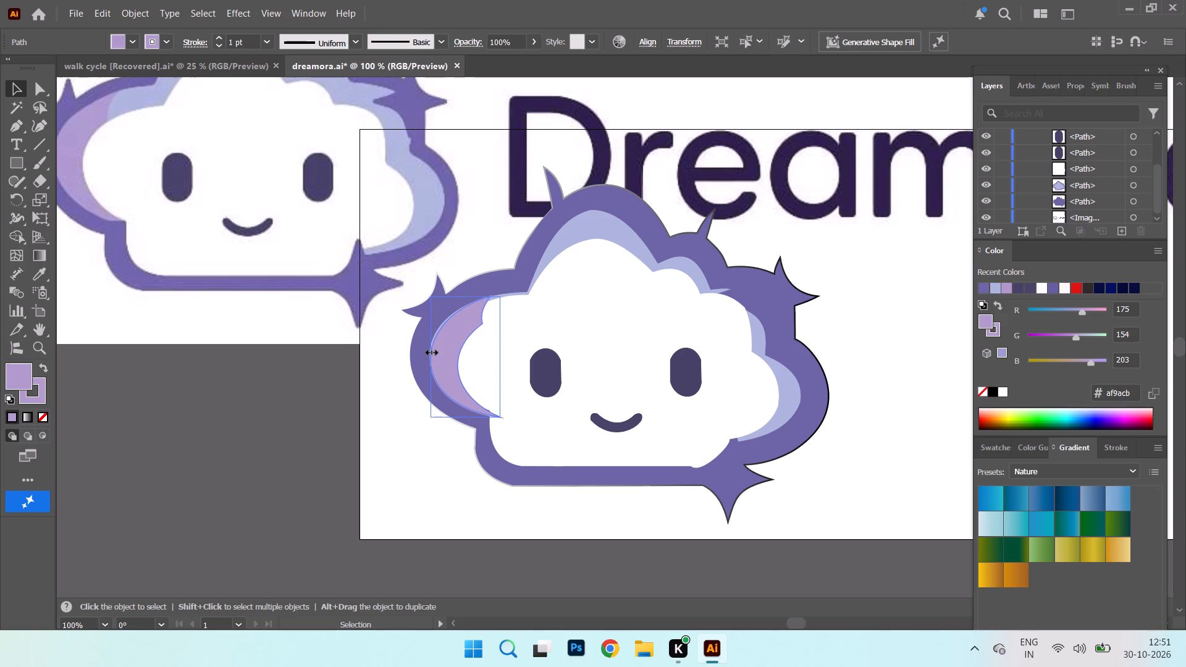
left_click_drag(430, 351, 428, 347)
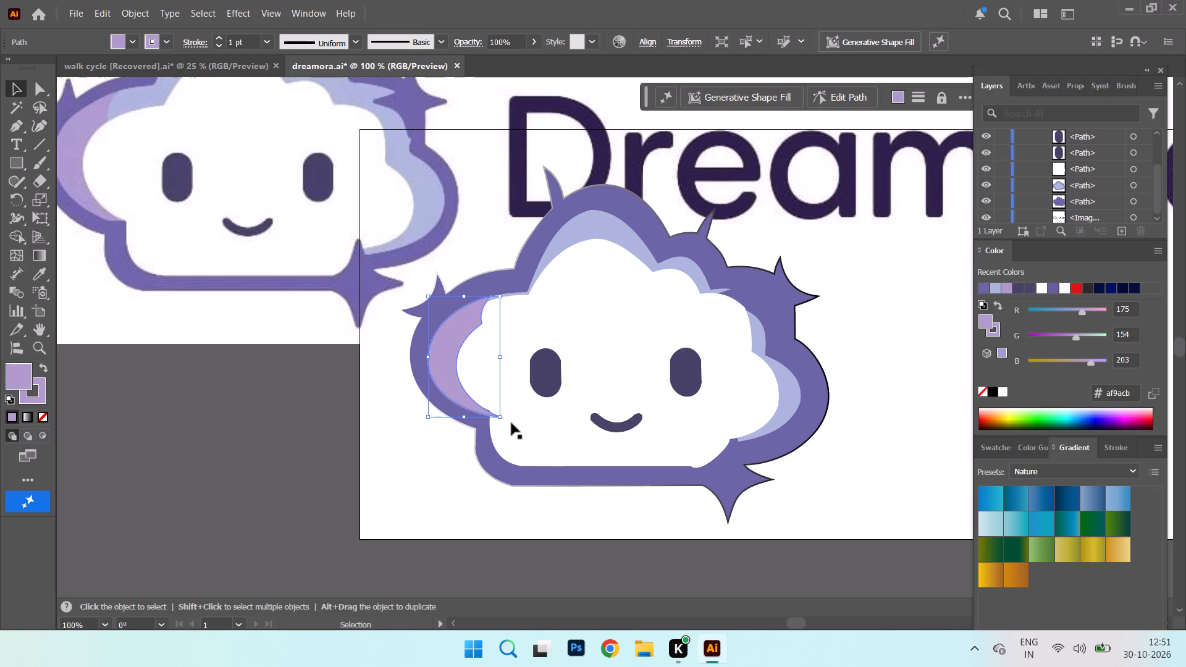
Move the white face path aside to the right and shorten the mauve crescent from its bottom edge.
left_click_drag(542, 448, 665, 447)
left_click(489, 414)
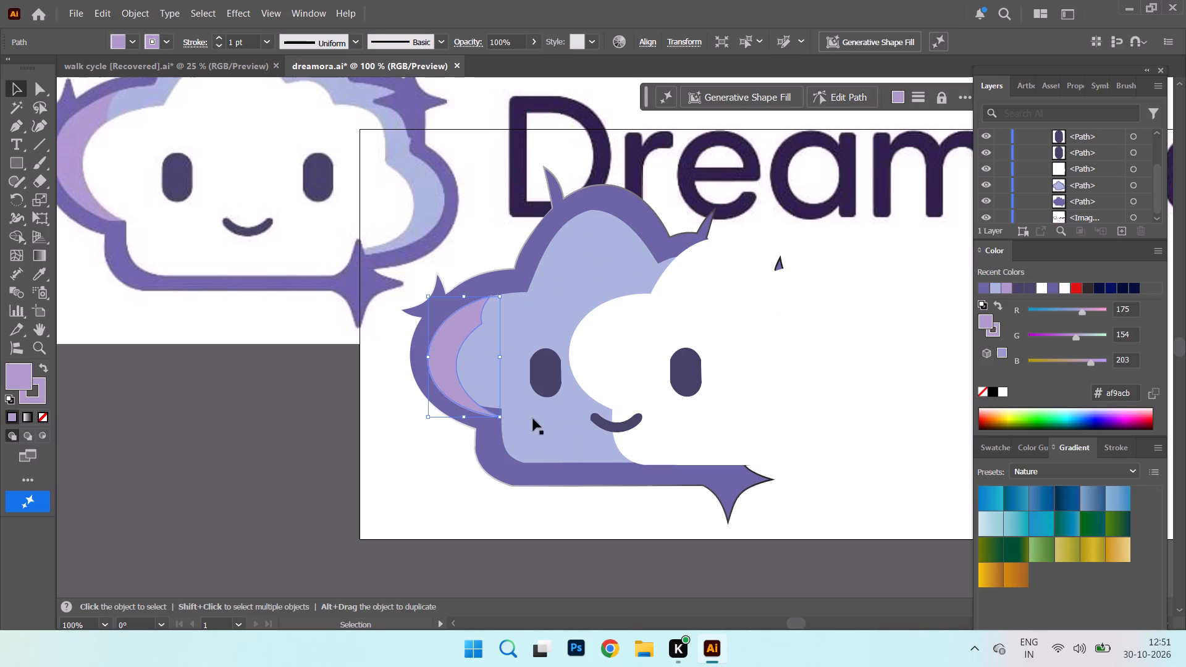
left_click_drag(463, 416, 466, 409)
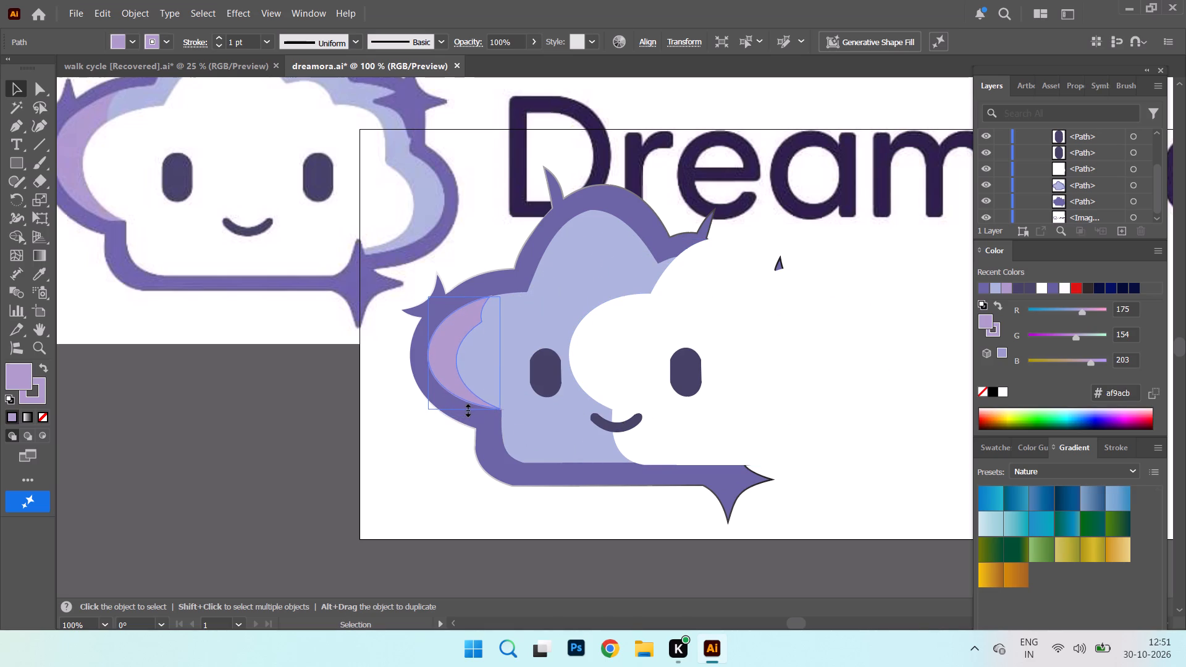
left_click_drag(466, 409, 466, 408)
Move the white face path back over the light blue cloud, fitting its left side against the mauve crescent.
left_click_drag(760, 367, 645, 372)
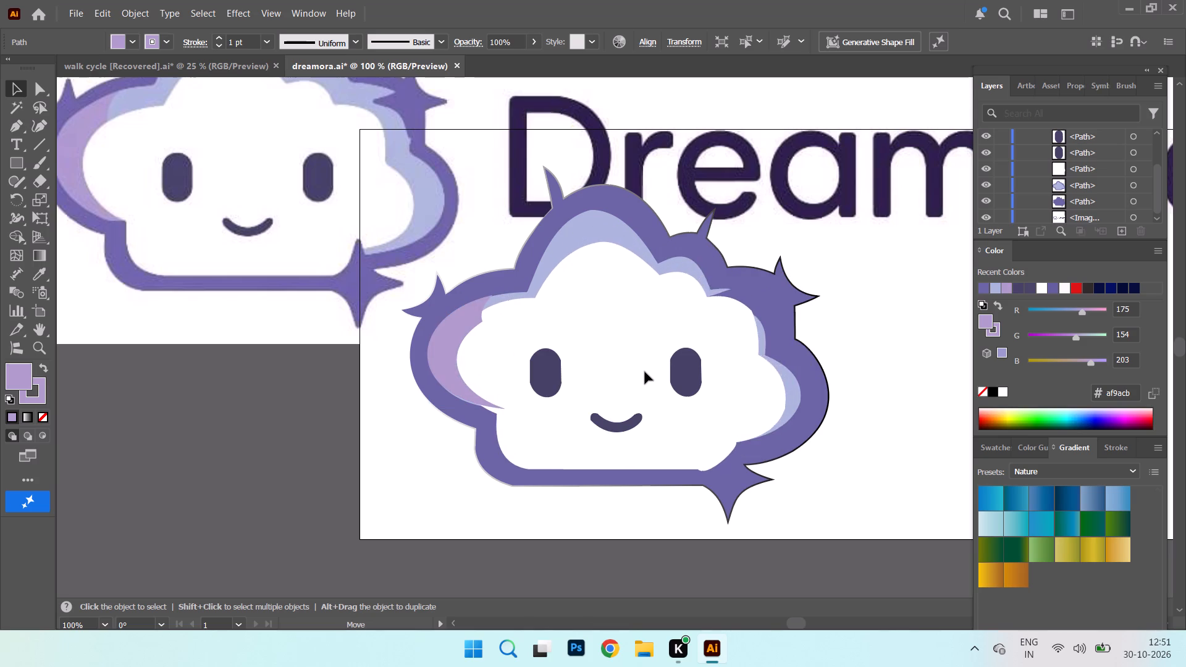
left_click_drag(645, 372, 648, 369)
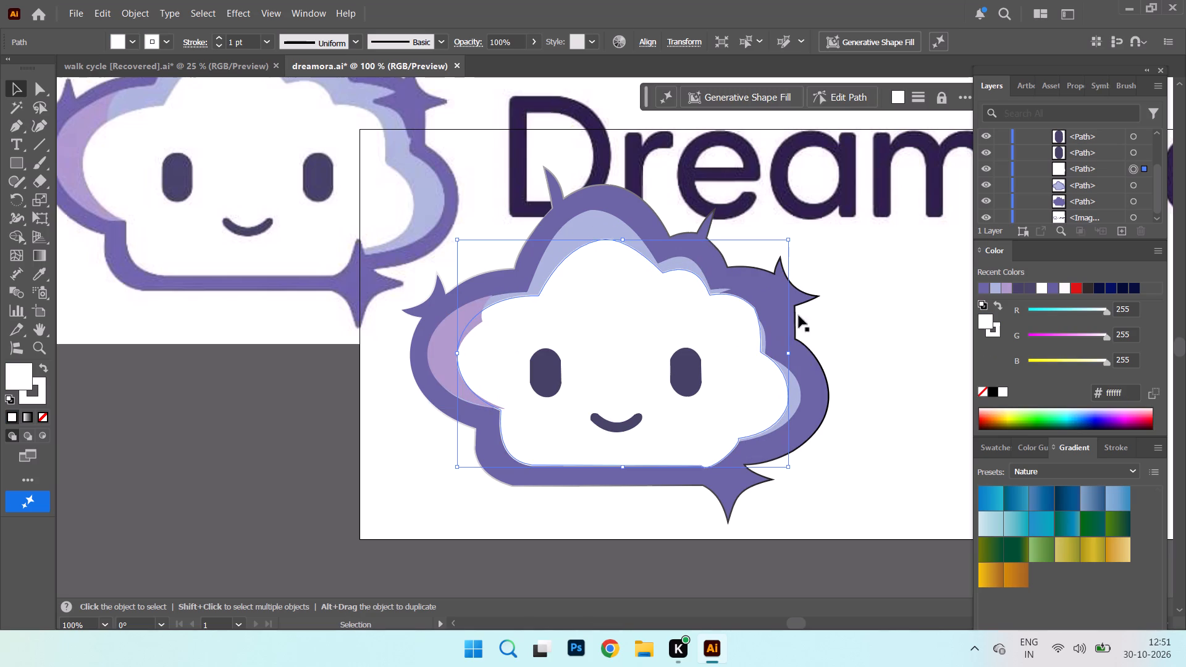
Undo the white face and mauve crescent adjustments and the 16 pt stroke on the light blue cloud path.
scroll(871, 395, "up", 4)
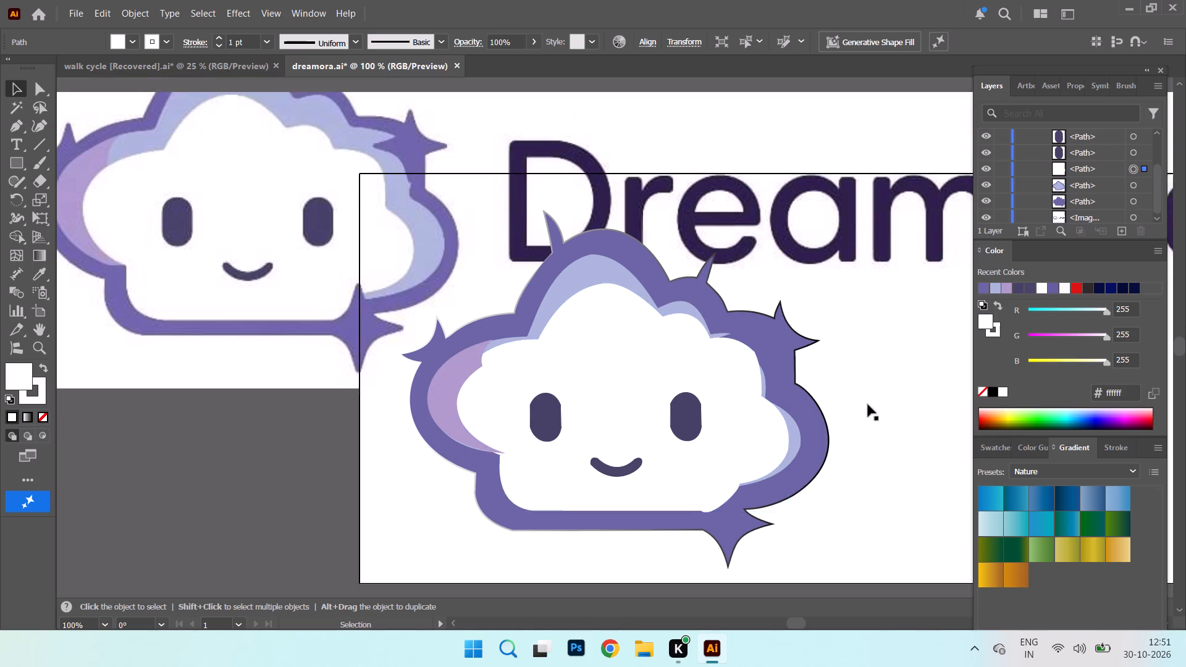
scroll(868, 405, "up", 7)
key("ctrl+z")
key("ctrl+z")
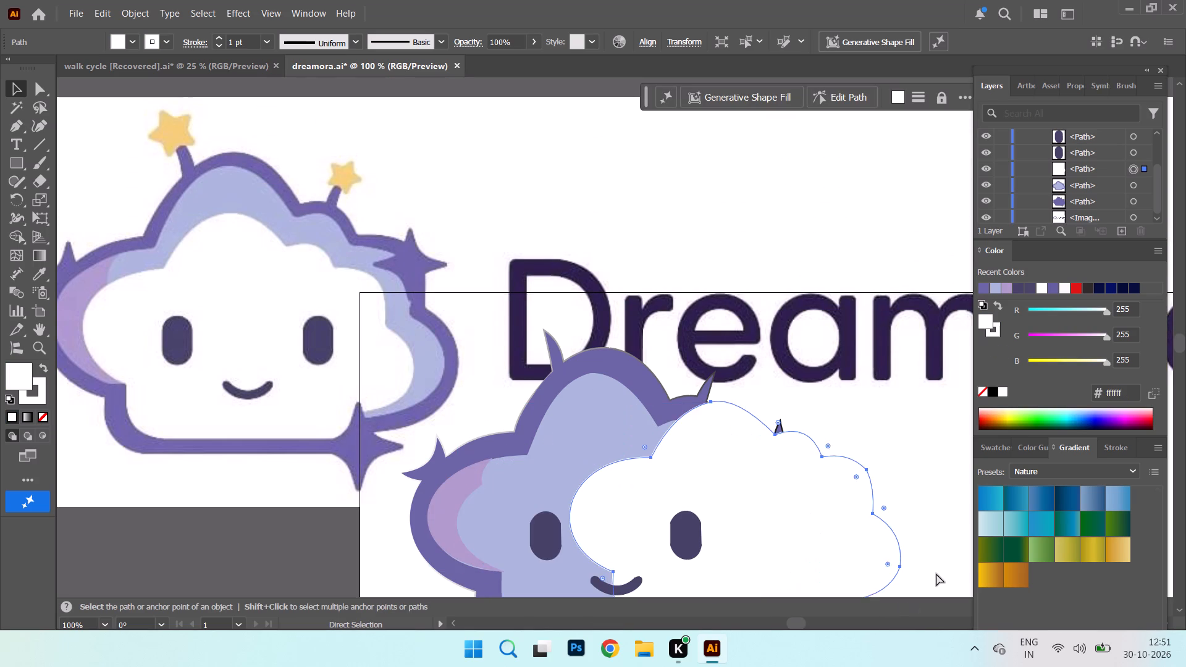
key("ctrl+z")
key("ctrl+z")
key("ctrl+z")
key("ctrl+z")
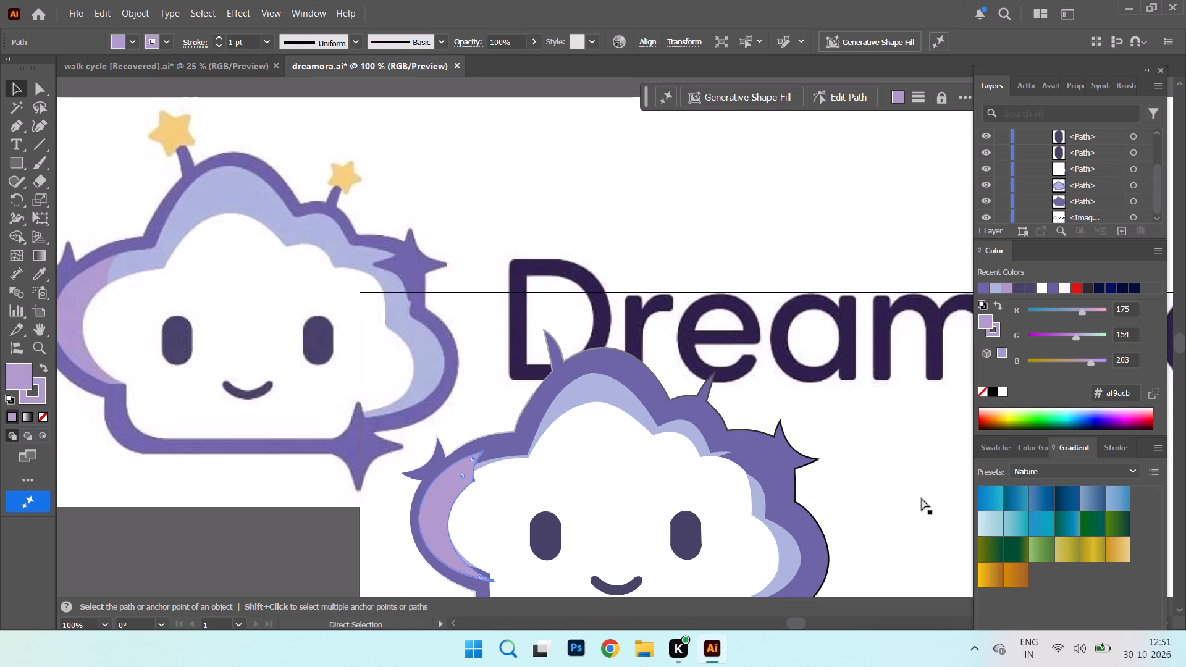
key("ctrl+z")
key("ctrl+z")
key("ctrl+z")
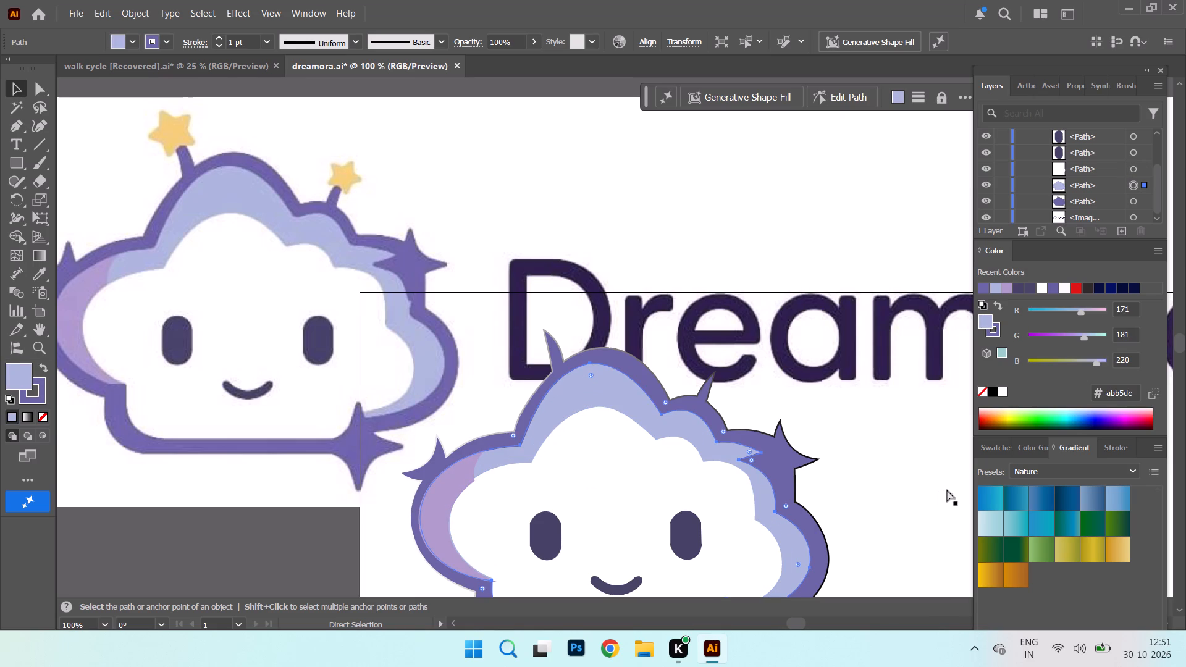
Select the light blue inner cloud path again, not the purple outer cloud path.
scroll(668, 497, "down", 8)
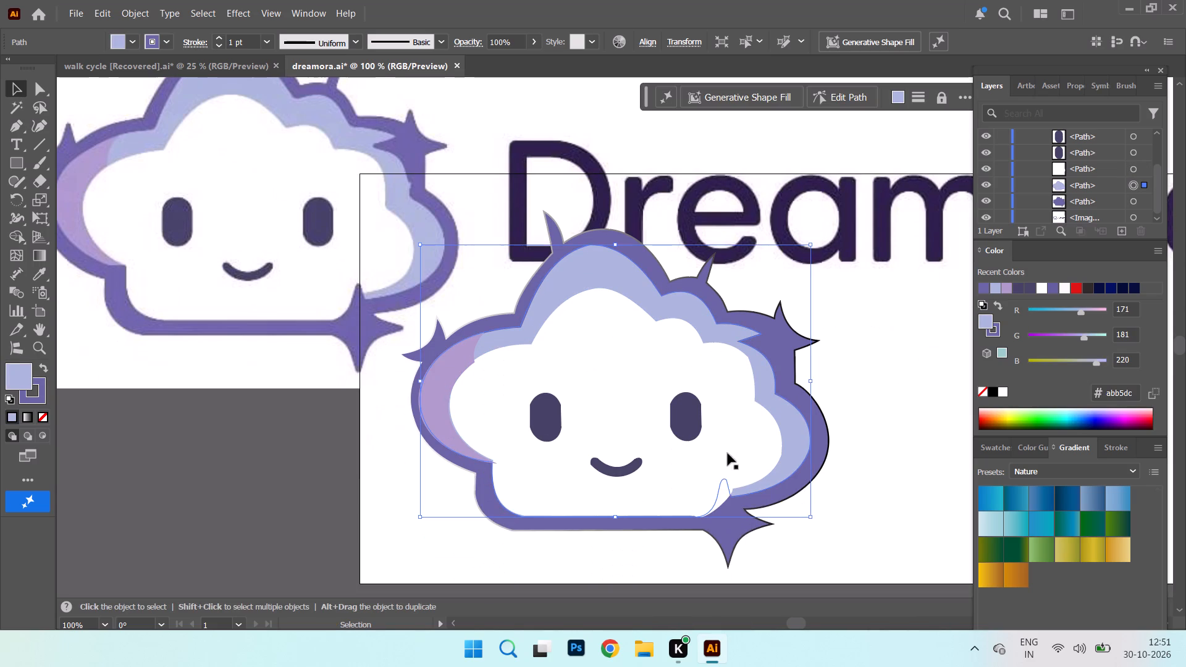
left_click(734, 522)
left_click(732, 518)
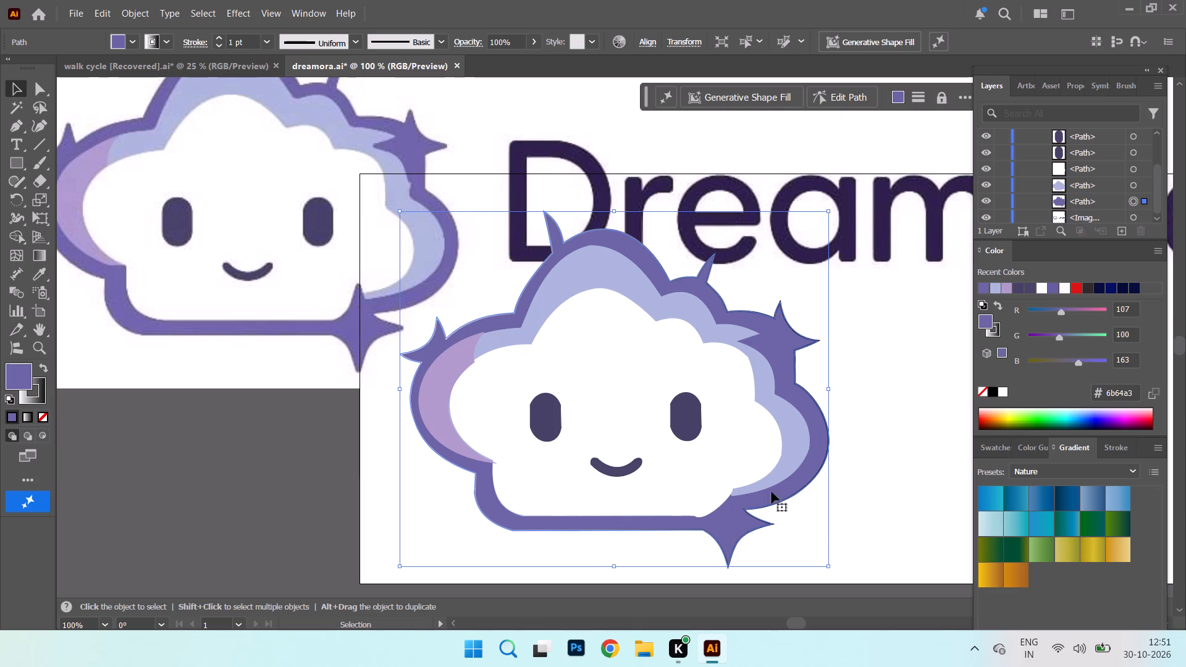
left_click(781, 468)
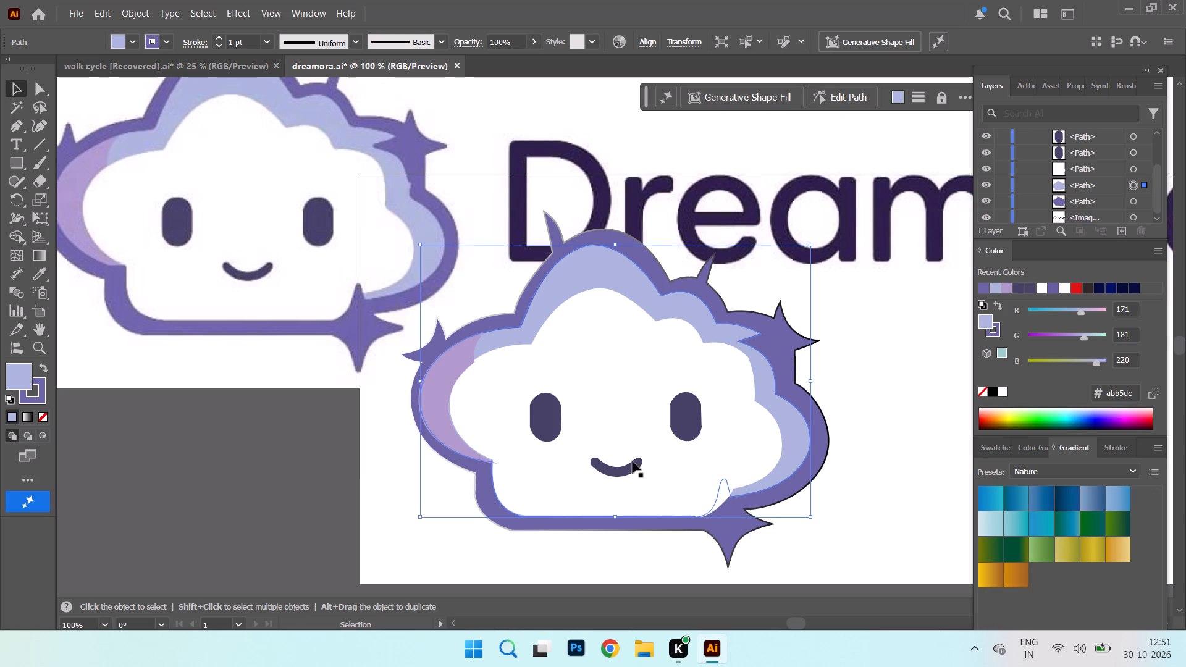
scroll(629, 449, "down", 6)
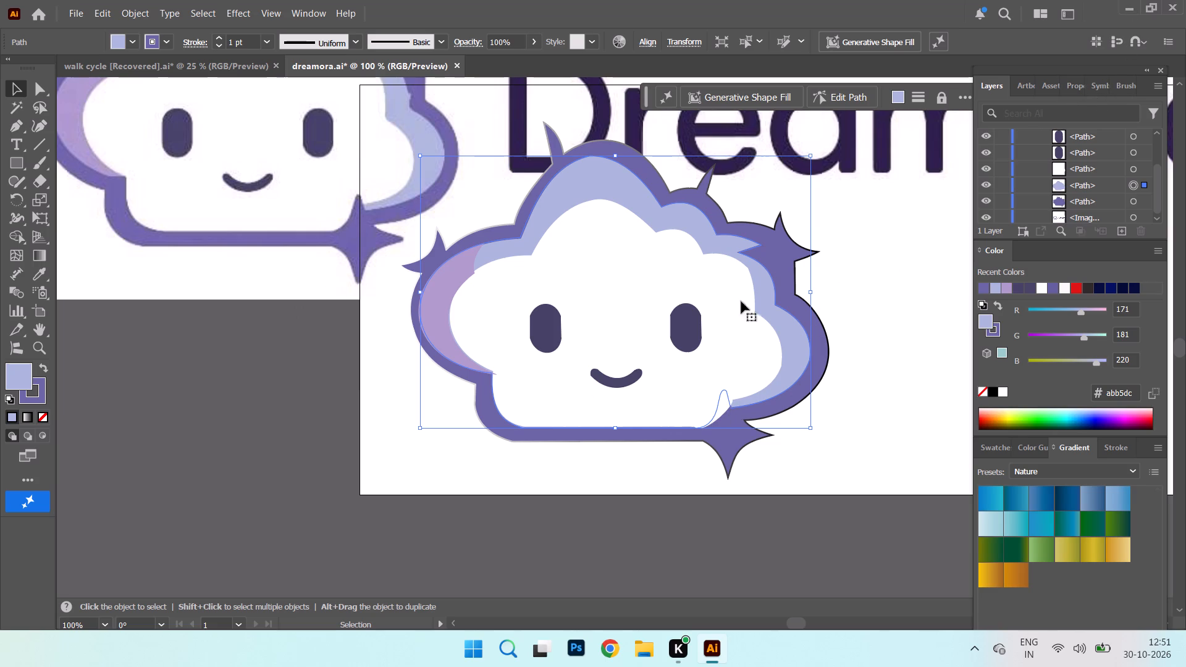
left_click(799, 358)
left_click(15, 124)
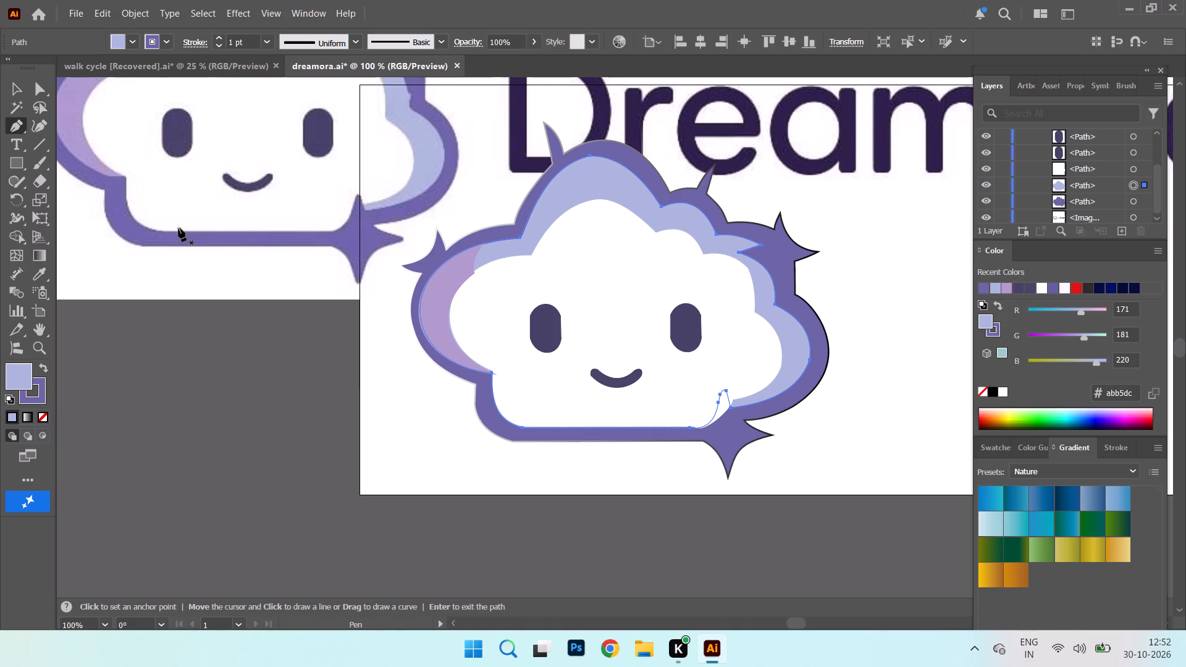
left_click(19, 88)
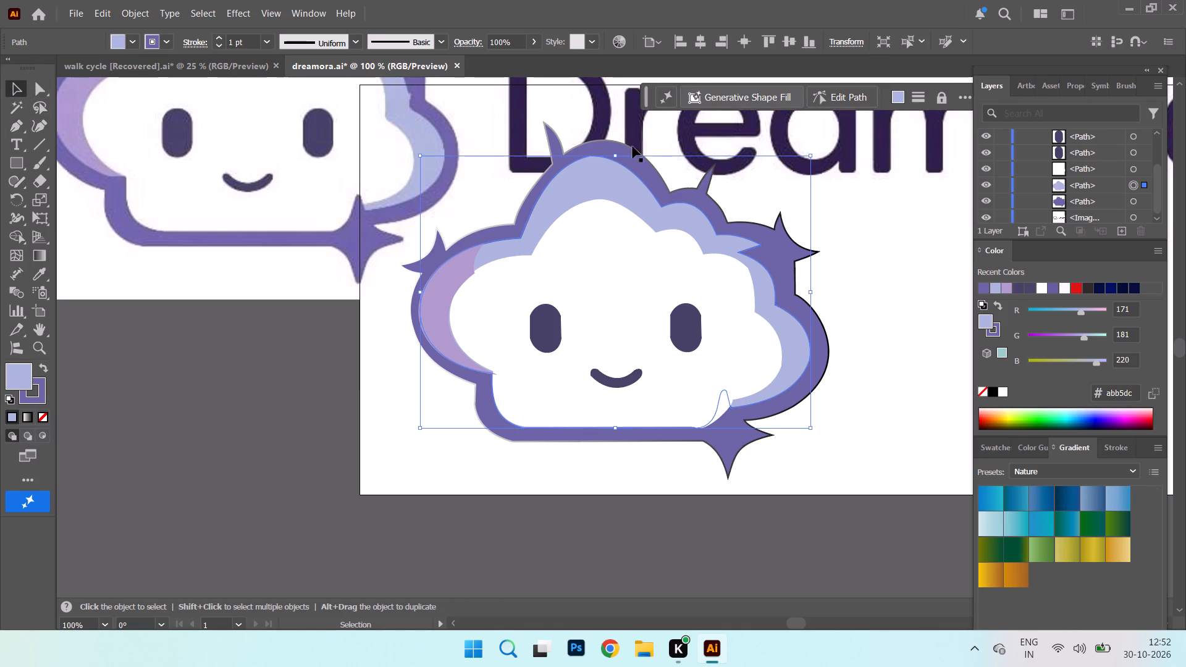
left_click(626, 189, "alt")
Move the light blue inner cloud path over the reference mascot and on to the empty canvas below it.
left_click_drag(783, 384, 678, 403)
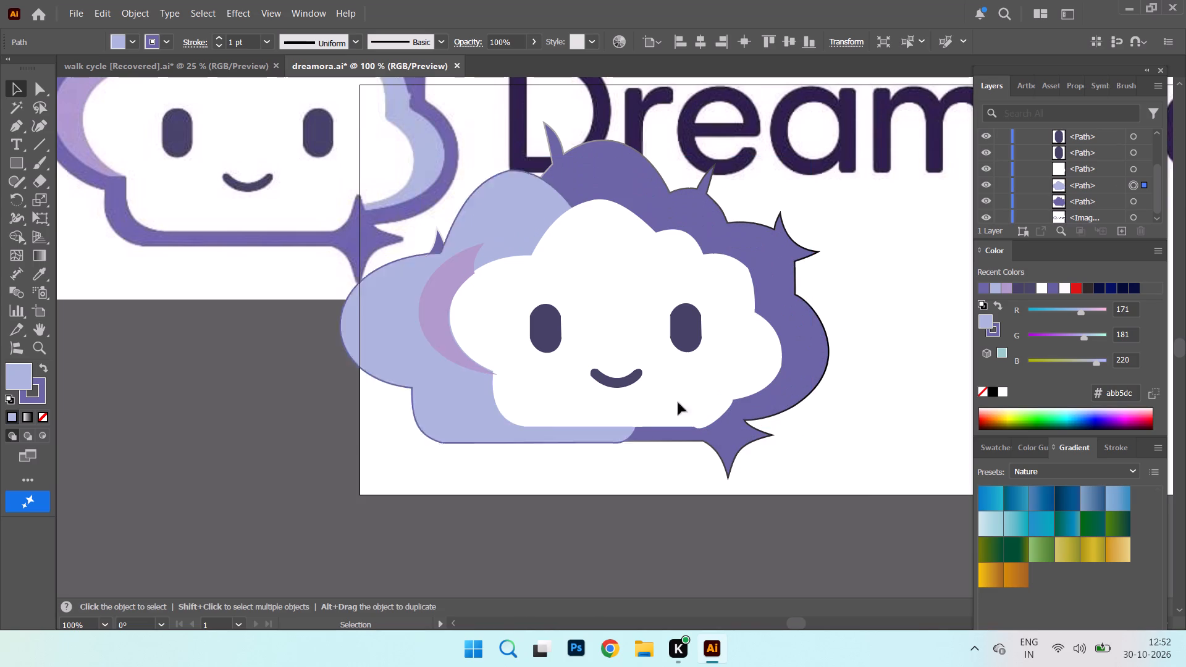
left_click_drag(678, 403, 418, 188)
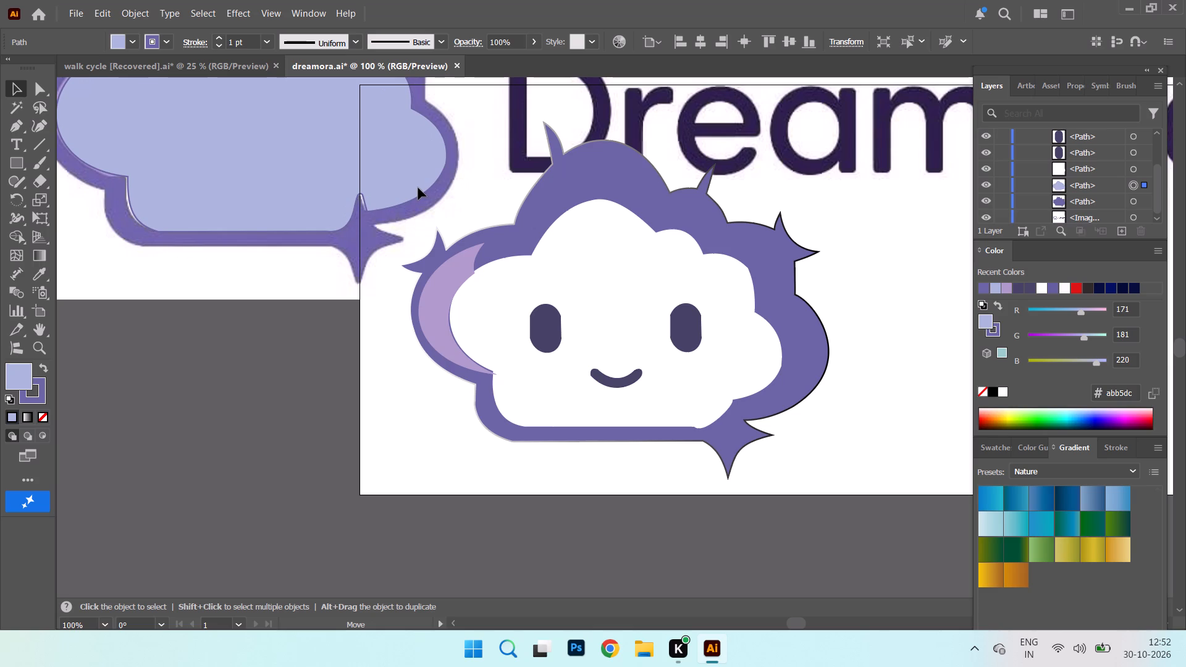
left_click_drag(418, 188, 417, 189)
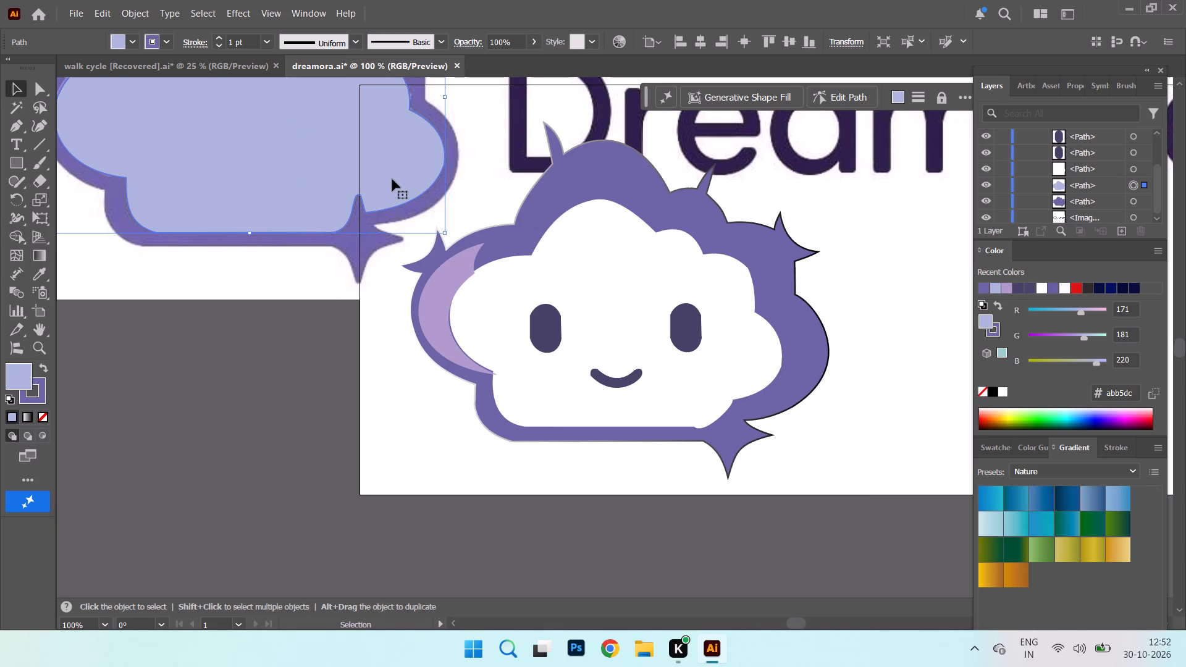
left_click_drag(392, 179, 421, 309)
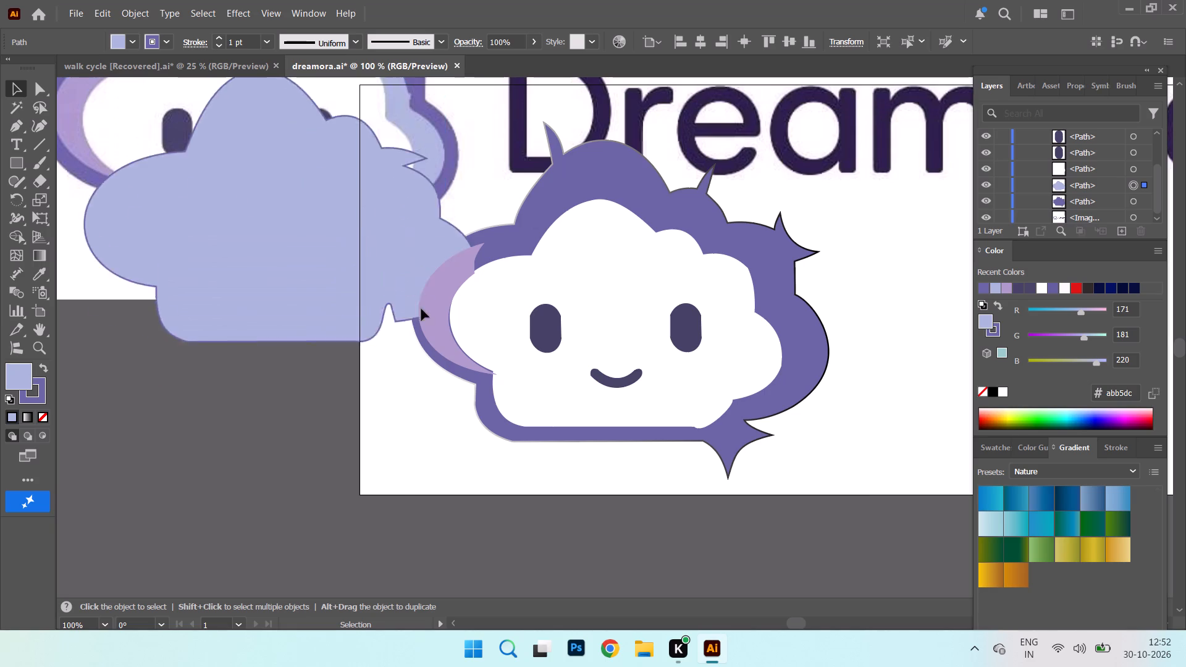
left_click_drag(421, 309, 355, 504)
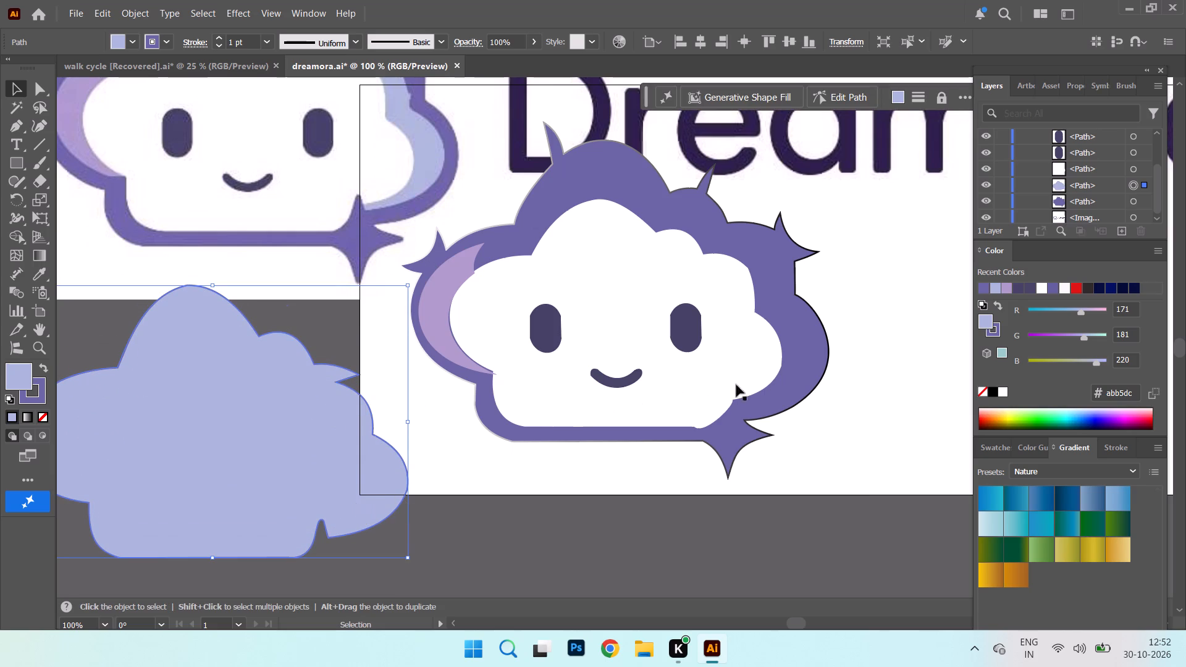
Move the light blue inner cloud path back behind the white face, fitting it inside the purple outer cloud.
left_click(723, 394)
left_click_drag(288, 401, 702, 266)
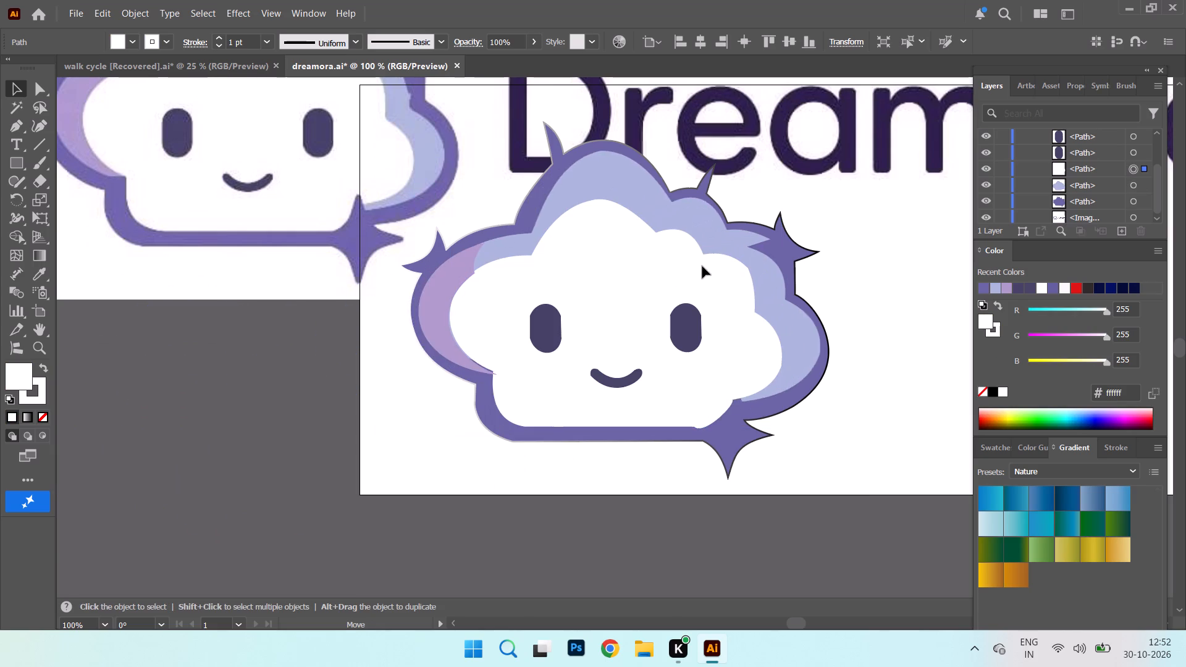
left_click_drag(702, 266, 693, 269)
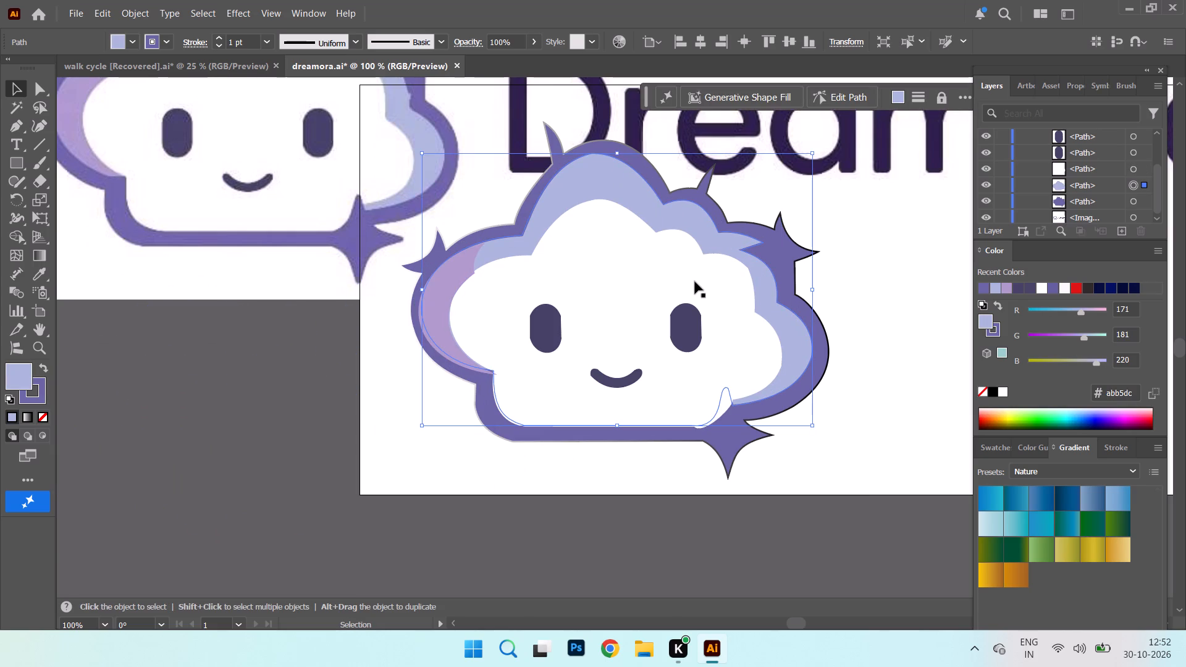
left_click(802, 346)
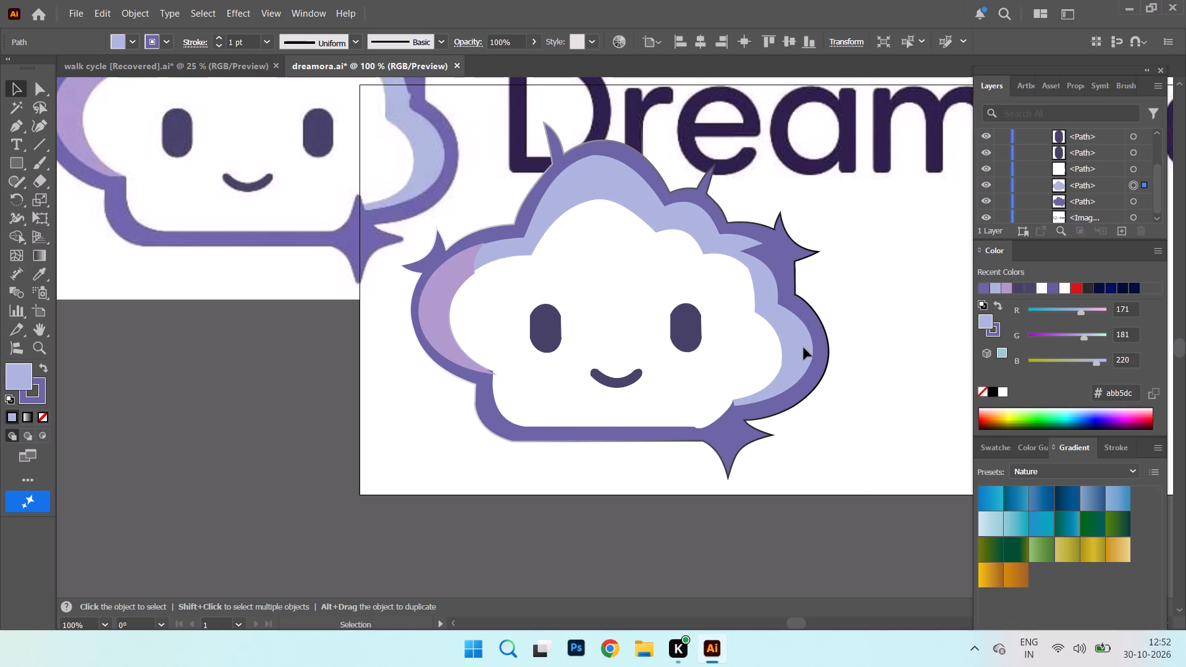
left_click(906, 396)
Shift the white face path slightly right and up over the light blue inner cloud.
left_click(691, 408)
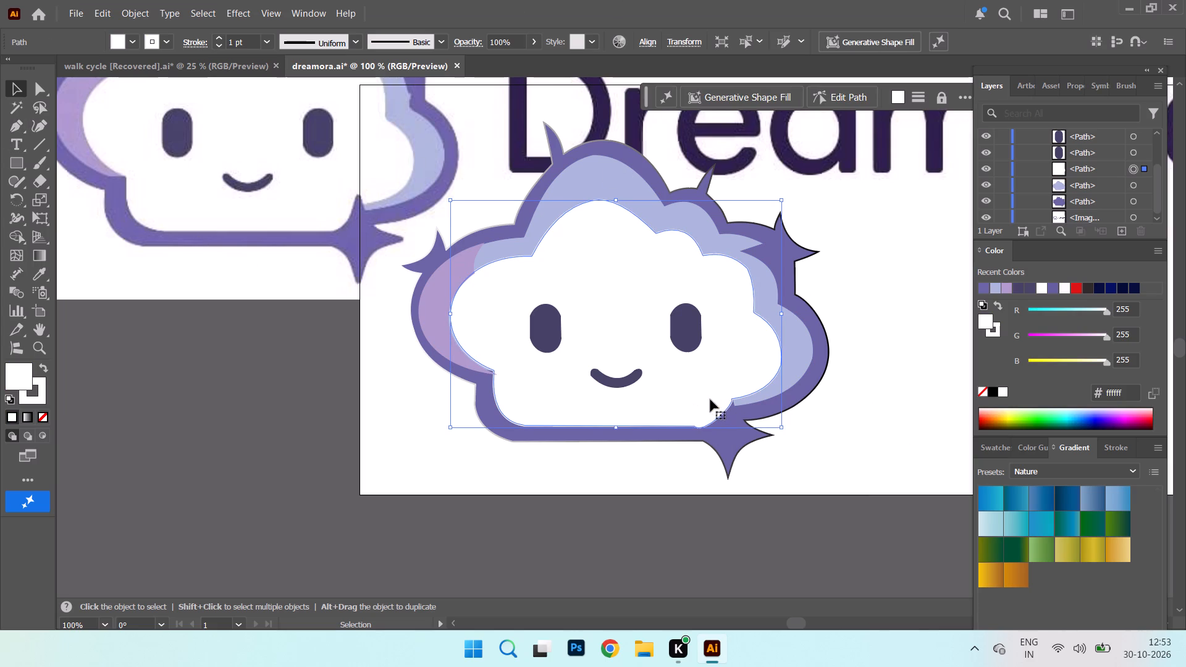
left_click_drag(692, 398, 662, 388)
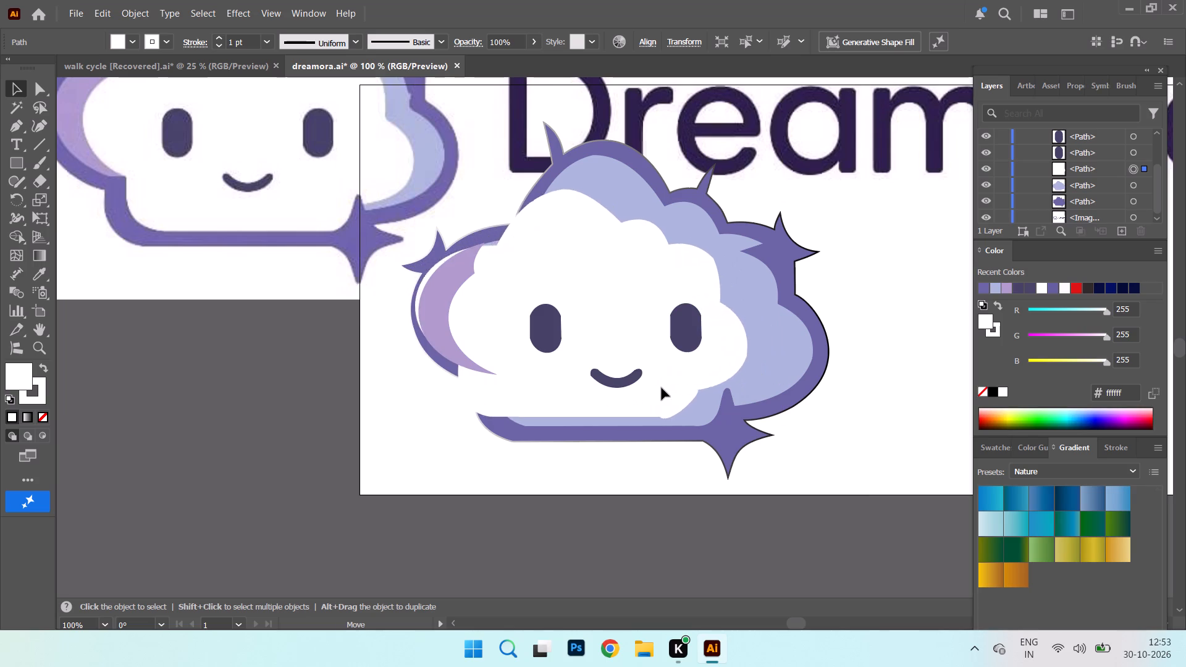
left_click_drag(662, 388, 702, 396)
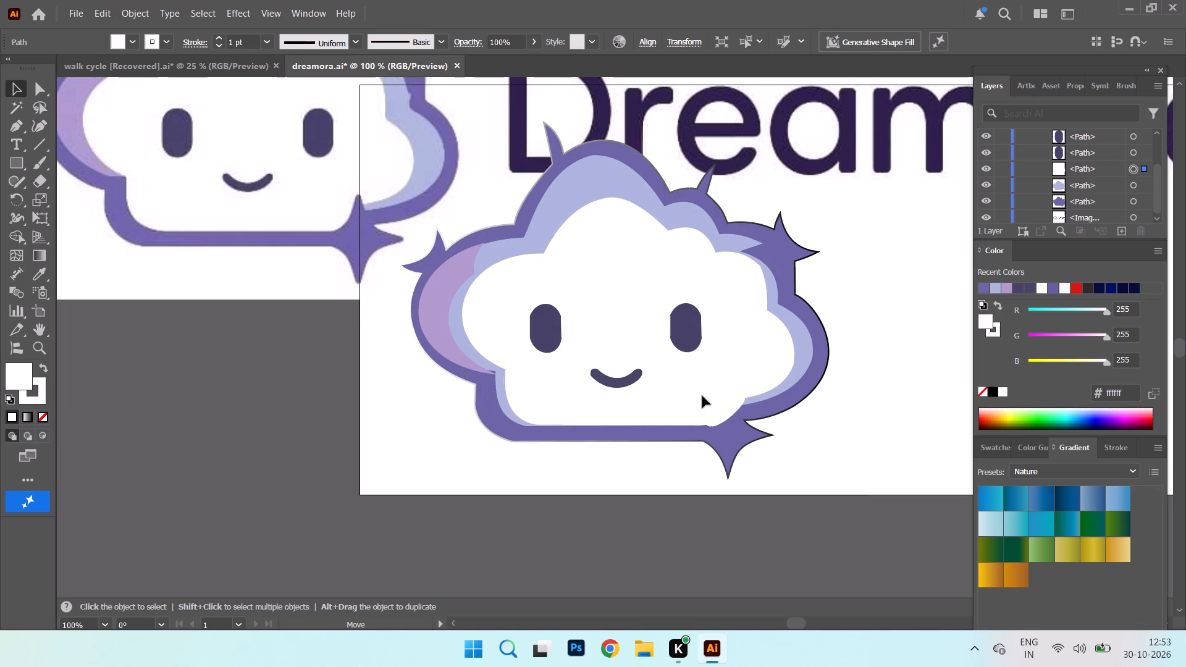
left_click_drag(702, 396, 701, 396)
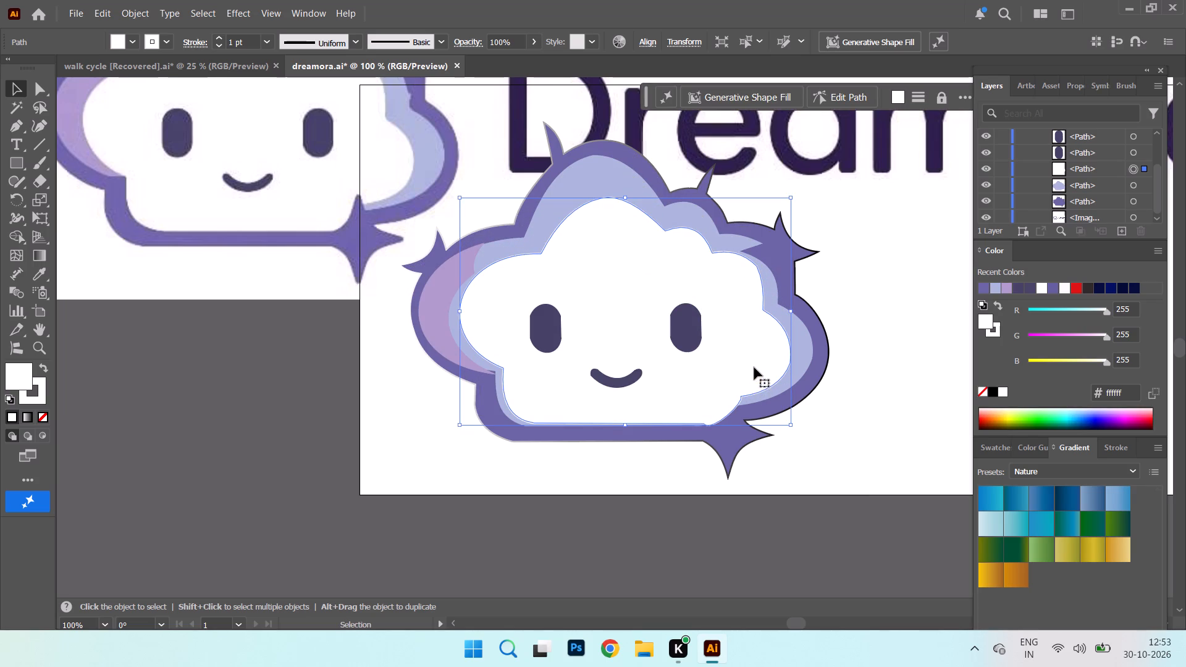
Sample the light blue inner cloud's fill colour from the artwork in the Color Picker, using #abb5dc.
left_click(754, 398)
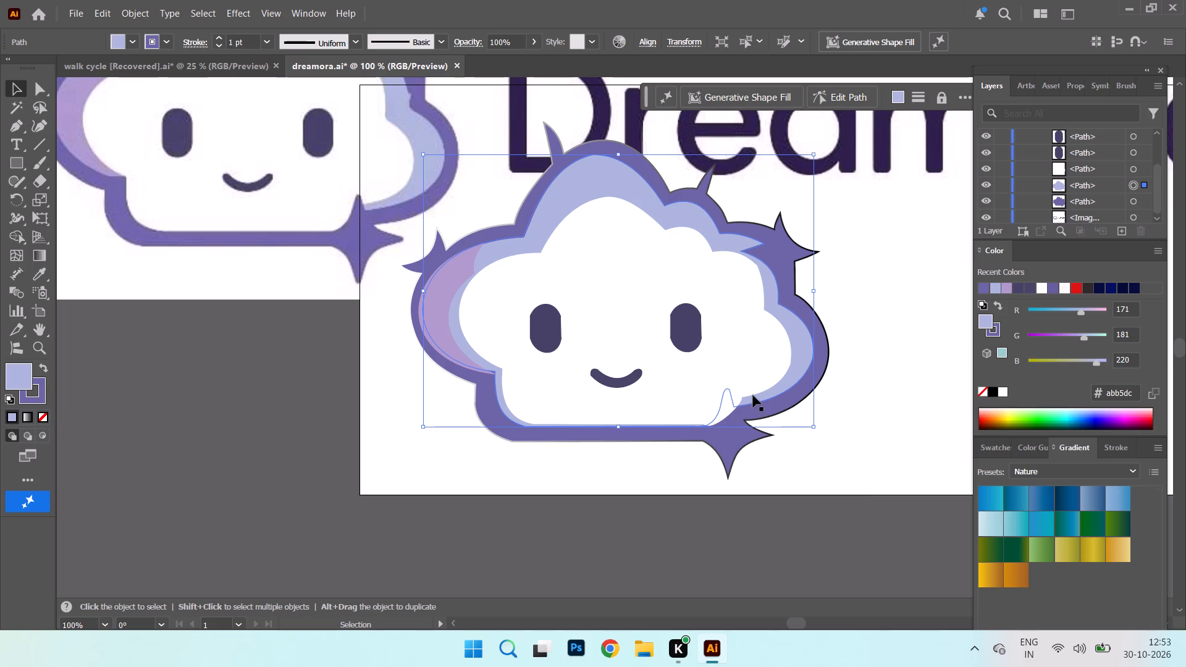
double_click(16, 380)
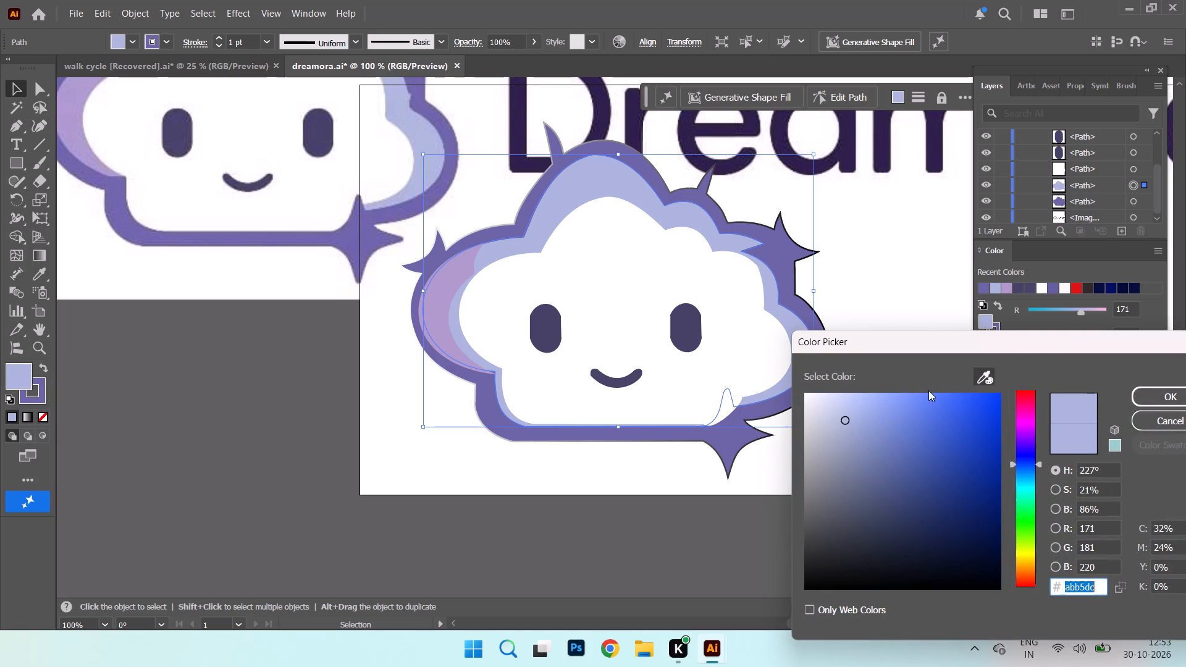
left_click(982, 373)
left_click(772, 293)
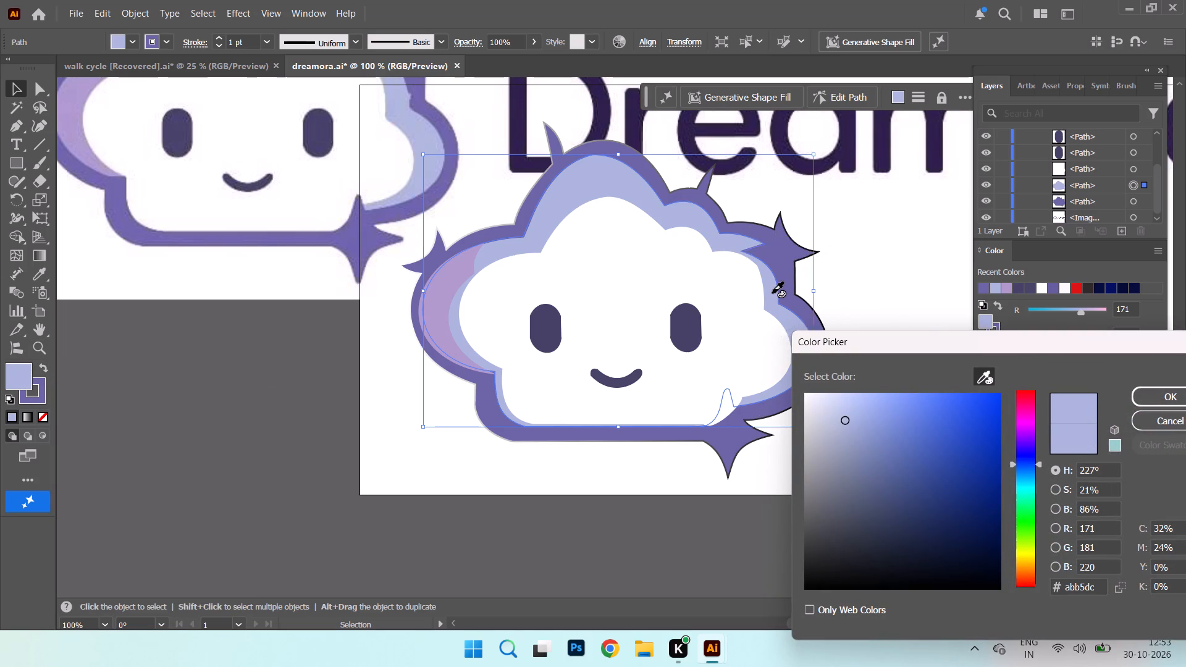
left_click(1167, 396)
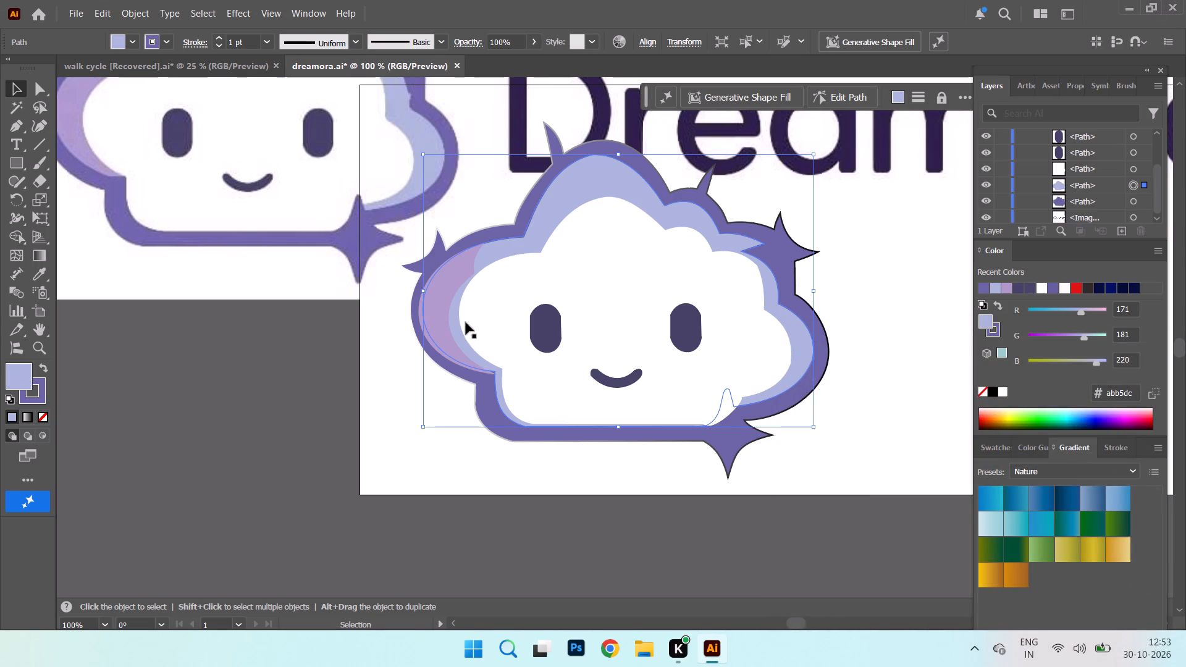
Shift the white face path back left so its left side fits against the mauve crescent.
left_click_drag(483, 327, 480, 328)
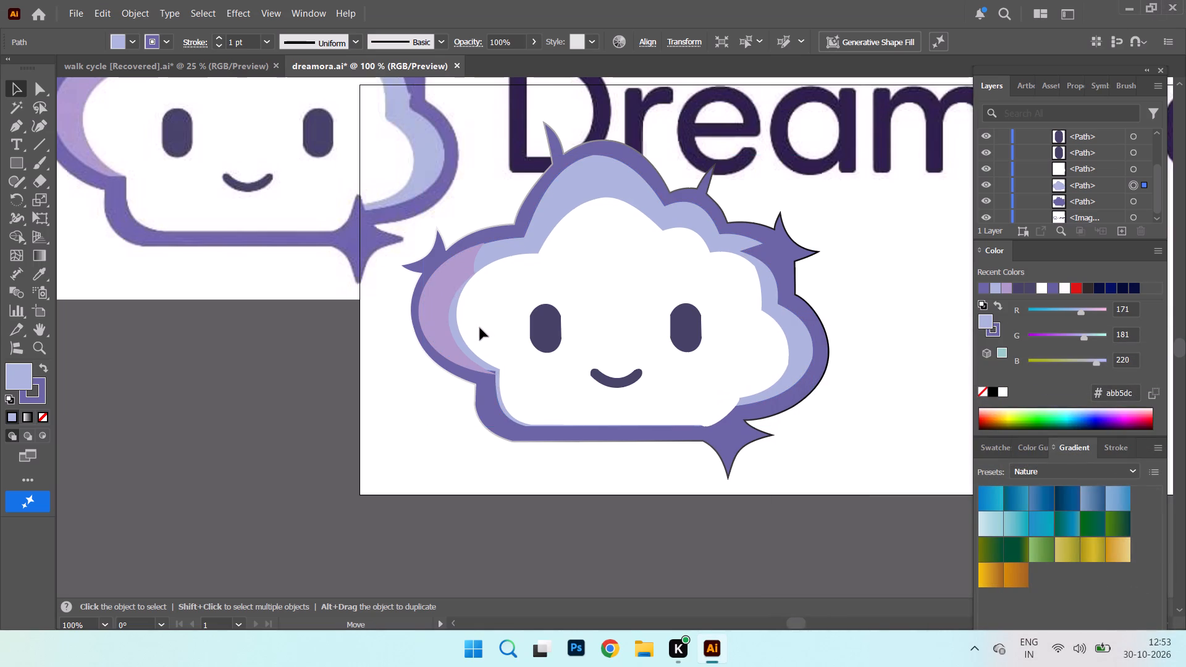
left_click_drag(480, 328, 476, 329)
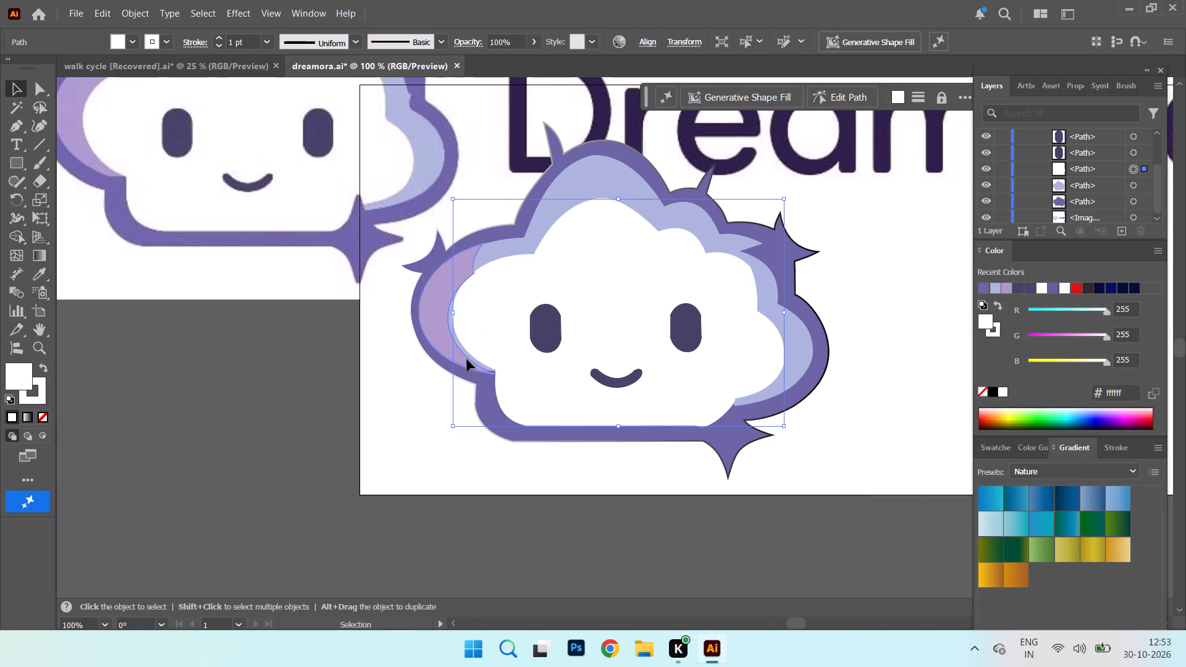
left_click(467, 359)
left_click(461, 362)
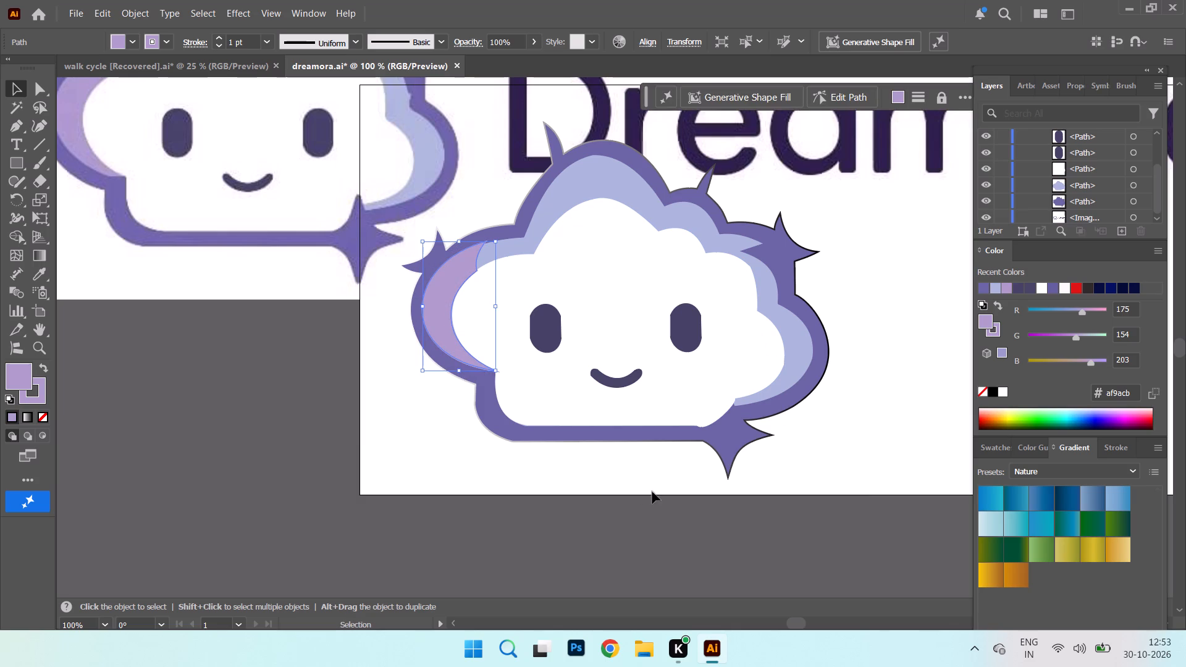
left_click(625, 464)
left_click(712, 419)
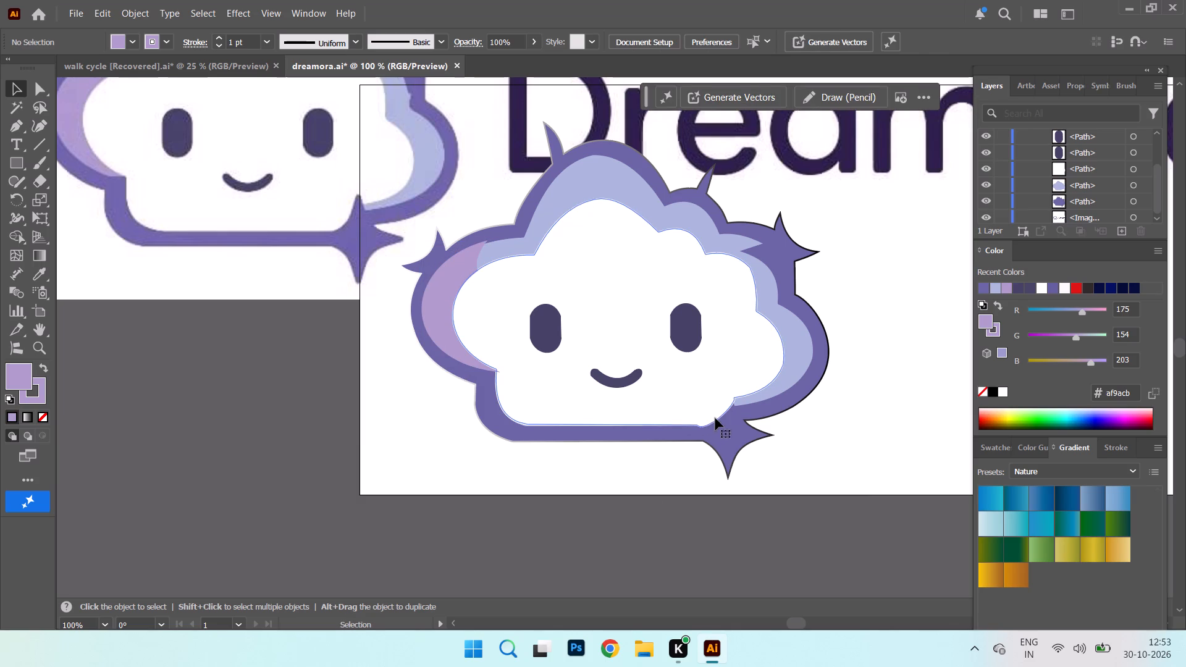
left_click(705, 409)
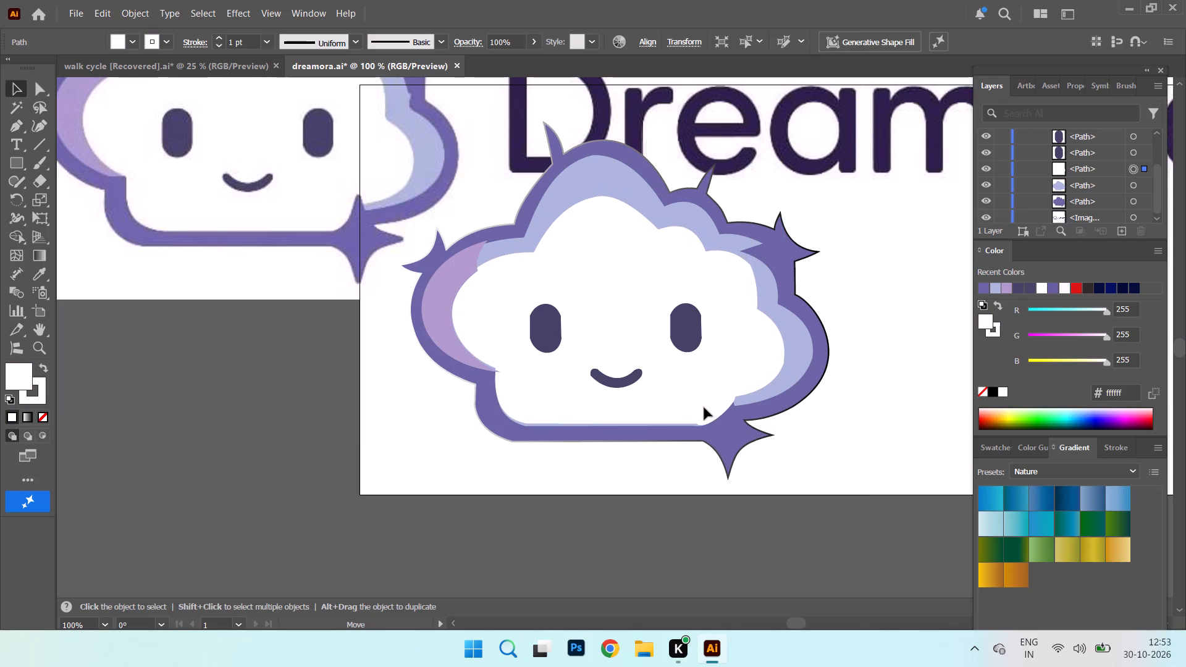
left_click(705, 409)
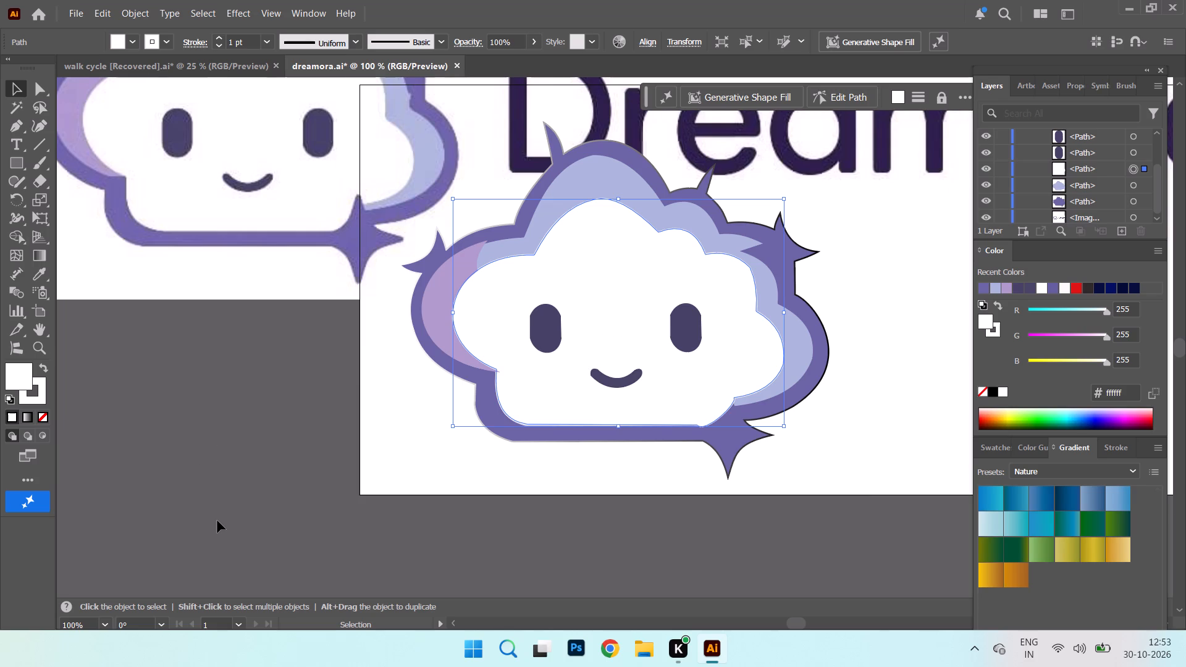
Compare the traced cloud mascot with the reference mascot.
scroll(217, 521, "up", 5)
scroll(217, 502, "down", 2)
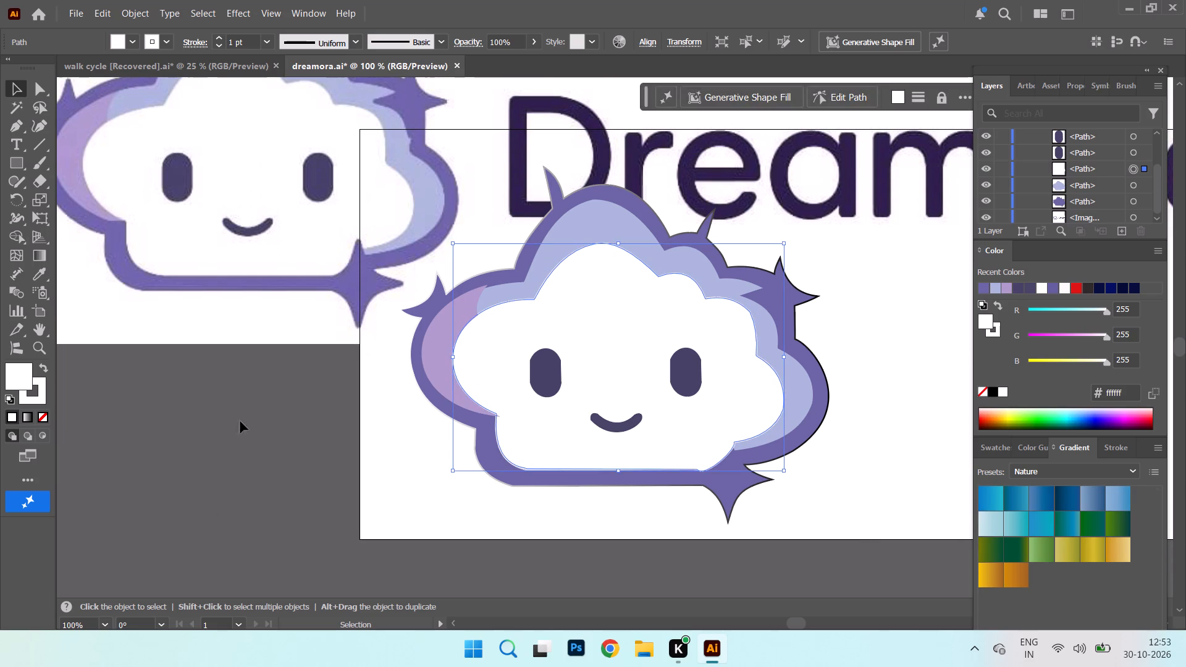
scroll(127, 391, "up", 6)
scroll(124, 388, "down", 4)
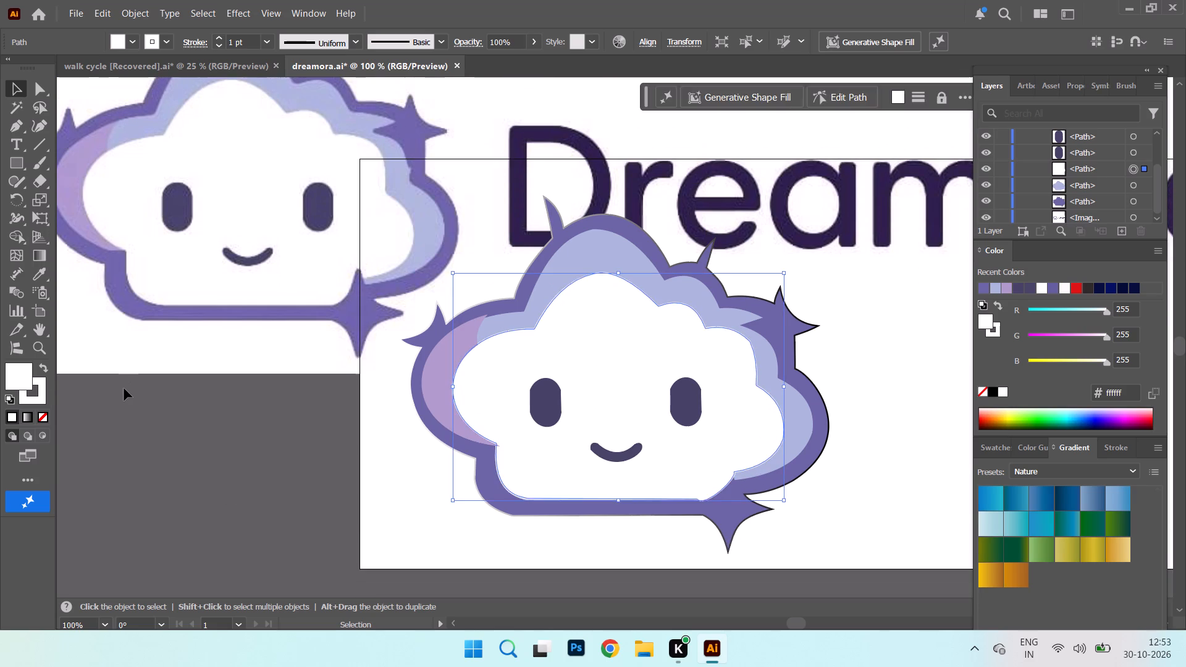
scroll(124, 387, "down", 3)
scroll(216, 327, "up", 2)
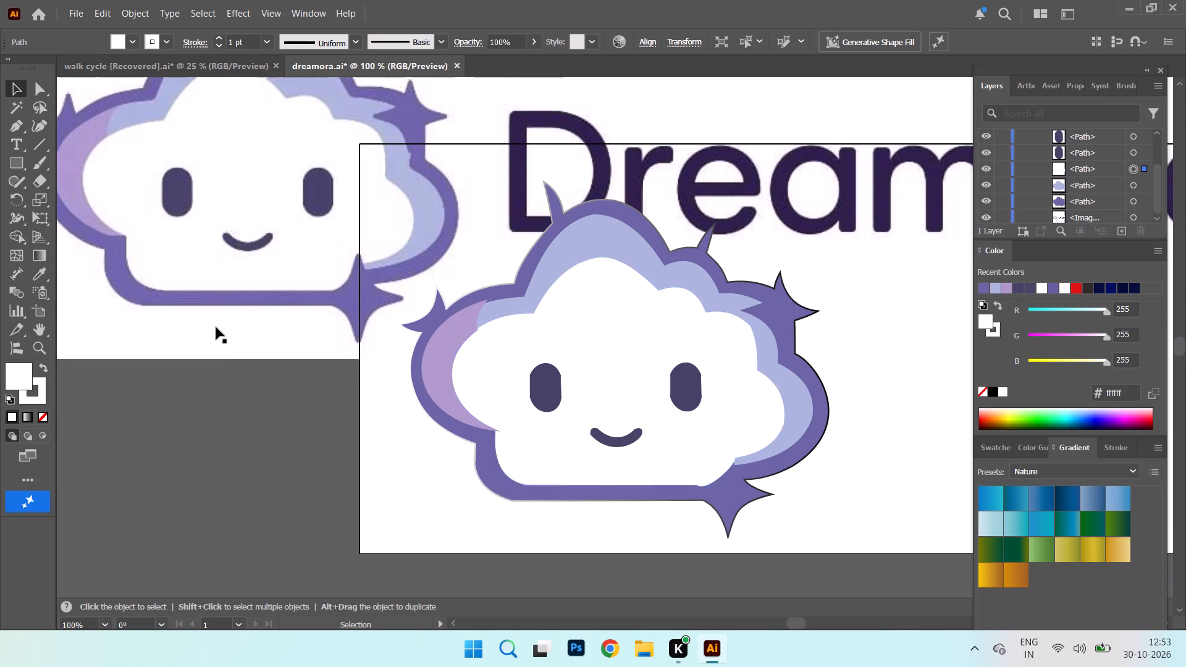
scroll(216, 327, "up", 2)
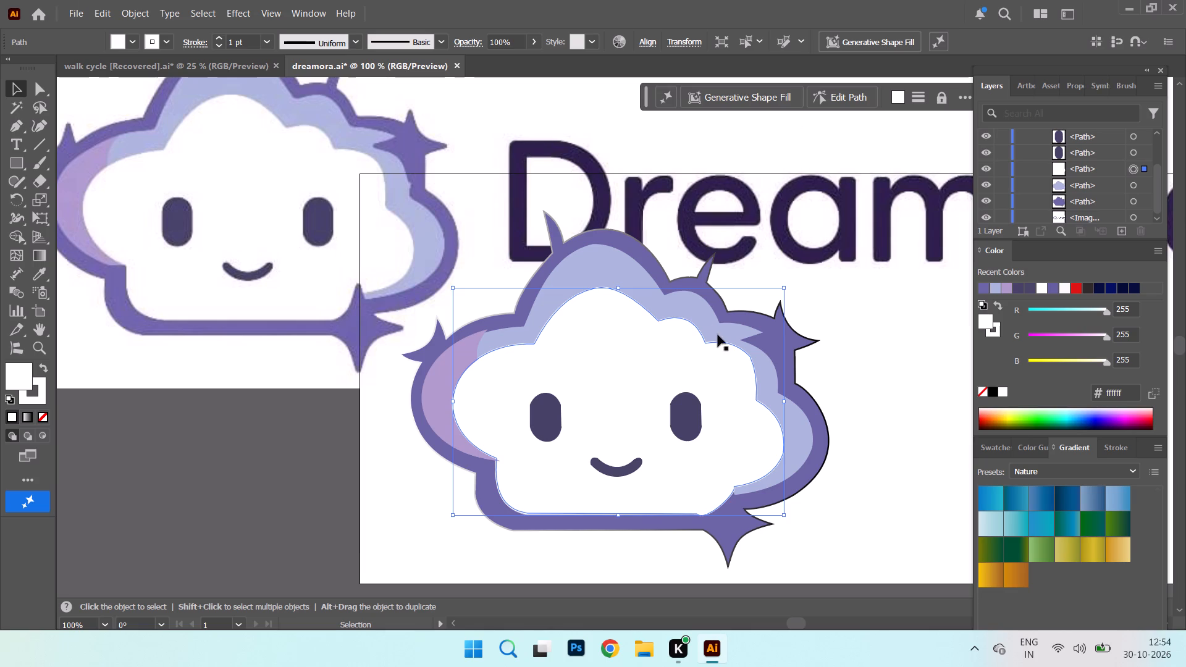
Remove the gradient stroke from the purple outer cloud path, giving it only a solid #6b64a3 fill.
left_click(725, 302)
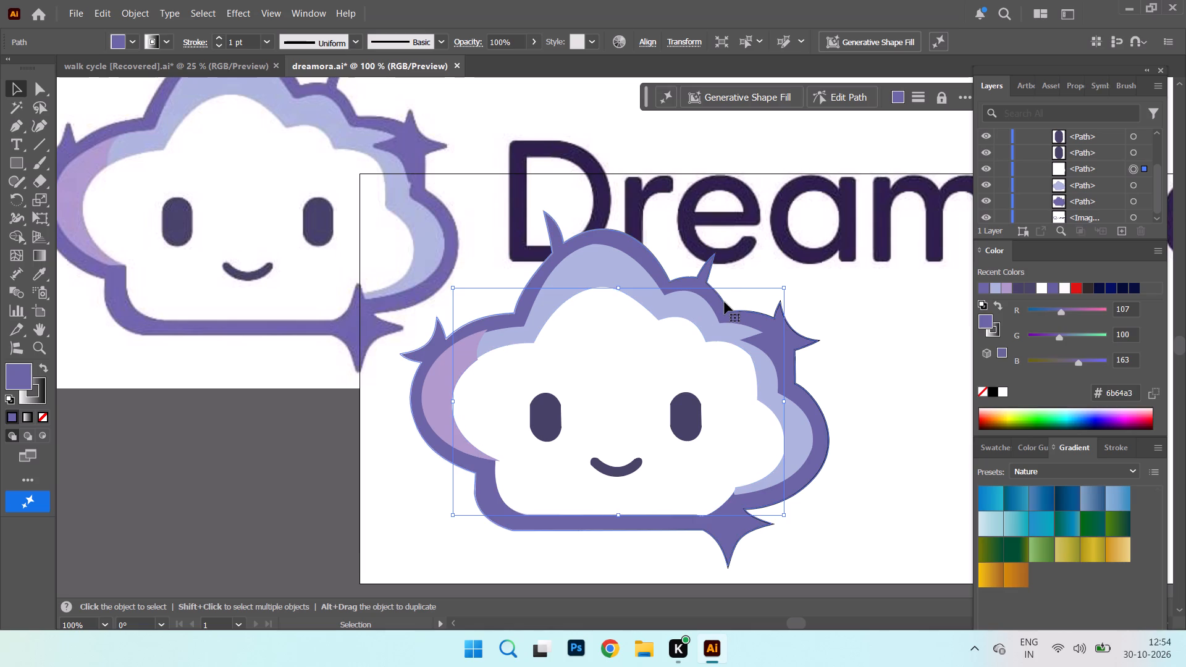
left_click(36, 419)
left_click(46, 367)
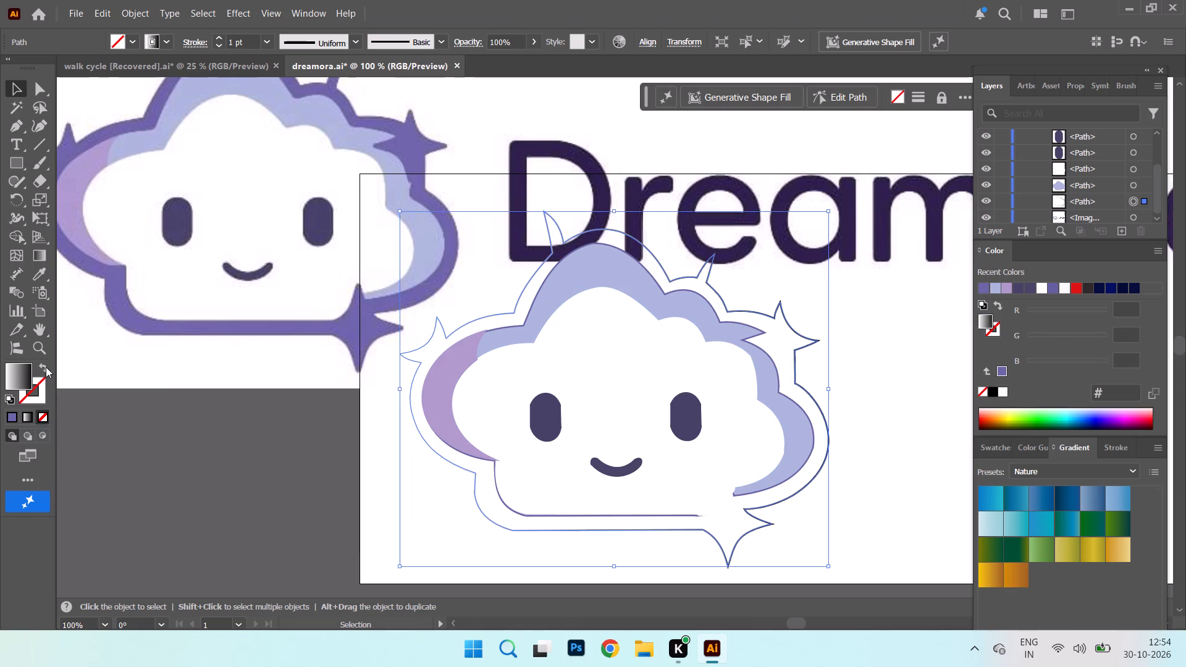
left_click(14, 372)
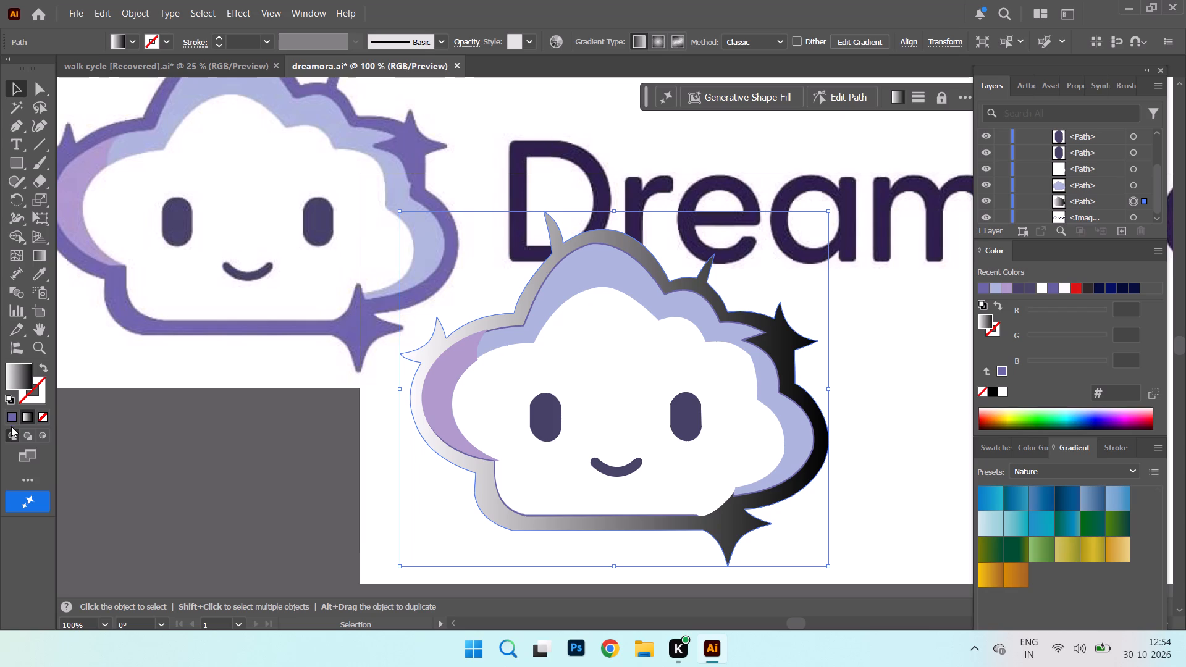
left_click(14, 418)
left_click(254, 487)
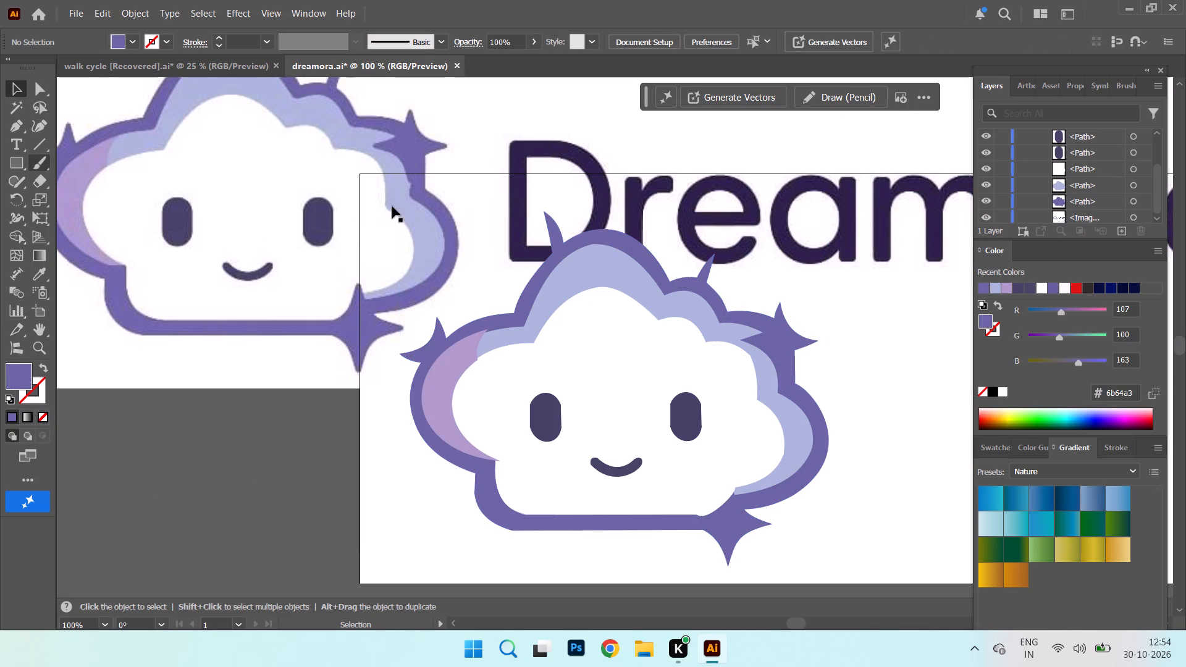
Reposition the purple outer cloud path behind the light blue and white shapes, slightly up and left of where it was.
scroll(234, 269, "up", 5)
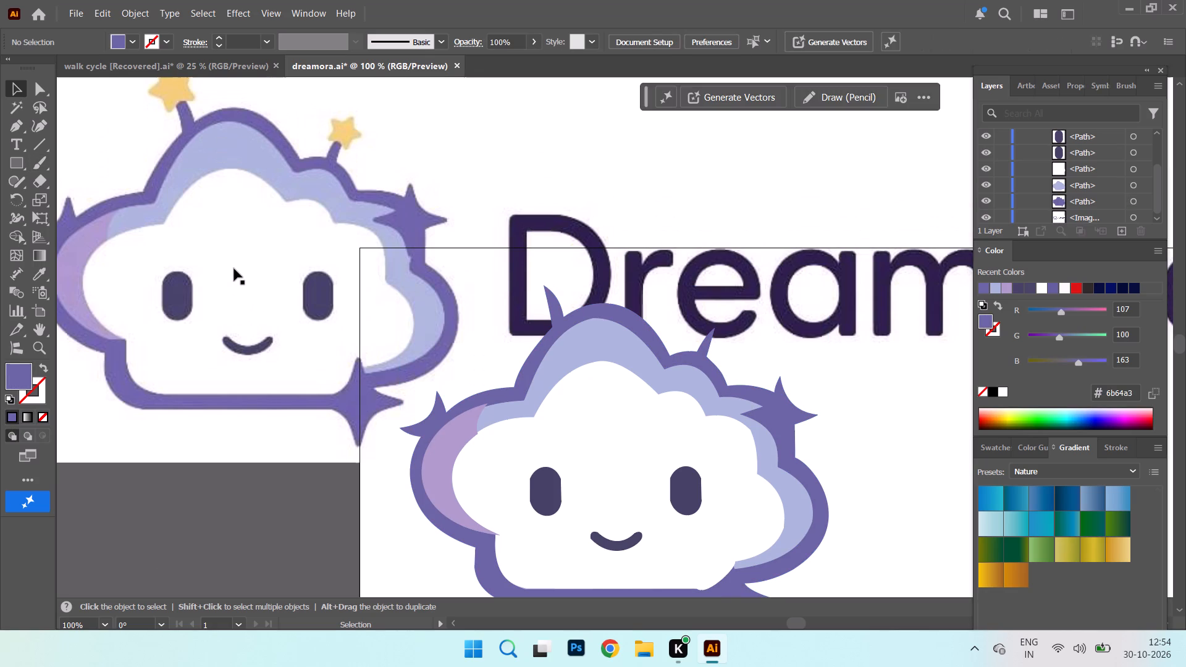
scroll(234, 269, "down", 2)
scroll(234, 269, "up", 3)
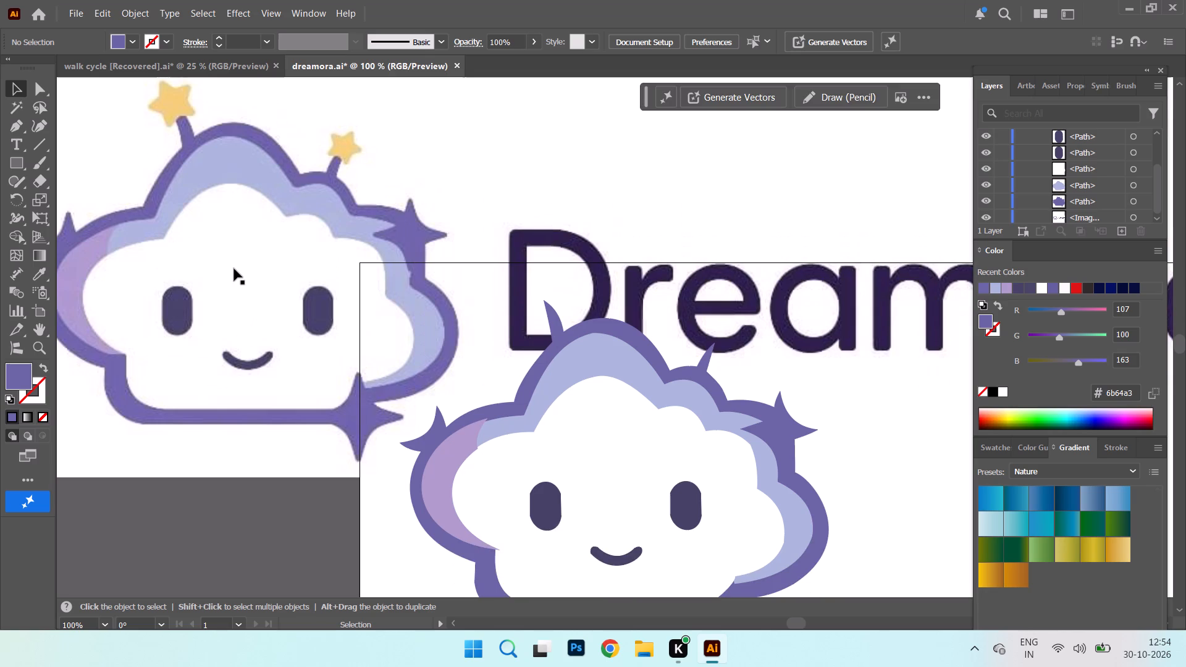
scroll(234, 269, "down", 2)
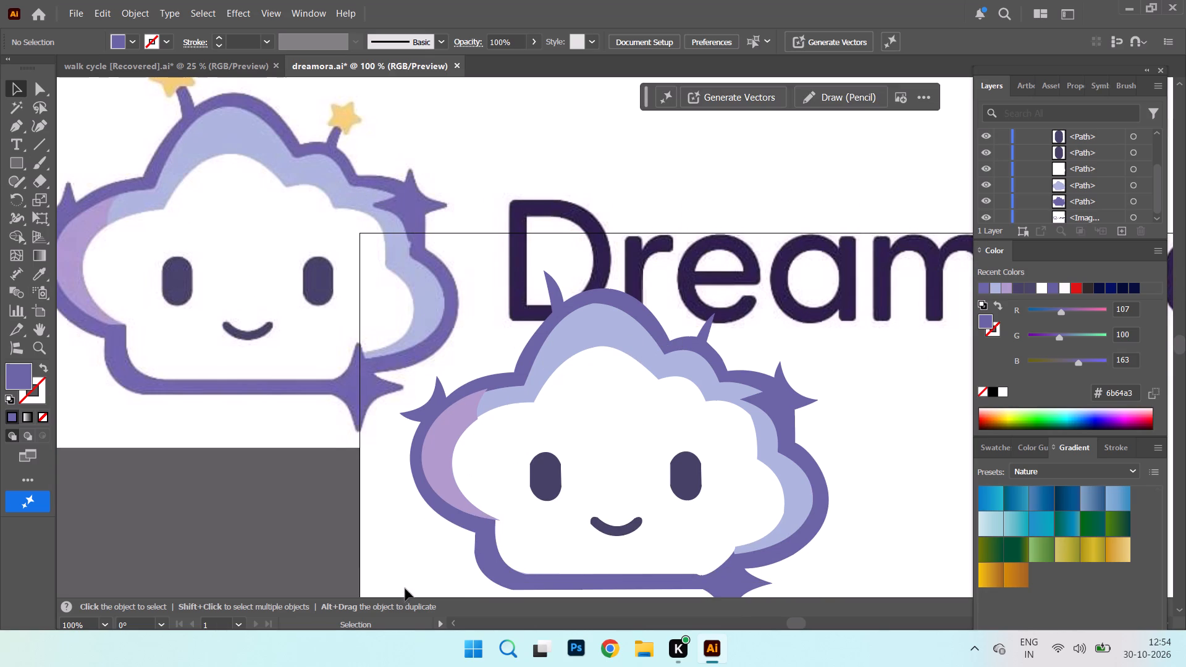
scroll(403, 593, "down", 8)
left_click(627, 458)
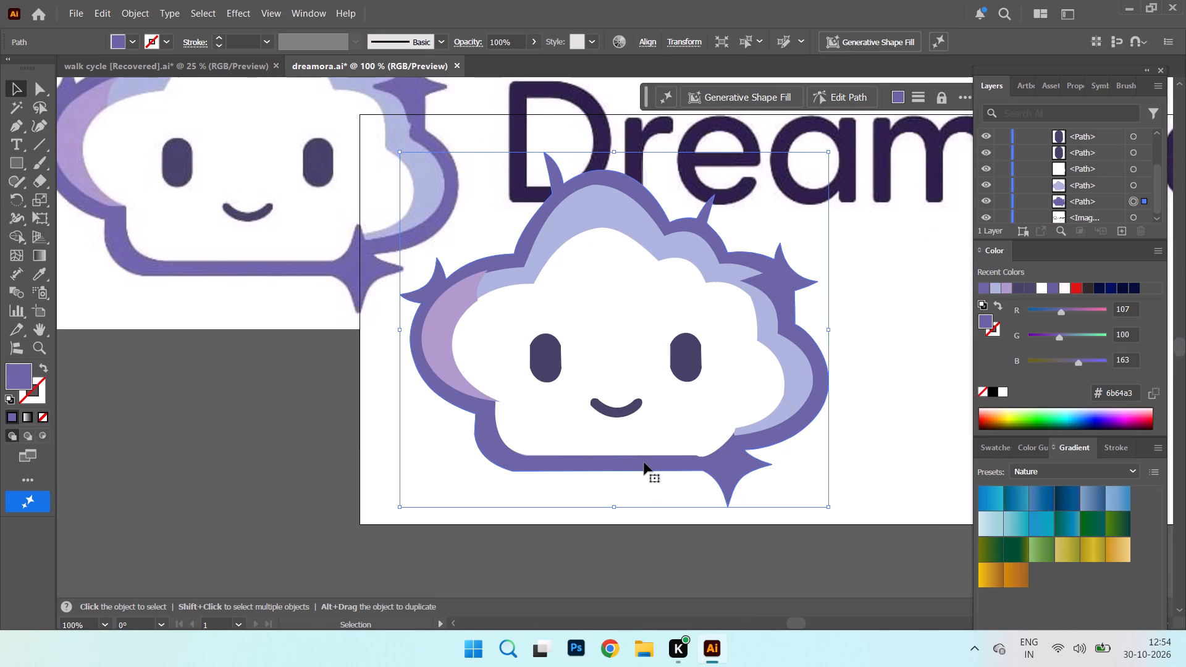
left_click(654, 465)
left_click_drag(660, 468, 390, 463)
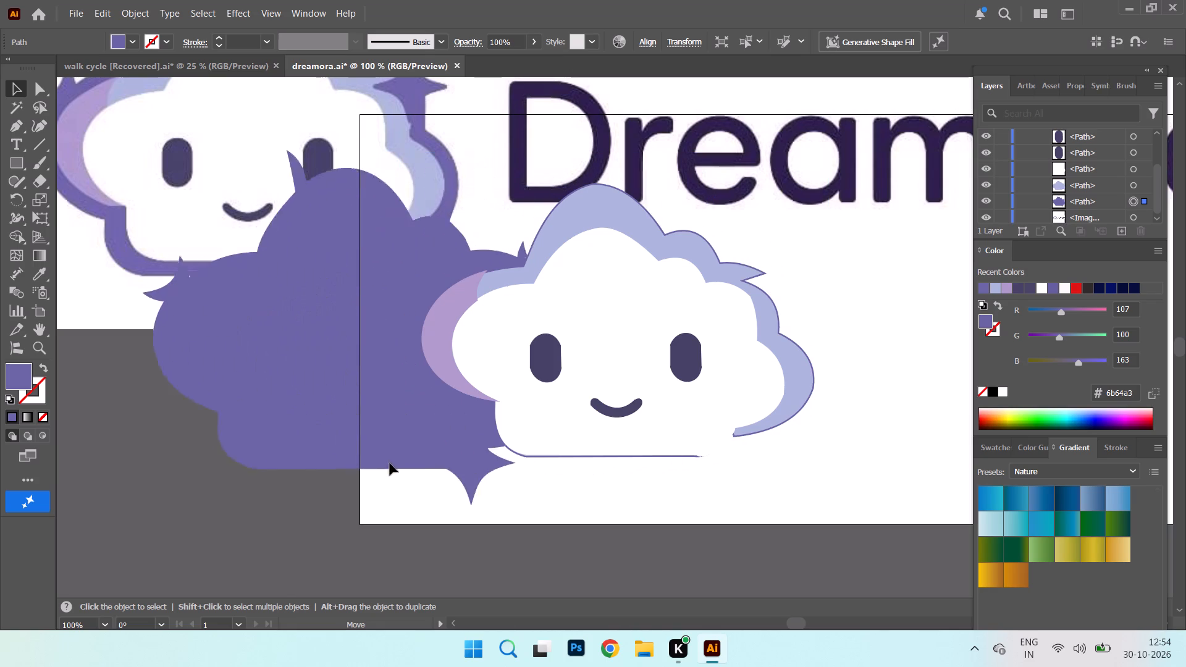
left_click_drag(390, 463, 277, 447)
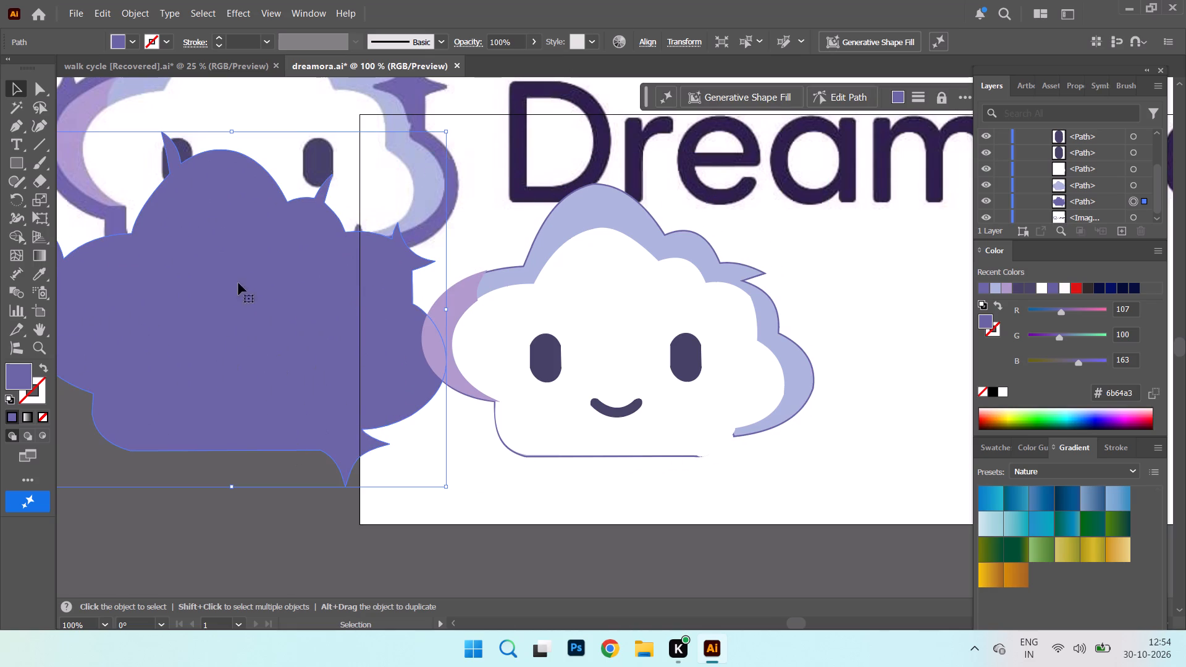
left_click_drag(261, 293, 636, 301)
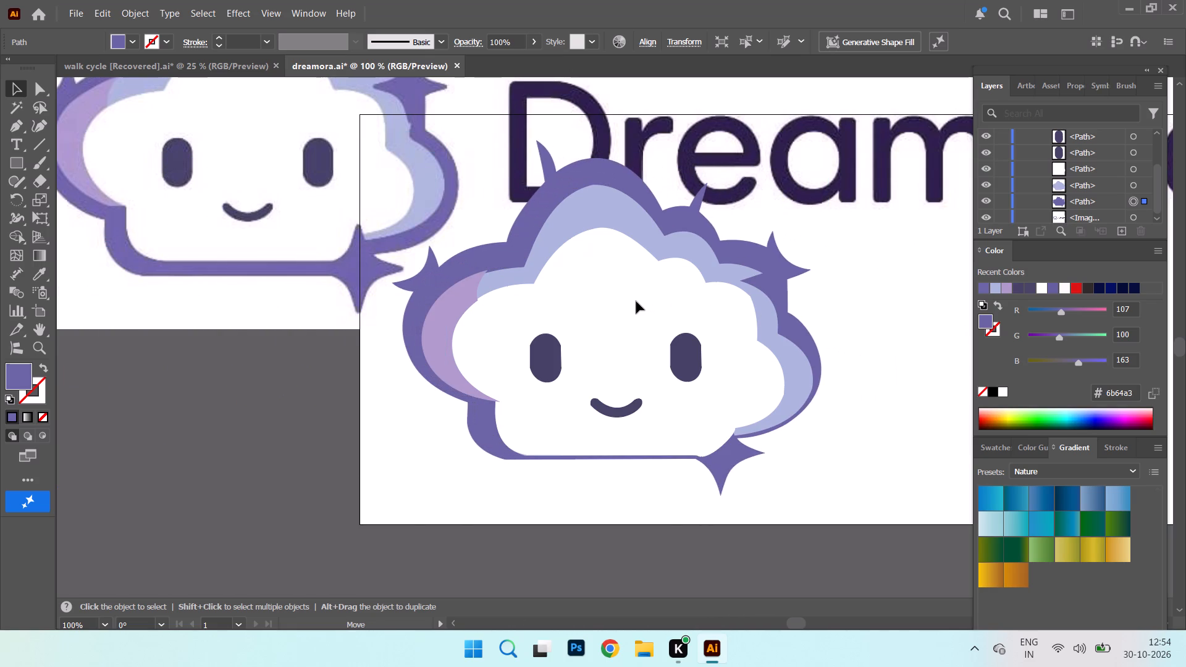
left_click_drag(636, 301, 636, 309)
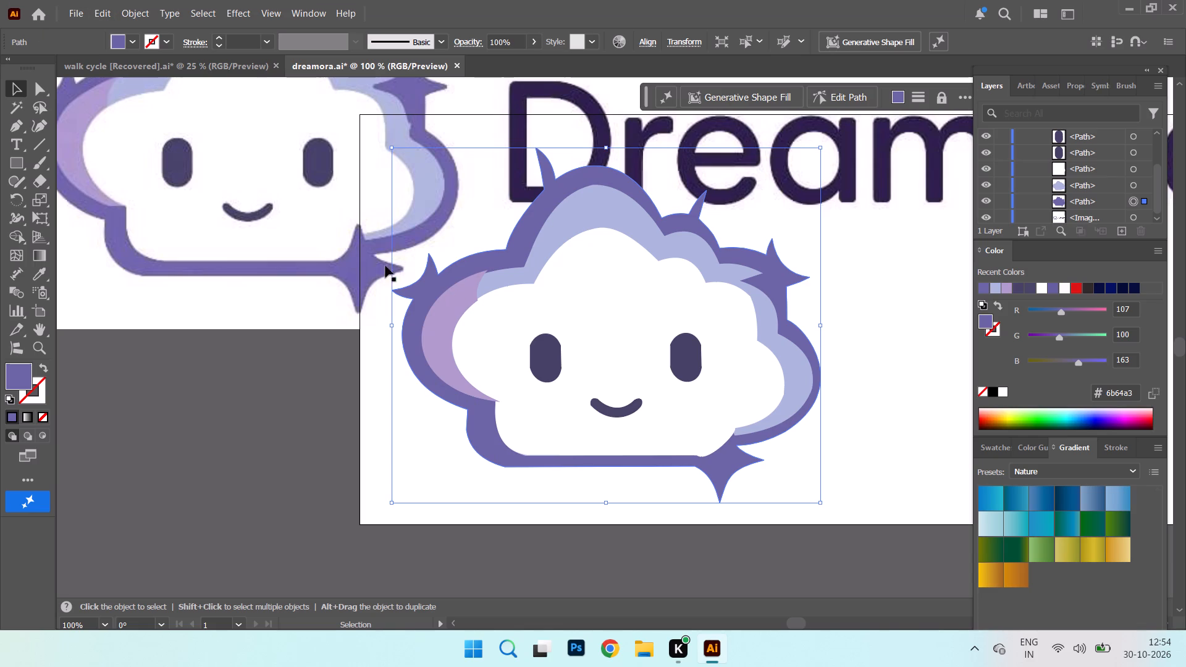
Move the reference logo image to the right of the traced cloud so the two mascots sit side by side.
scroll(447, 207, "up", 5)
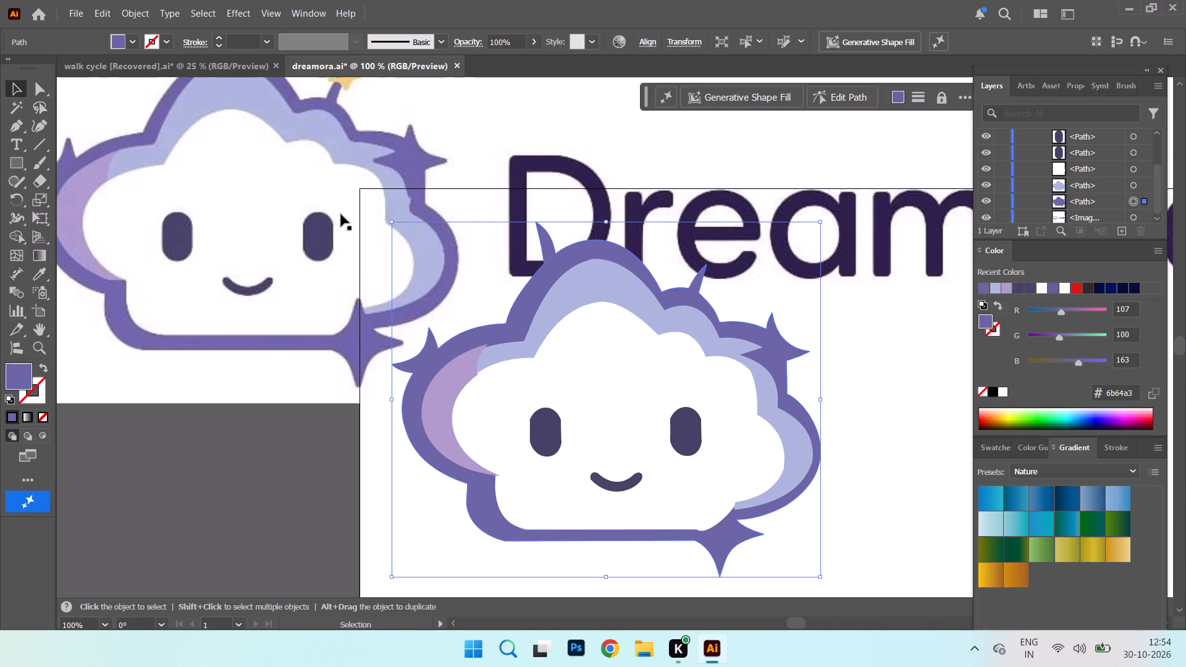
left_click_drag(341, 214, 699, 410)
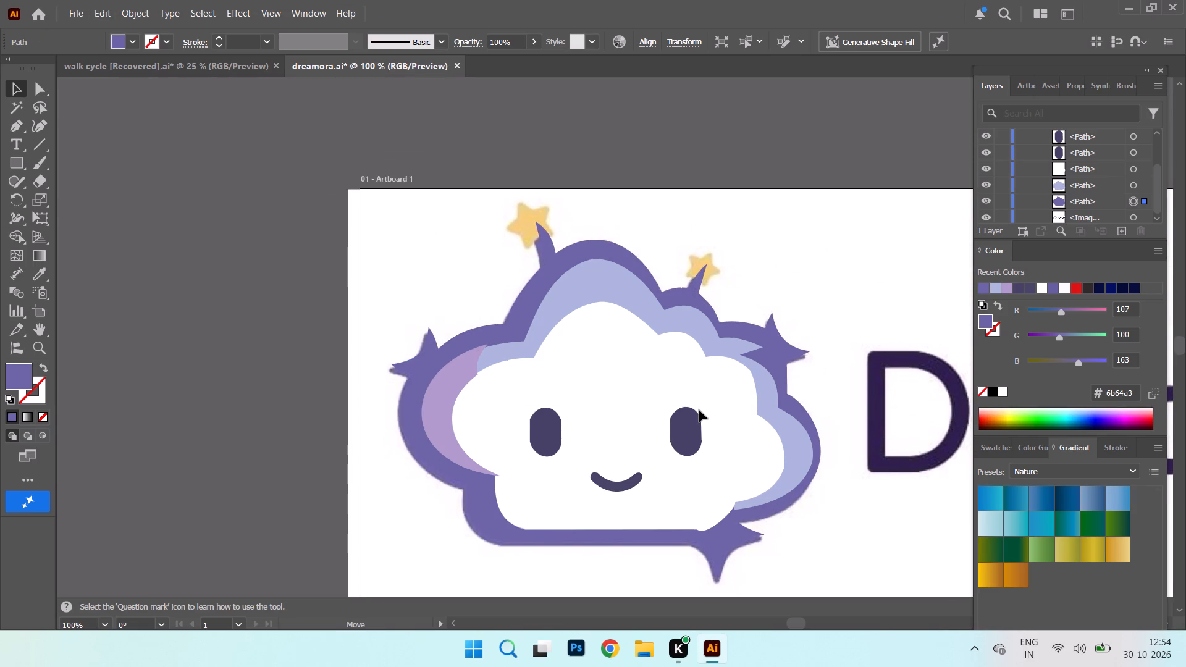
left_click_drag(699, 410, 948, 285)
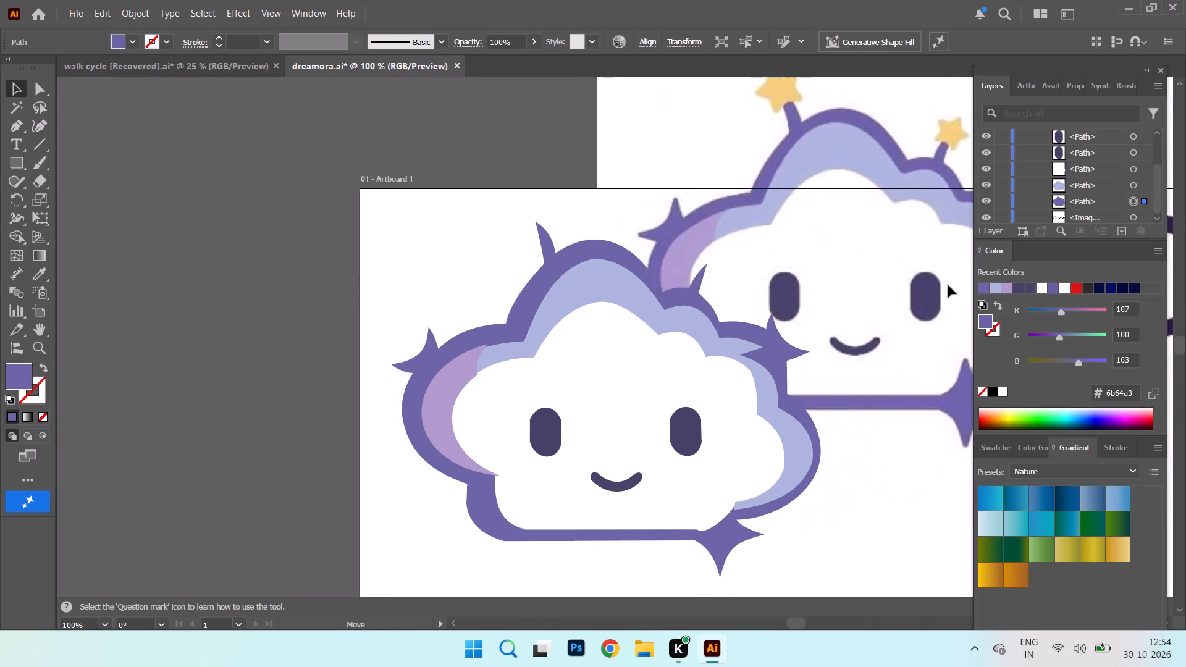
left_click_drag(948, 285, 1045, 331)
left_click_drag(775, 281, 985, 317)
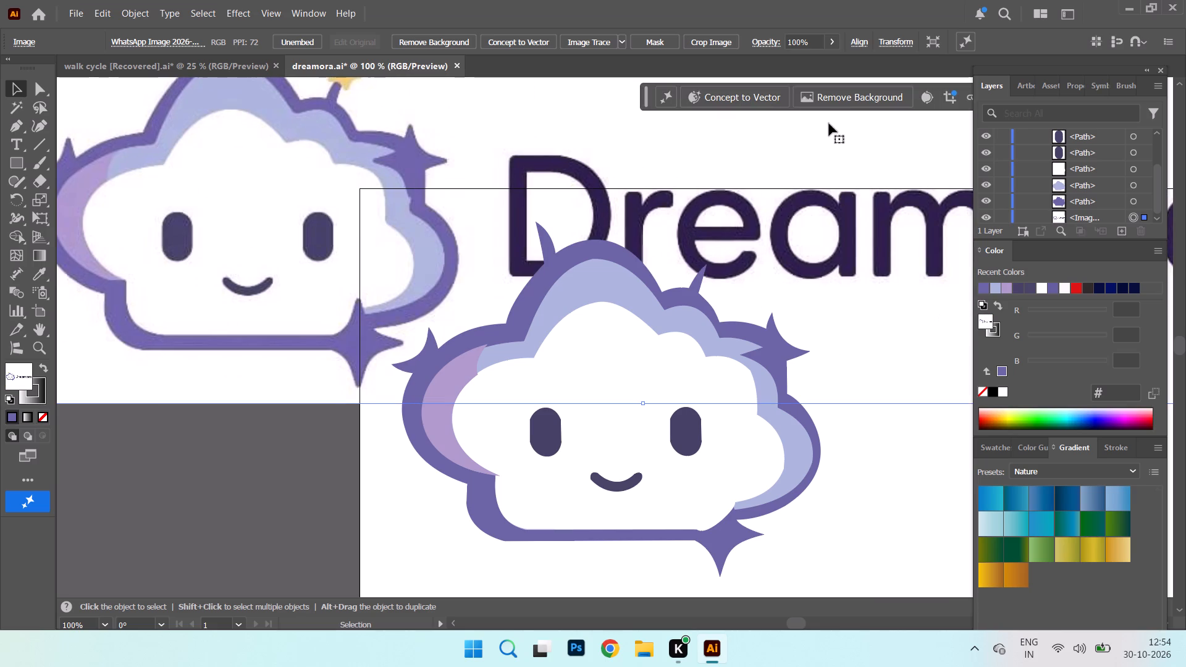
key("ctrl+minus")
key("ctrl+minus")
left_click_drag(458, 300, 1038, 450)
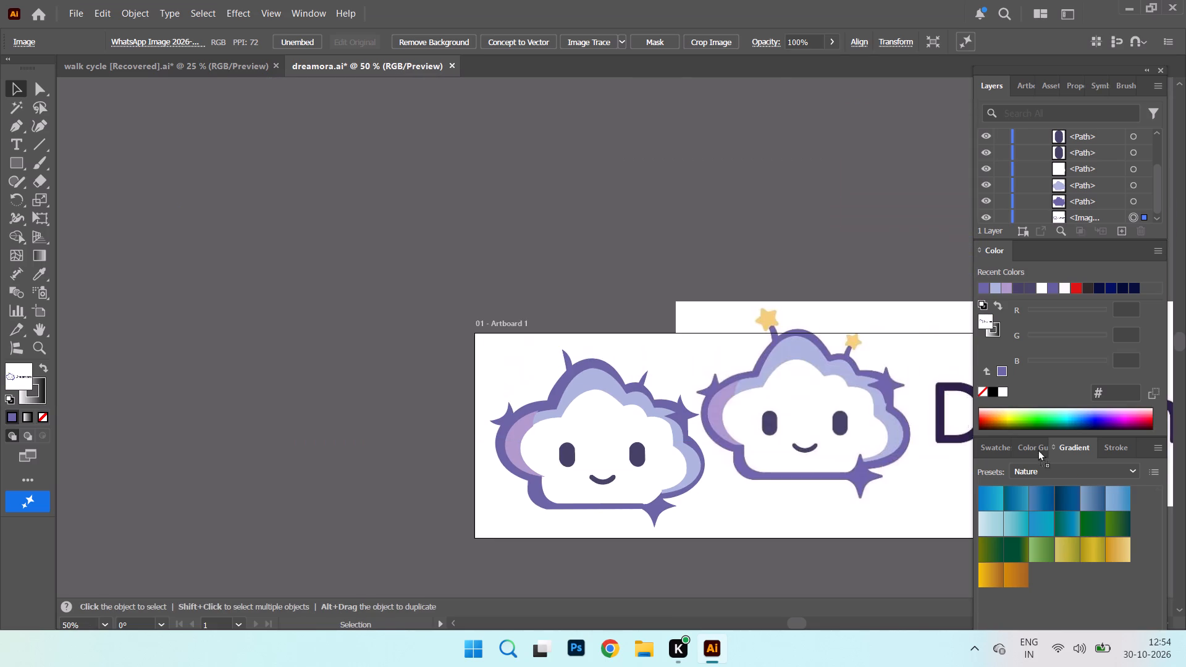
left_click_drag(1038, 450, 1051, 448)
left_click_drag(733, 355, 920, 485)
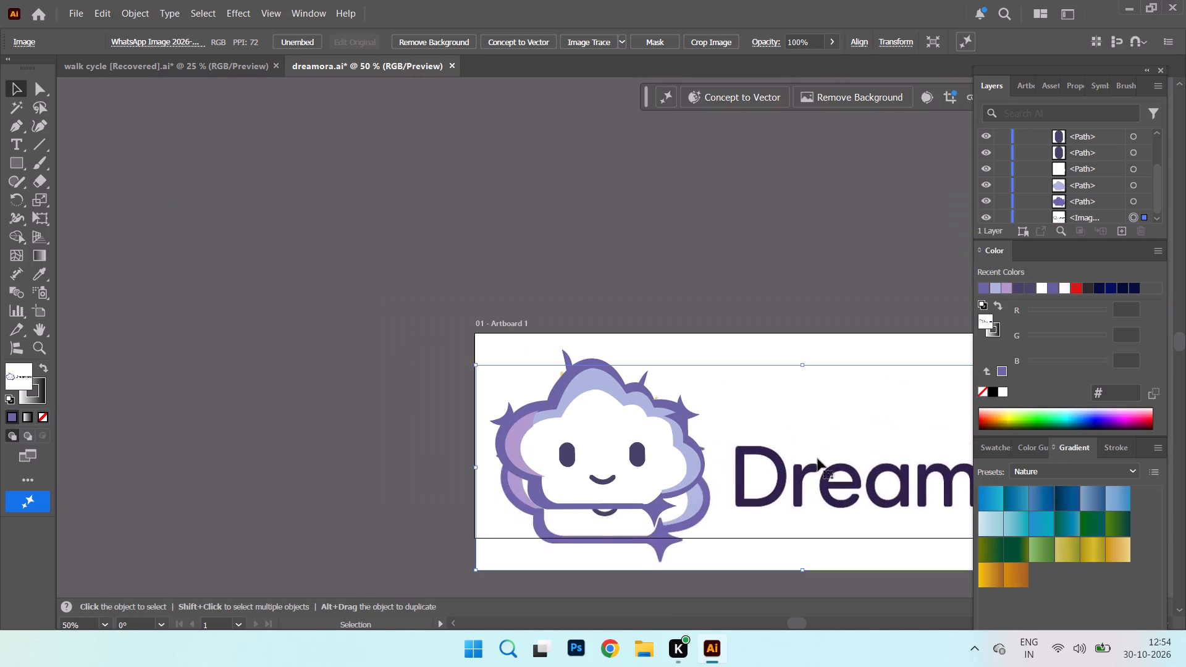
left_click_drag(797, 499, 922, 451)
left_click_drag(823, 466, 945, 470)
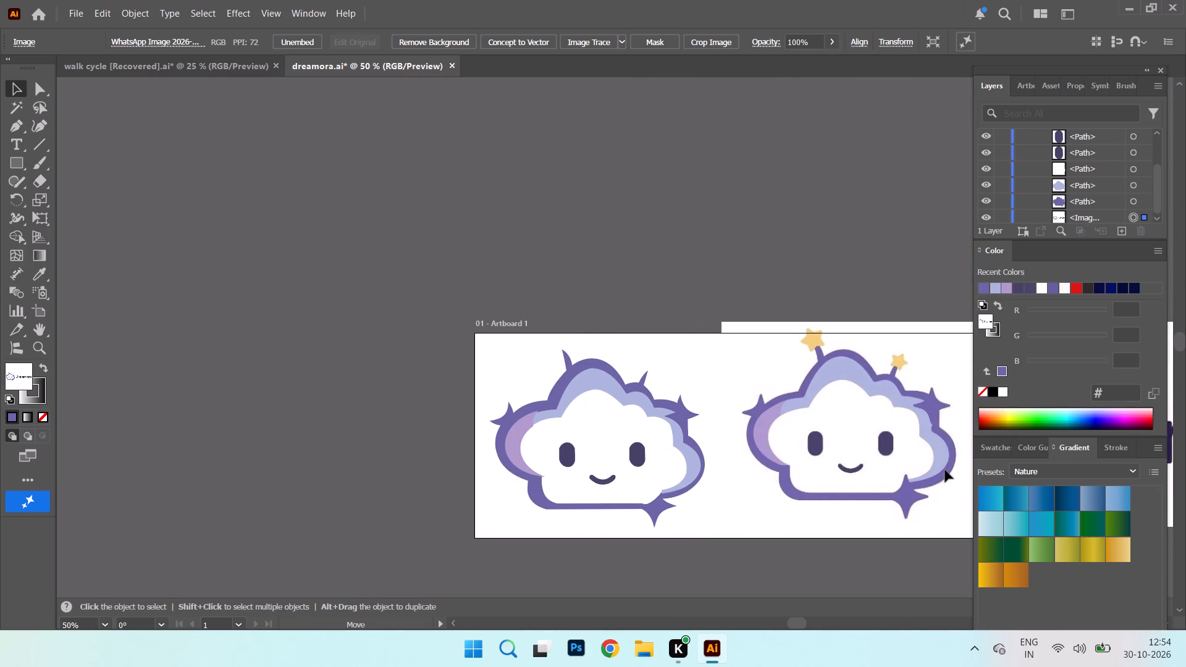
left_click_drag(945, 470, 946, 472)
Draw a closed straight-sided Pen path over the reference mascot, around the cloud's central area inside the purple outline, leaving out the mauve crescent.
key("ctrl+equal")
key("ctrl+equal")
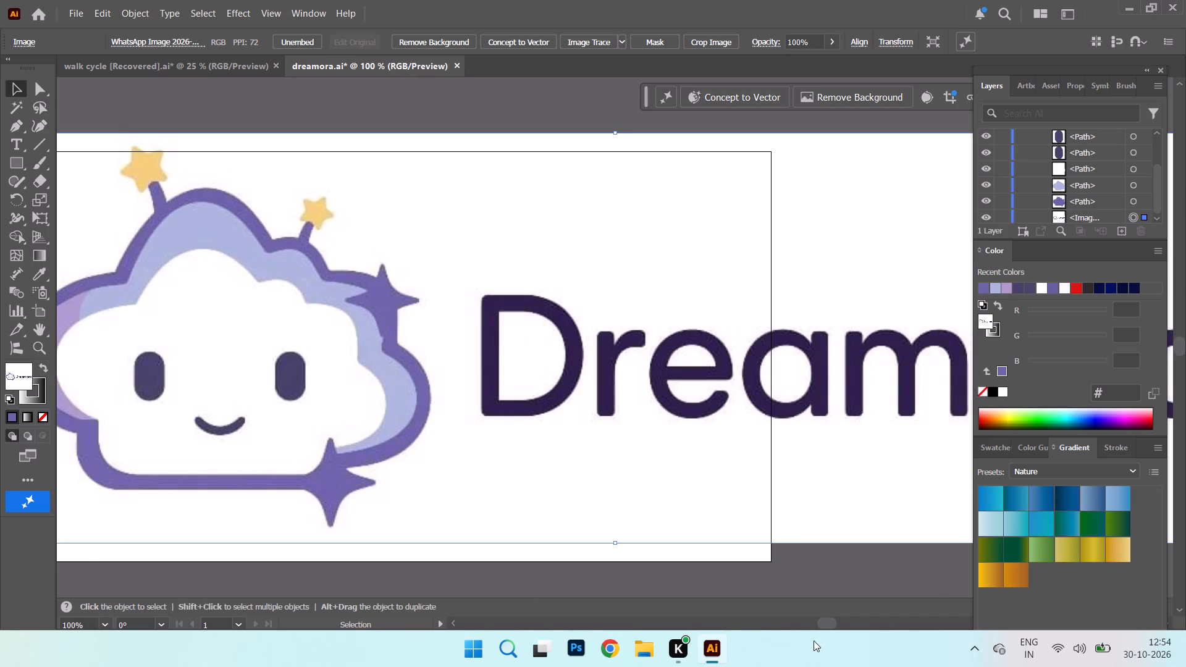
left_click_drag(828, 626, 819, 627)
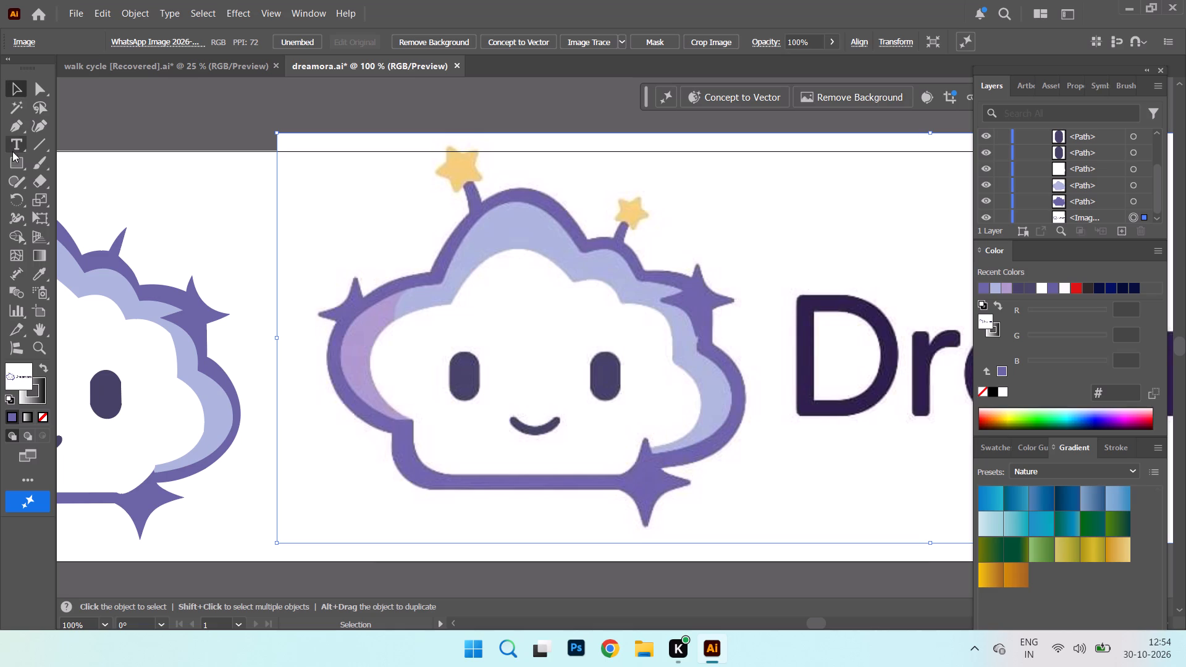
left_click(7, 124)
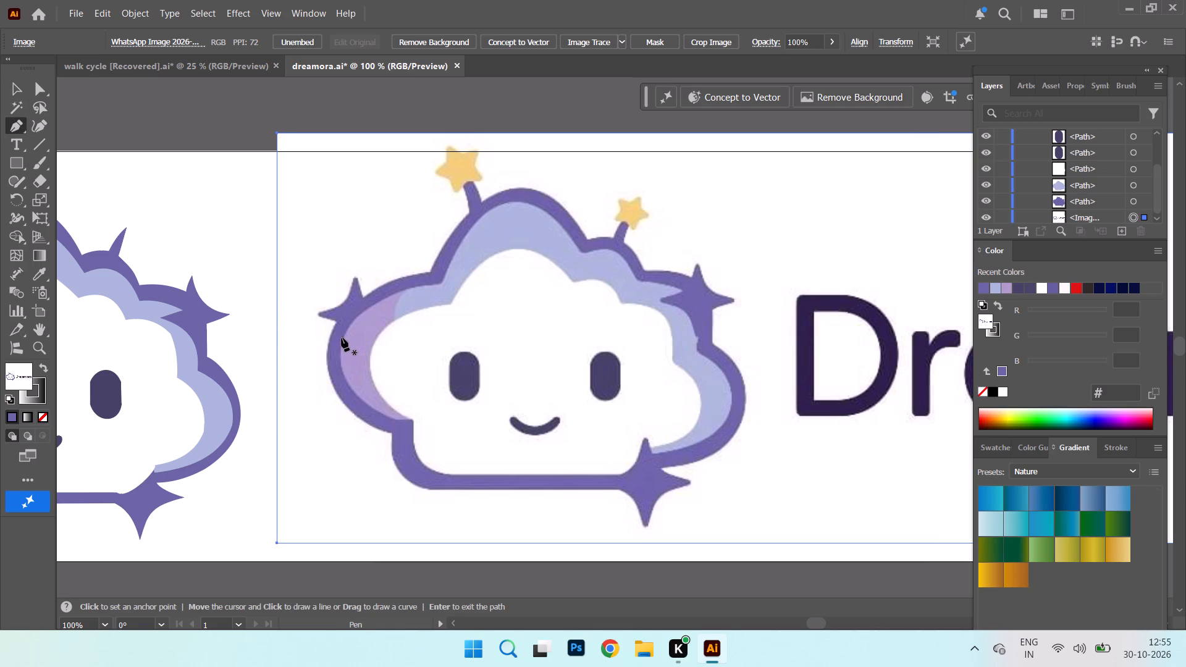
left_click(439, 285)
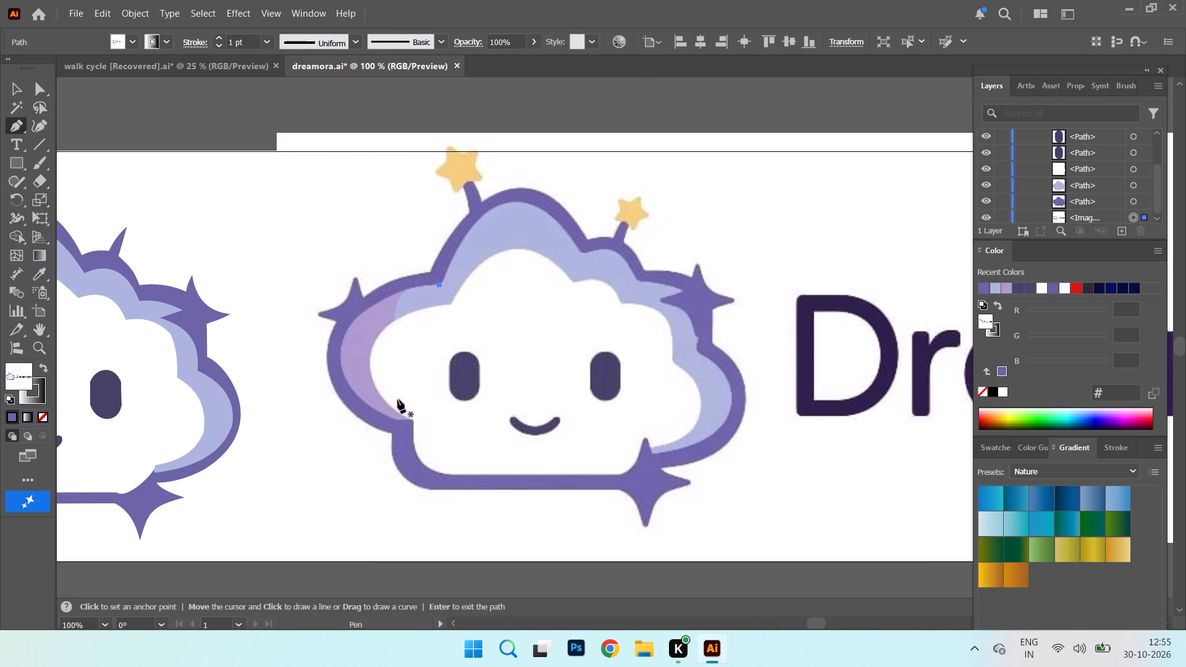
left_click(414, 419)
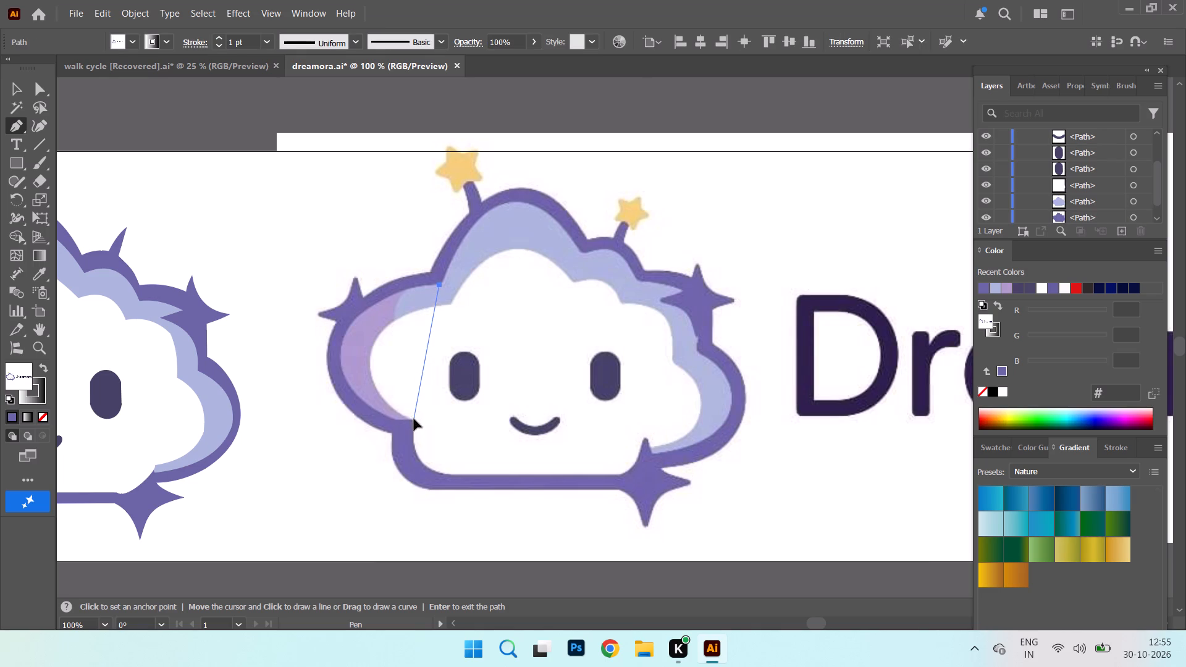
left_click(447, 474)
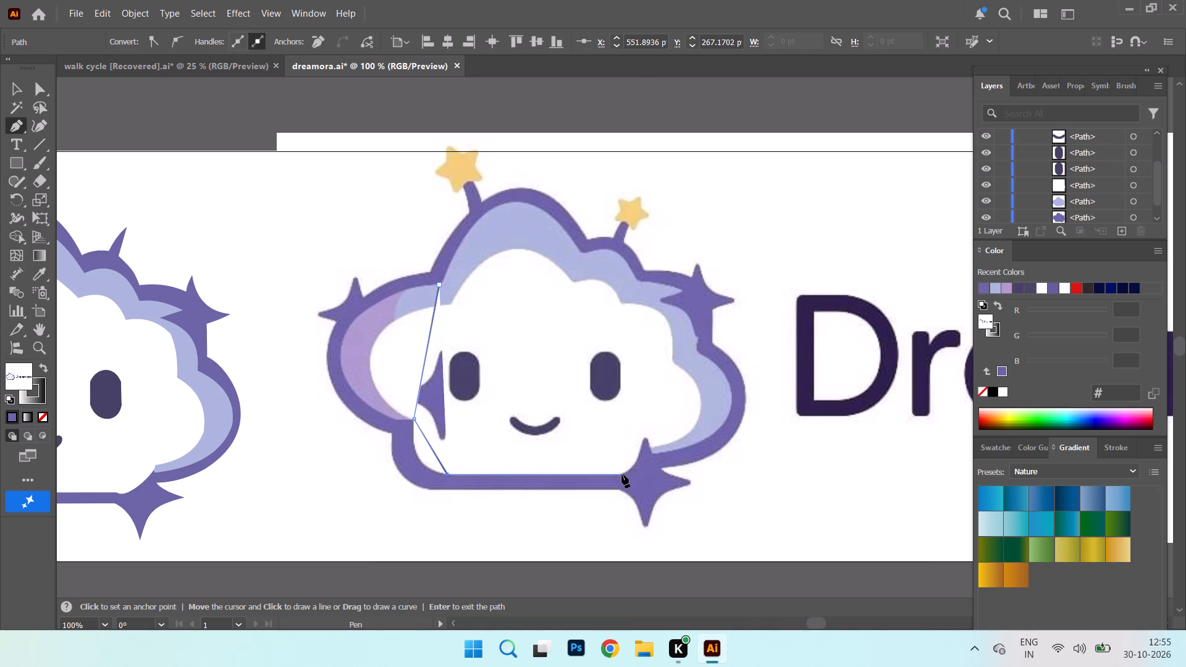
left_click(622, 474)
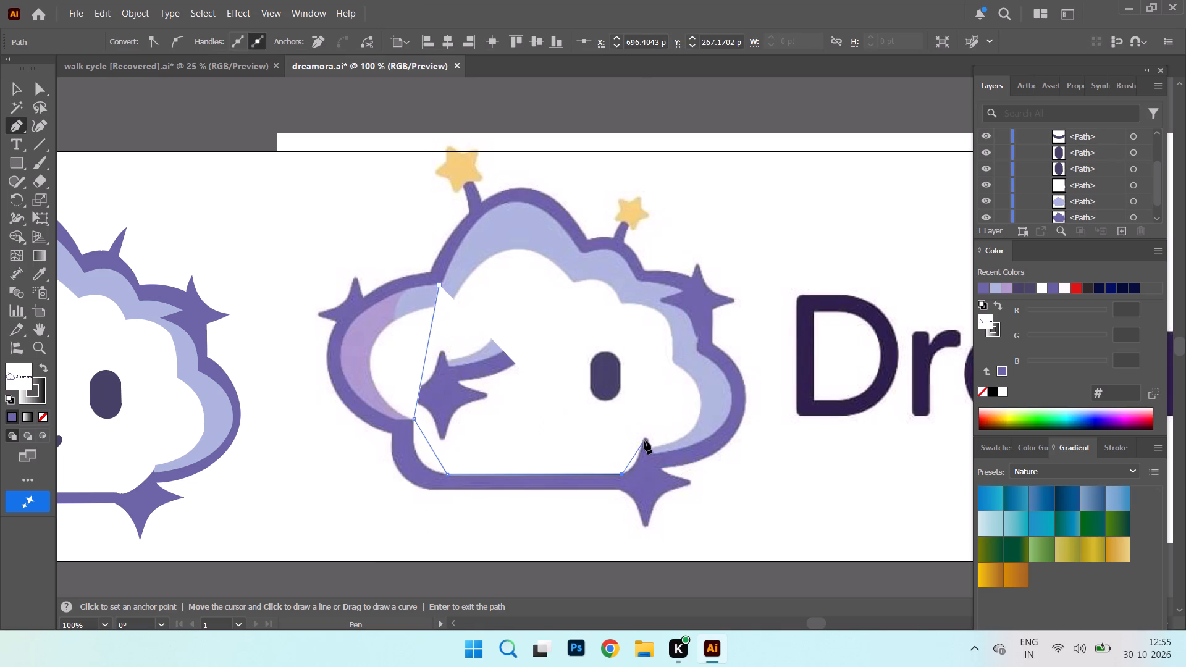
left_click(646, 437)
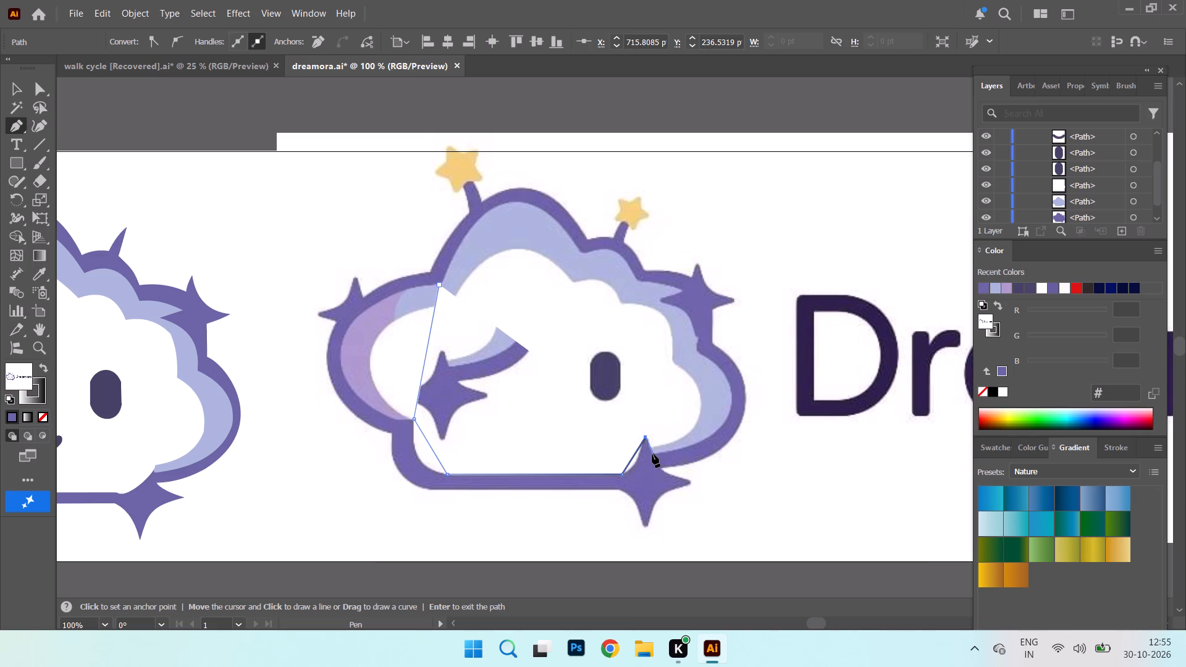
left_click(652, 454)
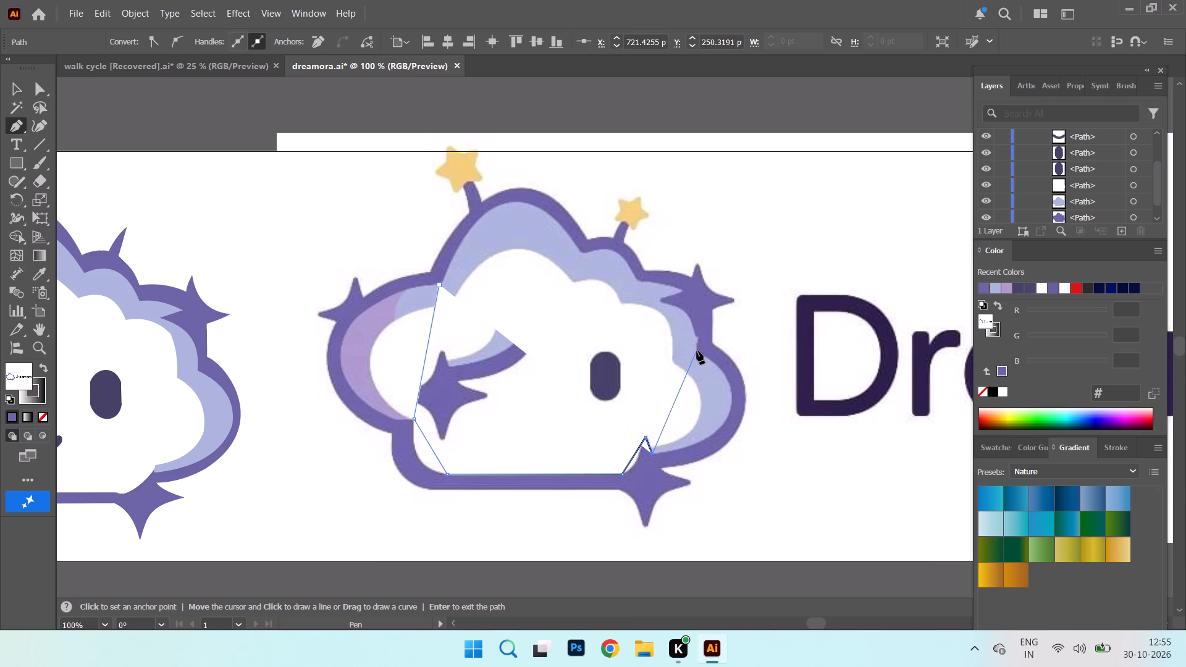
left_click(697, 351)
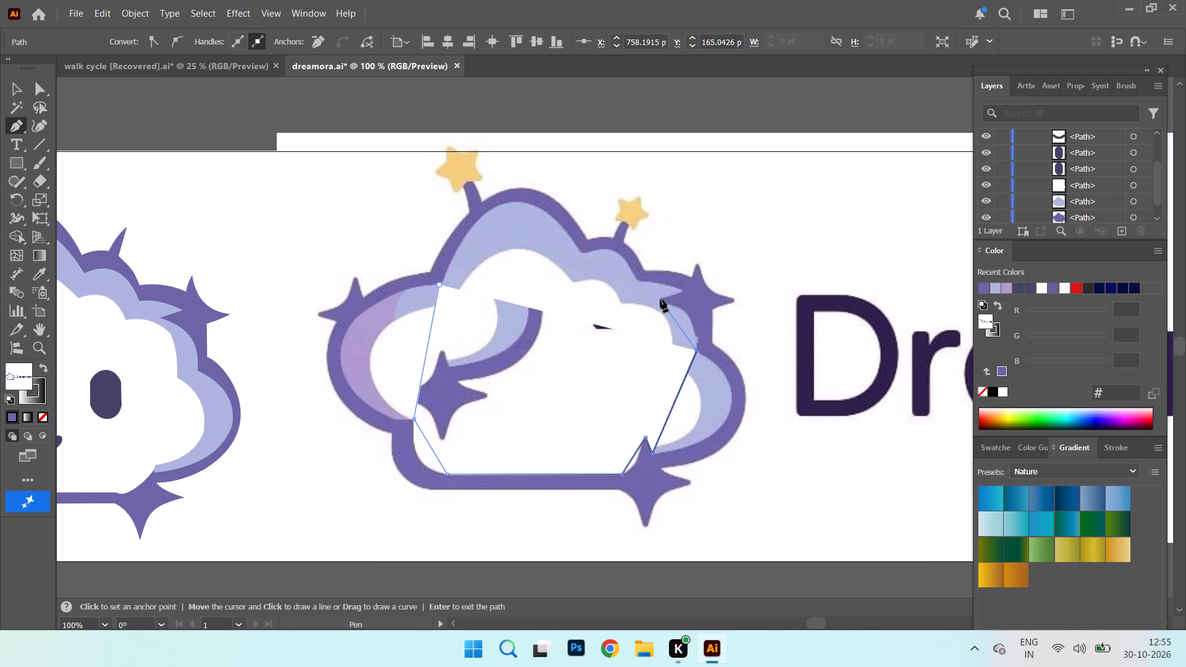
left_click(658, 300)
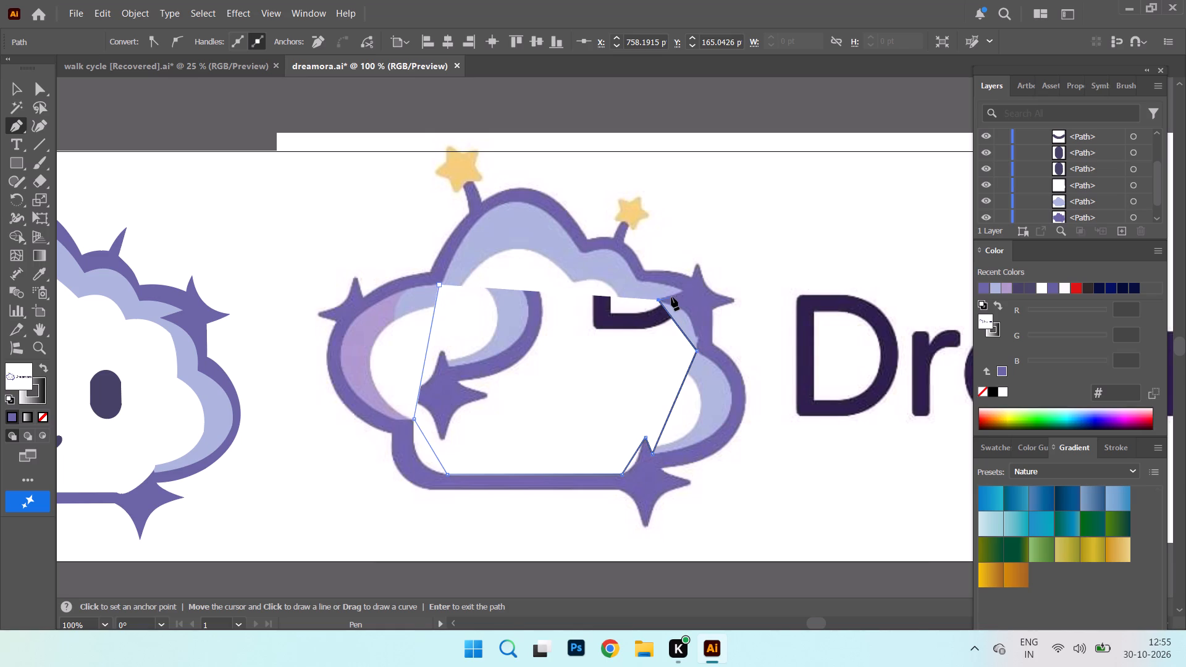
left_click(684, 291)
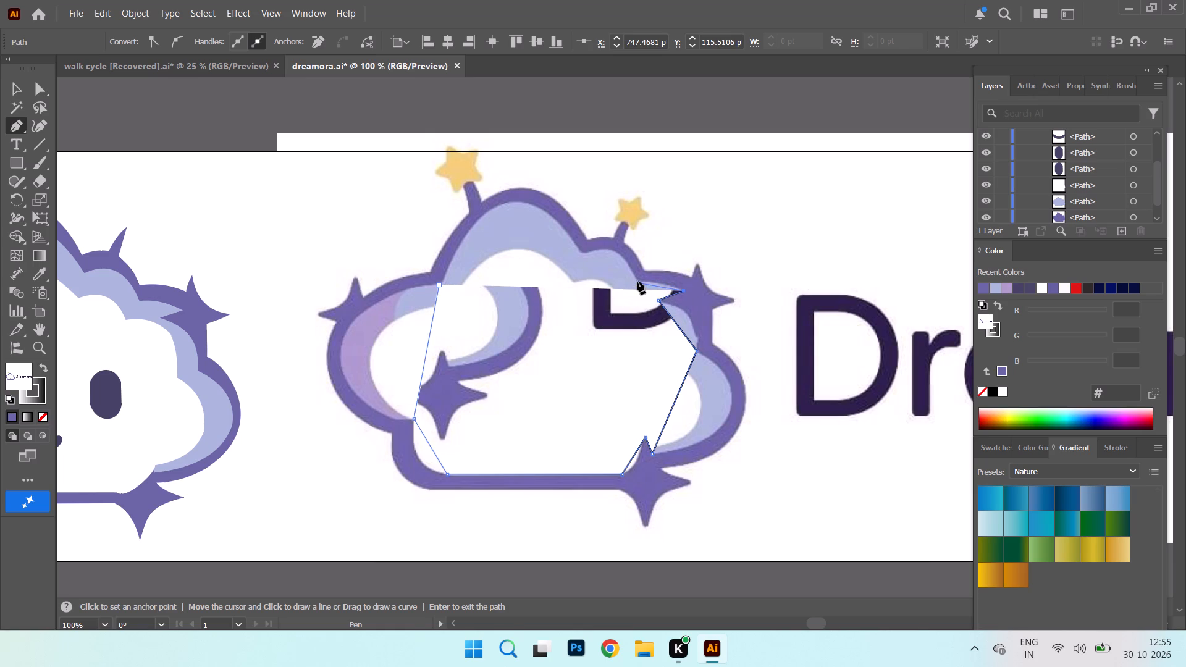
left_click(637, 281)
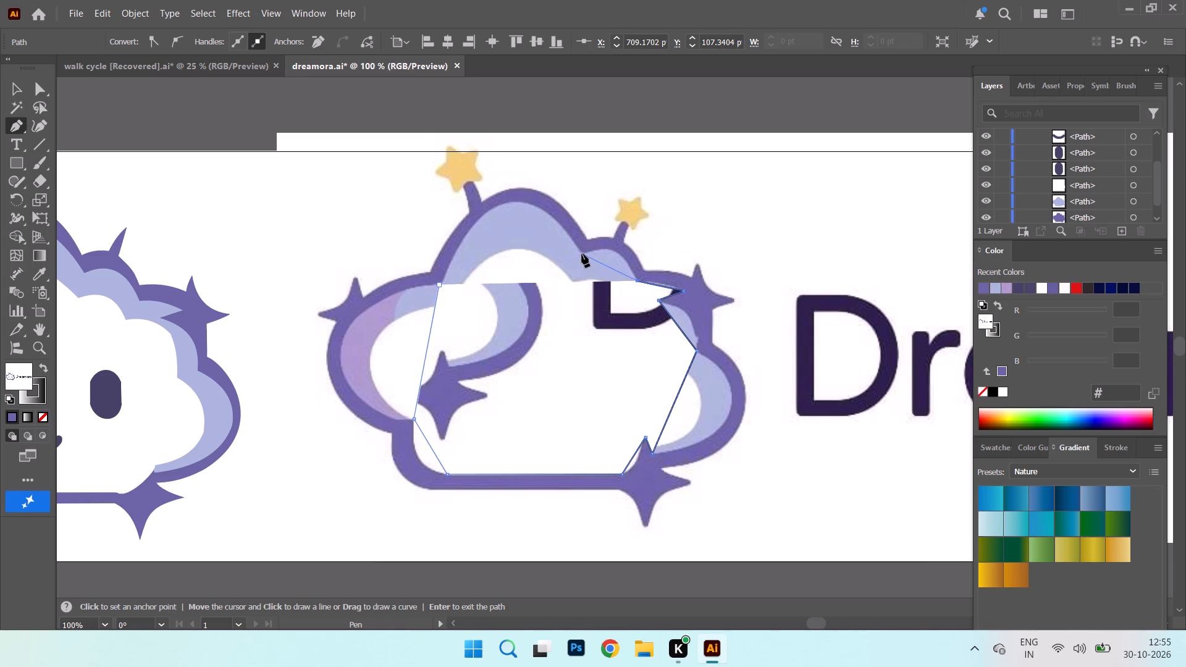
left_click(582, 254)
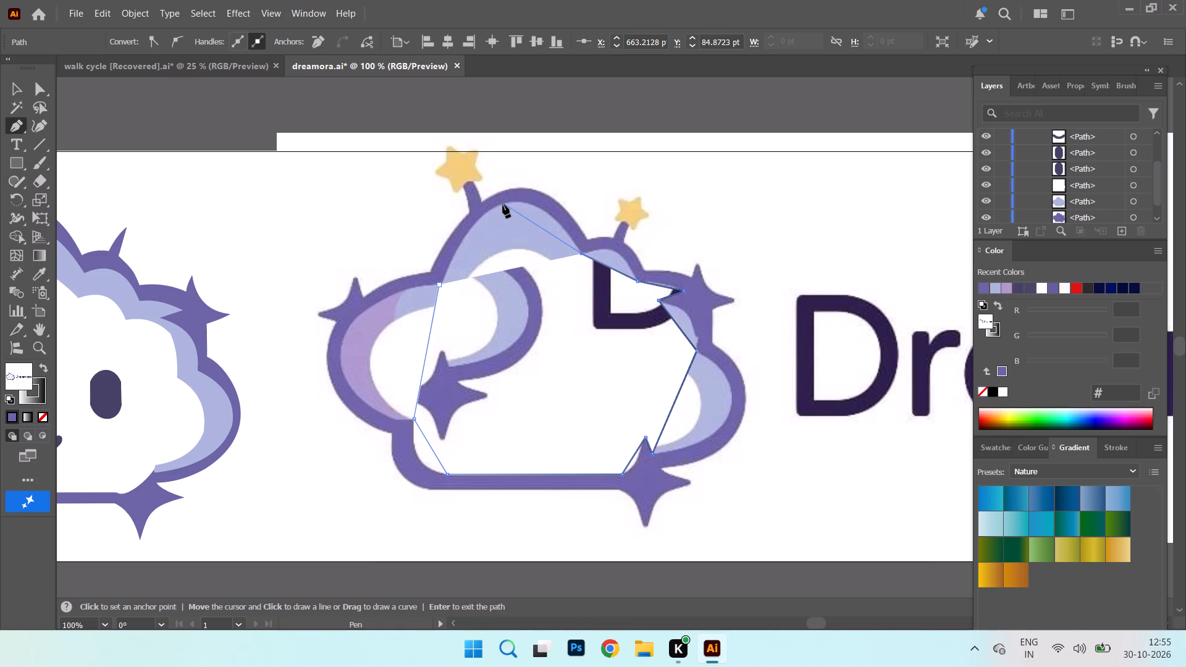
left_click(503, 204)
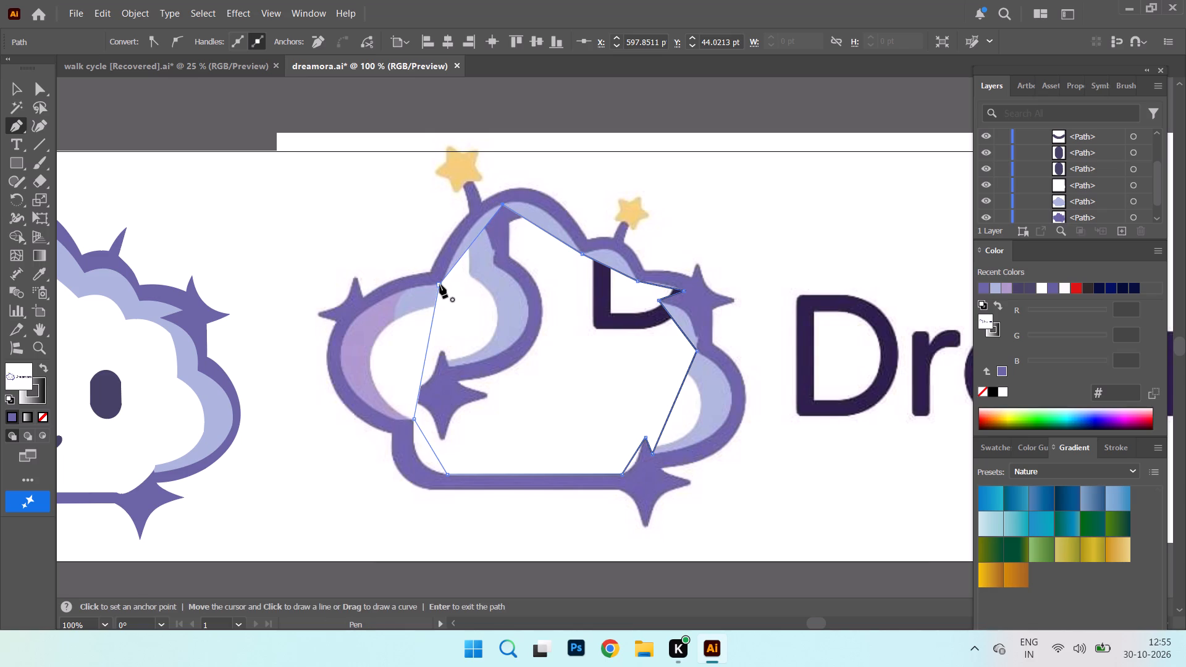
left_click(440, 285)
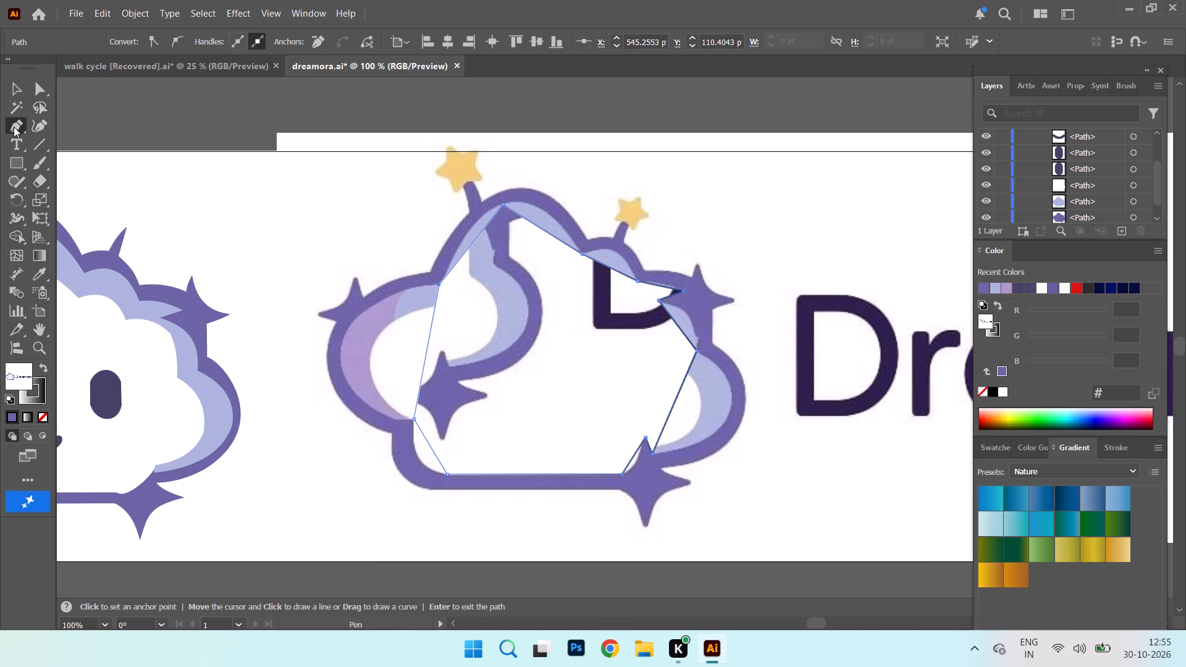
Curve the new path's upper segments with the Anchor Point tool to follow the reference cloud's main top bump and smaller neighbouring bump.
right_click(15, 130)
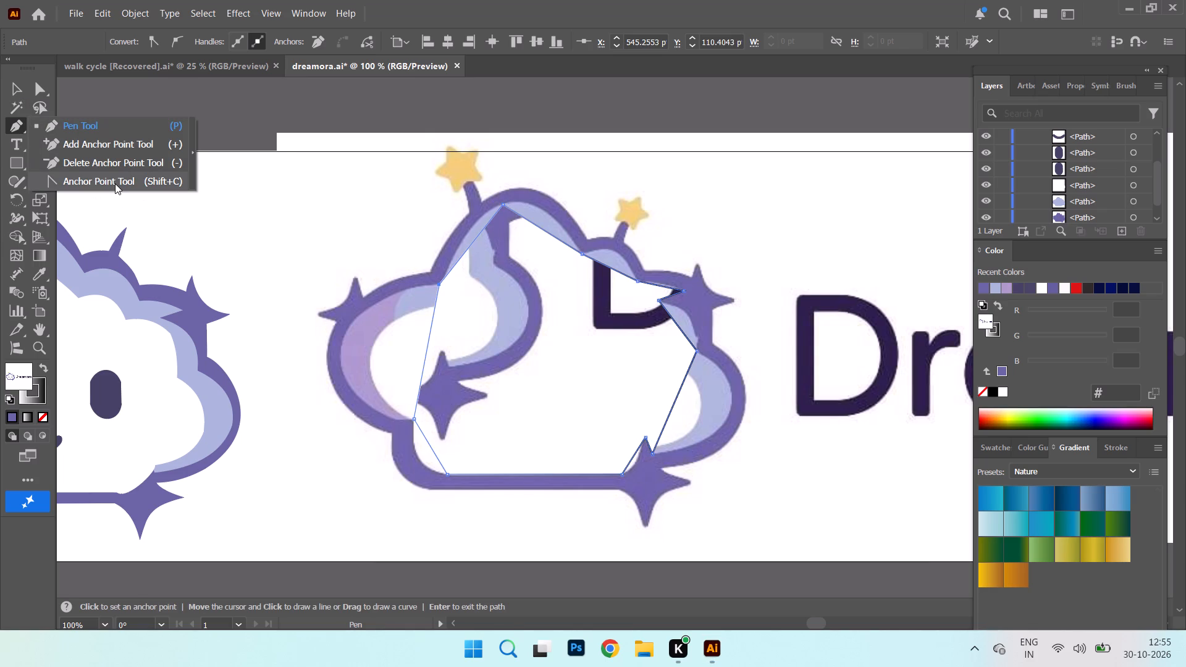
left_click(115, 183)
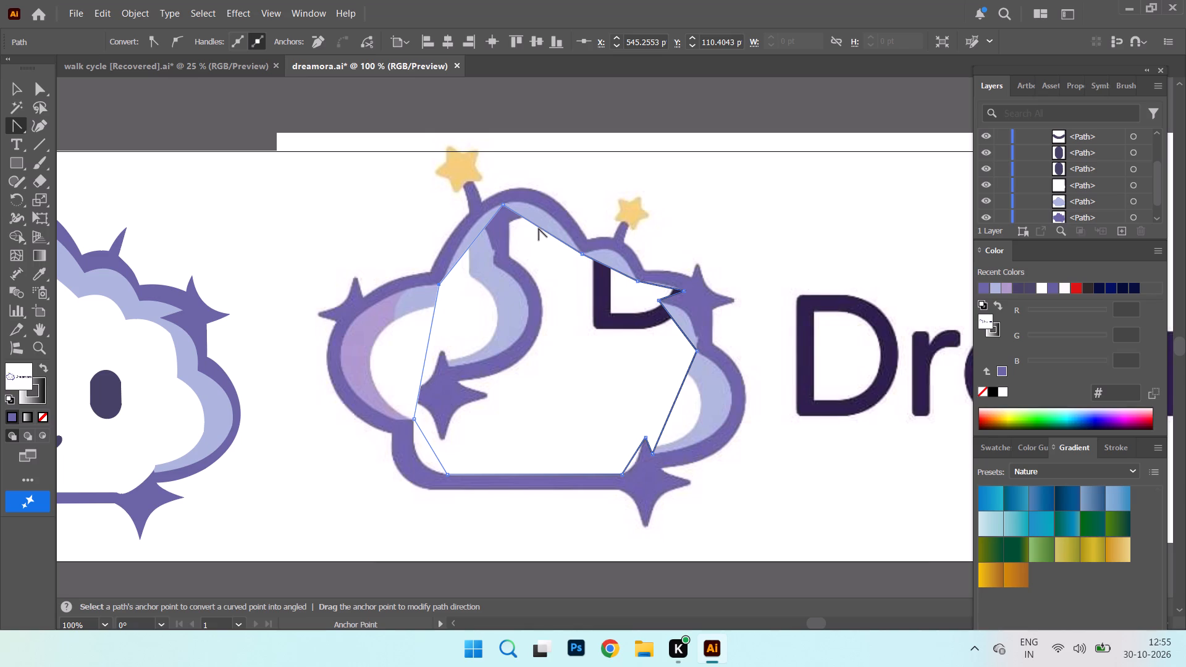
left_click_drag(539, 228, 542, 209)
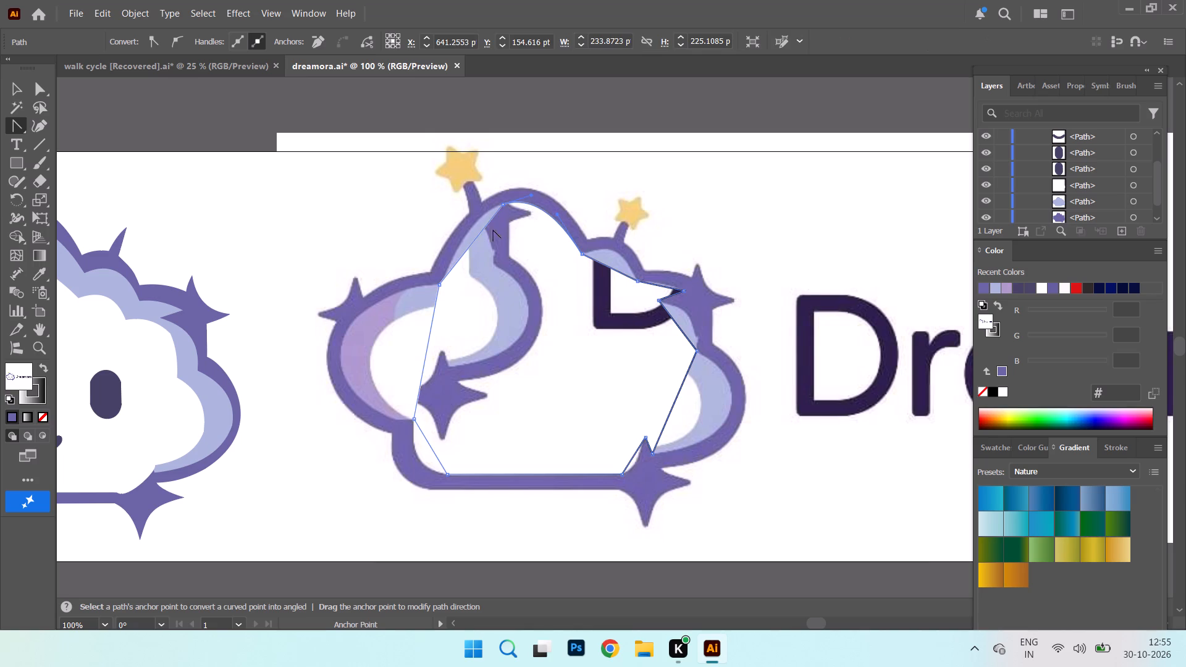
left_click_drag(476, 238, 472, 225)
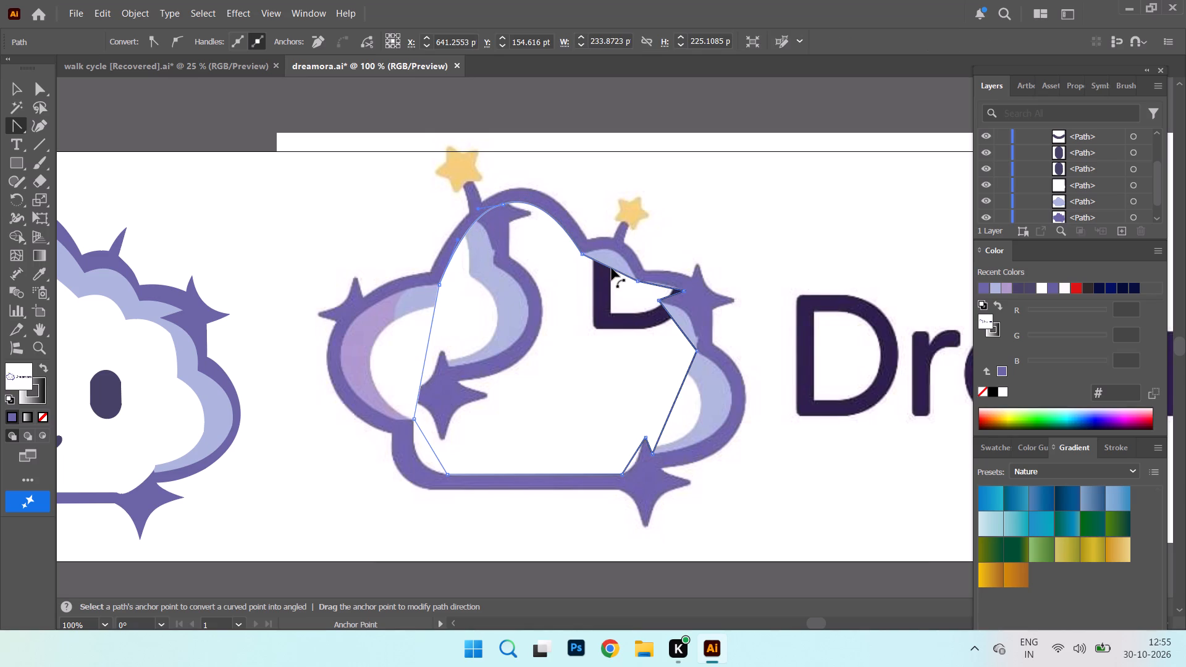
left_click_drag(612, 268, 616, 251)
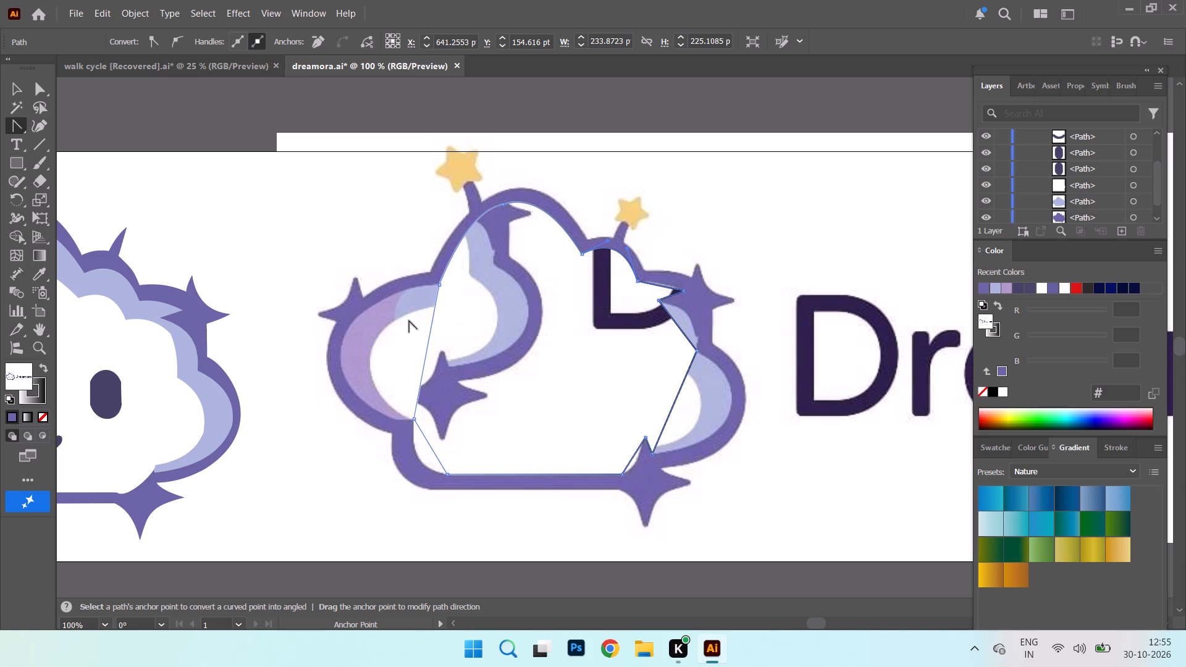
Curve the path's left side around the reference cloud's left lobe, and round its two bottom corners along the purple outline.
left_click_drag(429, 345, 342, 336)
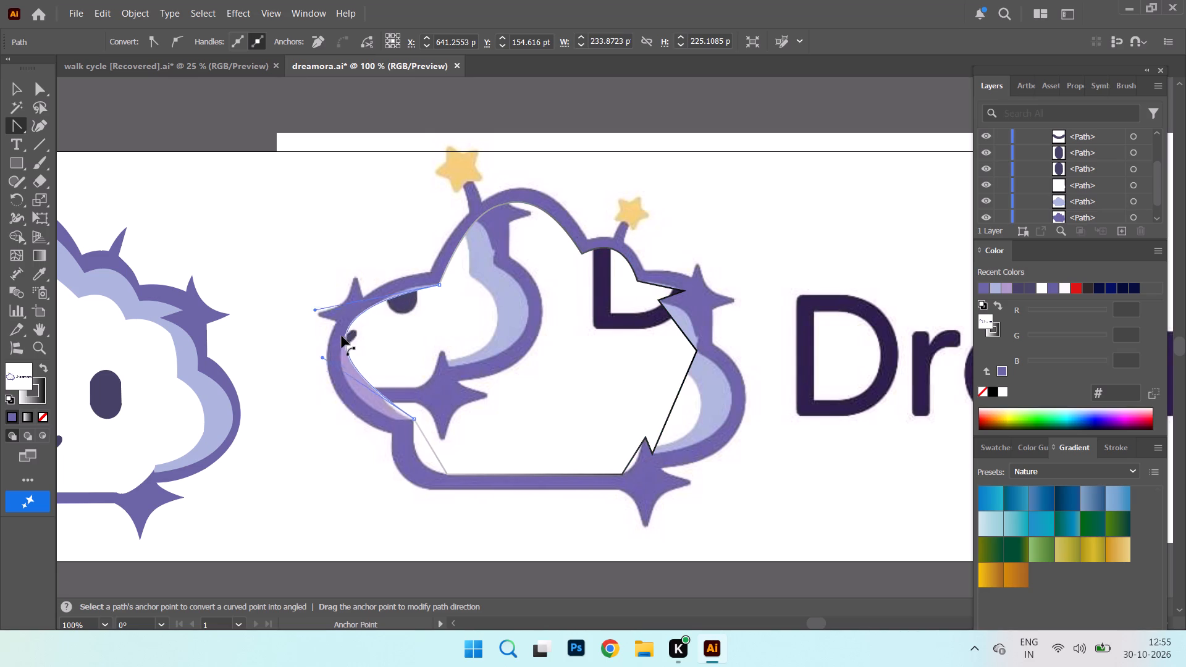
left_click_drag(342, 336, 350, 330)
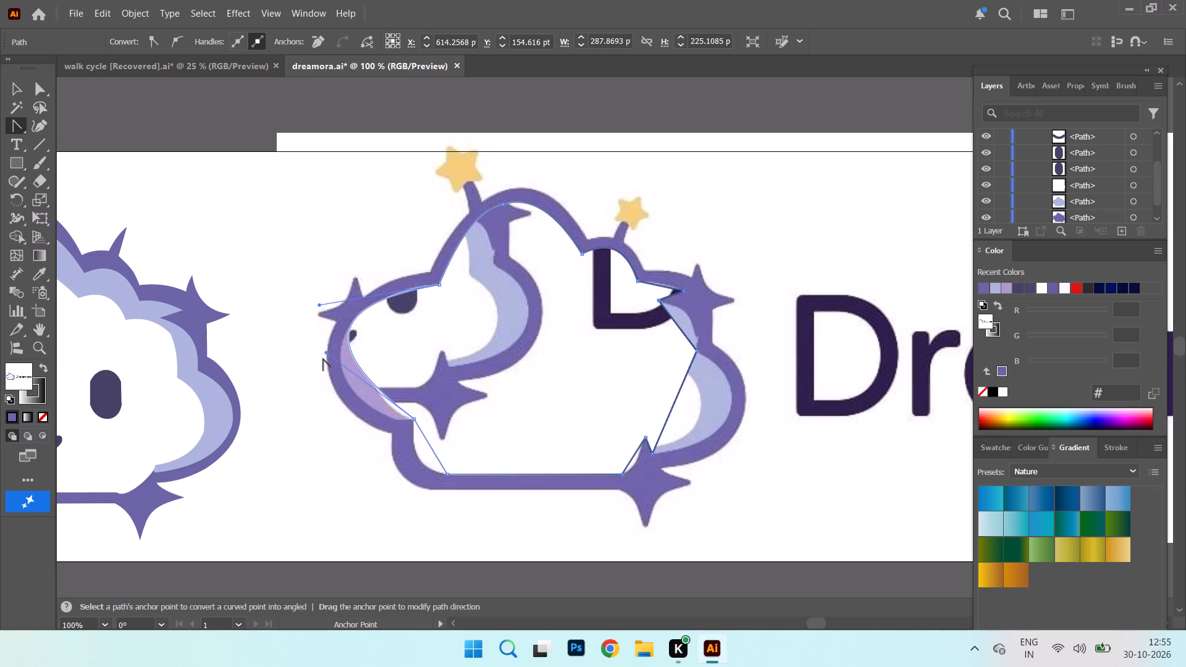
left_click_drag(326, 353, 321, 420)
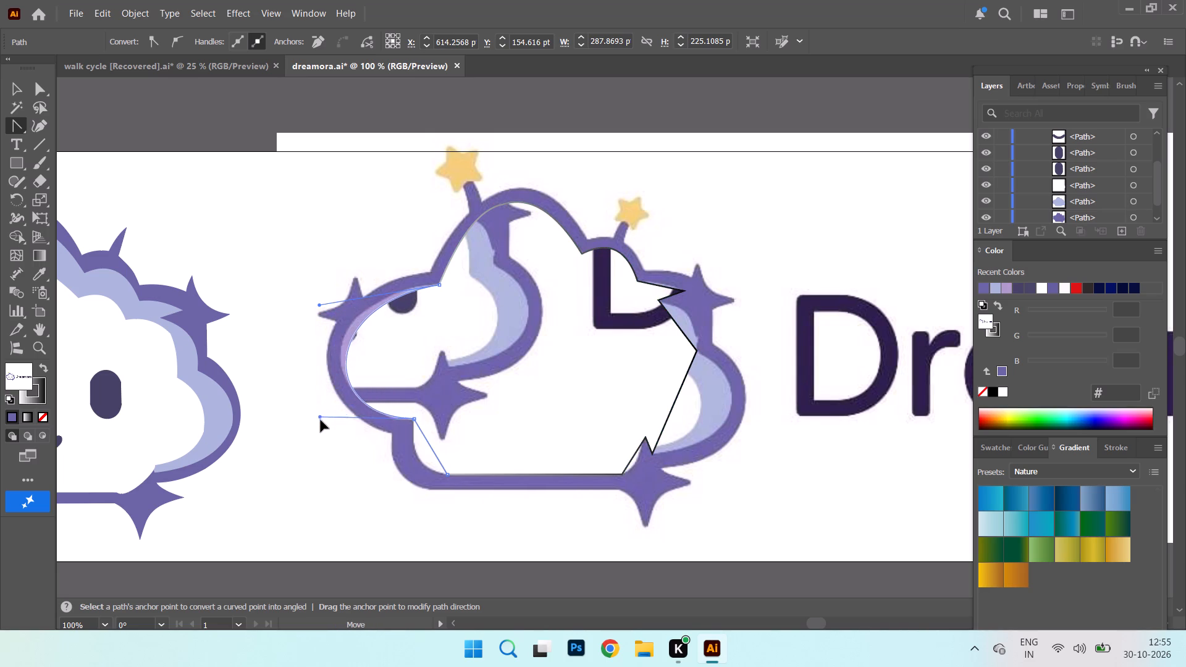
left_click_drag(321, 420, 328, 423)
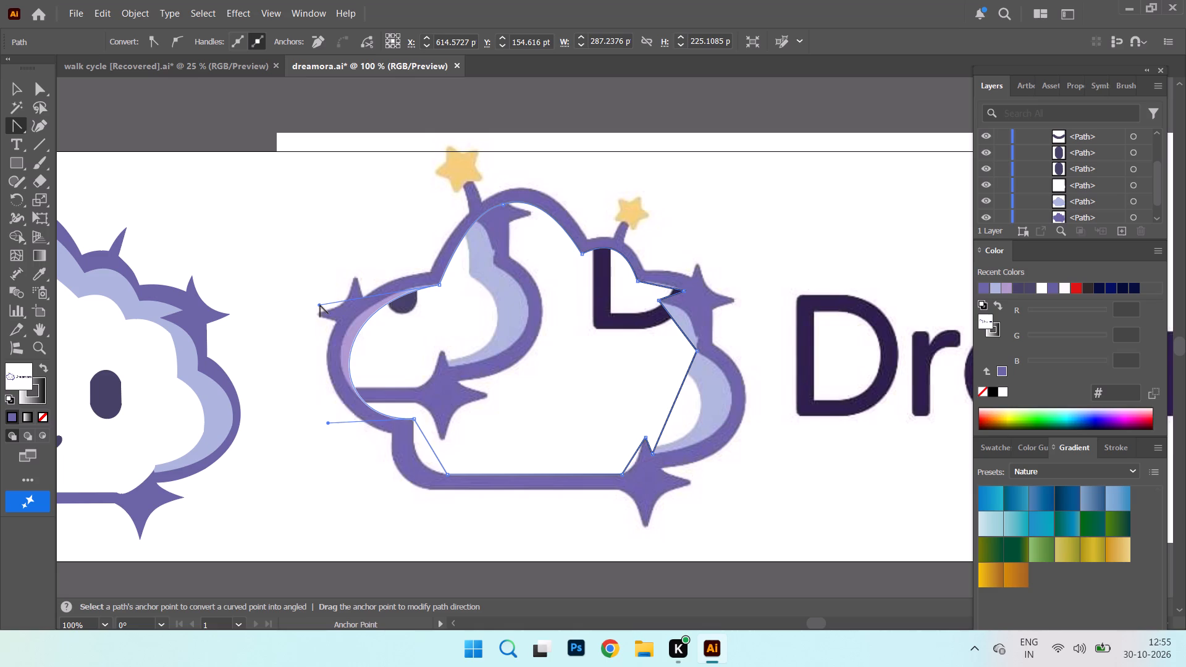
left_click_drag(320, 305, 295, 300)
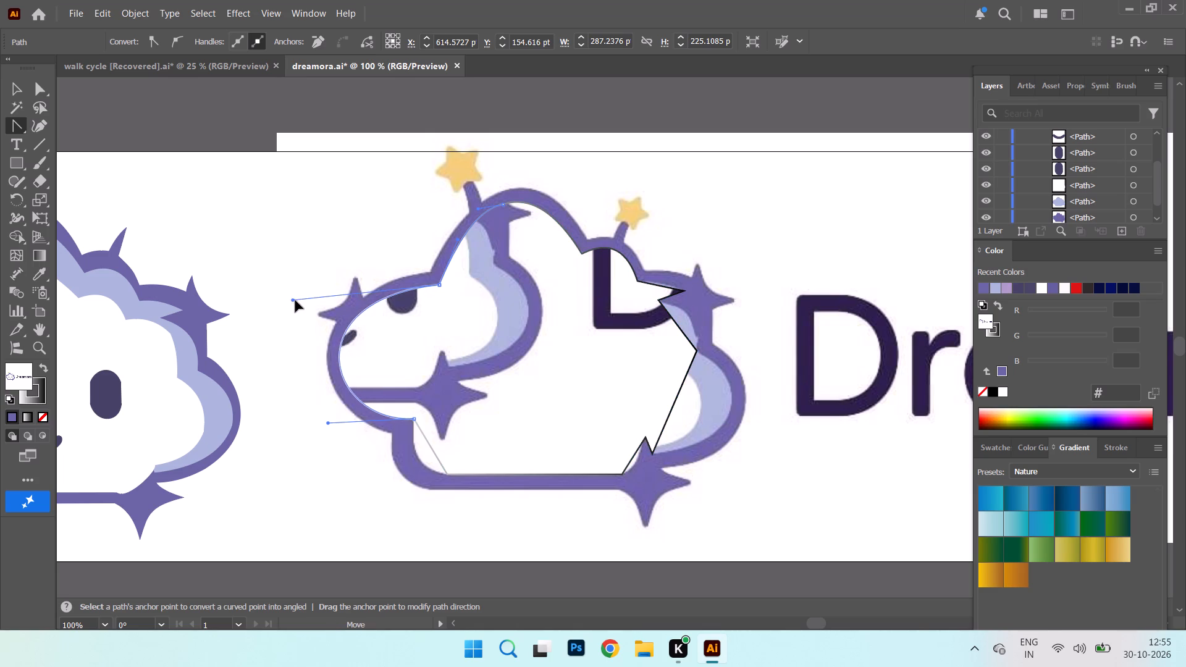
left_click_drag(295, 300, 299, 297)
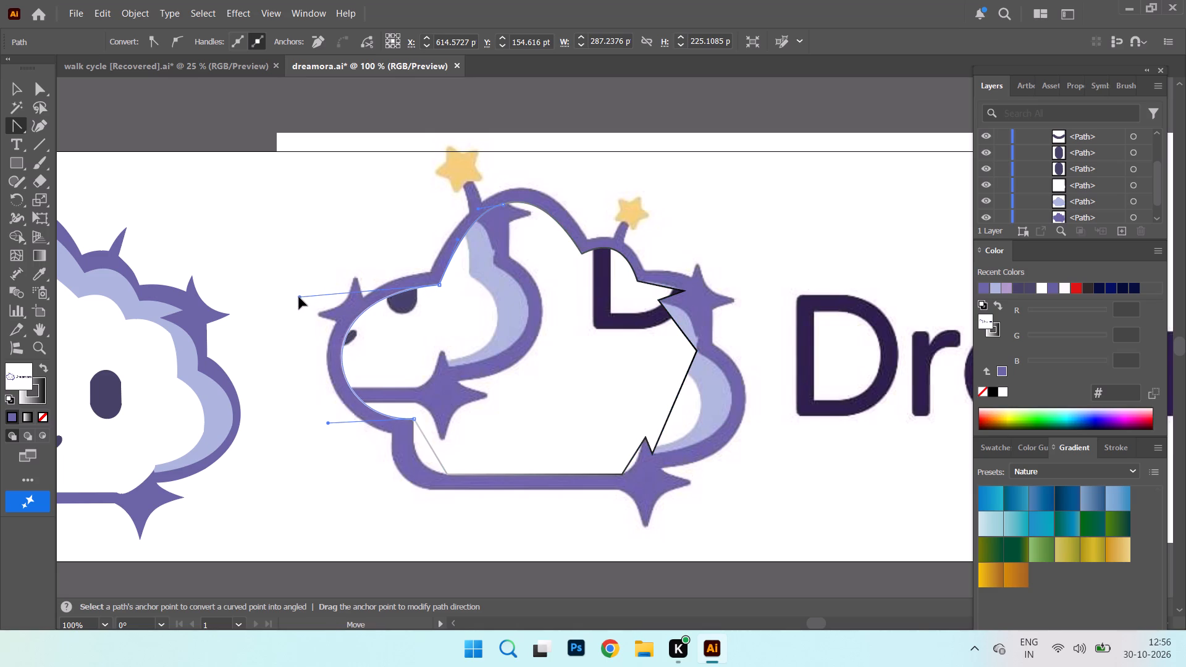
left_click_drag(299, 297, 298, 297)
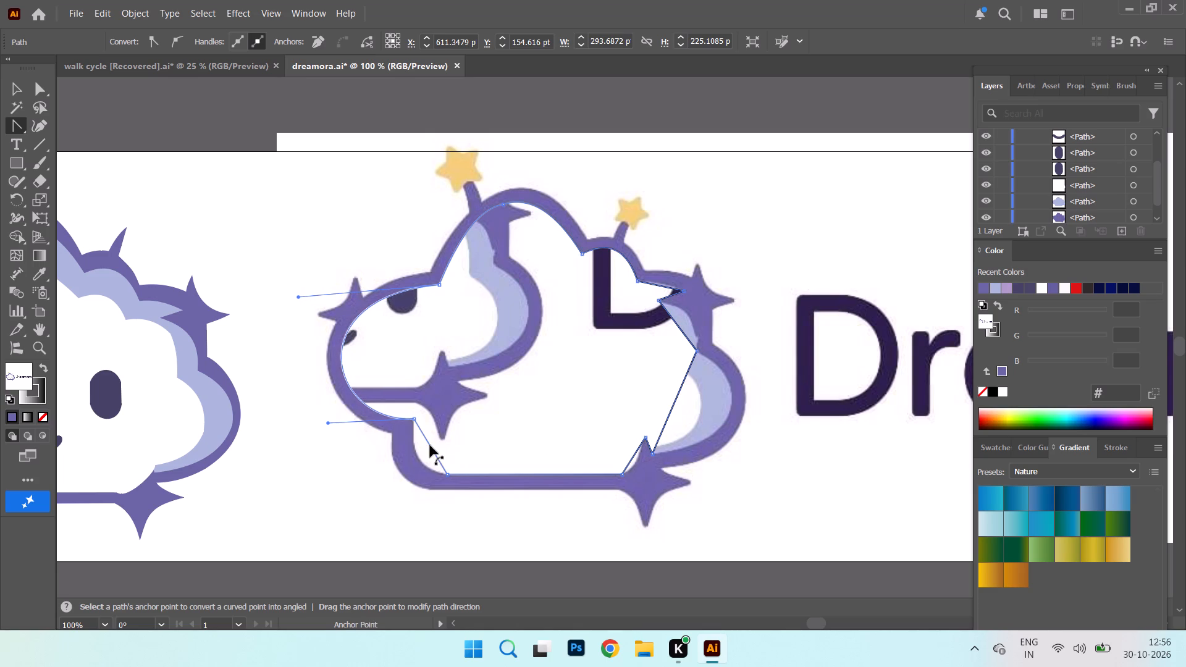
left_click_drag(430, 445, 419, 456)
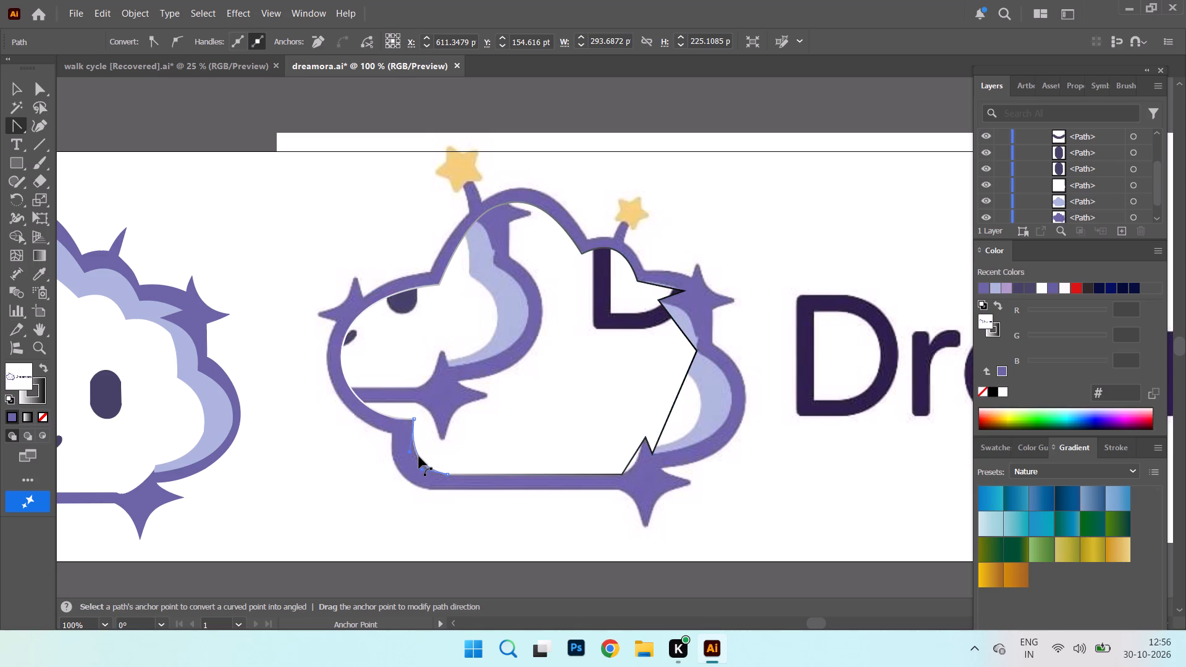
left_click_drag(419, 456, 418, 457)
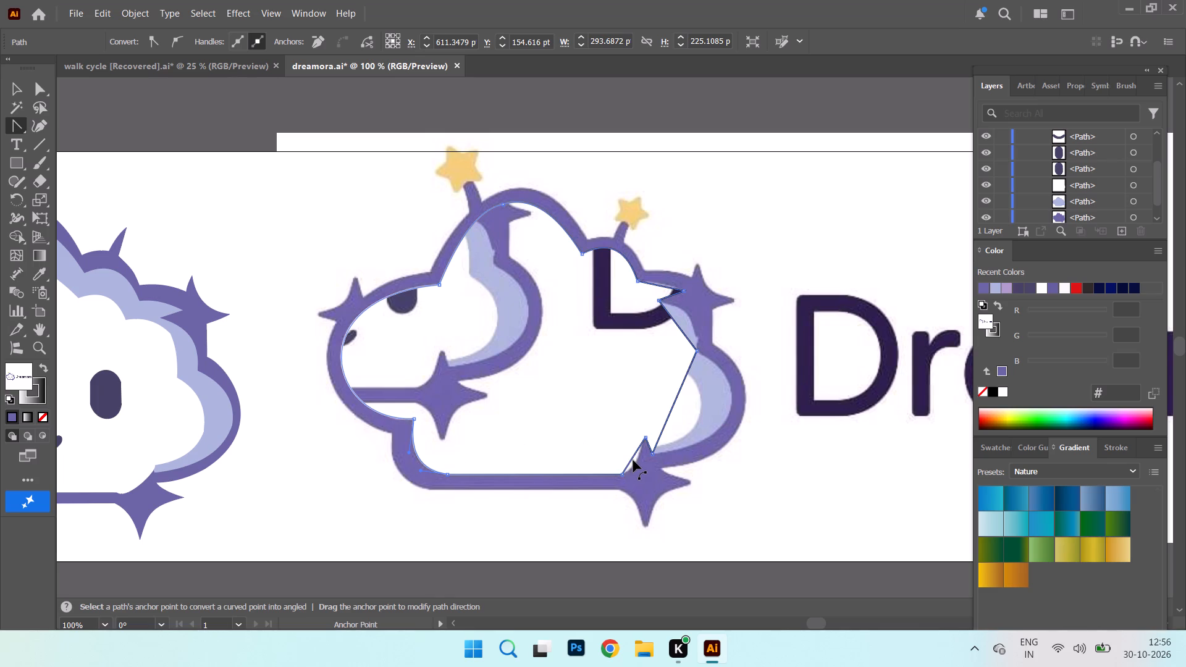
left_click(633, 458)
Curve the path's lower-right segment outward and adjust its handles to follow the inner edge of the reference cloud's right lobe.
left_click_drag(680, 390, 728, 415)
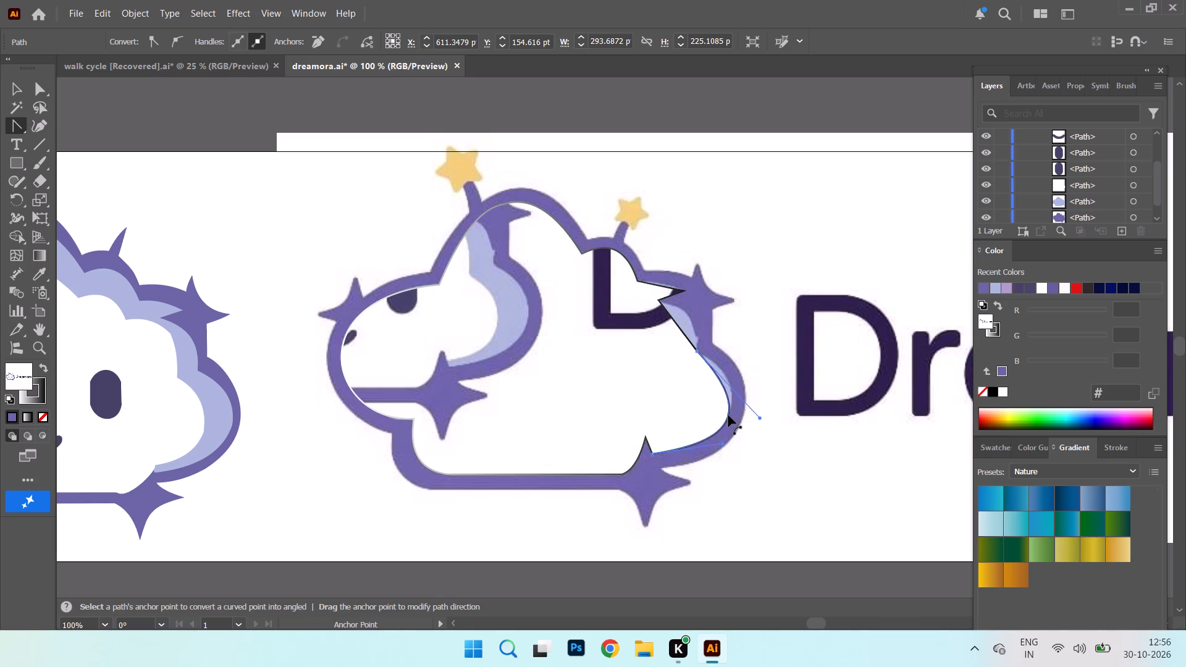
left_click_drag(728, 415, 721, 418)
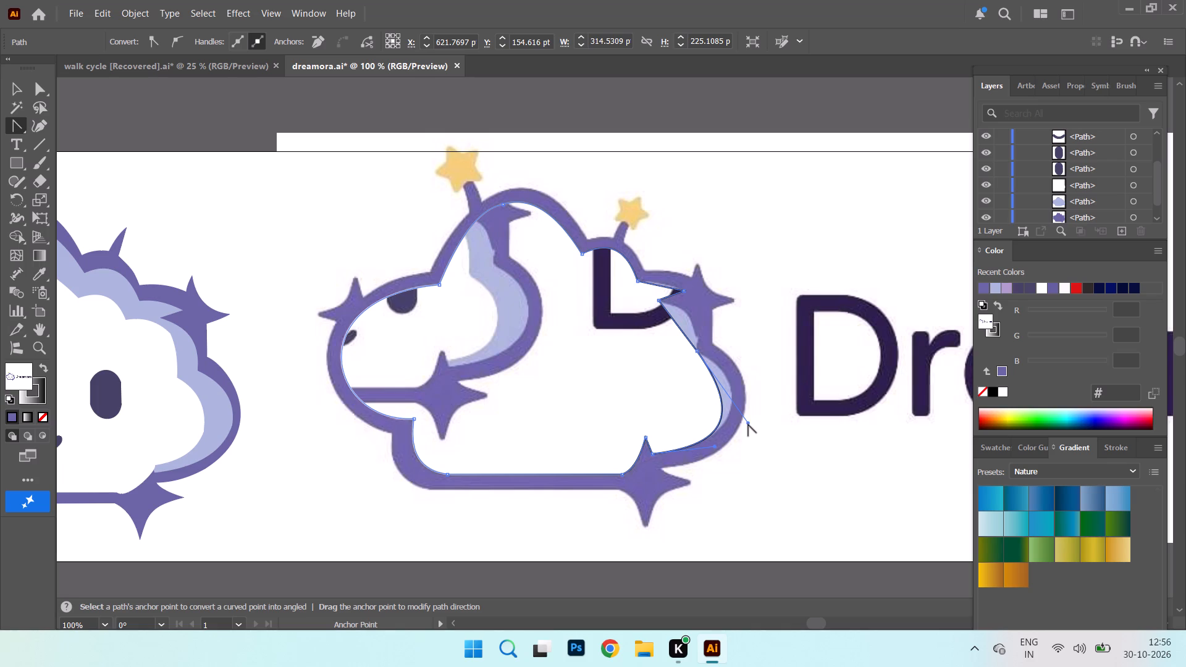
left_click(749, 423)
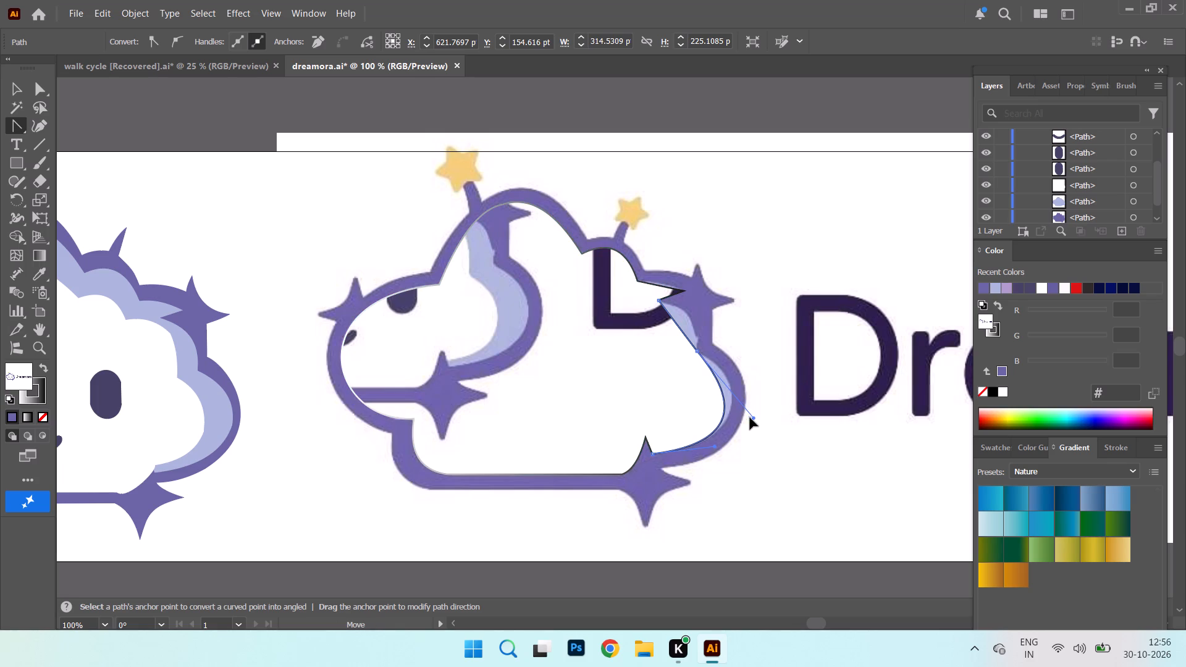
left_click_drag(752, 417, 750, 411)
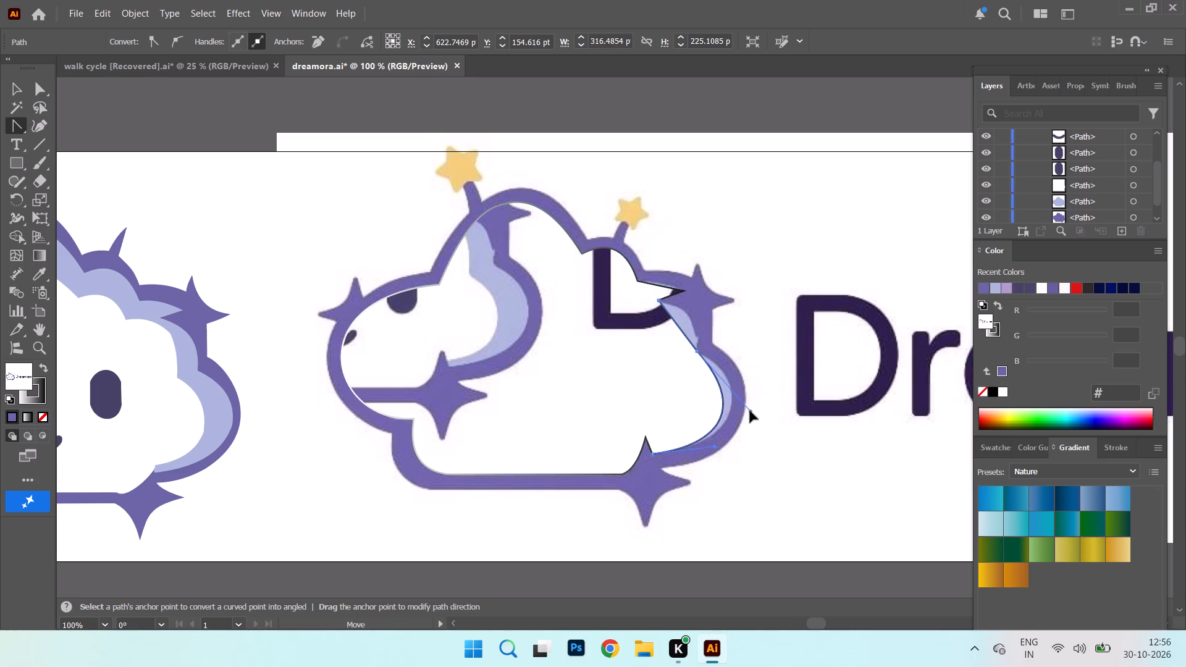
left_click_drag(750, 411, 767, 394)
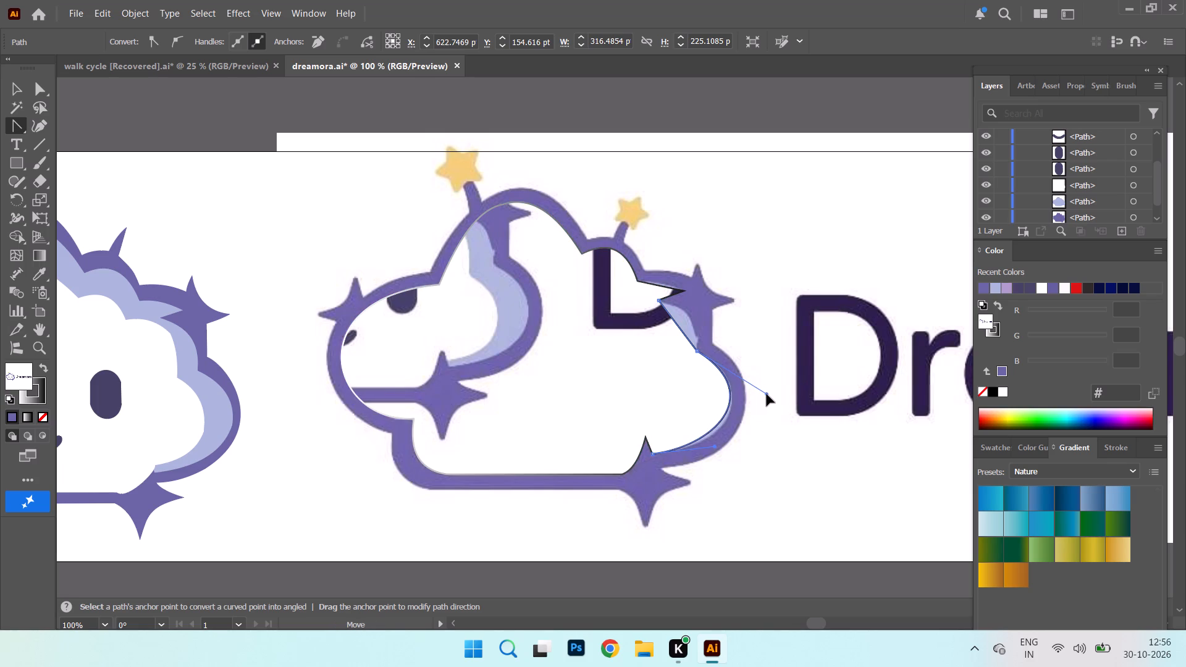
left_click_drag(767, 394, 767, 394)
left_click_drag(716, 448, 725, 450)
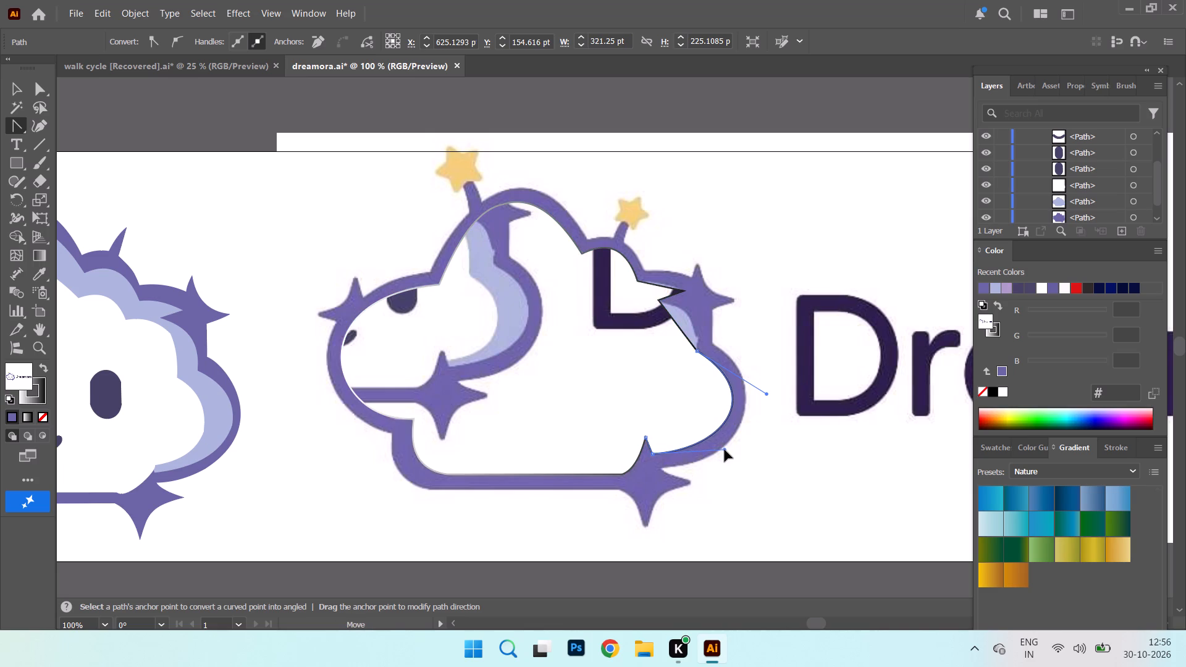
left_click_drag(725, 450, 715, 453)
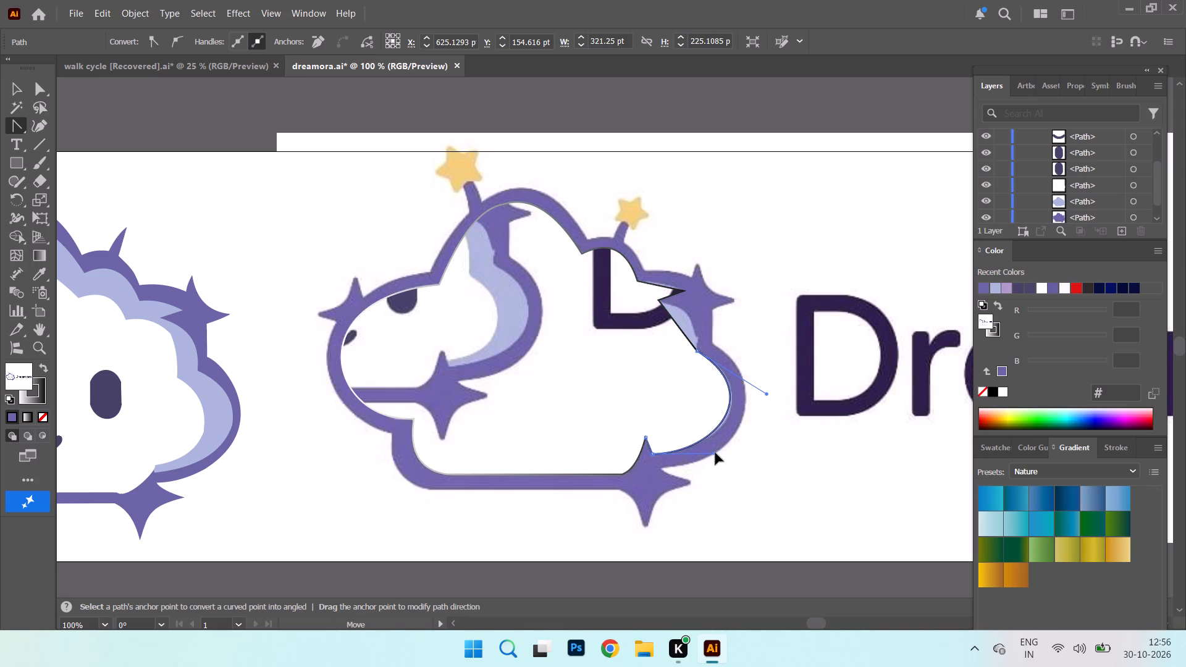
left_click_drag(715, 453, 718, 454)
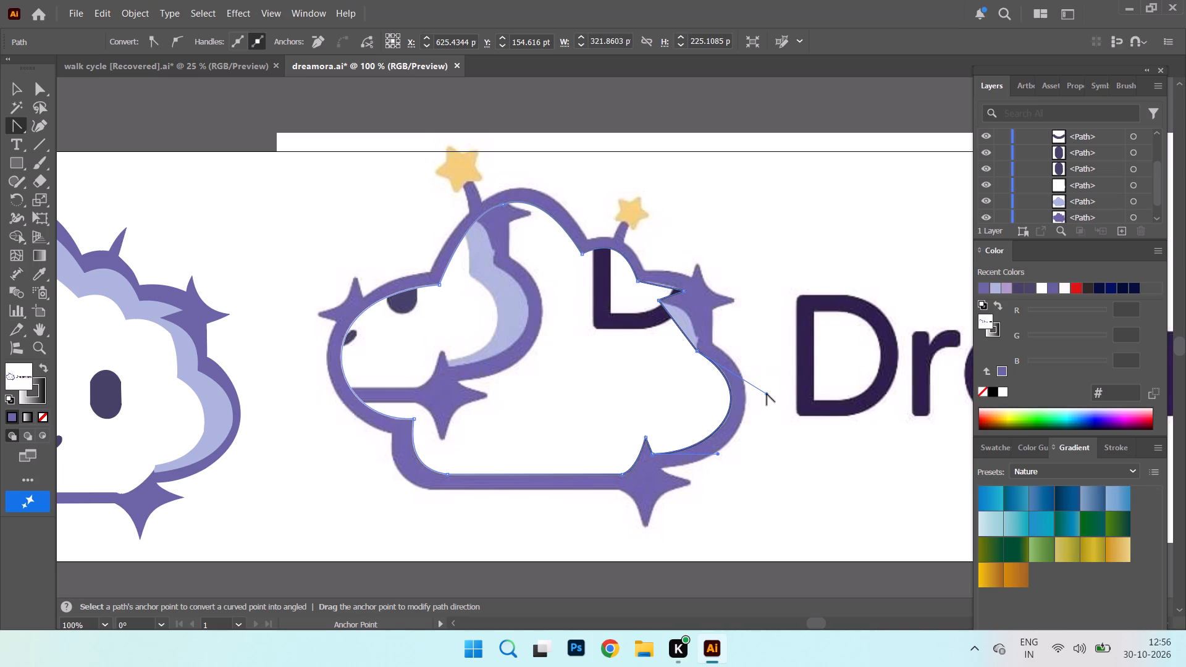
left_click(767, 393)
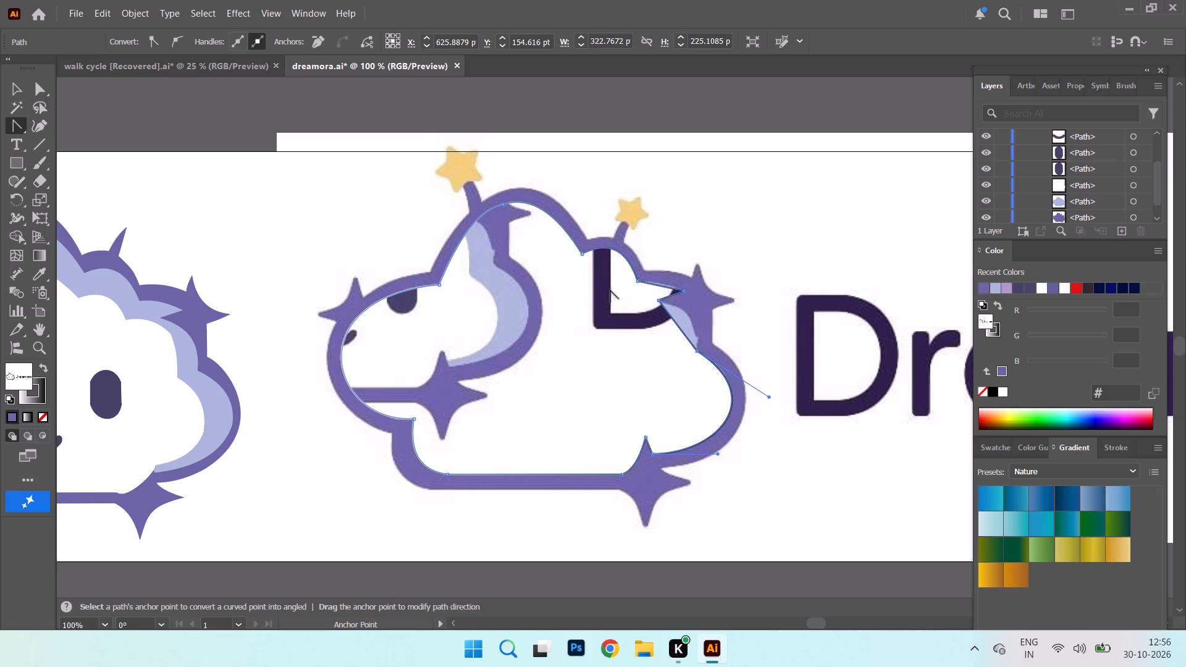
Curve the short path segments on both sides of the upper-right sparkle to match the inner edge of the purple outline.
left_click_drag(682, 332, 685, 329)
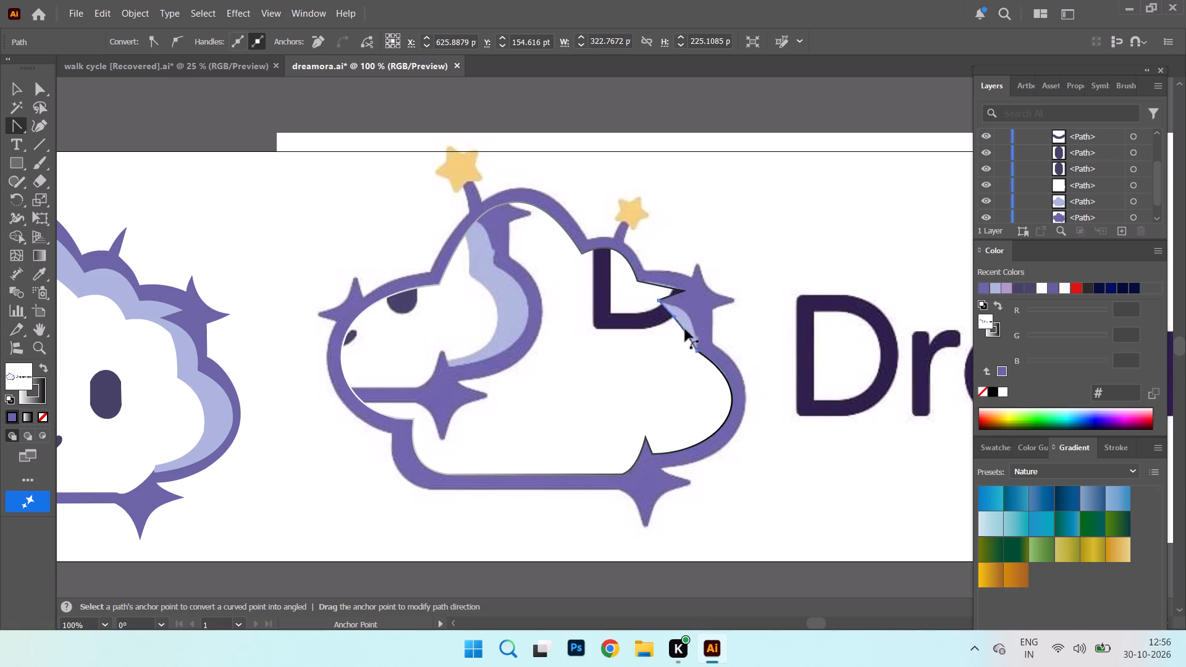
left_click_drag(685, 329, 693, 321)
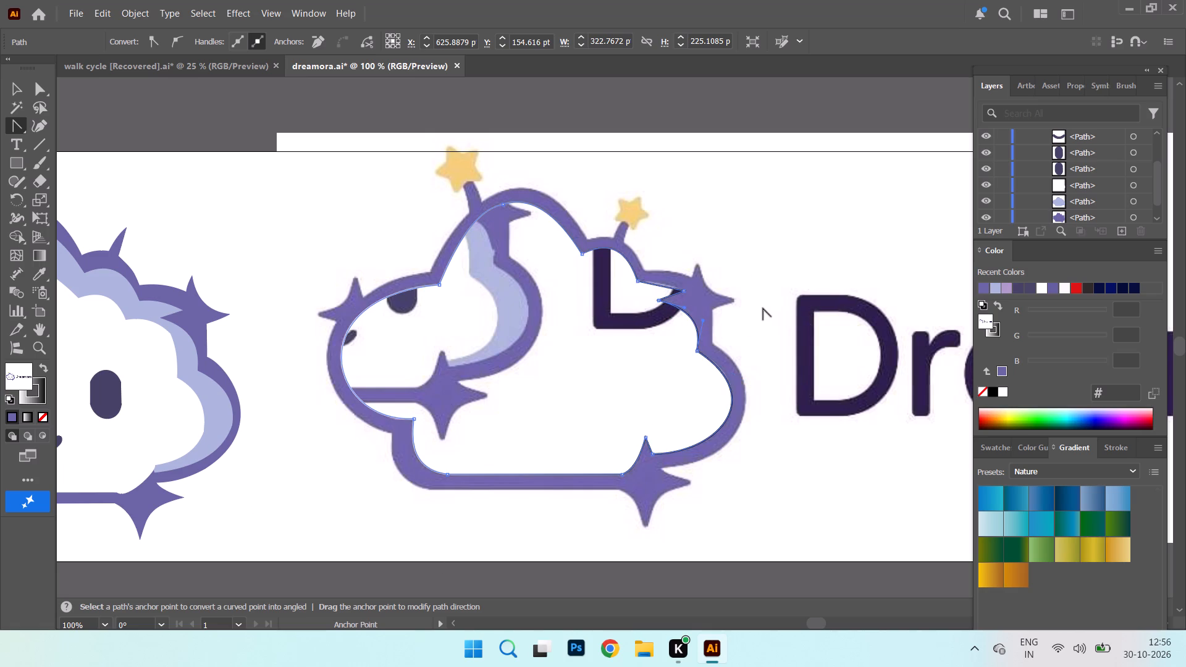
left_click(663, 286)
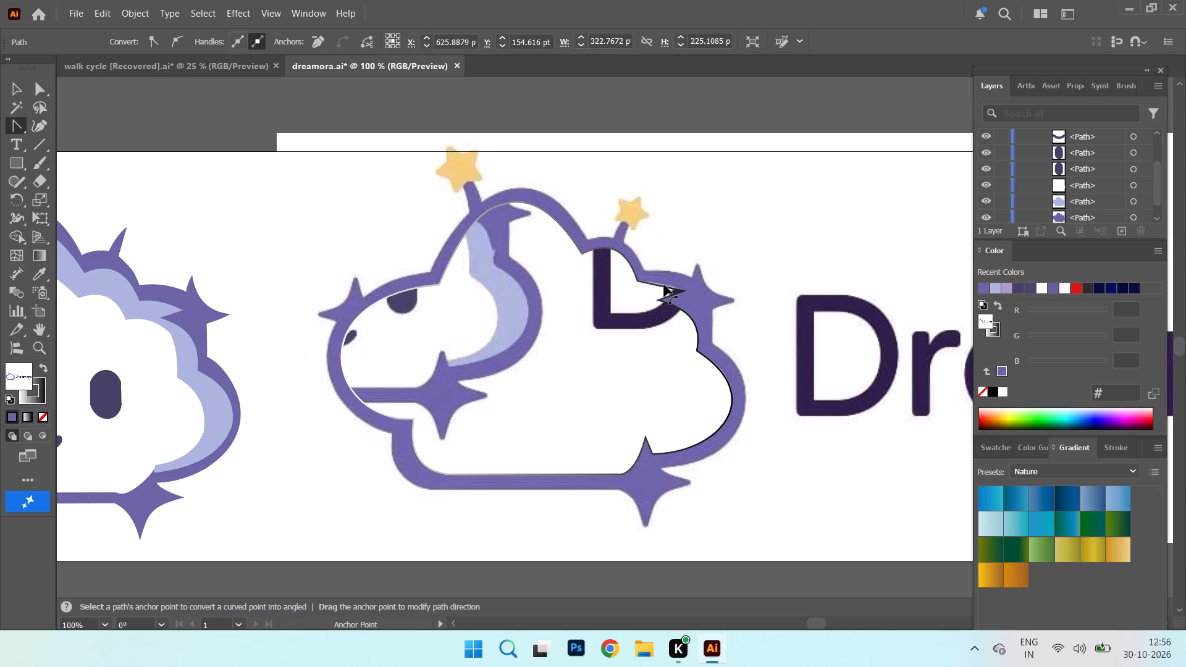
left_click(660, 286)
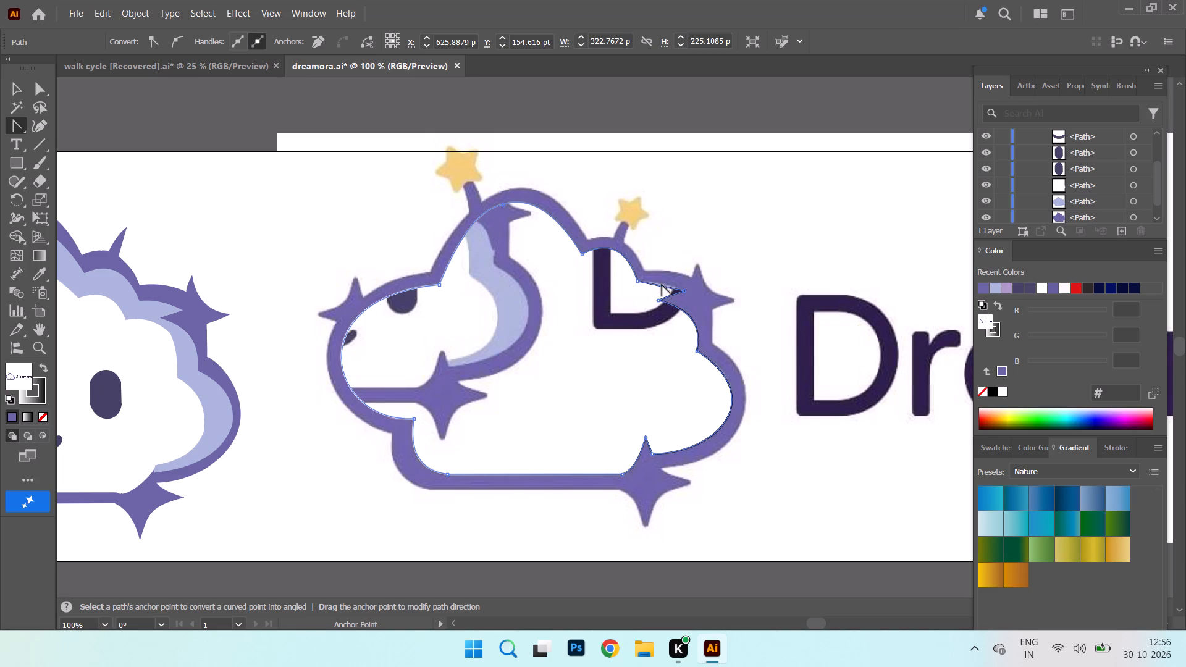
left_click(663, 286)
Move the reference logo image right and slightly down, away from the newly curved cloud path.
left_click(14, 86)
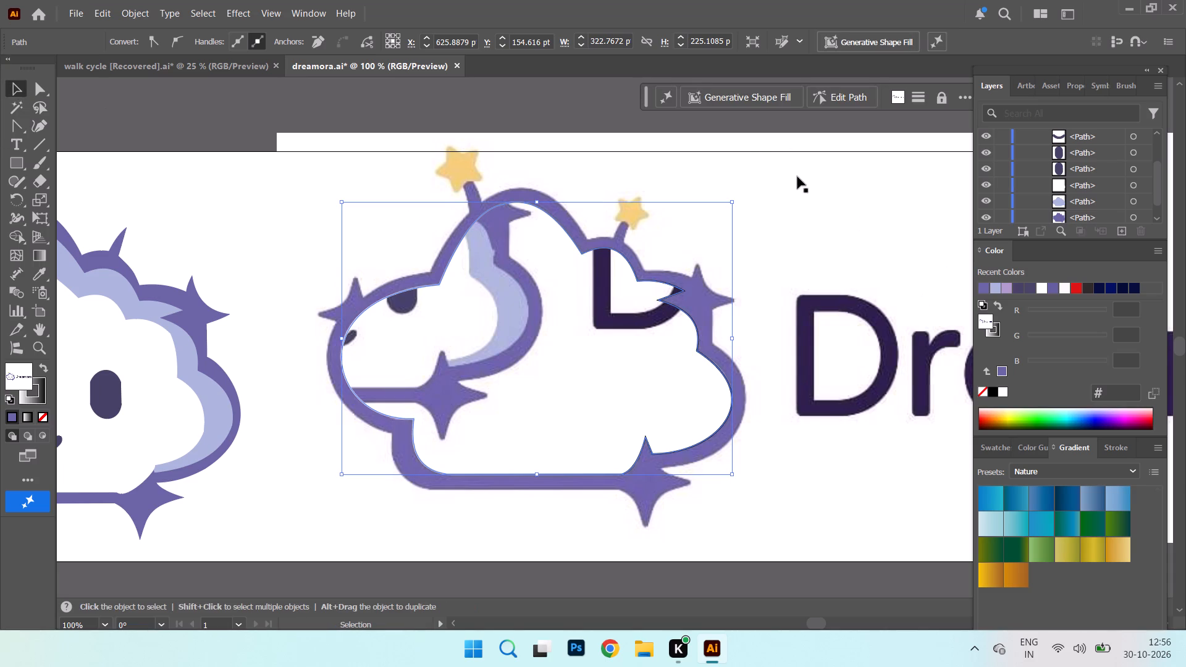
left_click_drag(798, 177, 943, 339)
left_click_drag(713, 521, 897, 450)
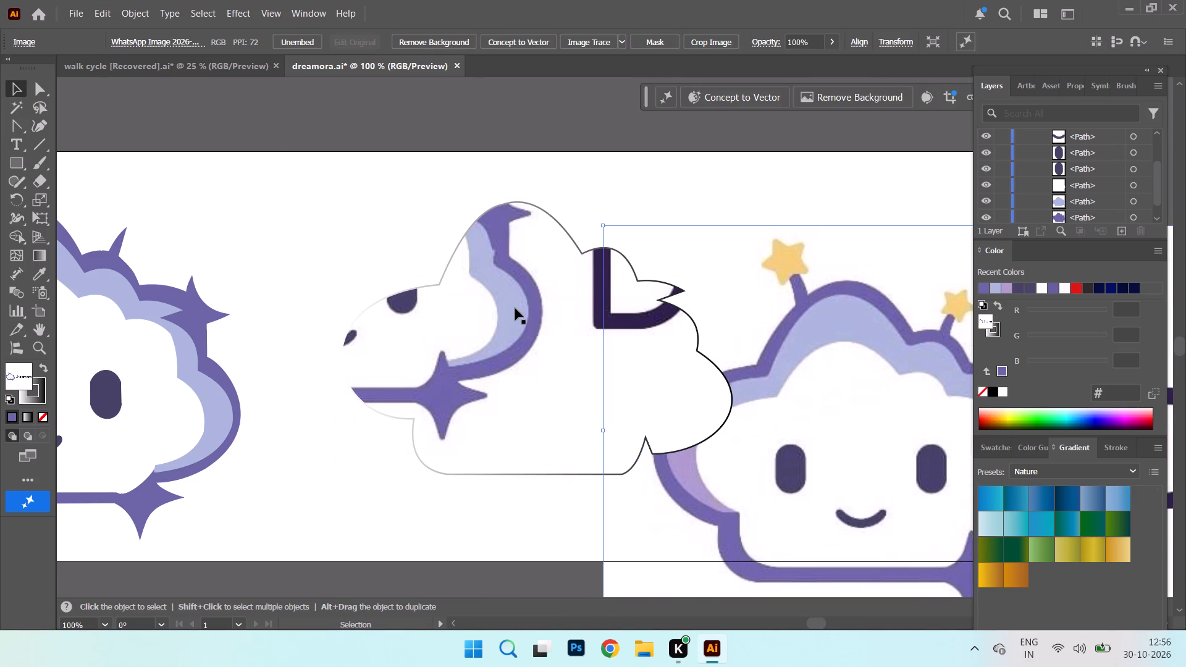
Reposition the new curved cloud path right and down so it partly overlaps the left side of the reference mascot.
left_click(516, 309)
left_click_drag(531, 321, 492, 230)
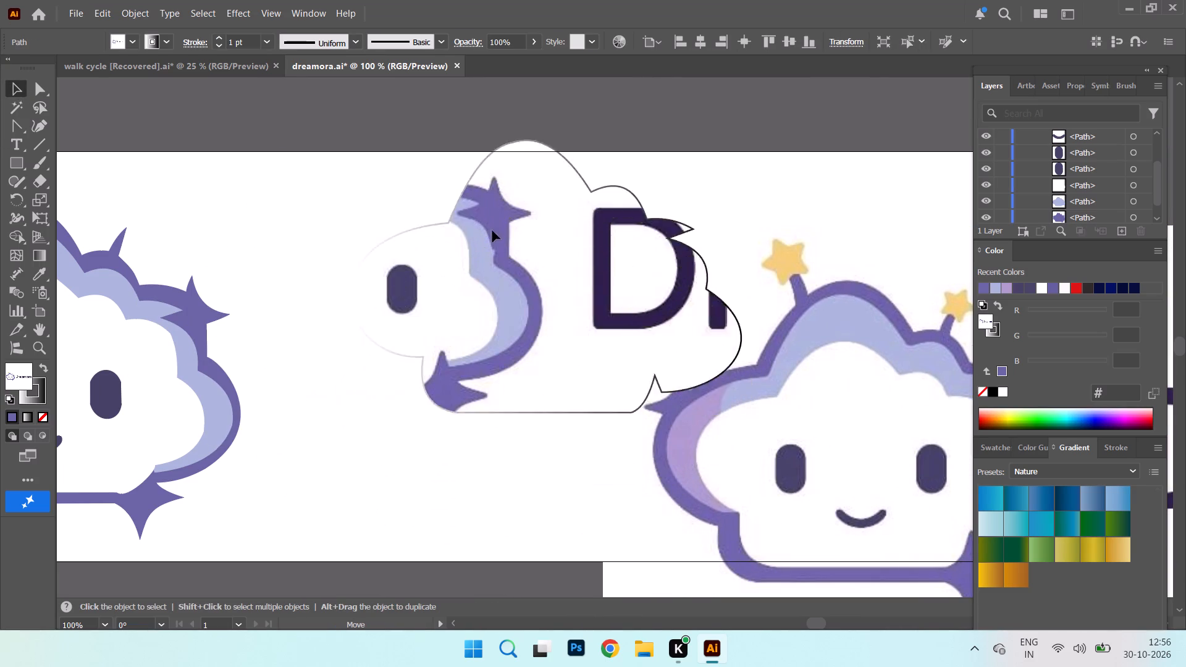
left_click_drag(492, 230, 604, 288)
left_click(512, 279)
left_click_drag(589, 295, 464, 271)
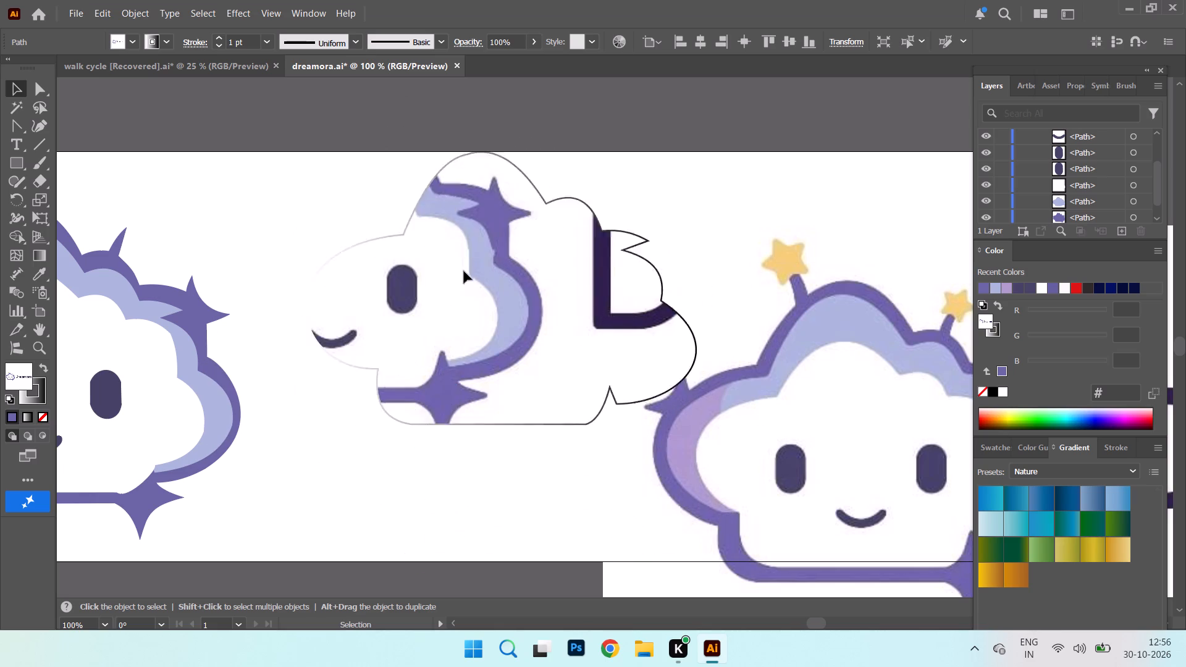
left_click_drag(464, 271, 304, 248)
left_click_drag(364, 269, 799, 409)
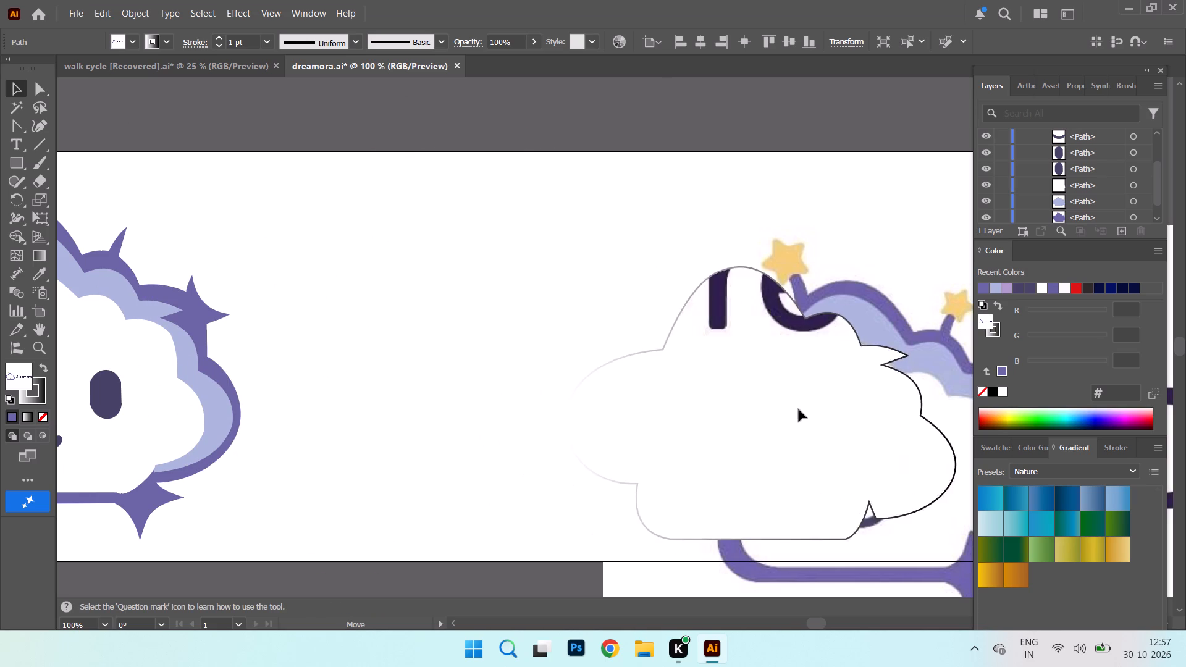
left_click_drag(799, 409, 757, 426)
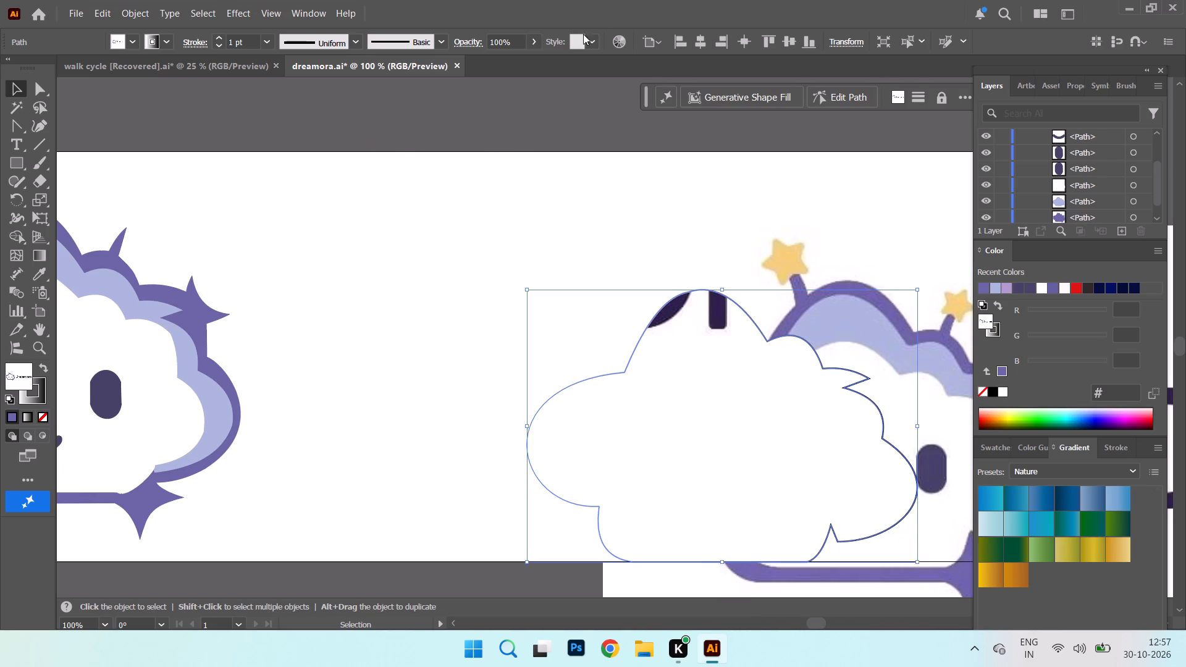
Move the reference logo image down below the artboard and the new cloud path to the artboard's upper-right area, separating the two.
key("ctrl+minus")
key("ctrl+minus")
left_click_drag(832, 334, 833, 364)
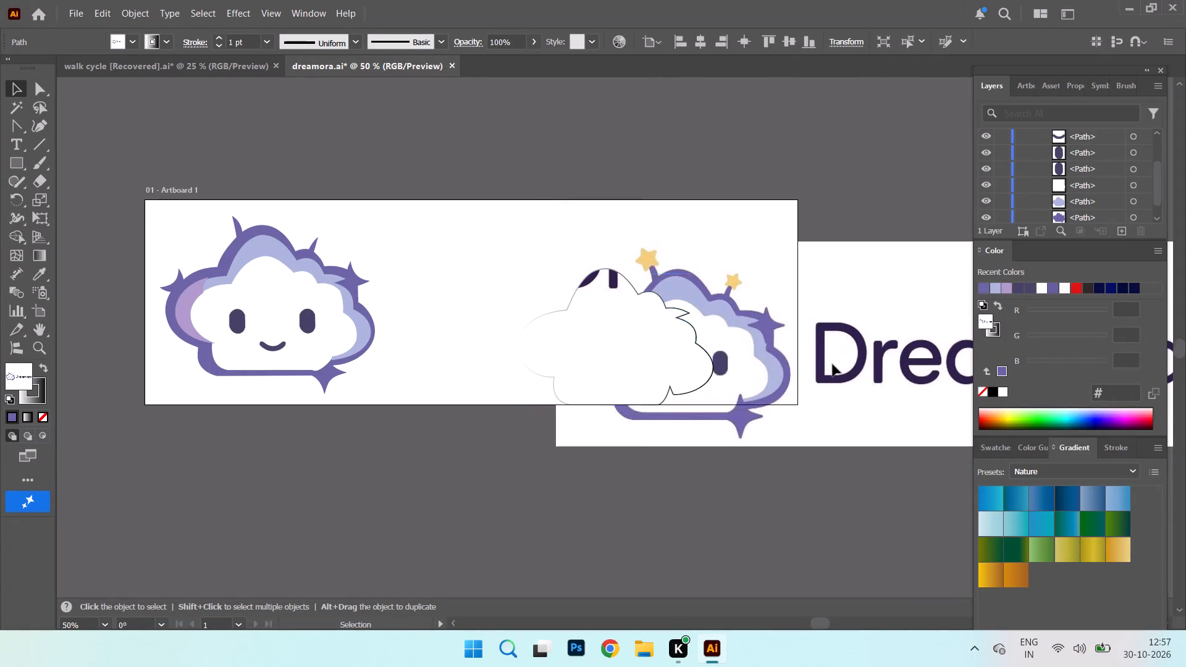
left_click_drag(833, 364, 857, 546)
left_click_drag(627, 318, 697, 266)
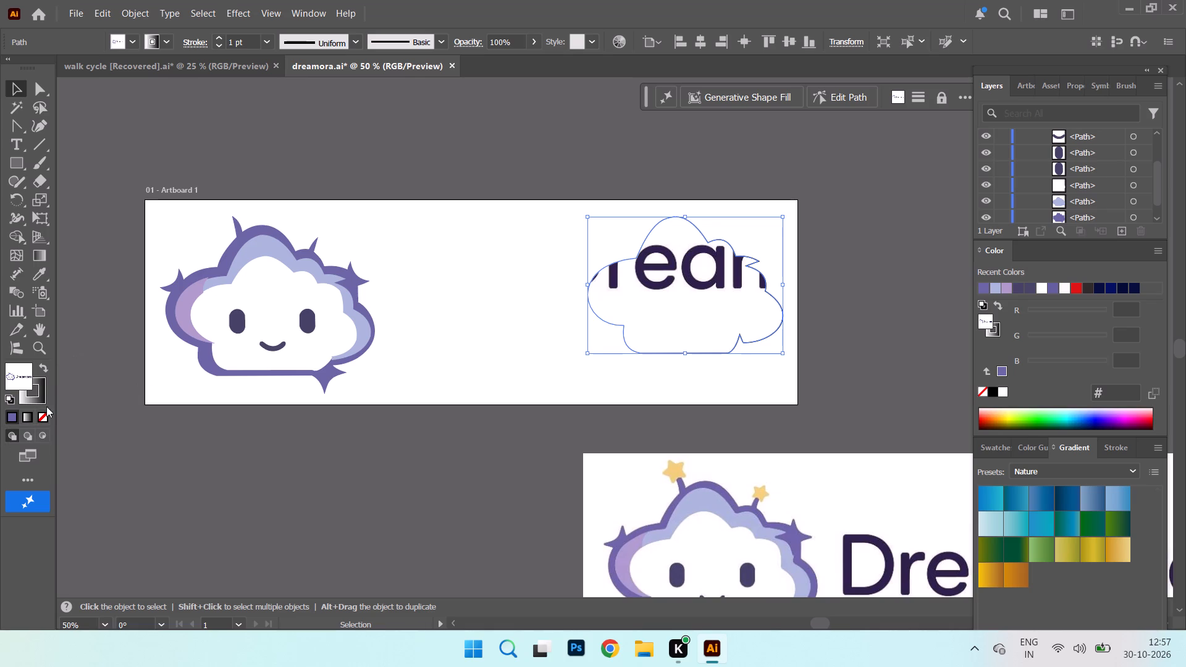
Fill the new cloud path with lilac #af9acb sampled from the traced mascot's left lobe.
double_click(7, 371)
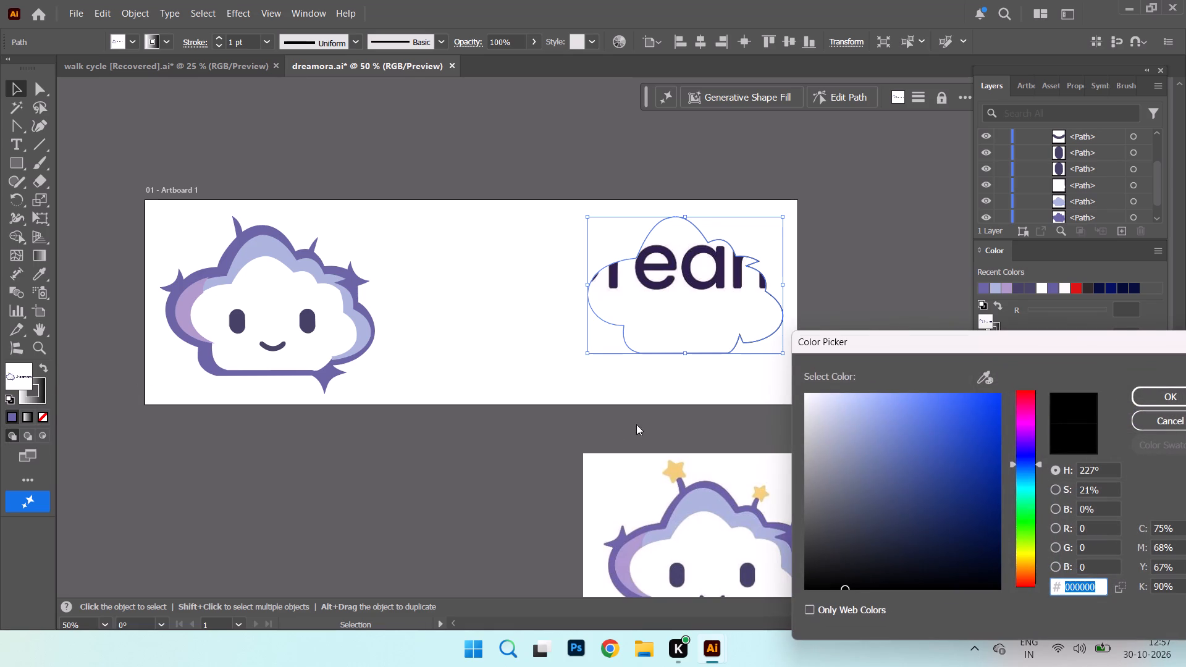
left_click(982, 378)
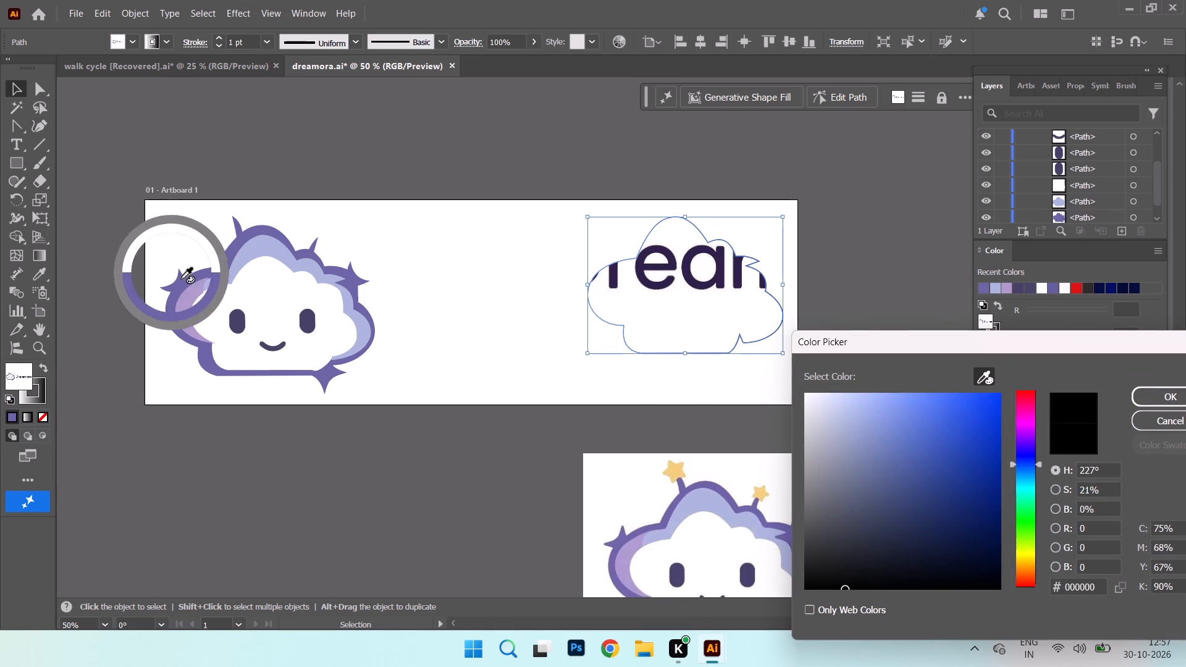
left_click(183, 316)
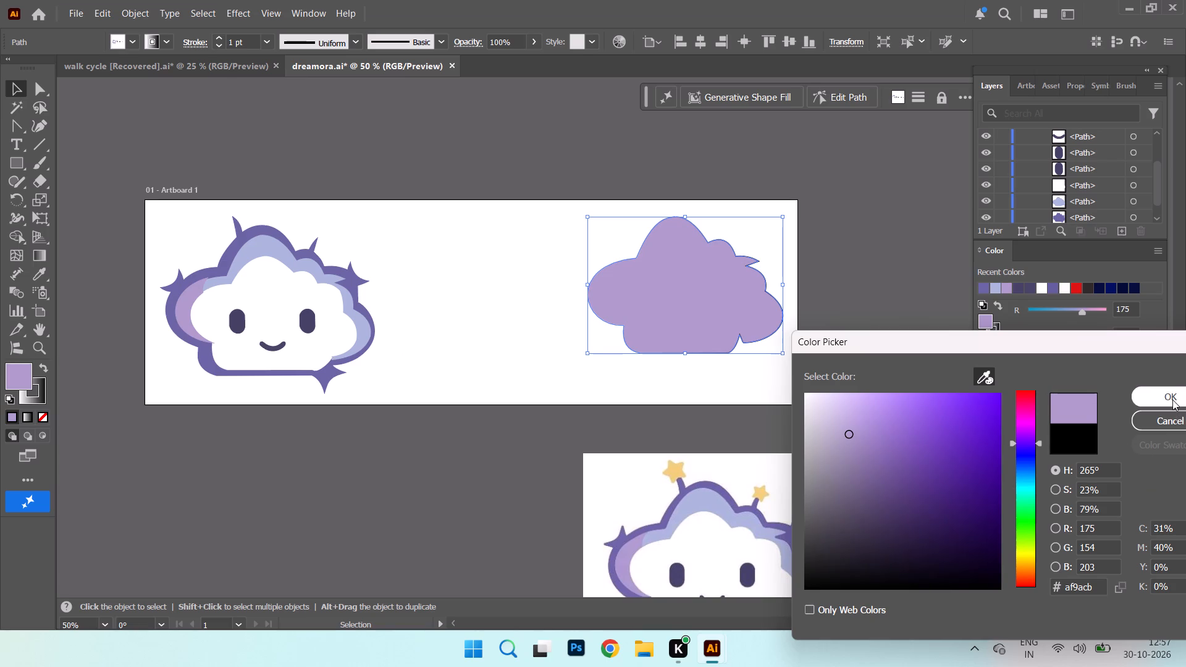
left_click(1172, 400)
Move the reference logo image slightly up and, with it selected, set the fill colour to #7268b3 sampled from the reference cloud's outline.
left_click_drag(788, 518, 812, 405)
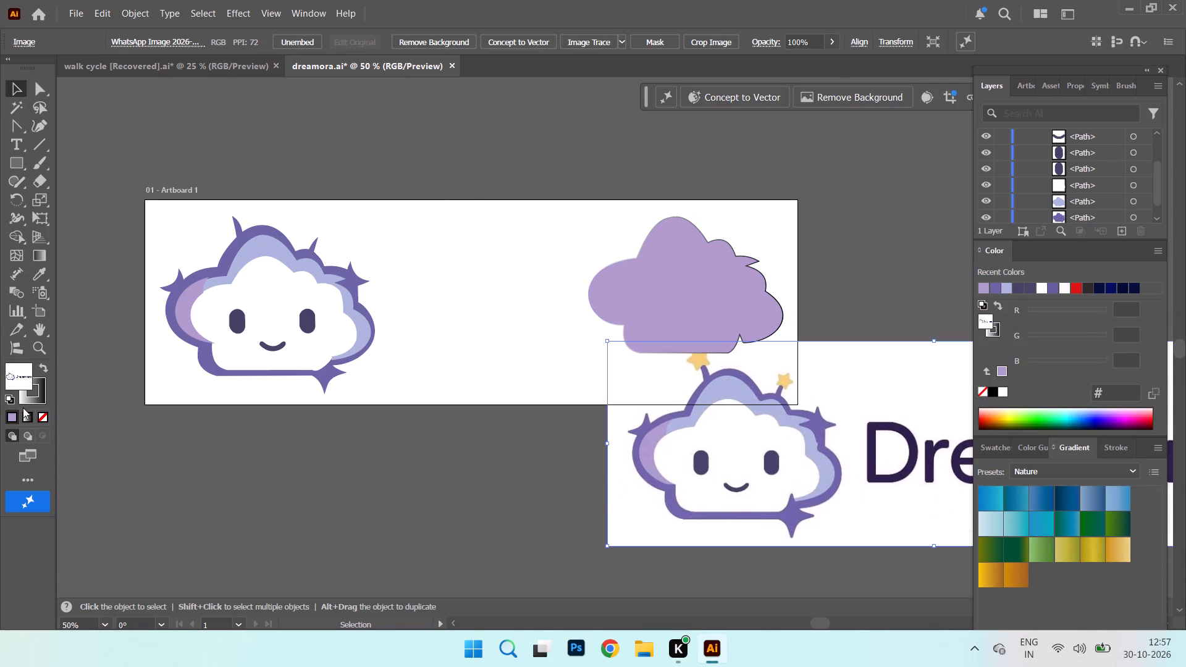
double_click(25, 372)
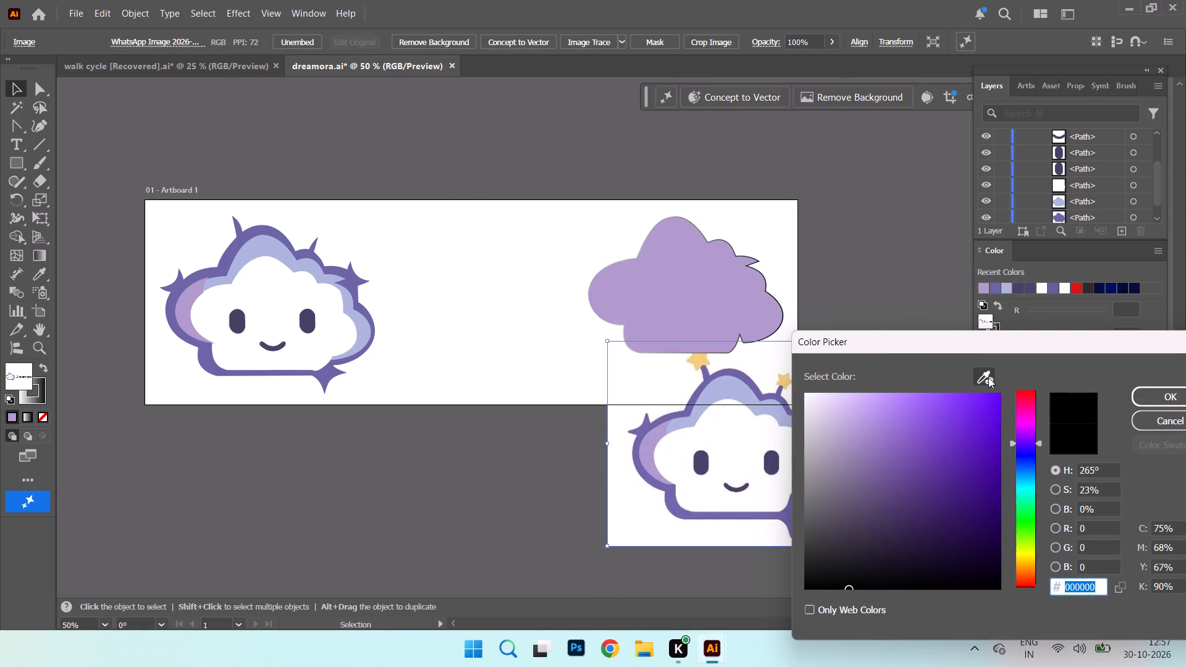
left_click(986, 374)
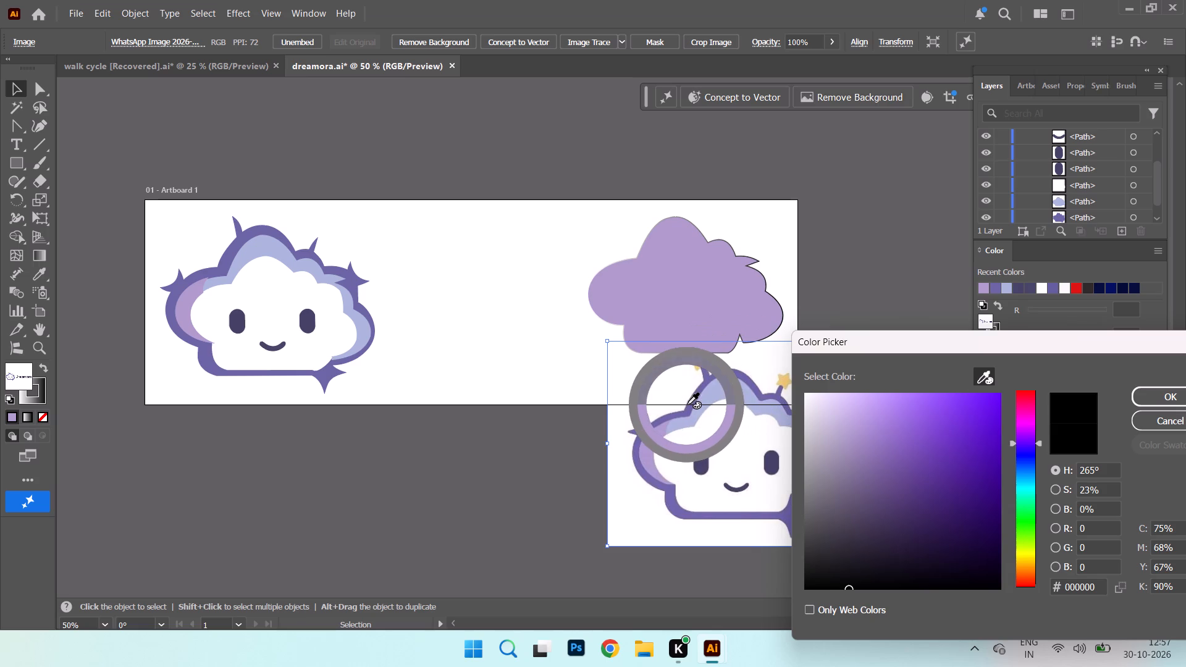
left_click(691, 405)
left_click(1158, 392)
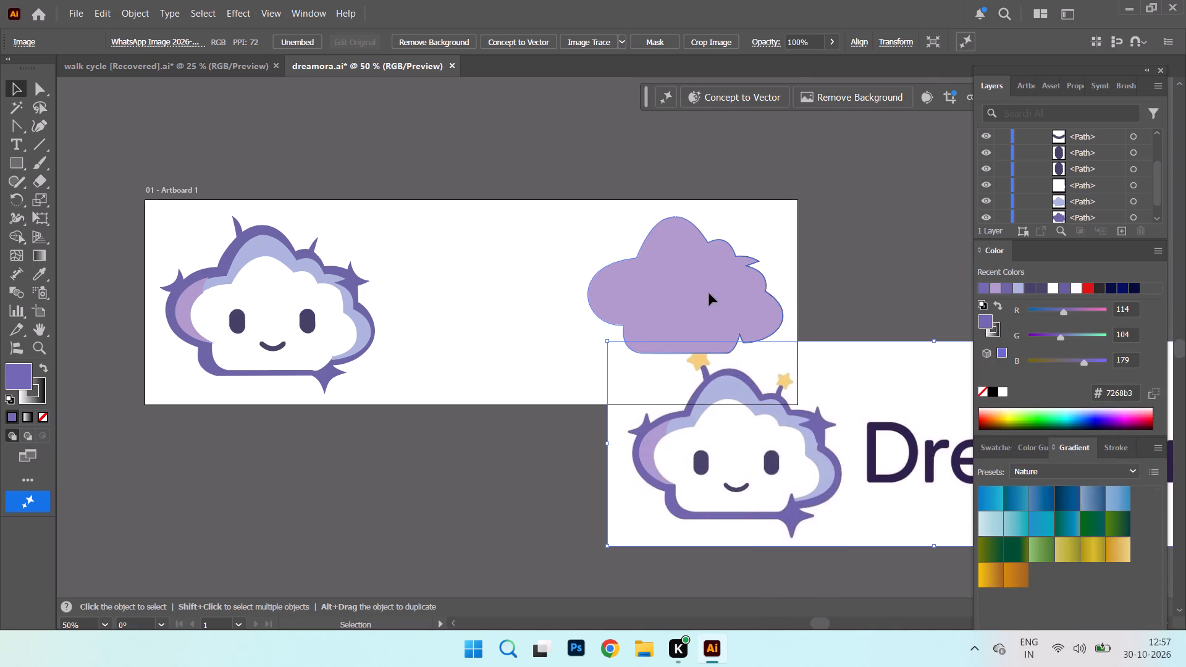
Fill the new cloud path with purple #7062a4 sampled from the reference cloud's outline.
left_click(709, 293)
double_click(23, 369)
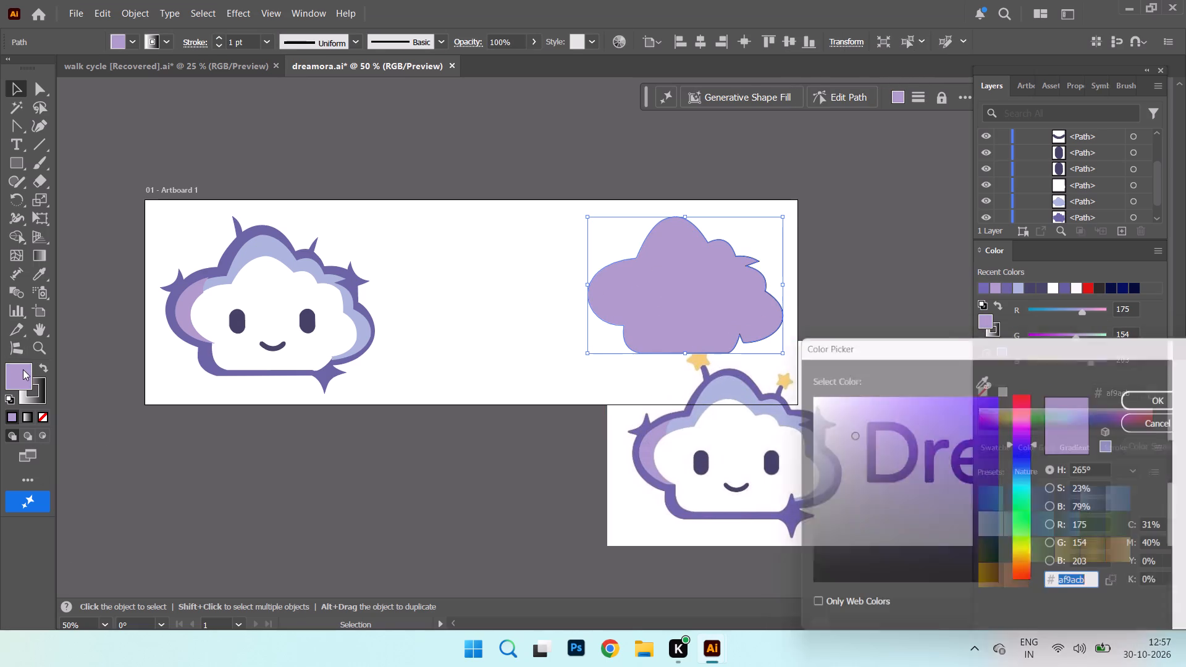
left_click(989, 369)
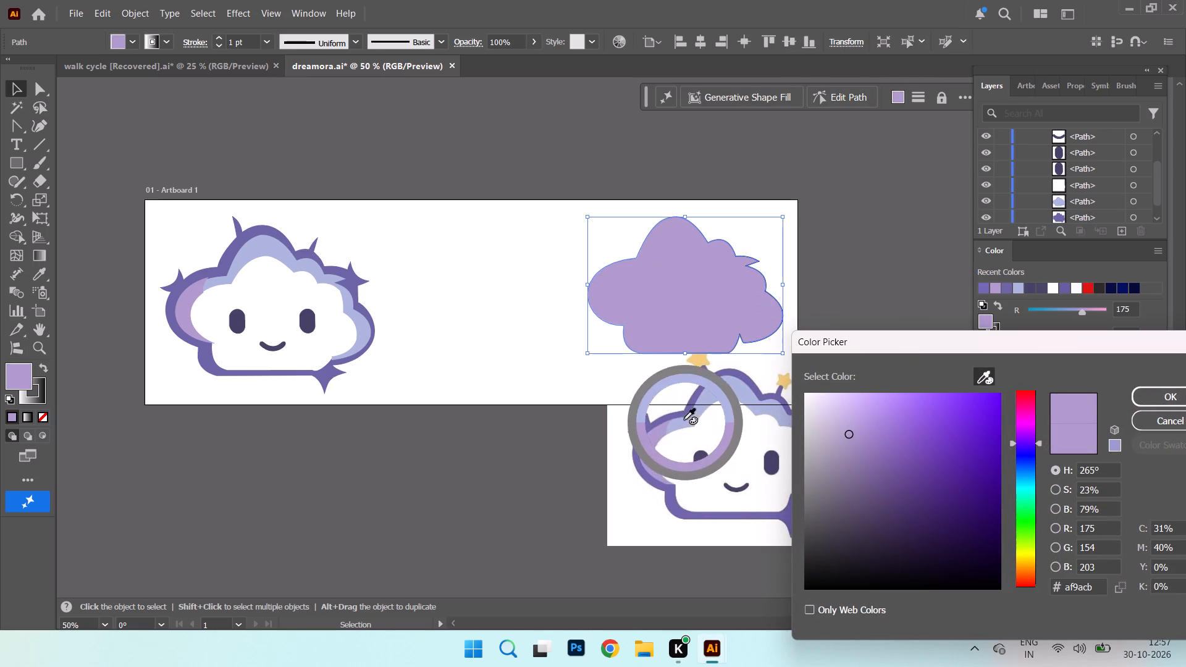
left_click(688, 409)
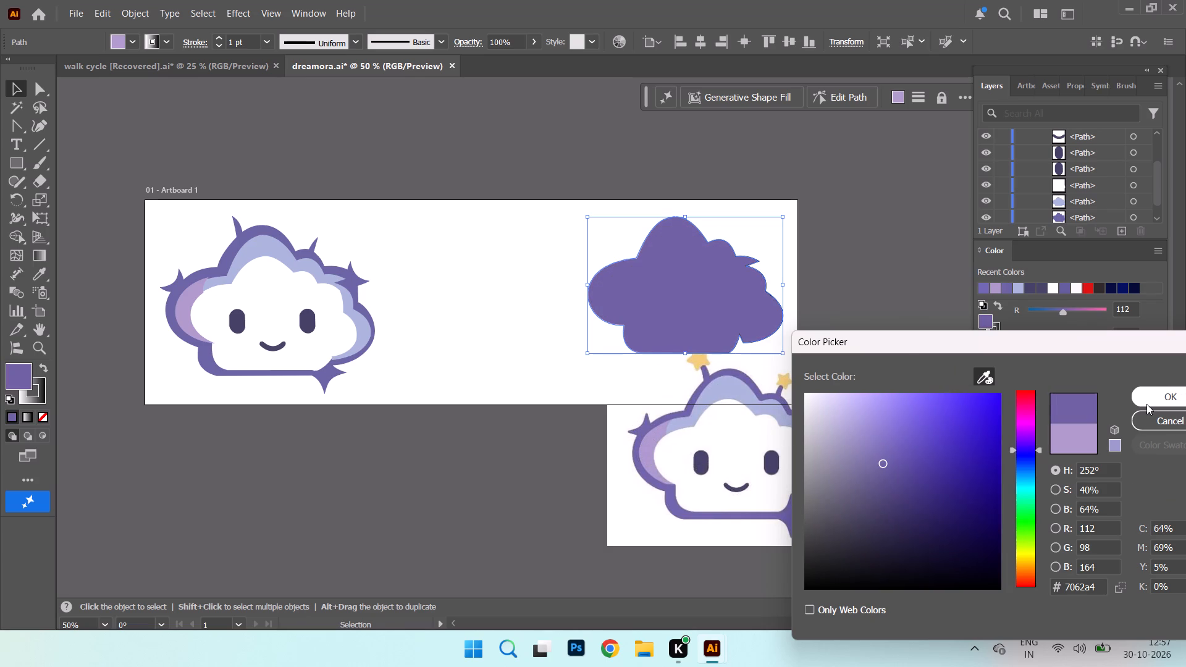
left_click(1146, 404)
Move the new cloud path to the artboard's middle and set its stroke to purple #6b61a9 sampled from the reference outline.
left_click_drag(689, 279, 600, 264)
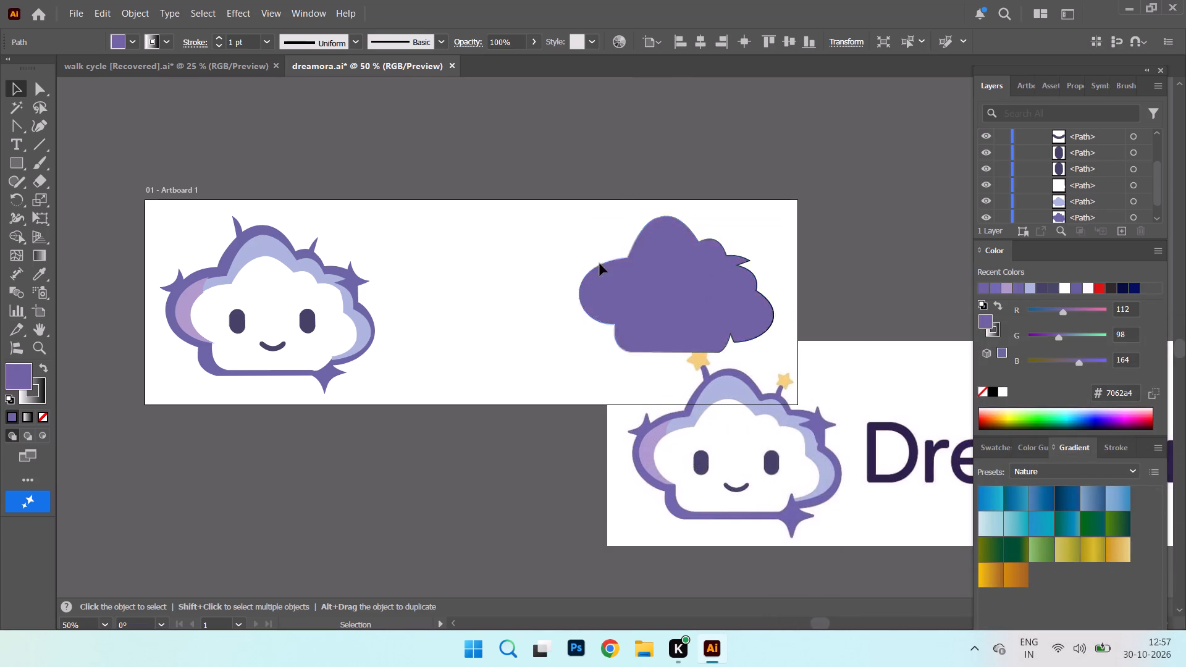
left_click_drag(600, 264, 542, 282)
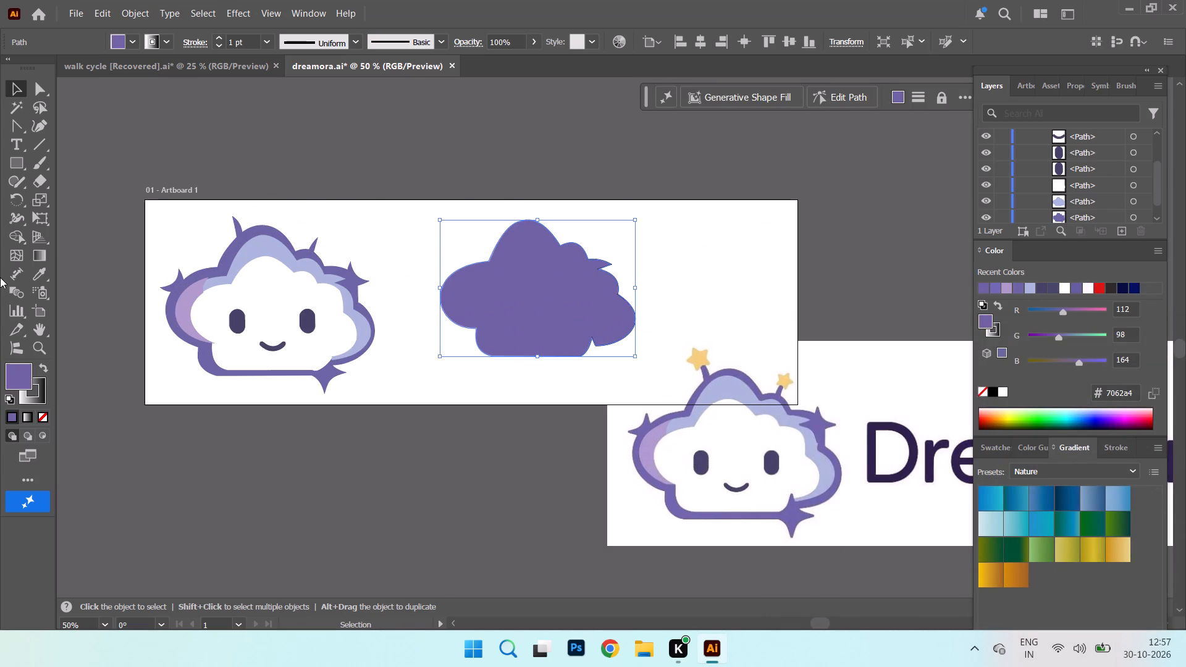
double_click(33, 403)
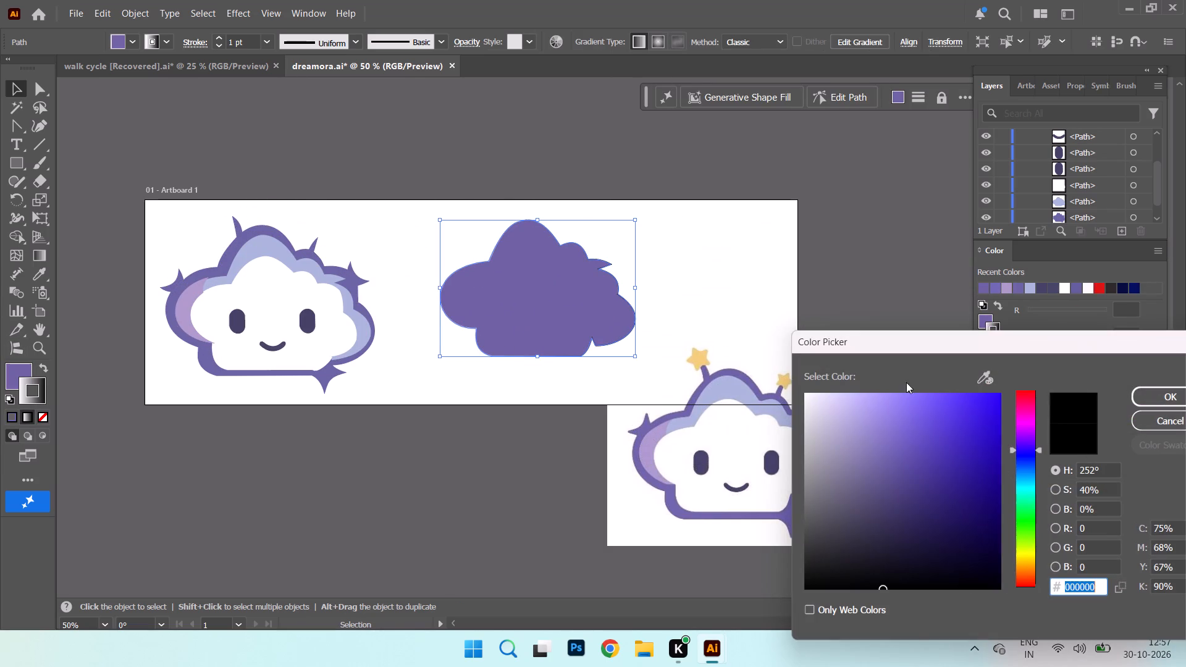
left_click(977, 380)
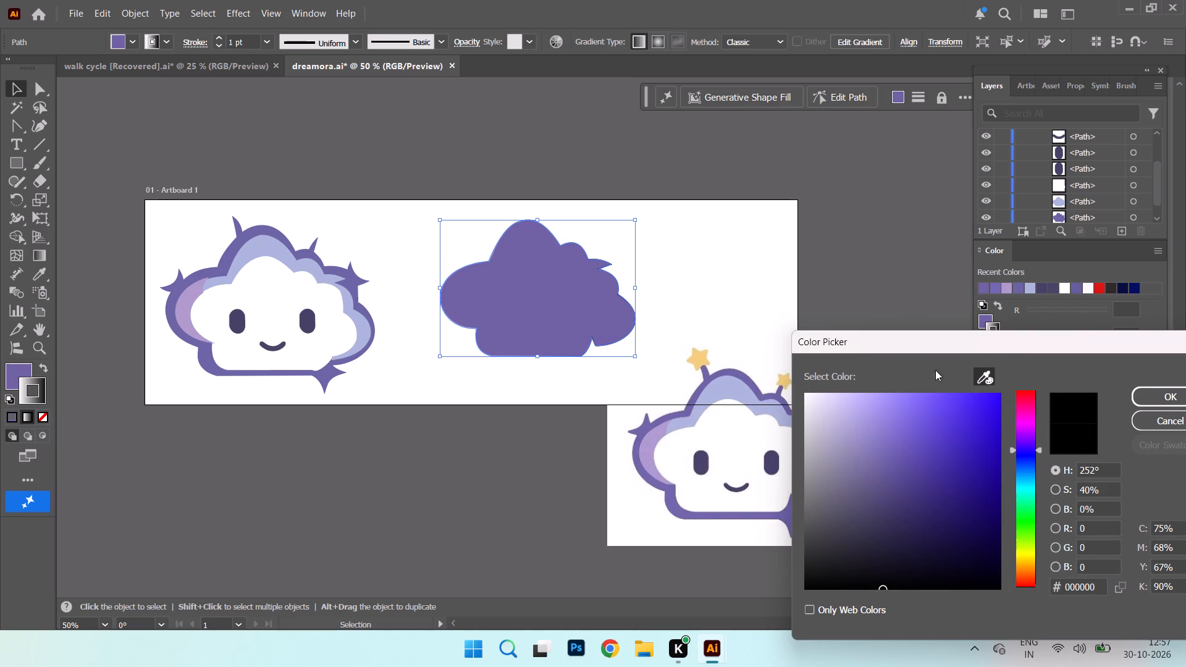
left_click(737, 375)
left_click(1165, 393)
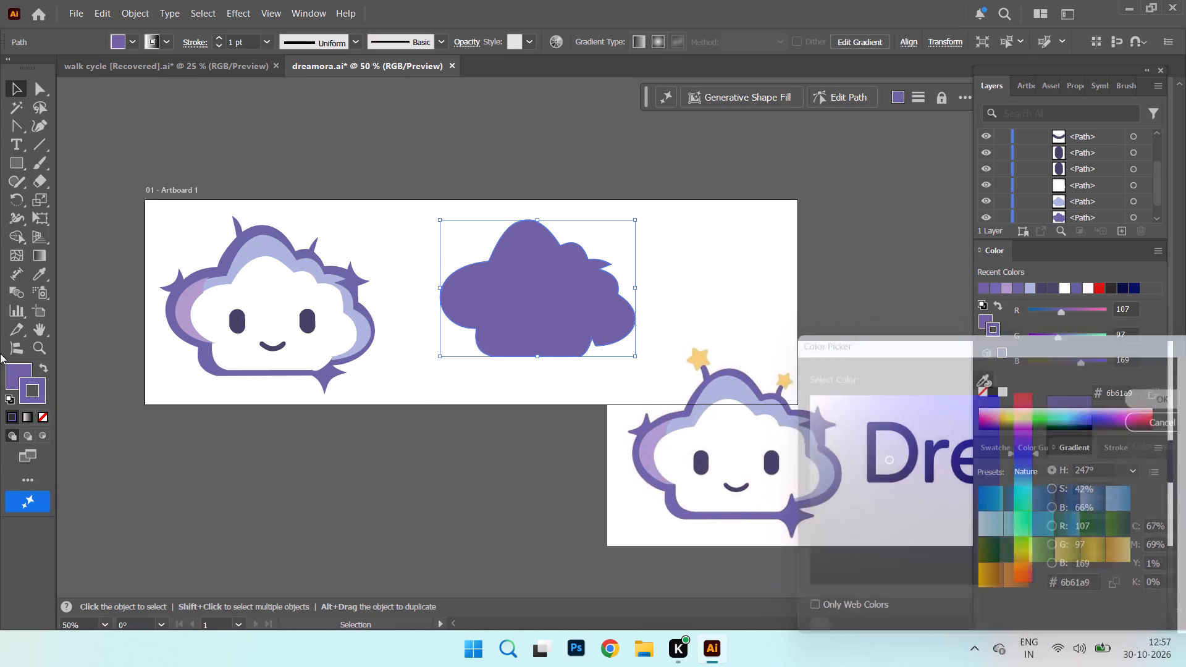
Move the traced purple cloud outline with sparkles below the artboard and place the new cloud path over the traced mascot instead.
left_click_drag(332, 372, 382, 637)
left_click_drag(533, 301, 641, 313)
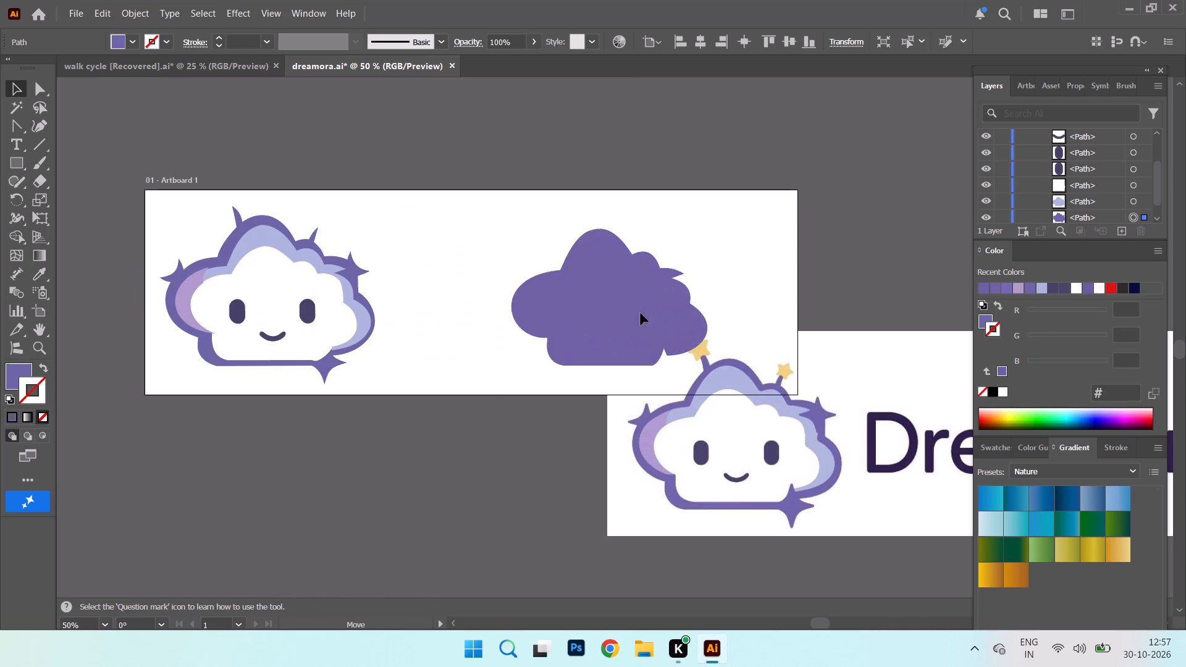
left_click_drag(641, 313, 645, 311)
left_click_drag(269, 220, 464, 405)
left_click_drag(684, 289, 301, 290)
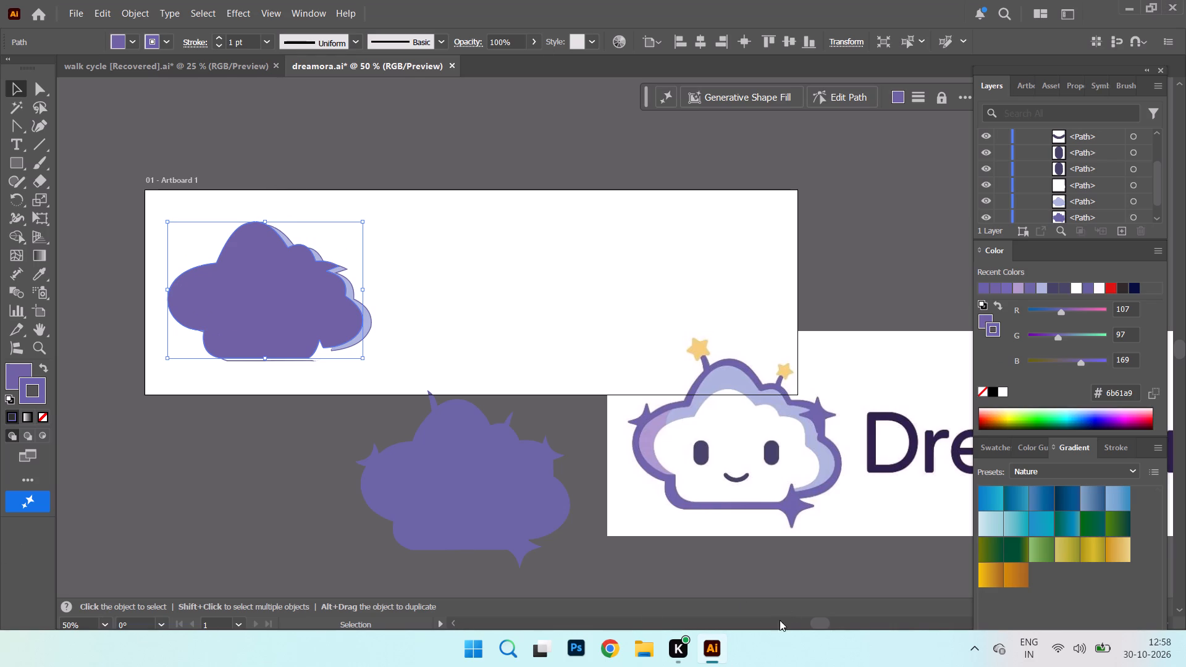
Move the reference logo image up onto the artboard, just beside the traced mascot.
key("0")
left_click_drag(744, 466, 495, 298)
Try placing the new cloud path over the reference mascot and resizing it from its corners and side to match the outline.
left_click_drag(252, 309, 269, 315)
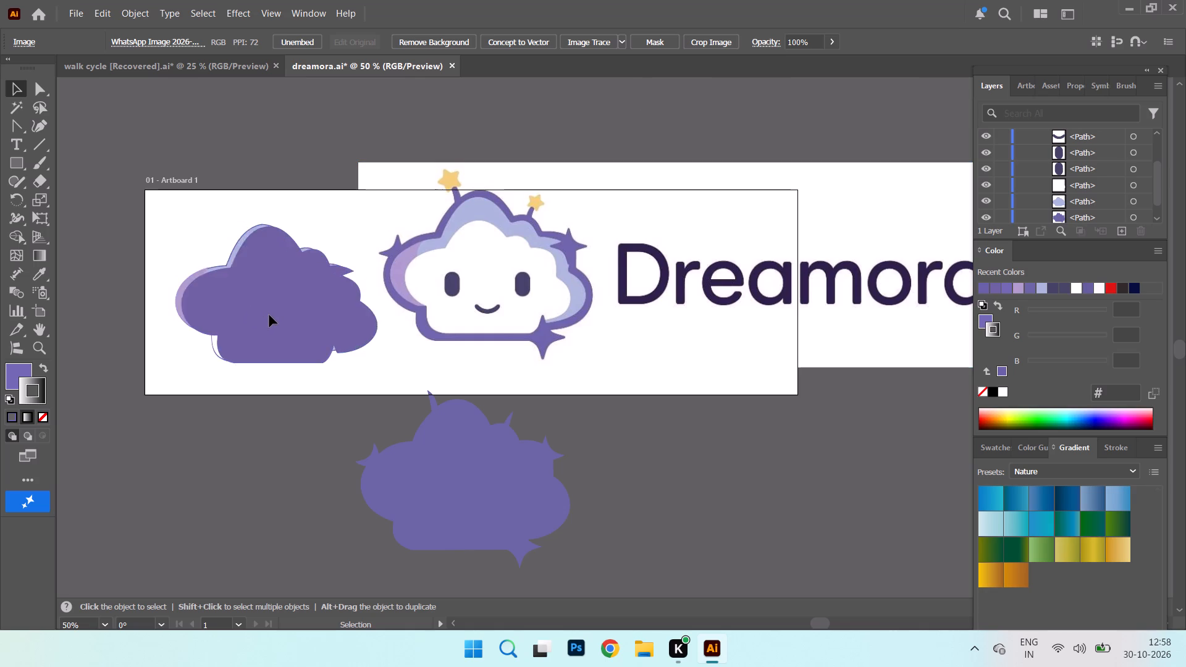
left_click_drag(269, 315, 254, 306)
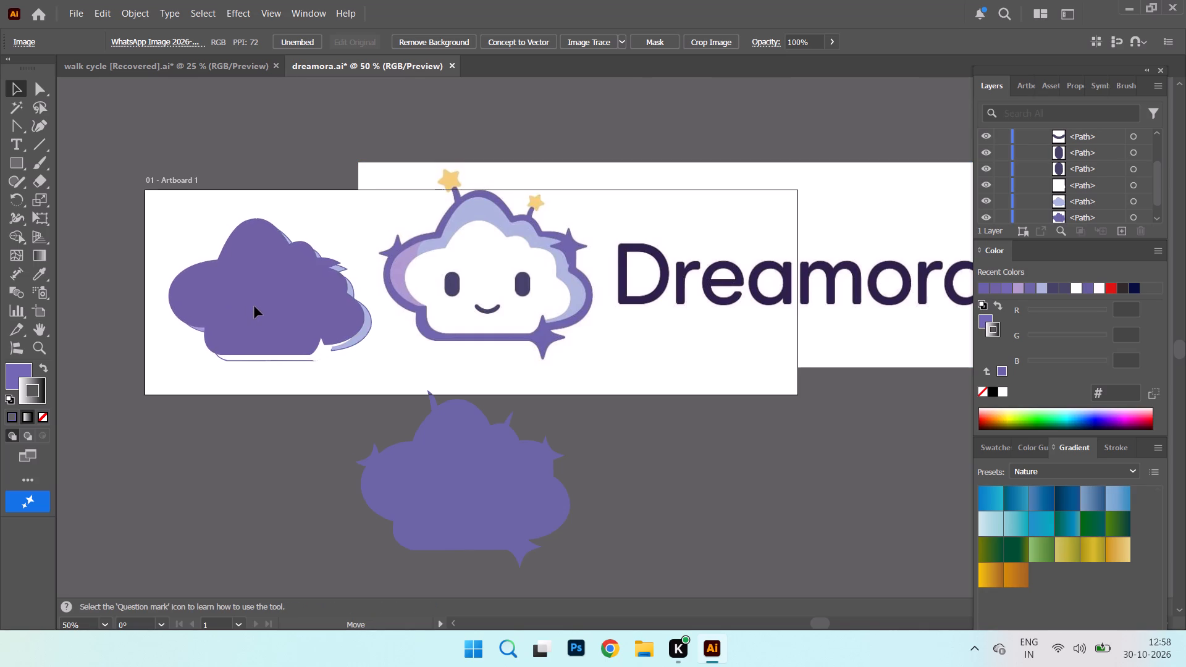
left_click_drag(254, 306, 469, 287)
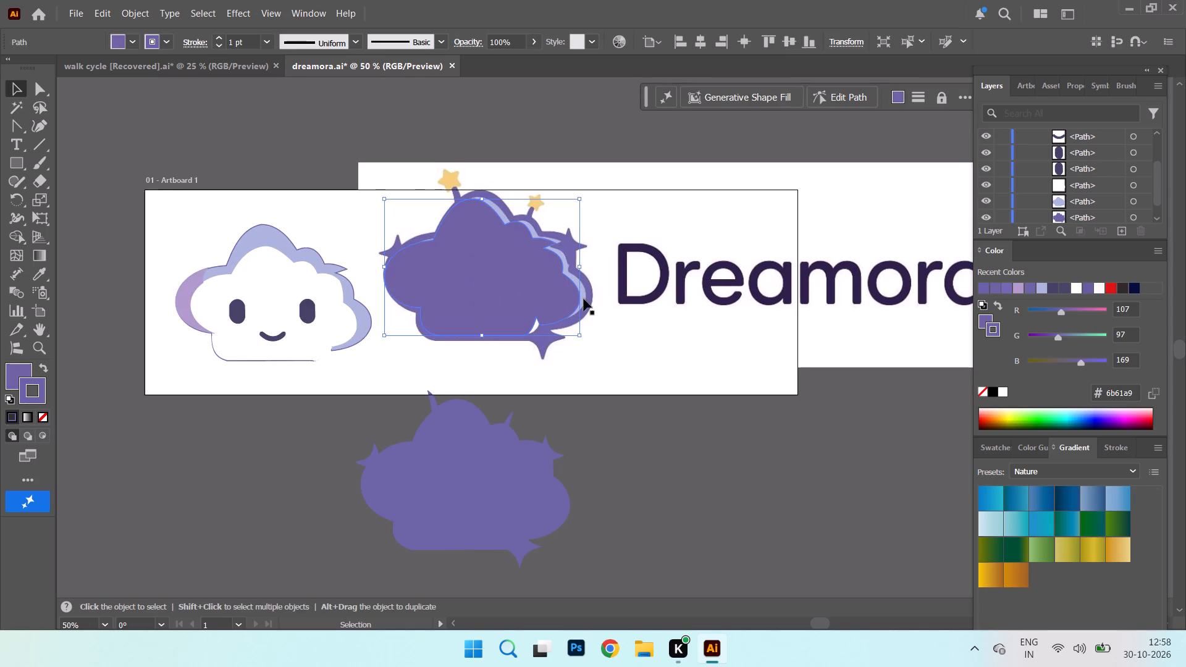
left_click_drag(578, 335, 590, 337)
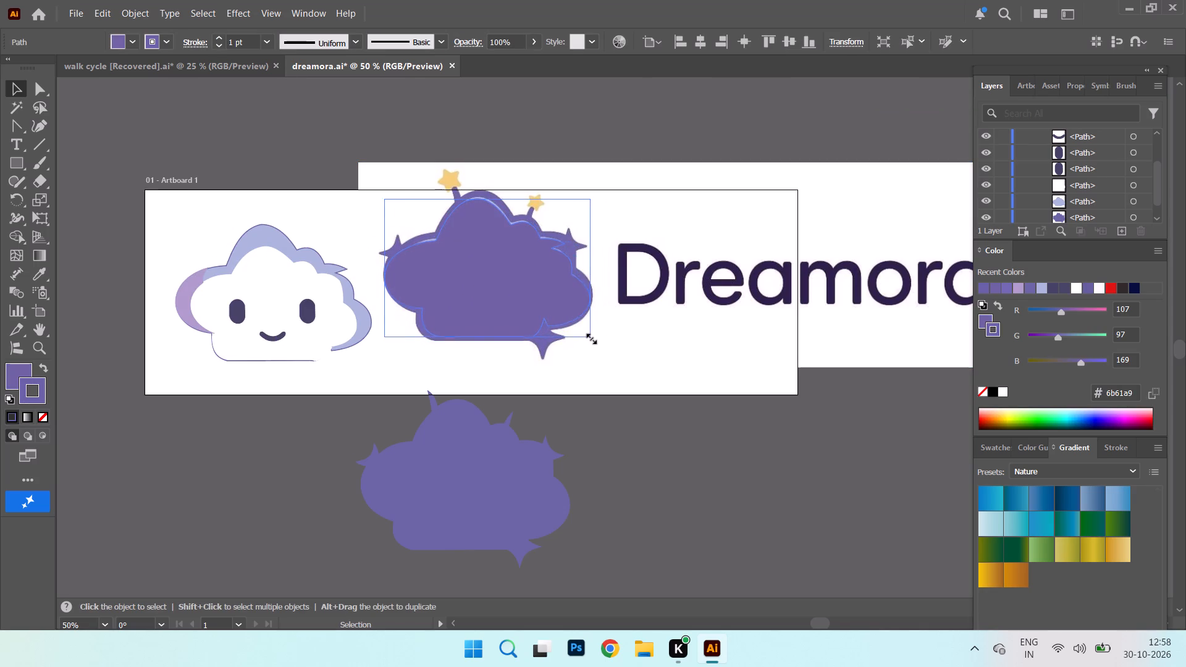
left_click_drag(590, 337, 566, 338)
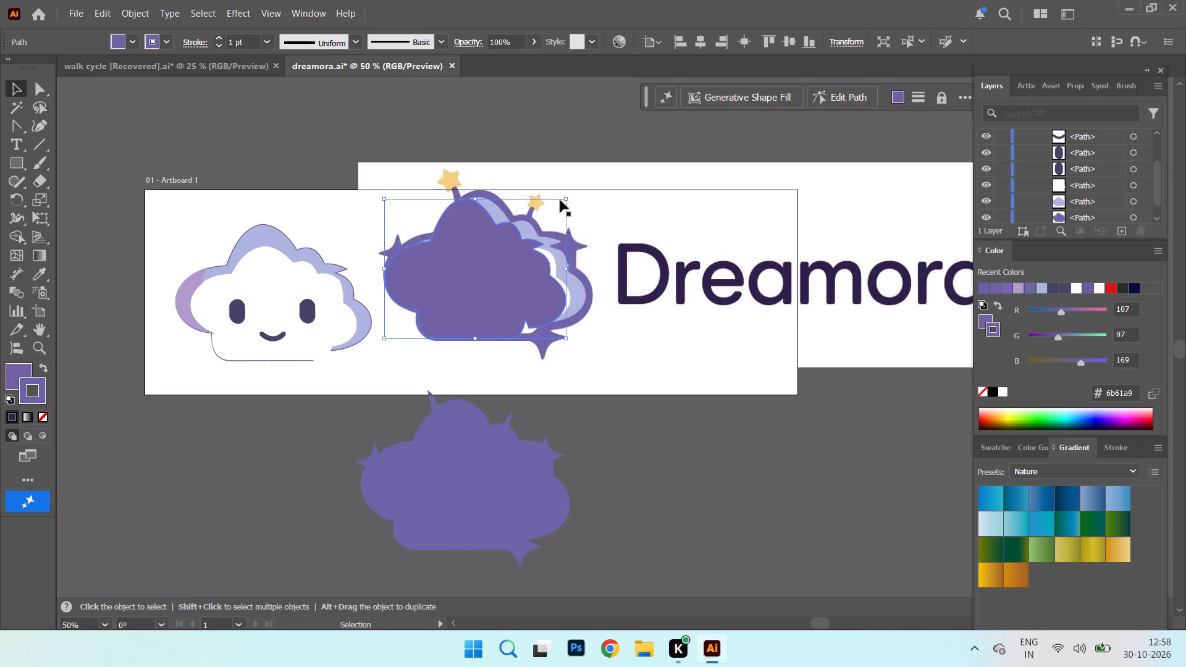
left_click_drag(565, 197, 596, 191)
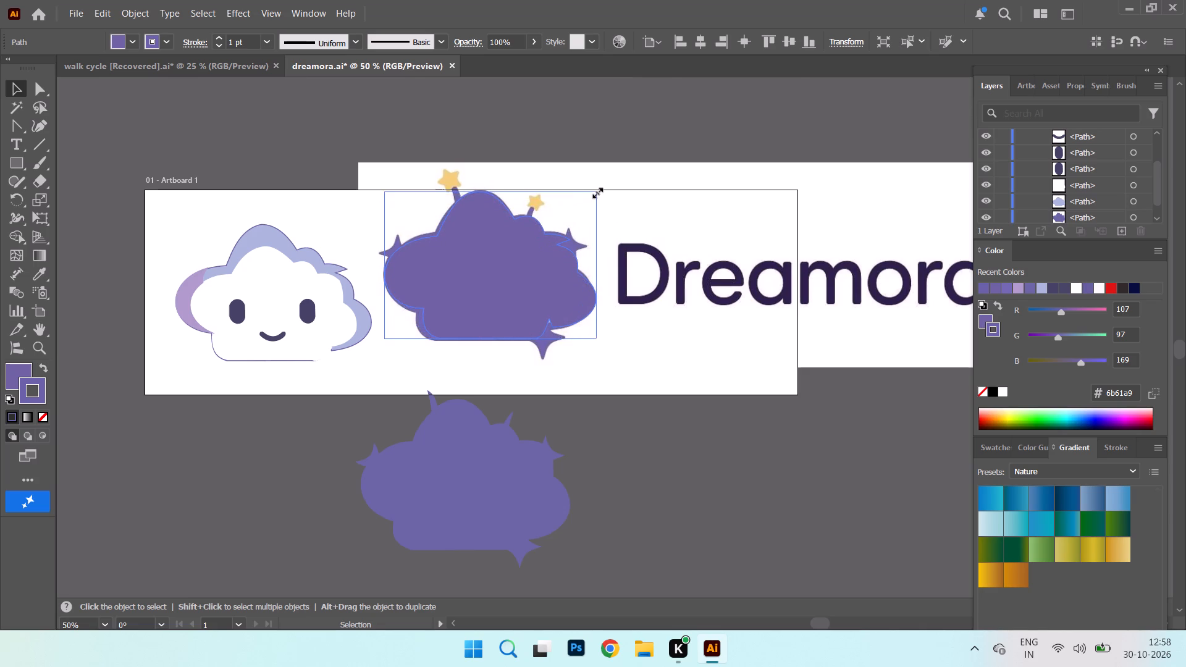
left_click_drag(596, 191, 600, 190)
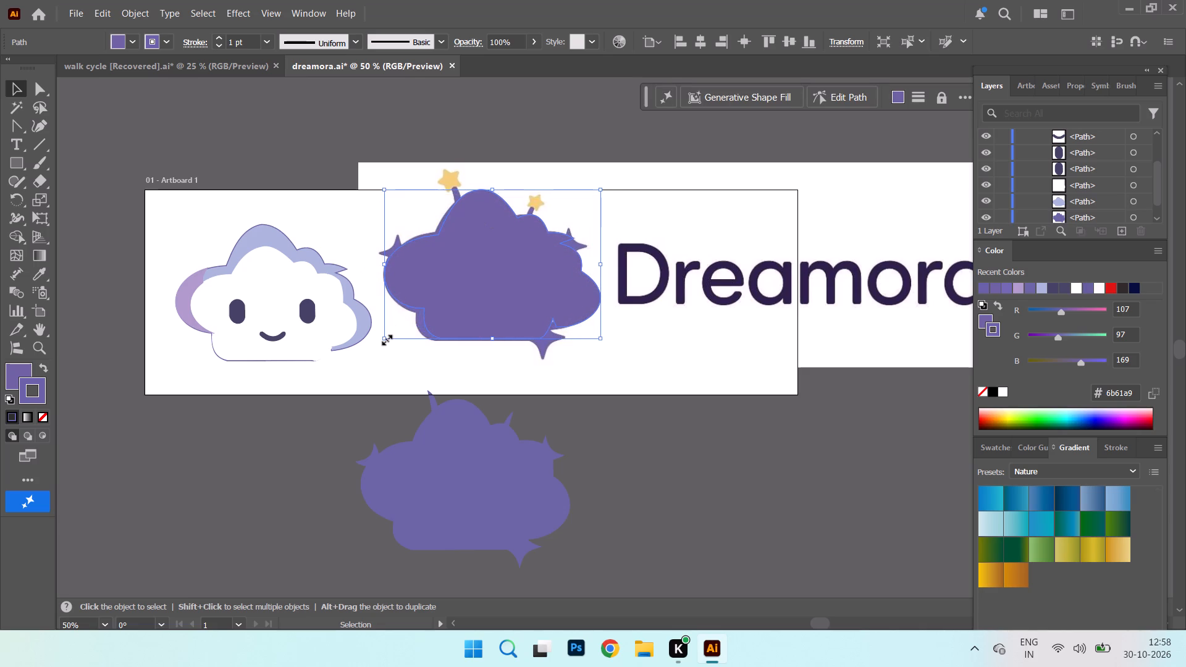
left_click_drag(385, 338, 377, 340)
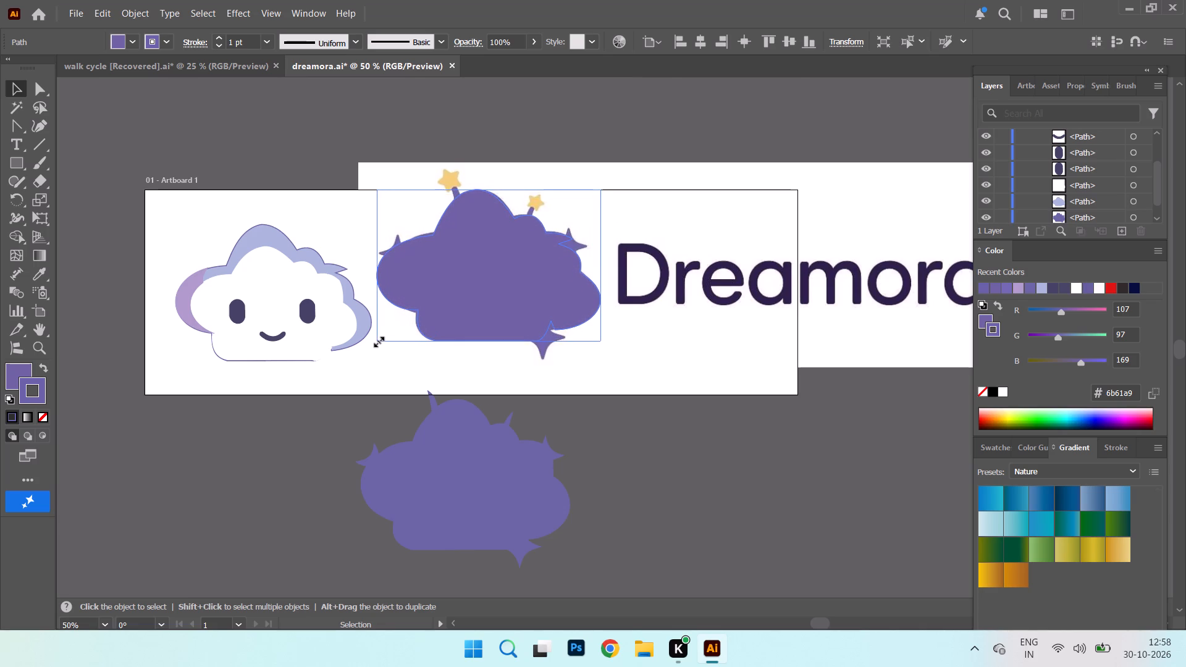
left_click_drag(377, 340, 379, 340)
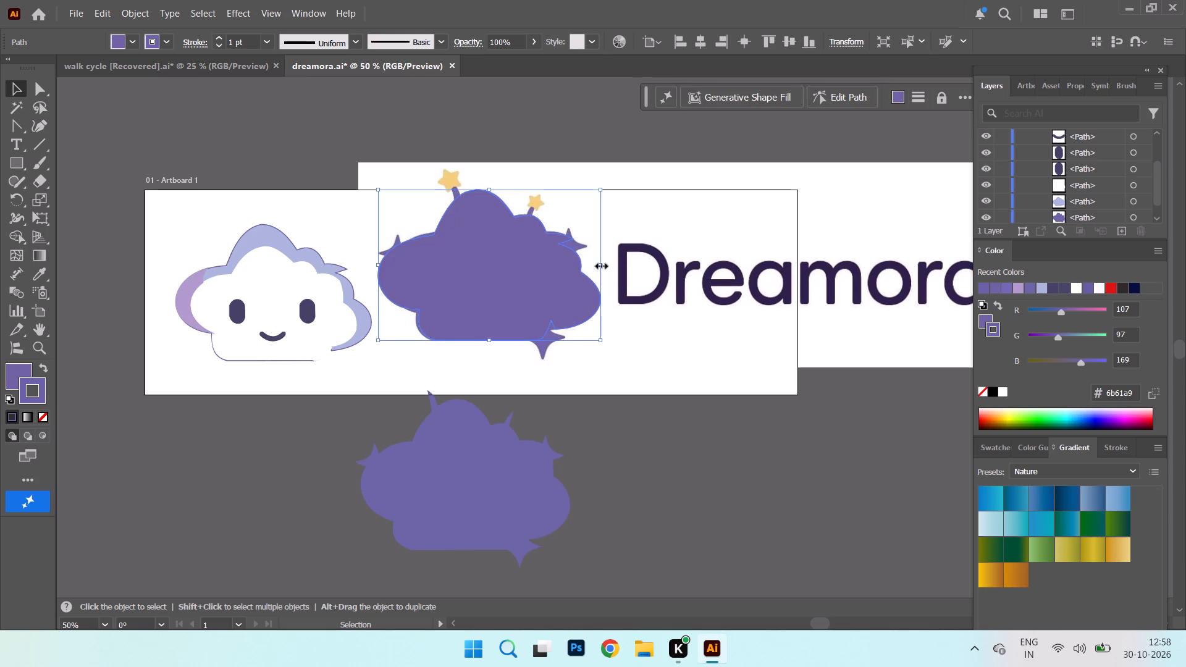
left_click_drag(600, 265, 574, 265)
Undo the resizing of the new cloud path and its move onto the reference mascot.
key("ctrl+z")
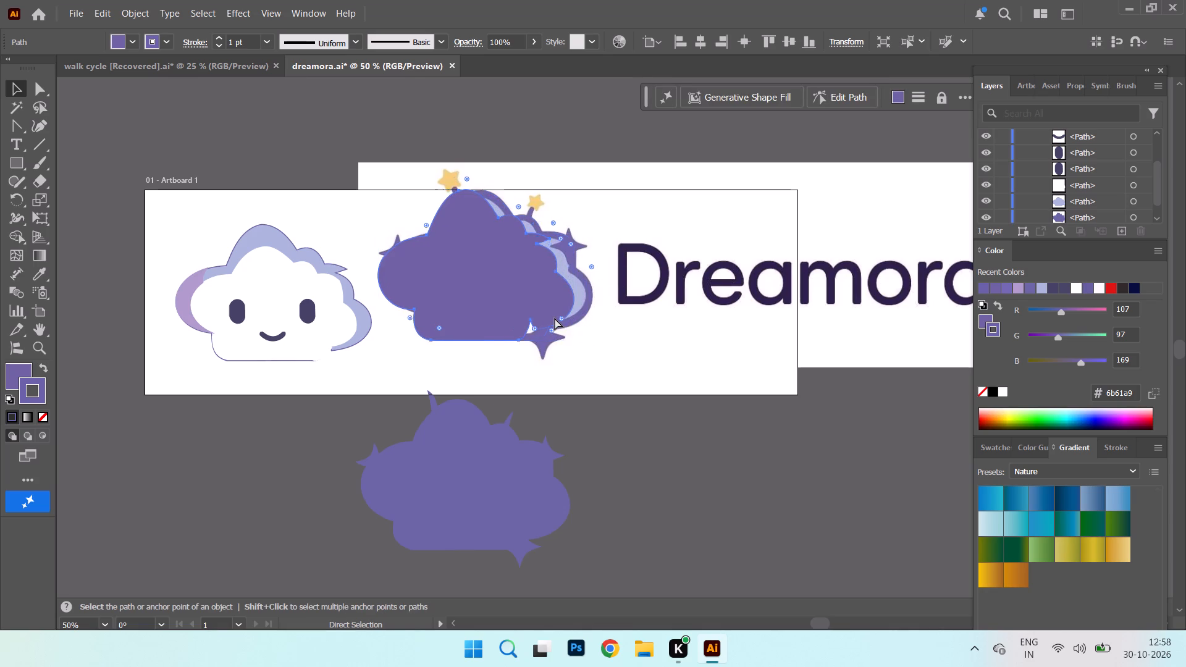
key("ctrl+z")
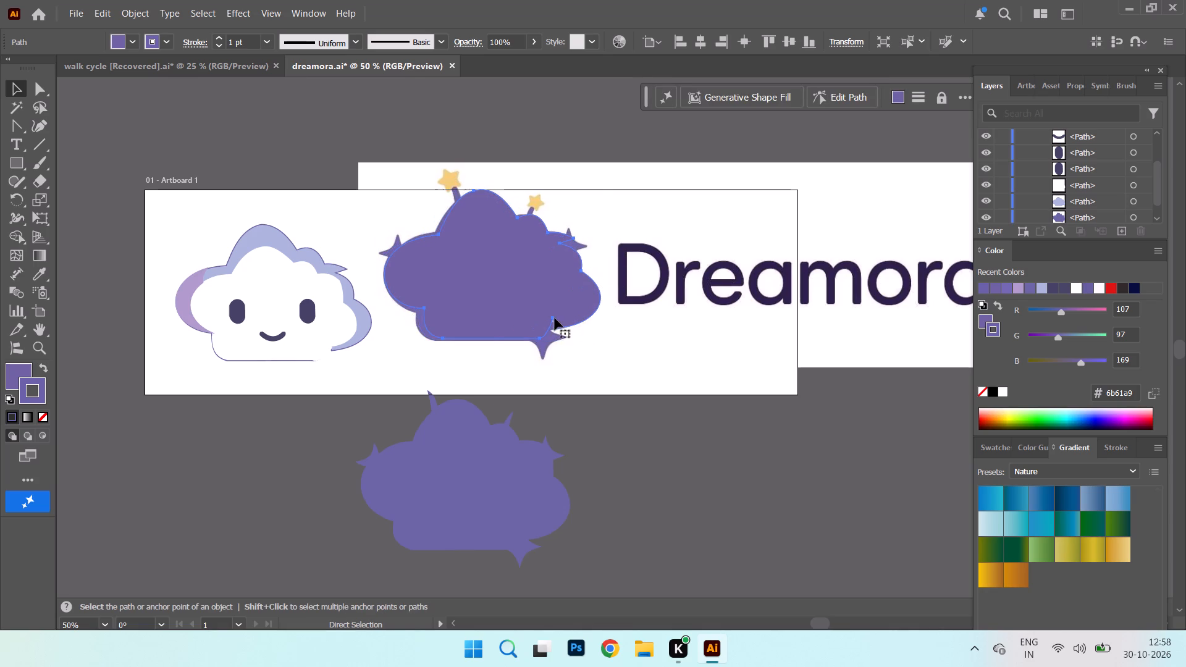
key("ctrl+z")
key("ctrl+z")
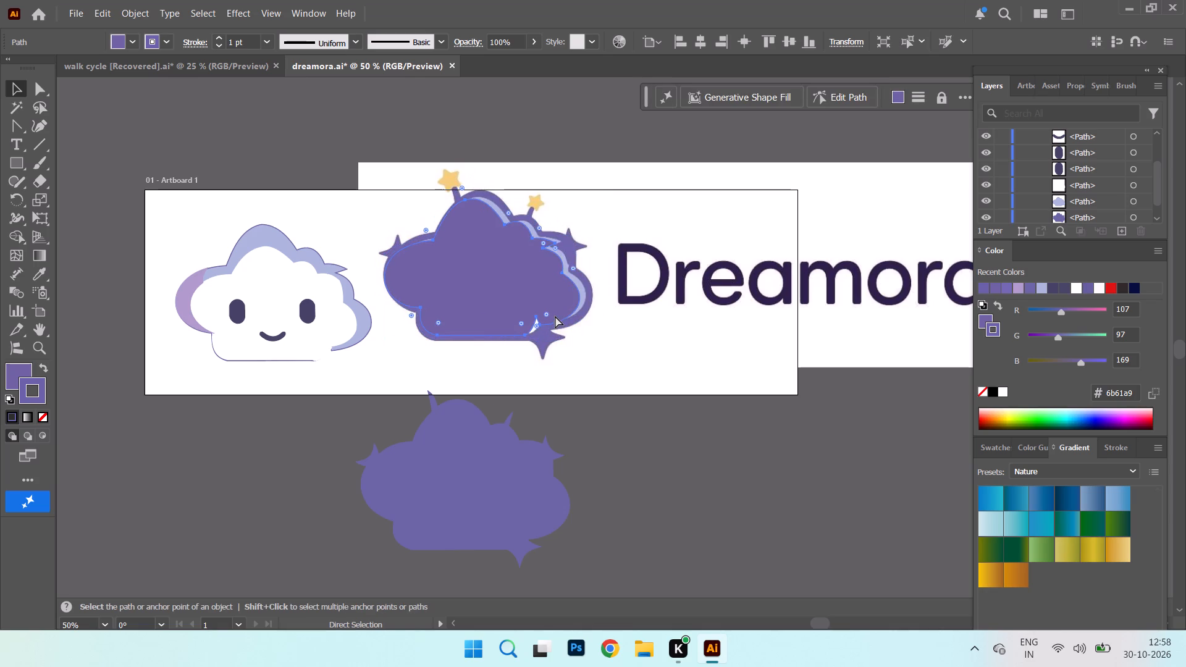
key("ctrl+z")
Move the new cloud path off the traced mascot to the area just below it, overlapping the artboard's lower edge.
left_click_drag(296, 277, 247, 430)
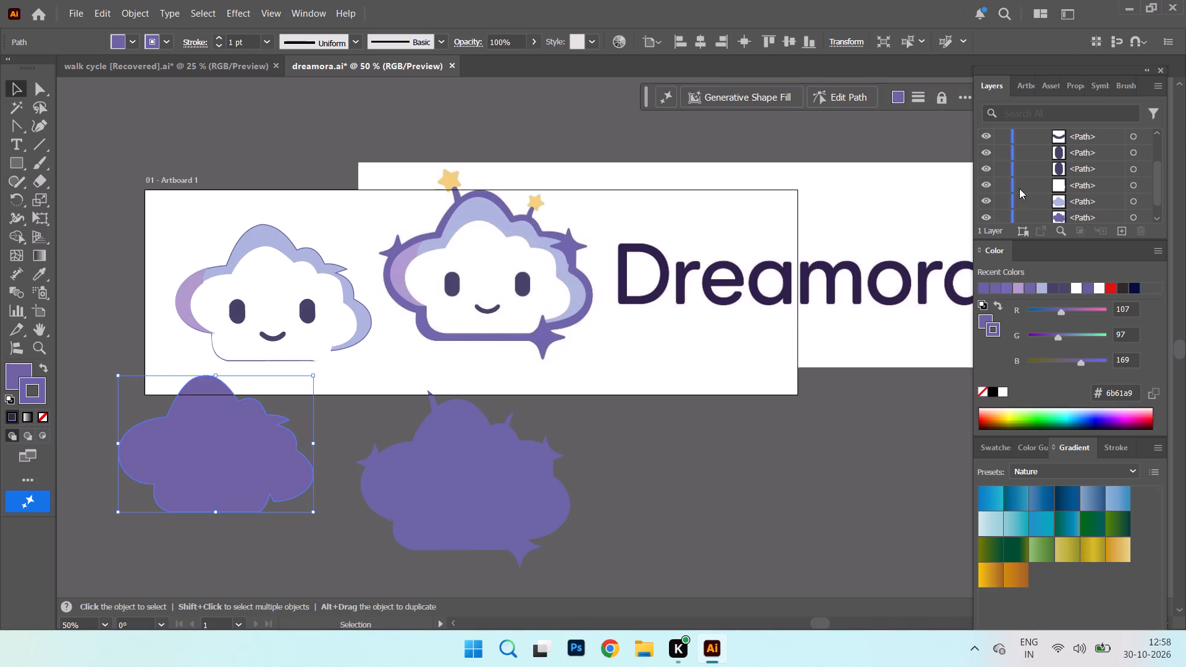
Lower the new cloud path in Layer 1's stacking order to between the two dark eye paths.
scroll(1116, 196, "up", 5)
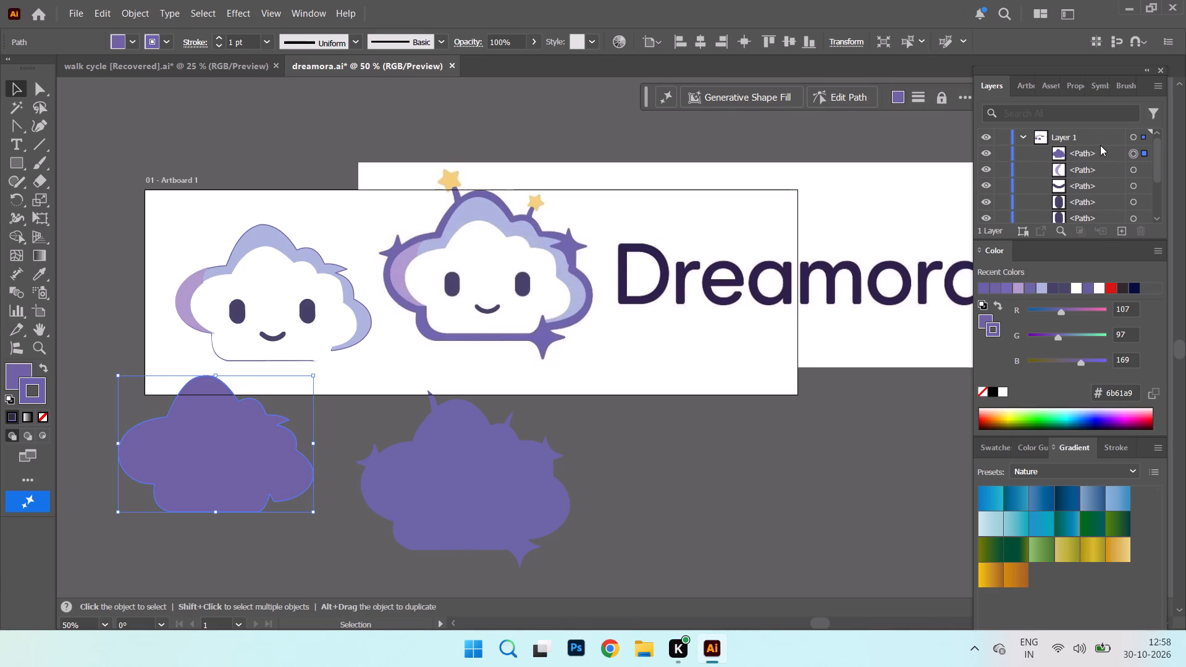
left_click_drag(1101, 157, 1101, 170)
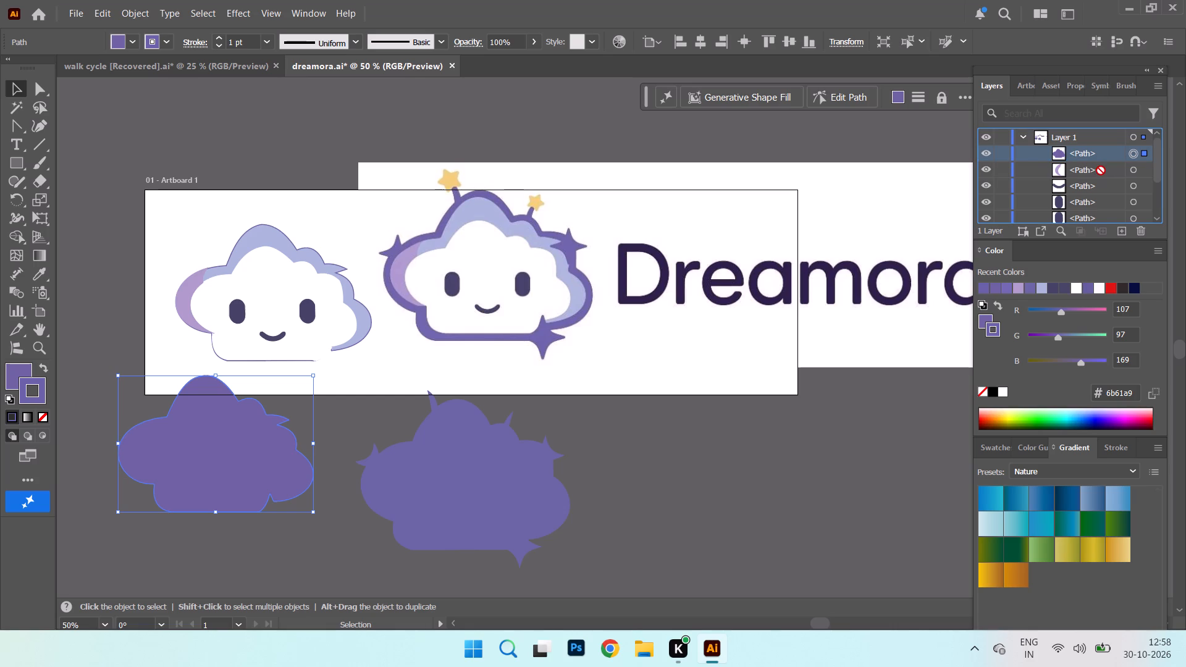
left_click_drag(1101, 170, 1104, 212)
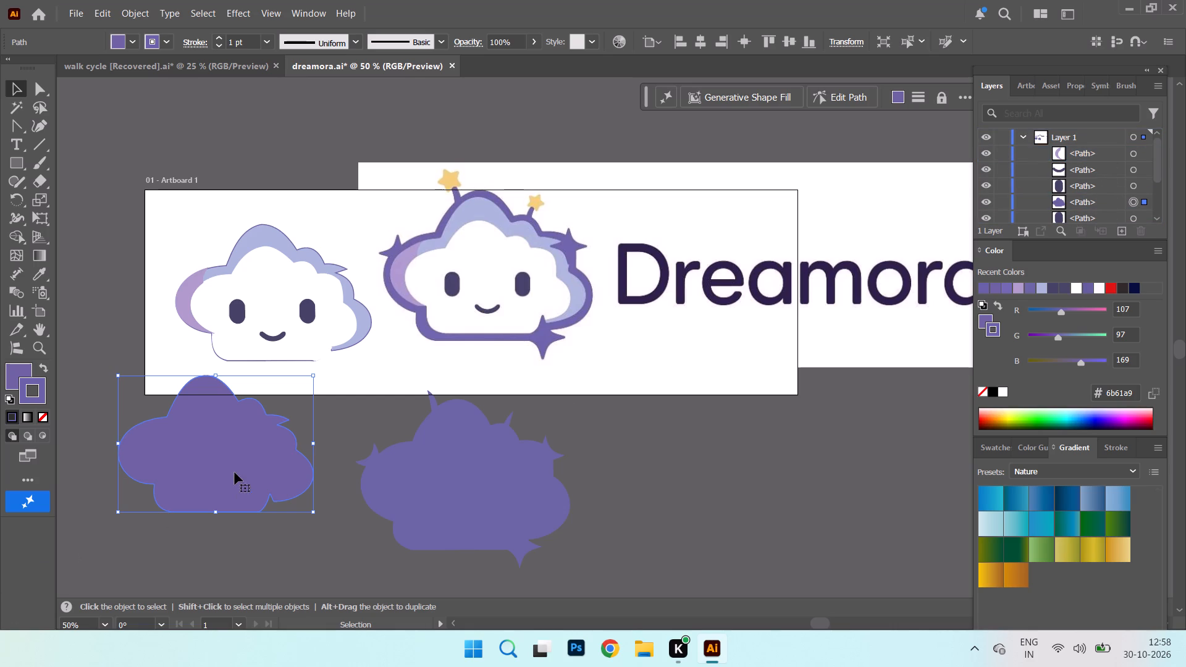
Place the new purple cloud path back over the traced mascot and lower it in Layer 1 to just above the image.
left_click_drag(235, 472, 294, 321)
scroll(1157, 191, "down", 2)
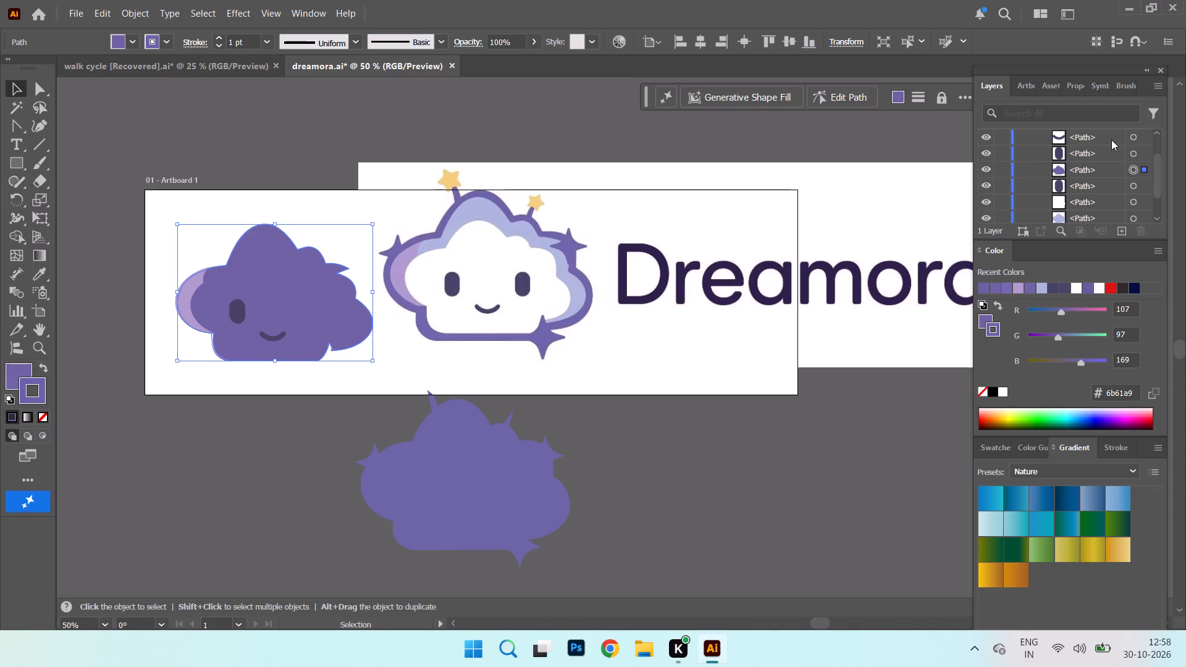
left_click_drag(1113, 168, 1107, 208)
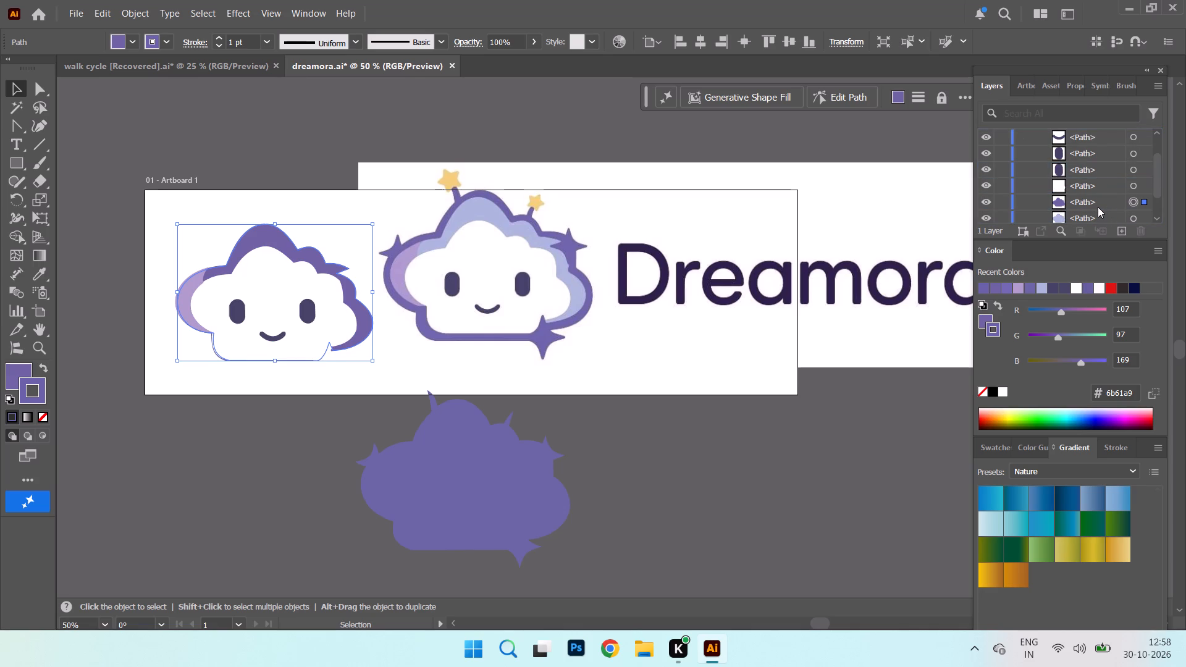
scroll(1094, 208, "down", 3)
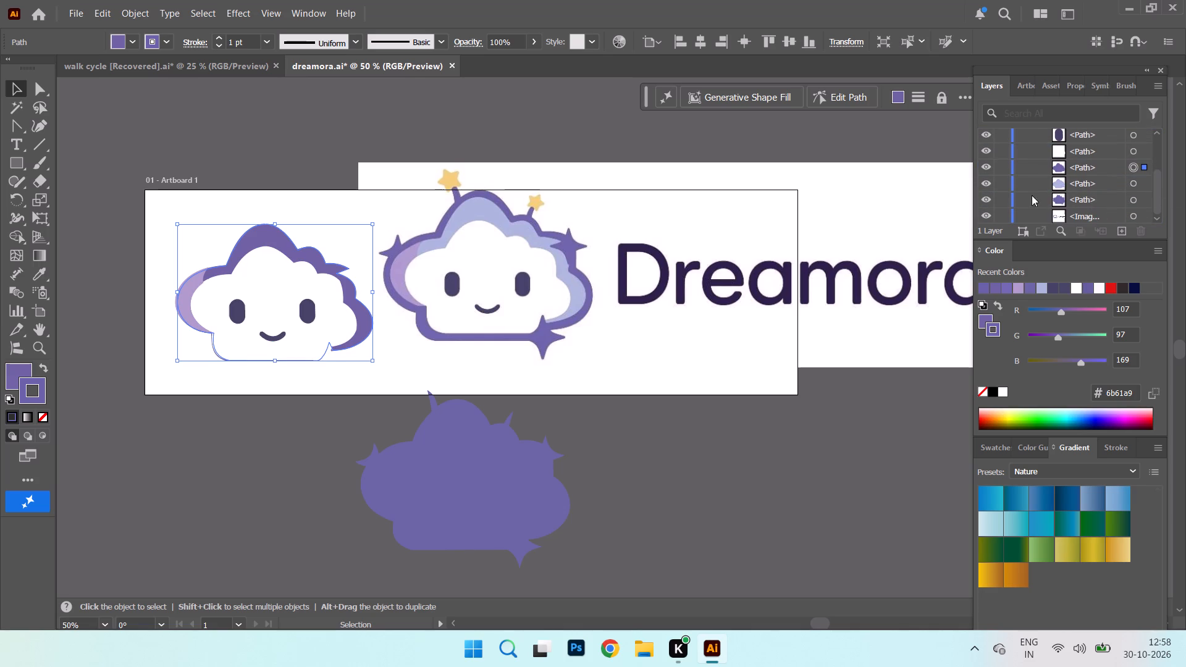
left_click_drag(1109, 164, 1104, 204)
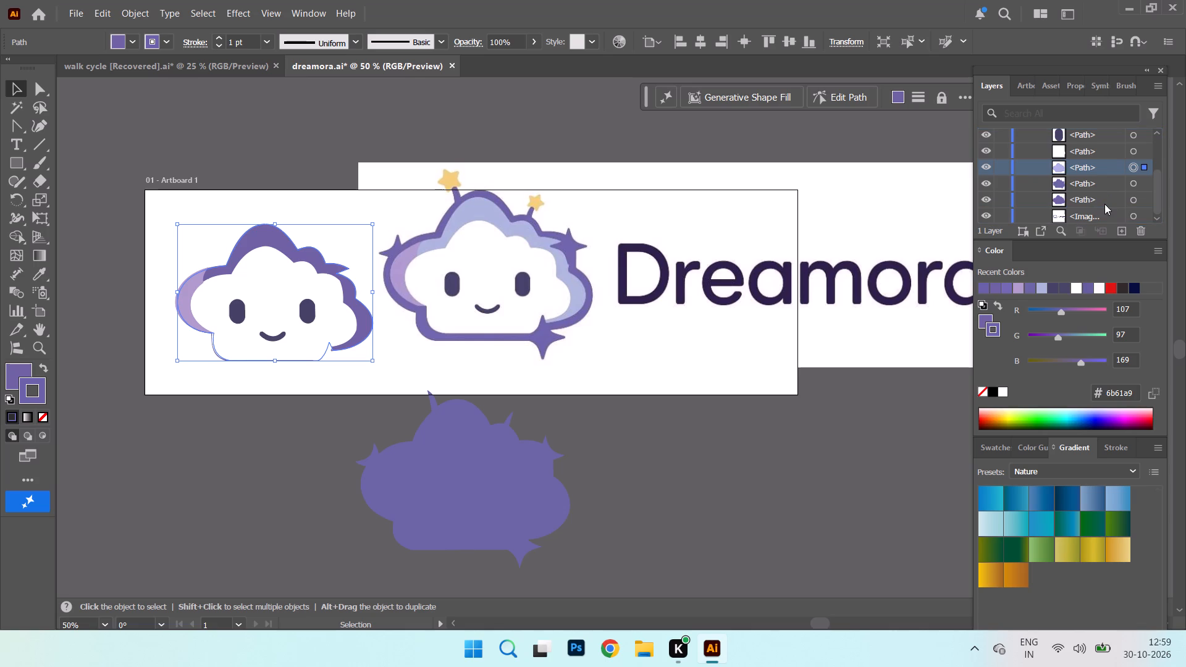
Enlarge the new purple cloud path from its corners until it forms a border around the traced mascot's light blue cloud.
left_click(370, 359)
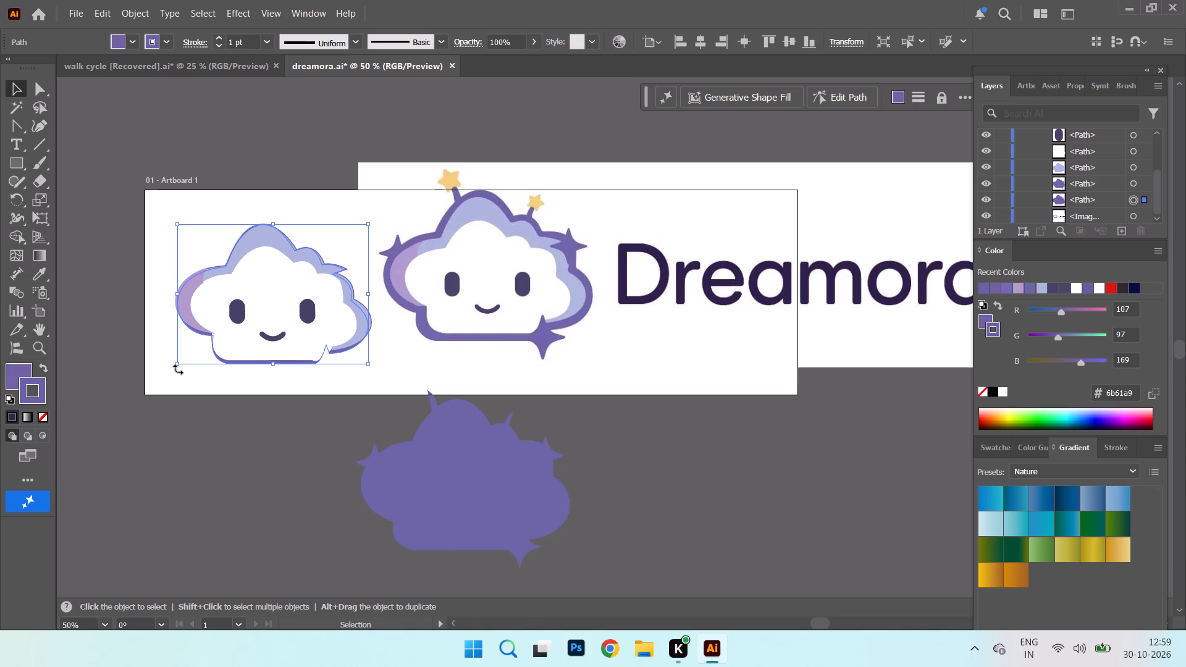
left_click_drag(179, 364, 175, 370)
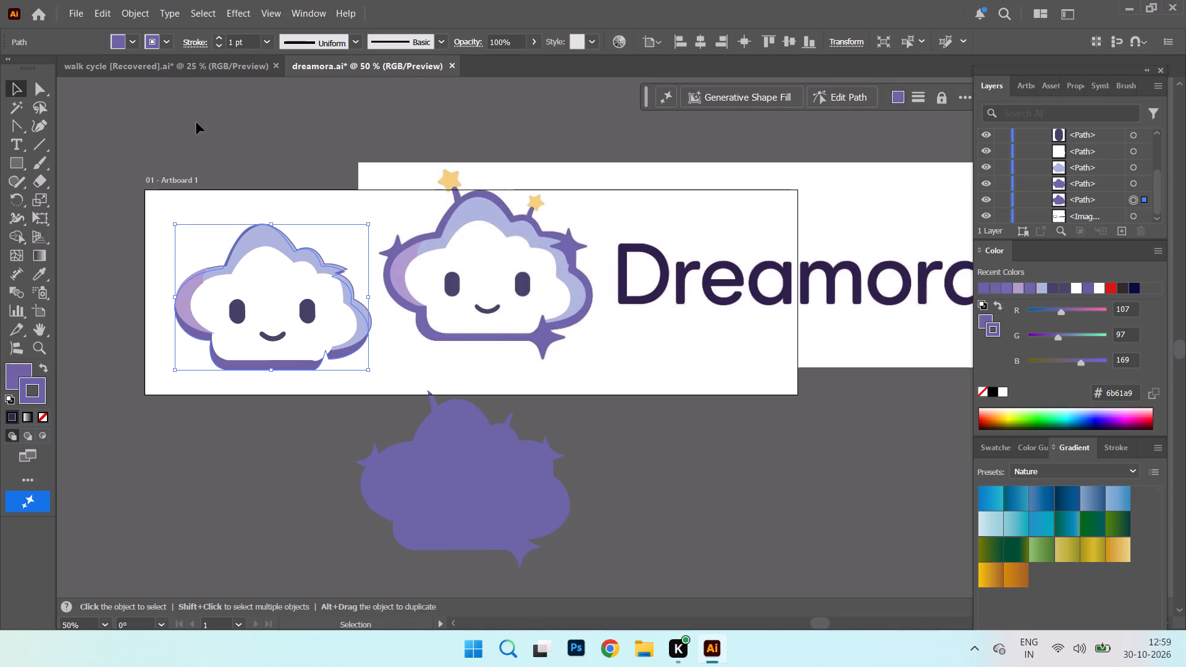
left_click_drag(175, 226, 165, 214)
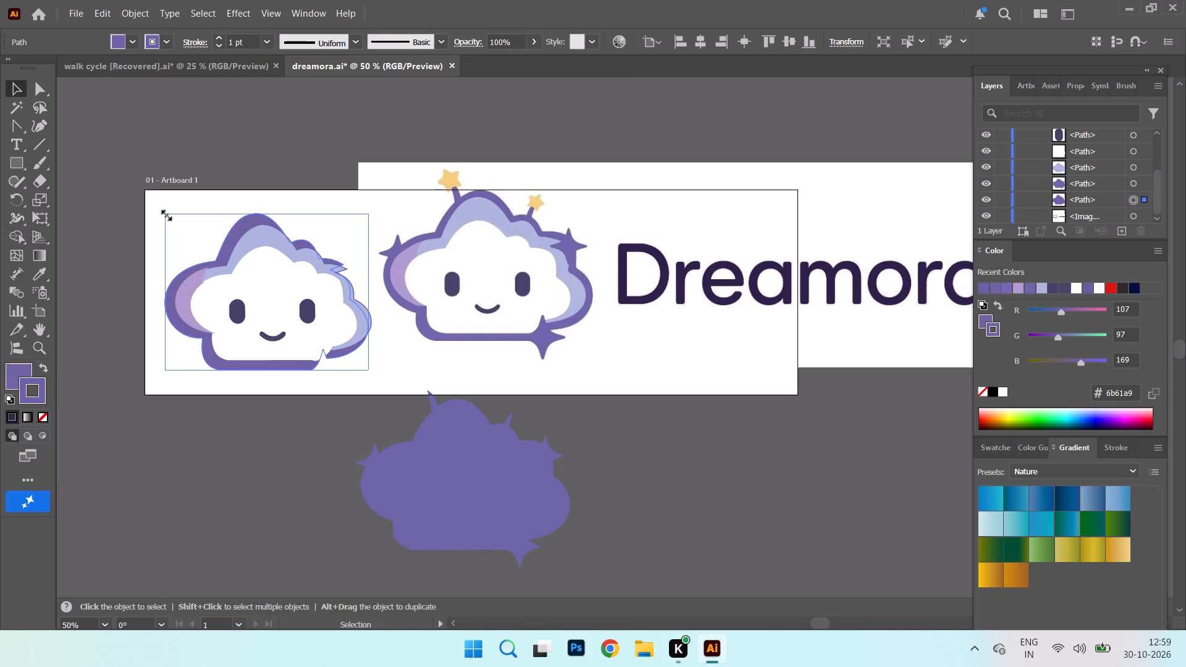
left_click_drag(165, 214, 169, 219)
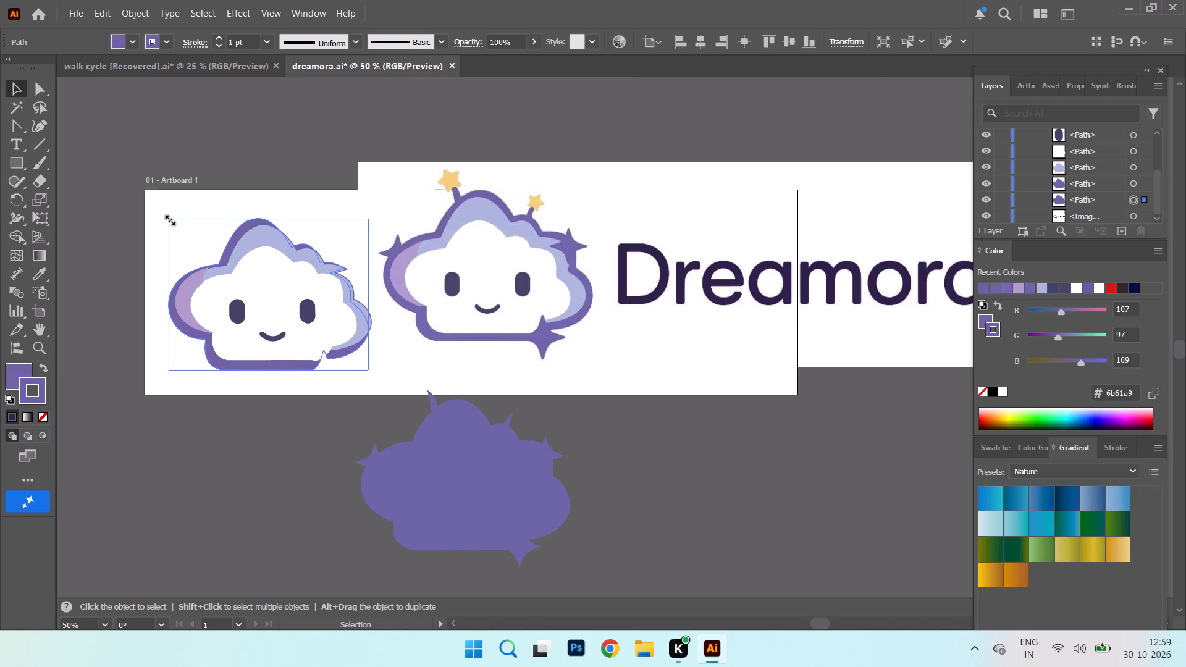
left_click_drag(169, 219, 168, 219)
left_click_drag(366, 218, 379, 219)
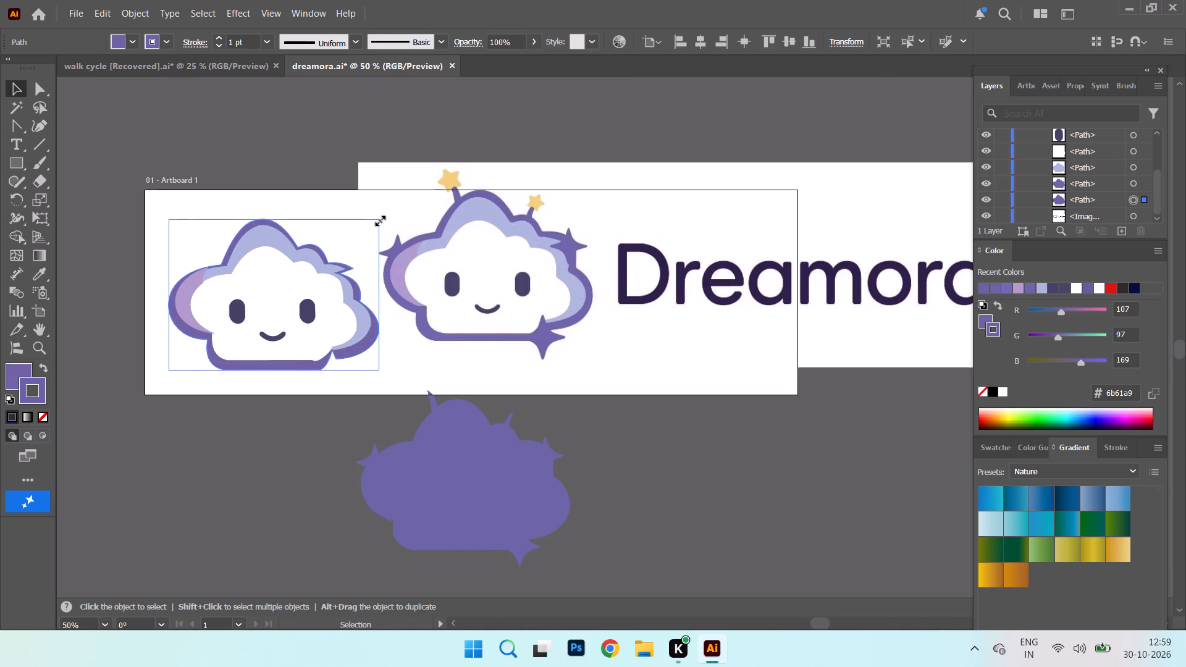
left_click_drag(379, 219, 387, 219)
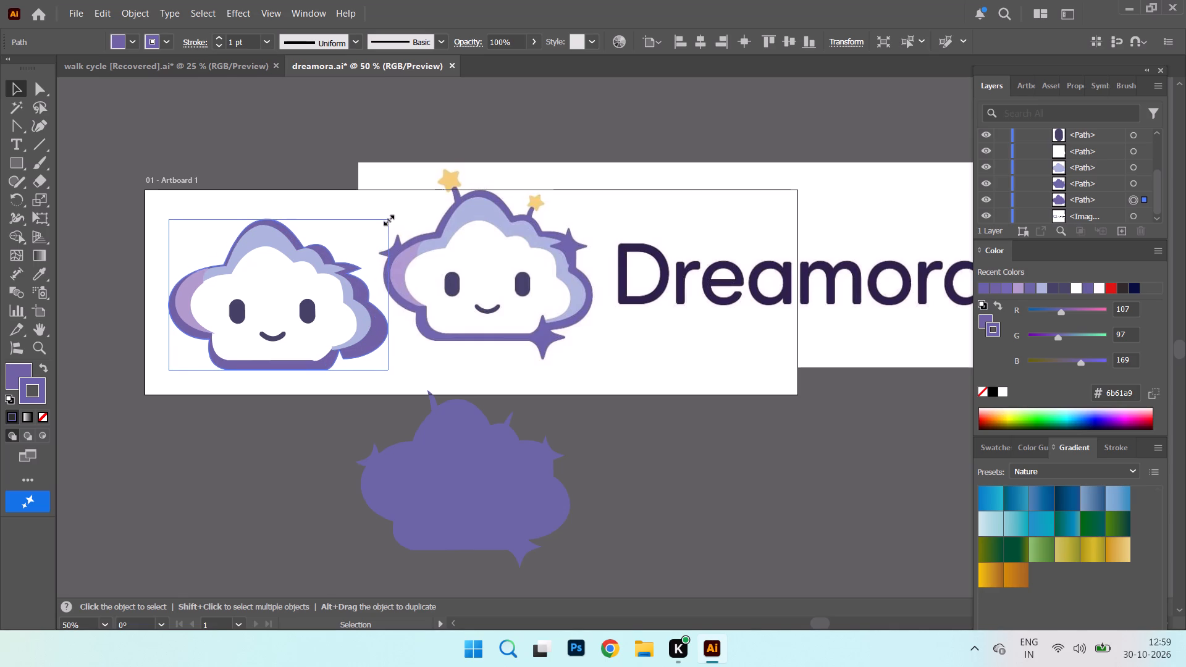
left_click_drag(387, 219, 384, 217)
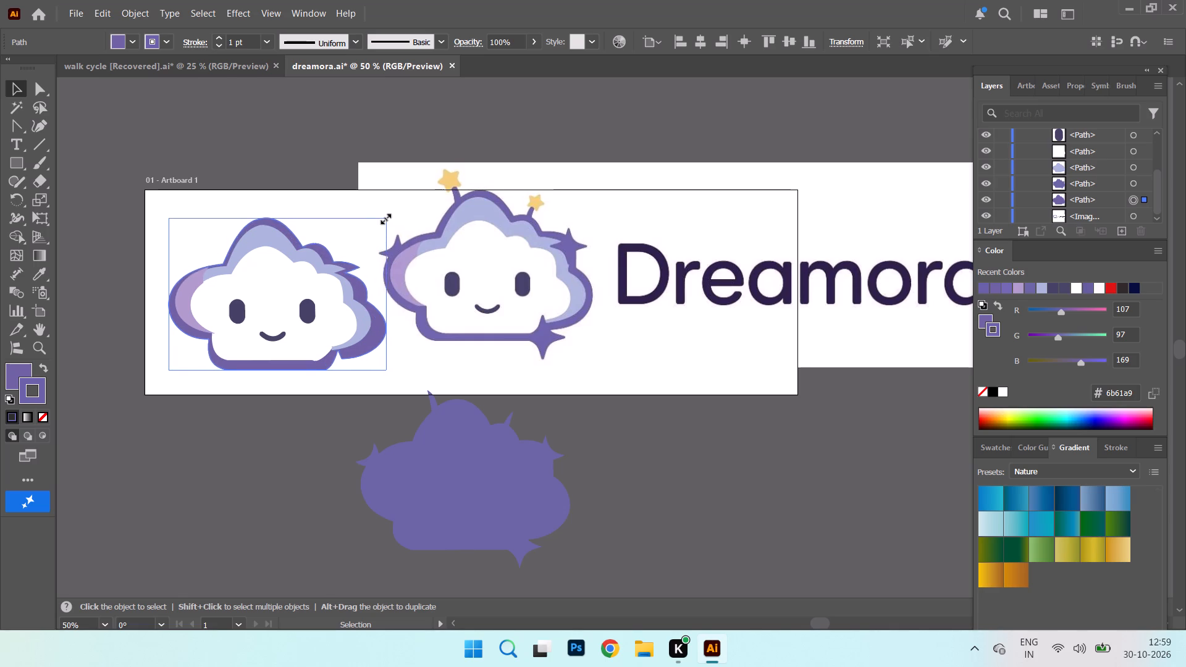
left_click_drag(384, 217, 373, 219)
left_click(221, 433)
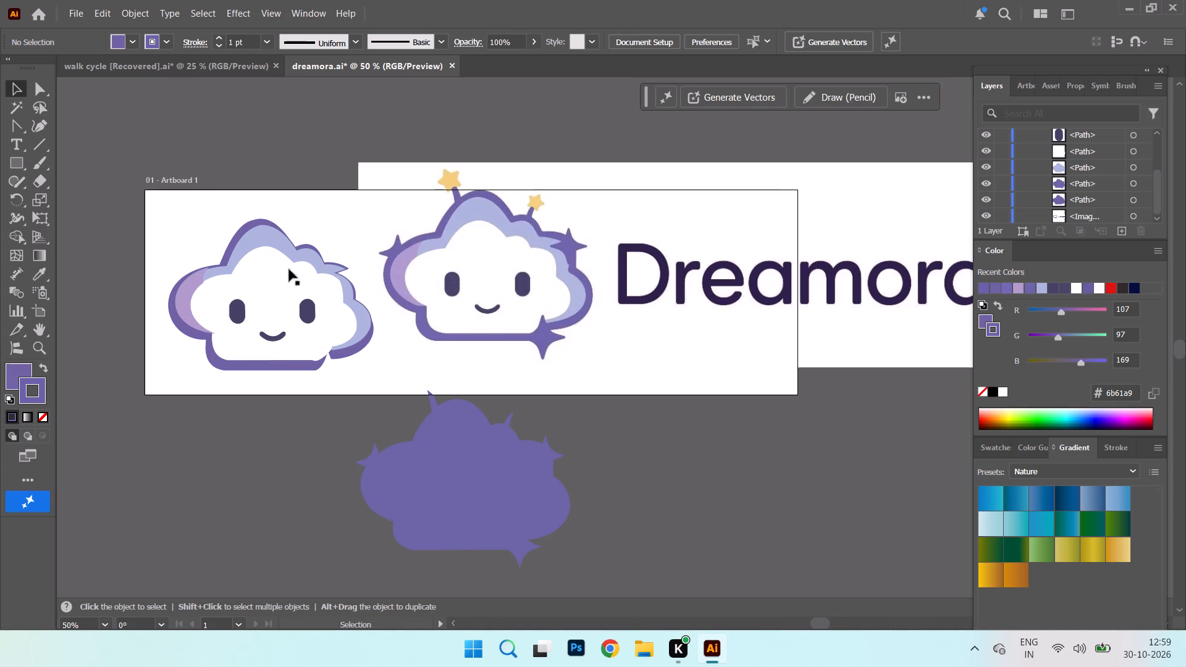
Move the white cloud face off the traced mascot so it overlaps the artboard's upper edge.
left_click_drag(277, 287, 360, 164)
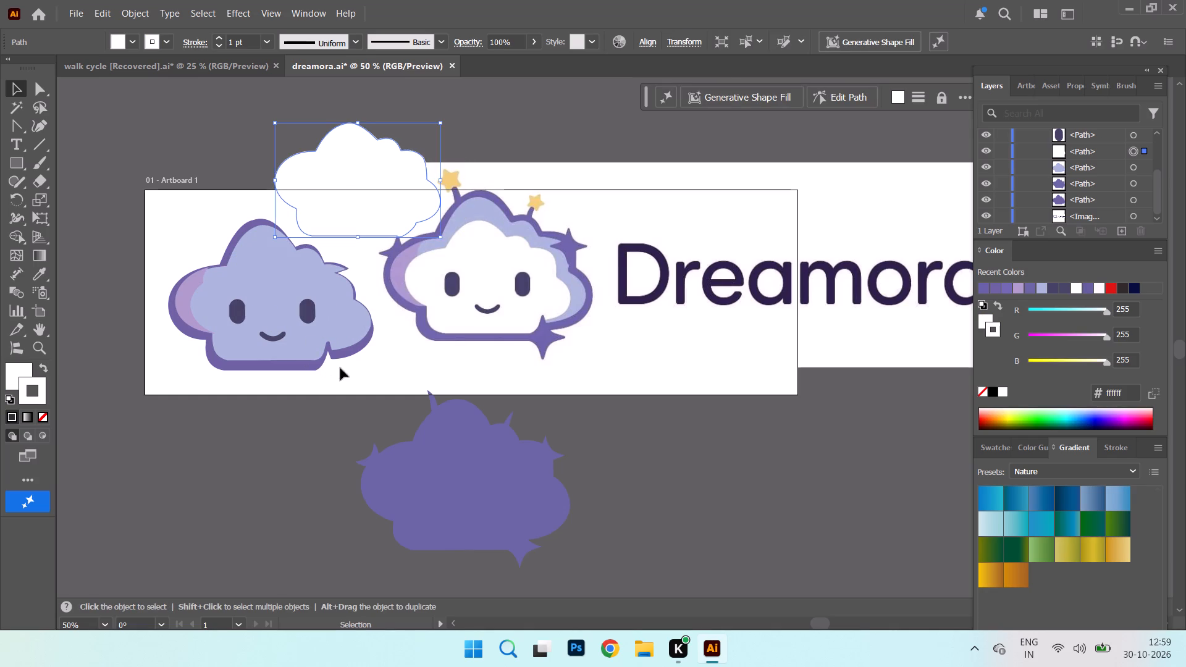
Move the sparkle-edged purple silhouette from below the artboard behind the traced mascot, adjusting its position to form an even border.
left_click_drag(450, 489, 254, 318)
left_click_drag(254, 314, 255, 306)
key("ctrl+z")
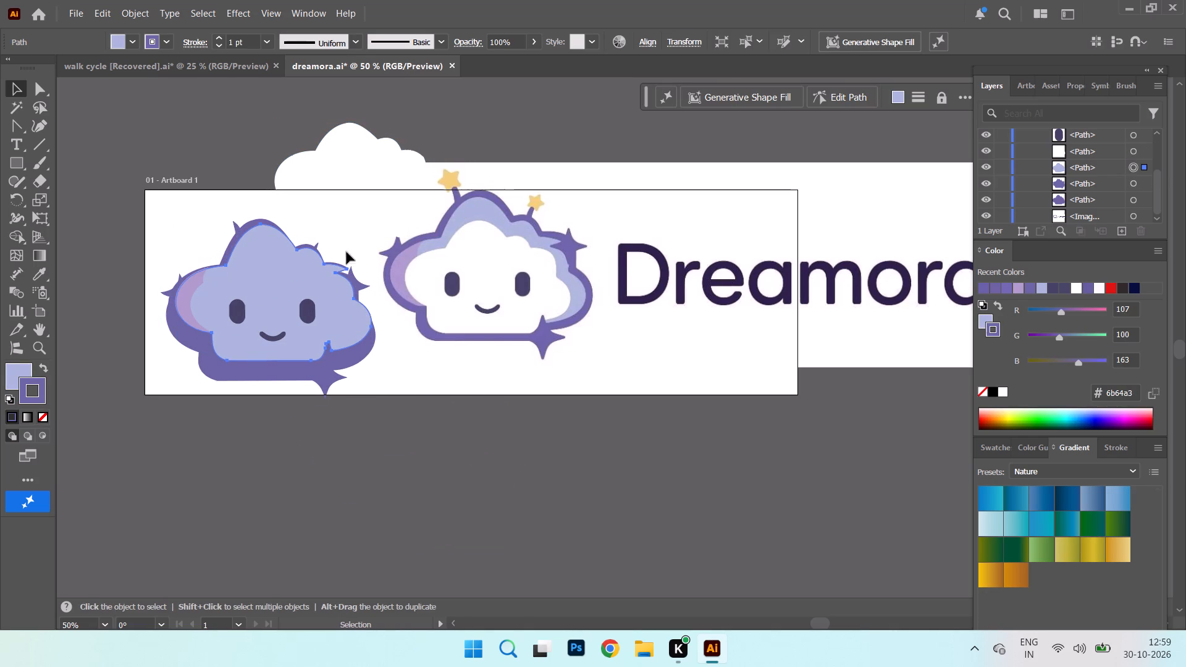
left_click(272, 375)
left_click_drag(277, 371, 275, 365)
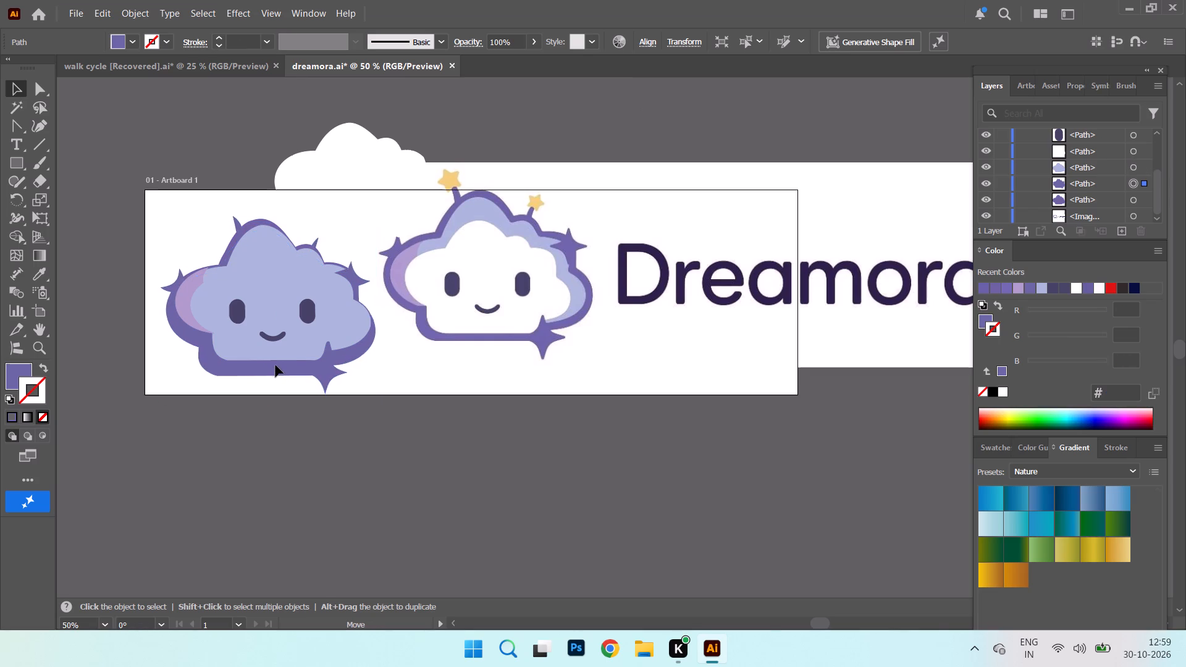
left_click_drag(275, 365, 274, 353)
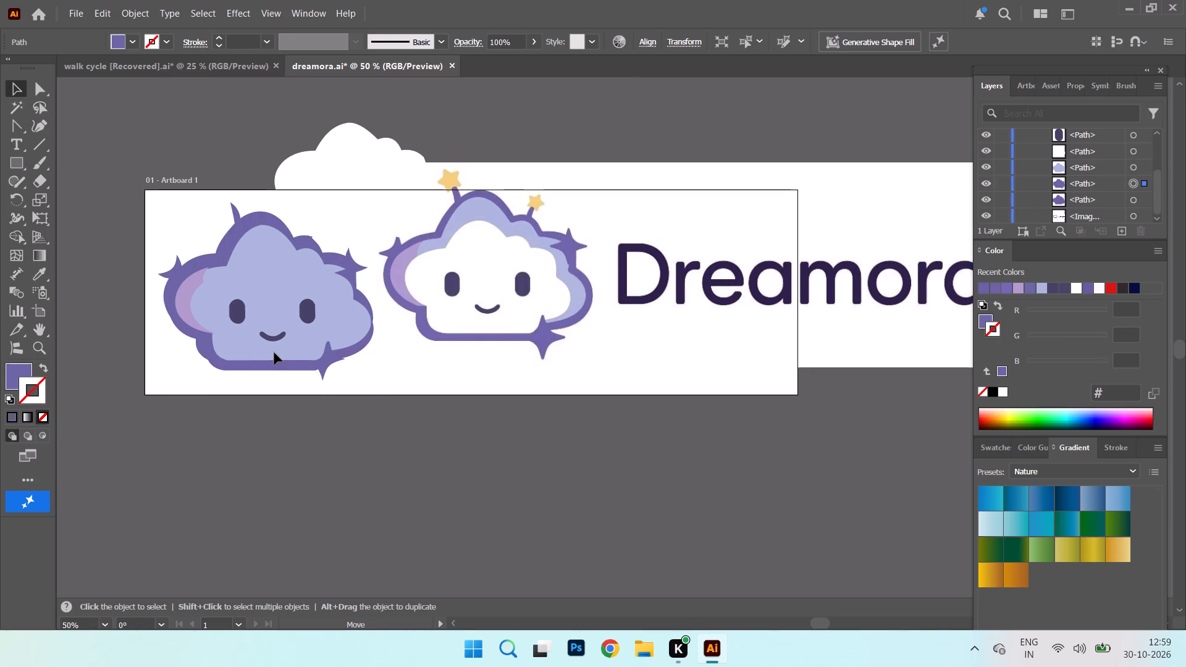
left_click_drag(274, 353, 277, 353)
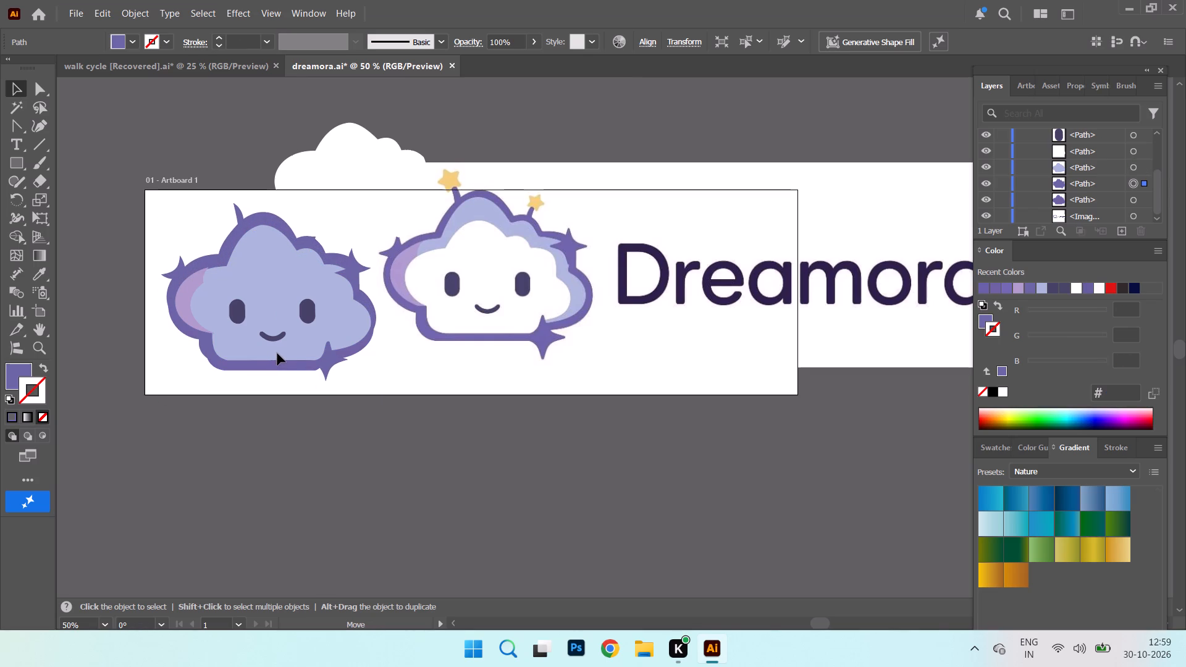
left_click_drag(277, 353, 284, 351)
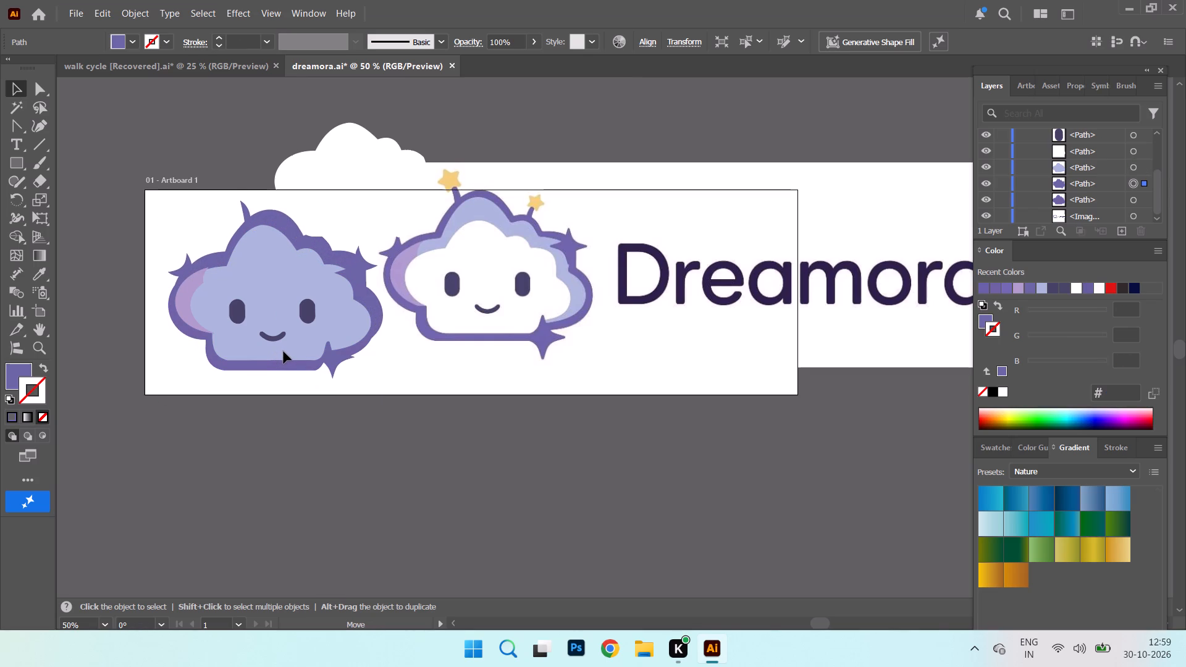
left_click_drag(284, 351, 279, 351)
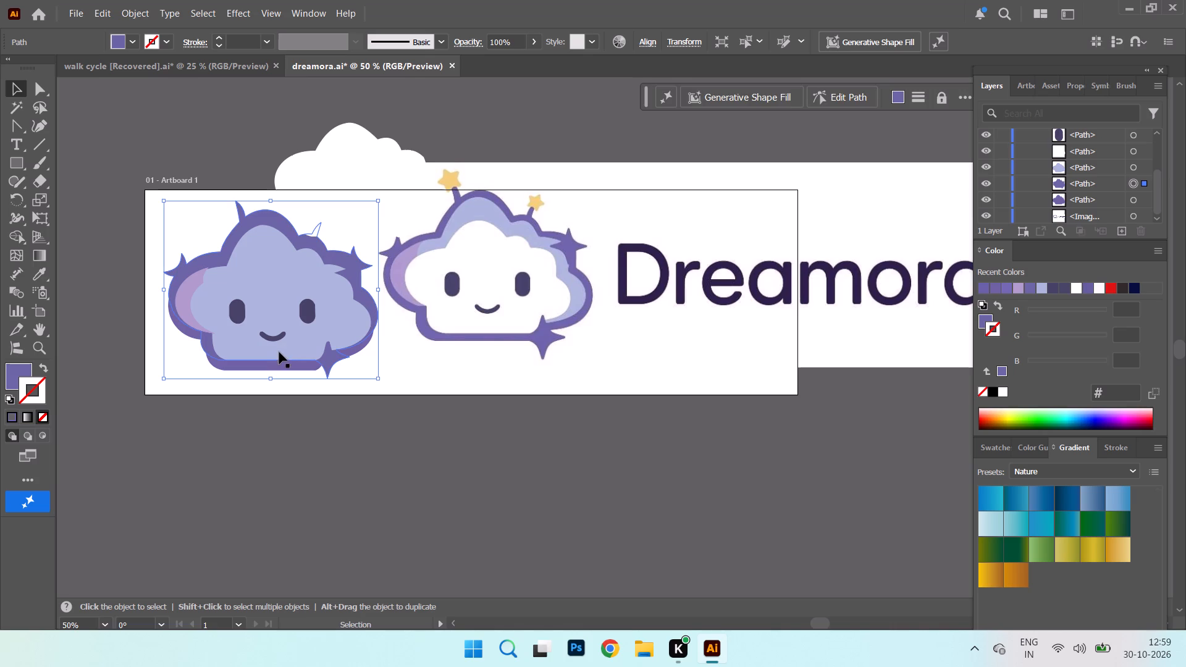
Return the white cloud face to the traced mascot, centre it over the light blue cloud and widen it slightly.
left_click(377, 158)
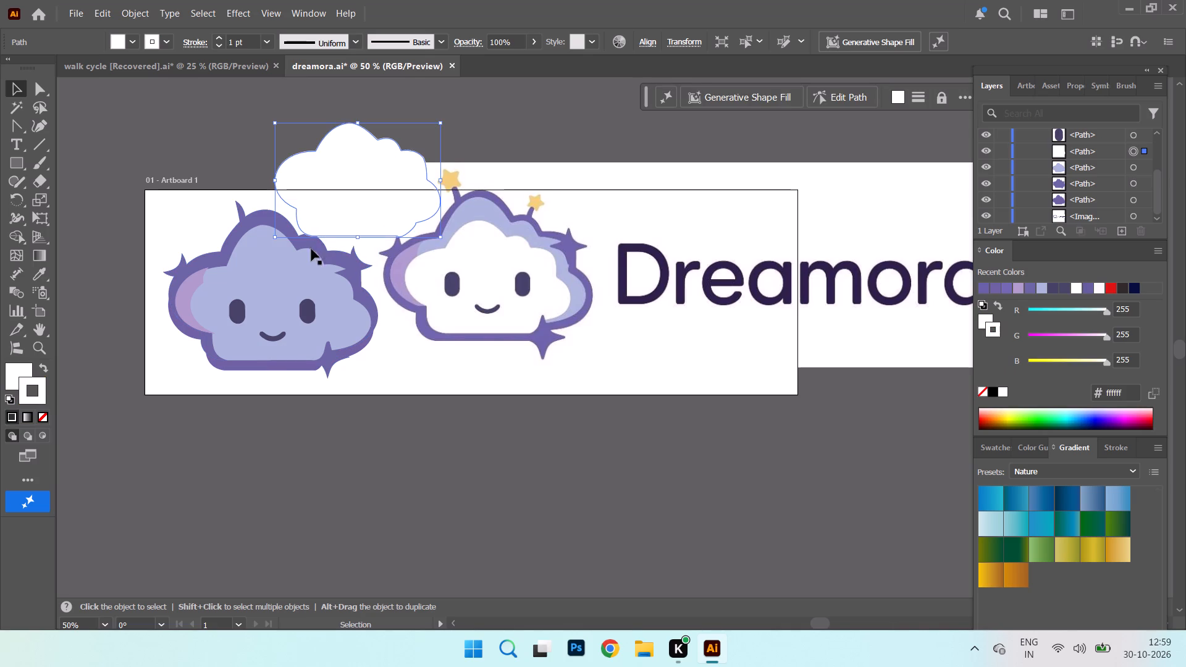
left_click_drag(395, 166, 308, 280)
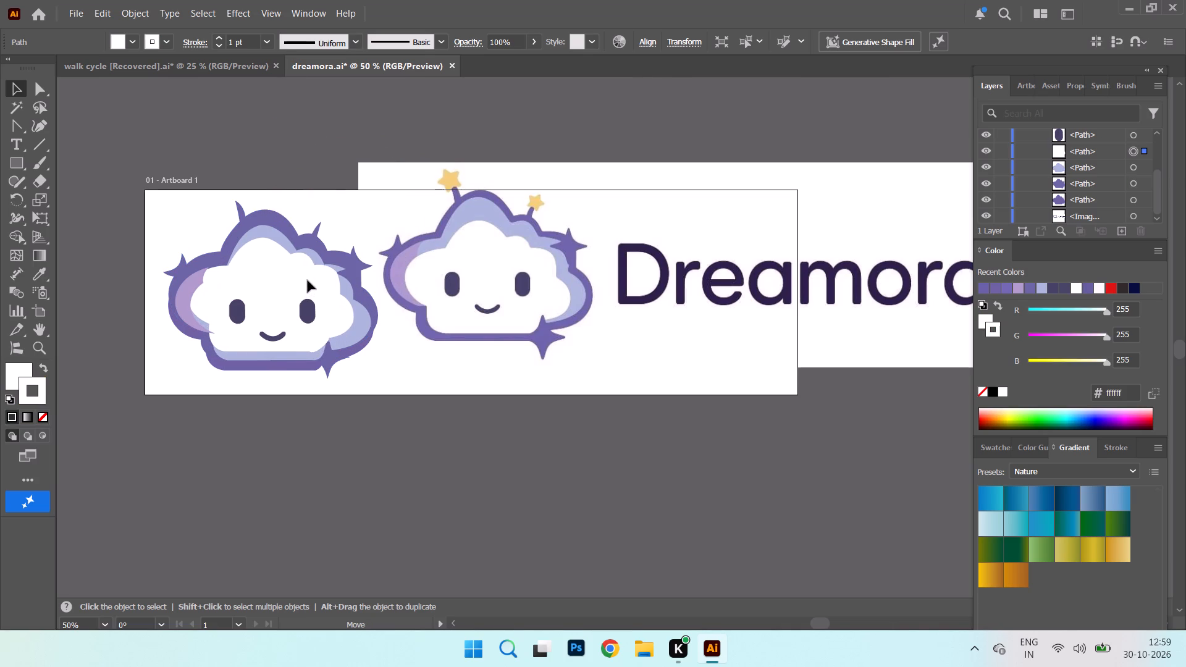
left_click_drag(308, 280, 309, 285)
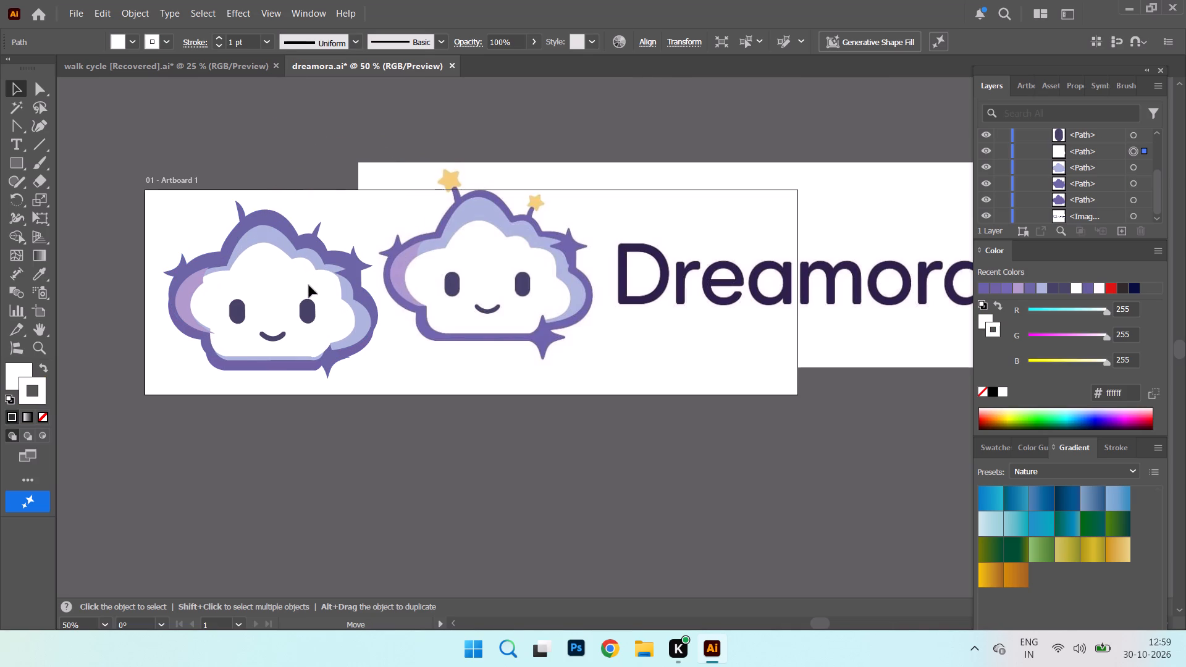
left_click_drag(309, 285, 308, 287)
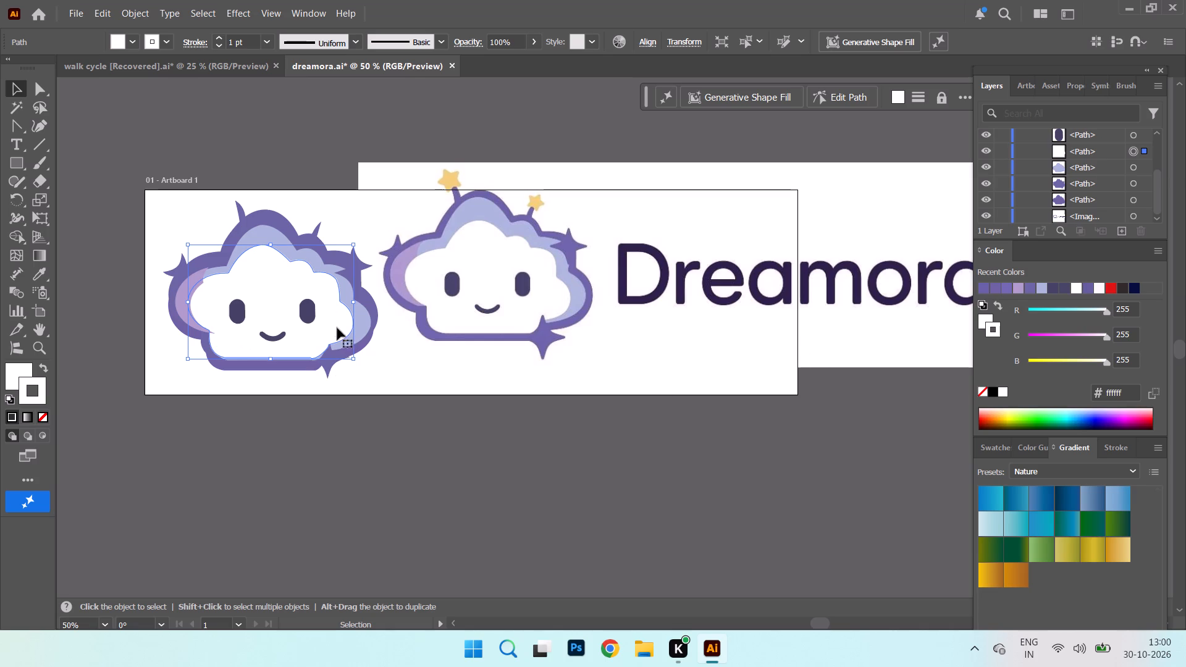
left_click(355, 302)
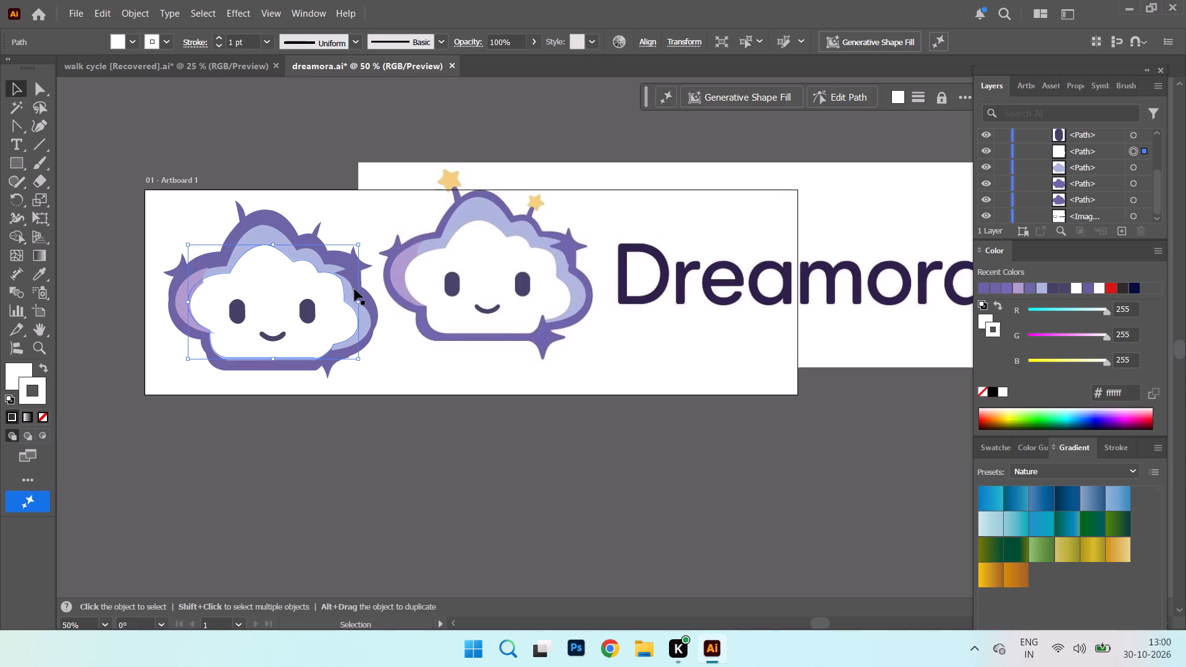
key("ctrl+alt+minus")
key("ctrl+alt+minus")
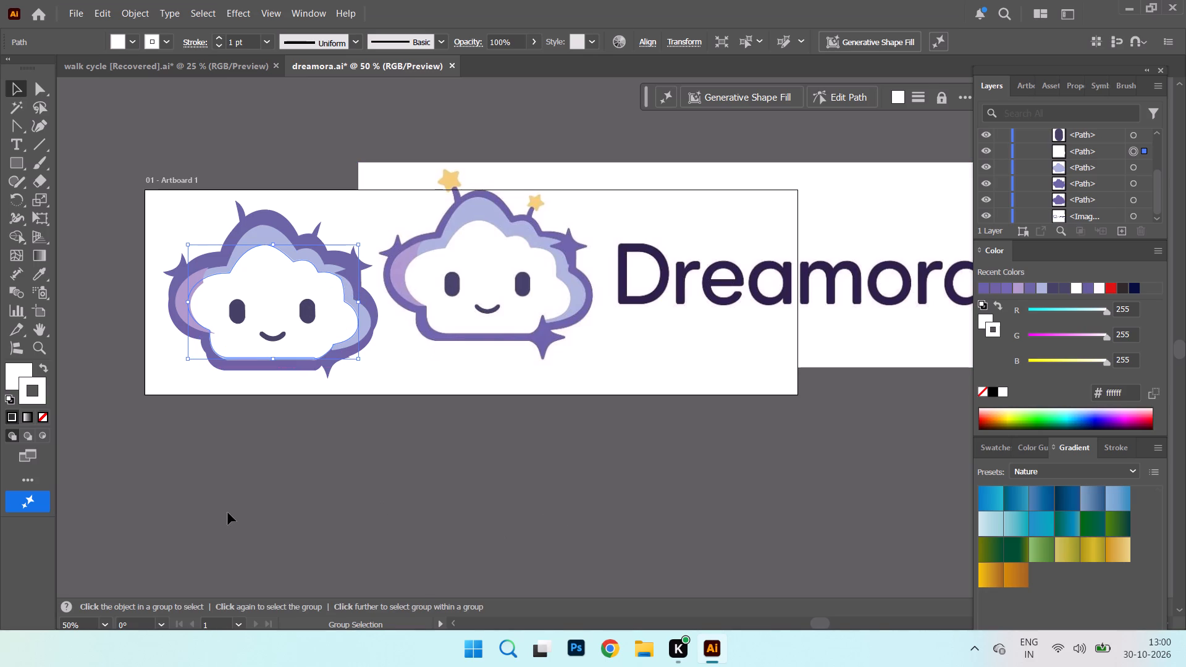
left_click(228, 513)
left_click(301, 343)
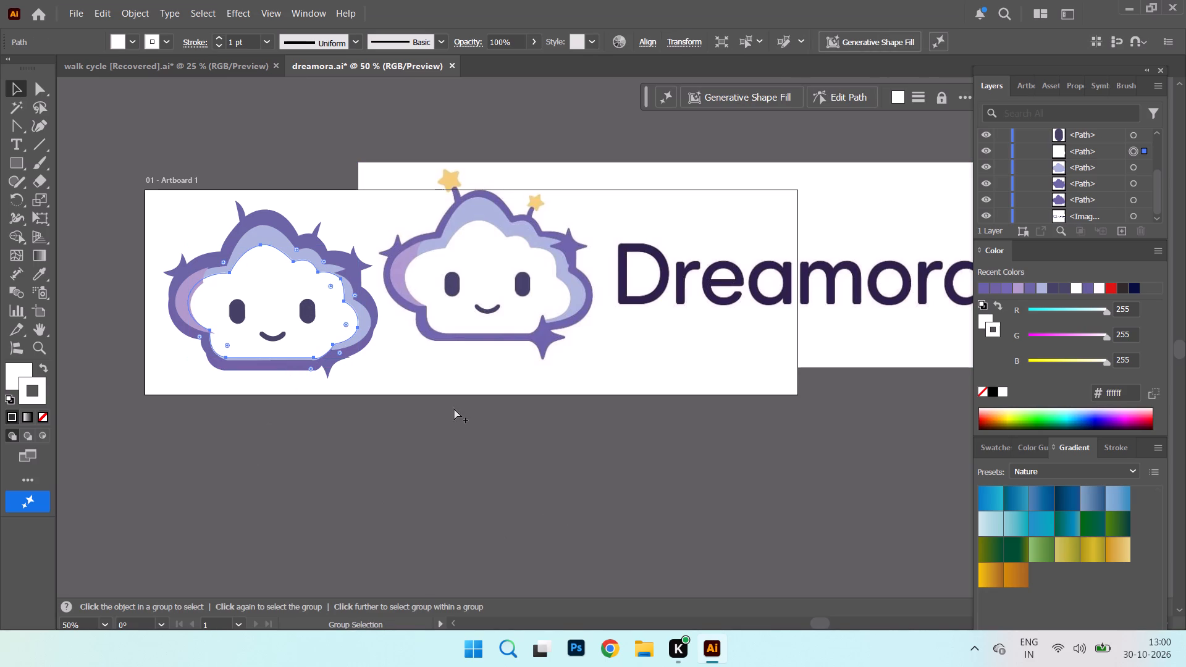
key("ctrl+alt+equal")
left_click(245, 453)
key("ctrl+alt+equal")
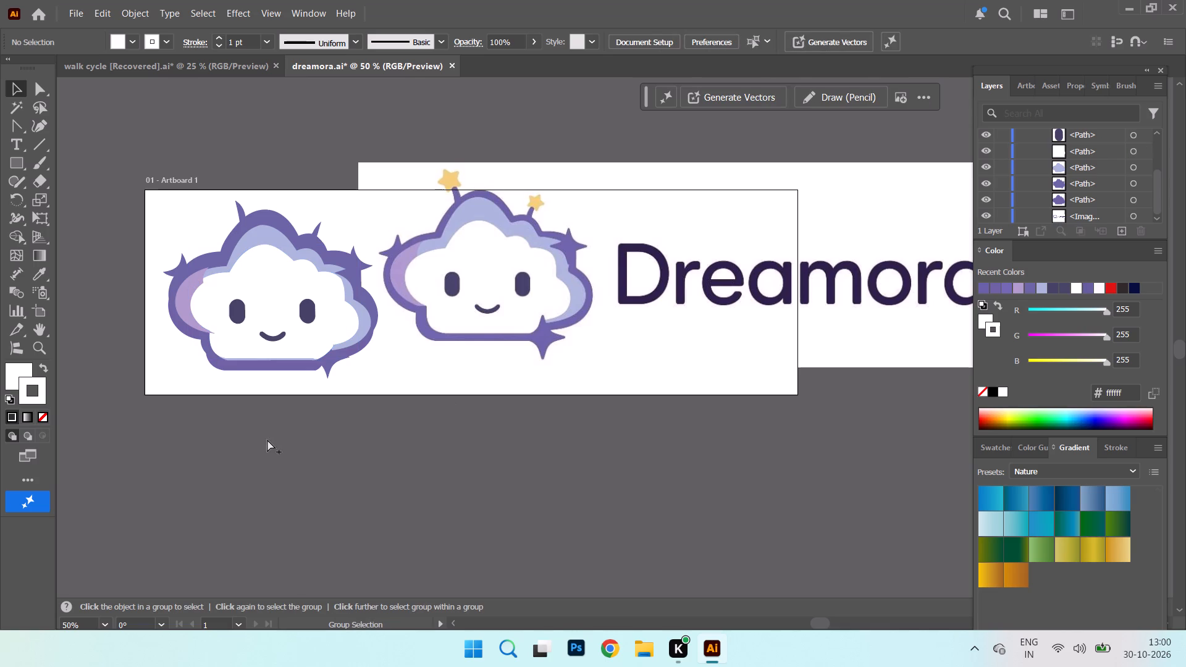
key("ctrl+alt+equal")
Shrink the lilac crescent on the traced mascot slightly from its lower inner corner.
key("ctrl+equal")
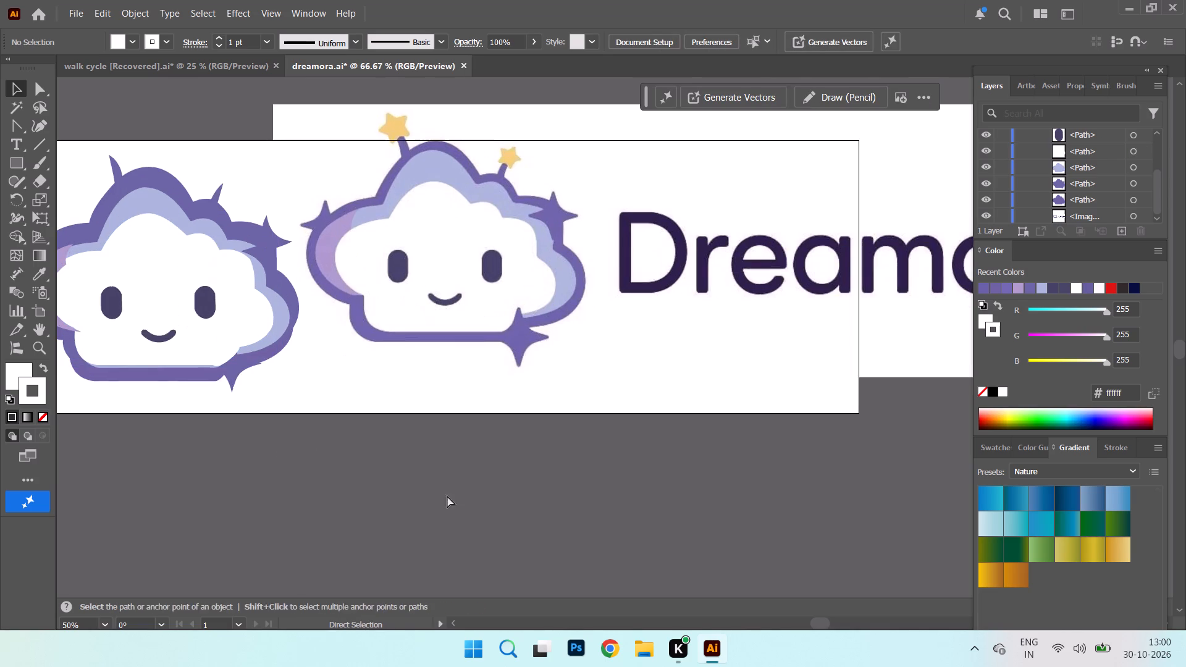
key("ctrl+equal")
left_click_drag(823, 624, 823, 623)
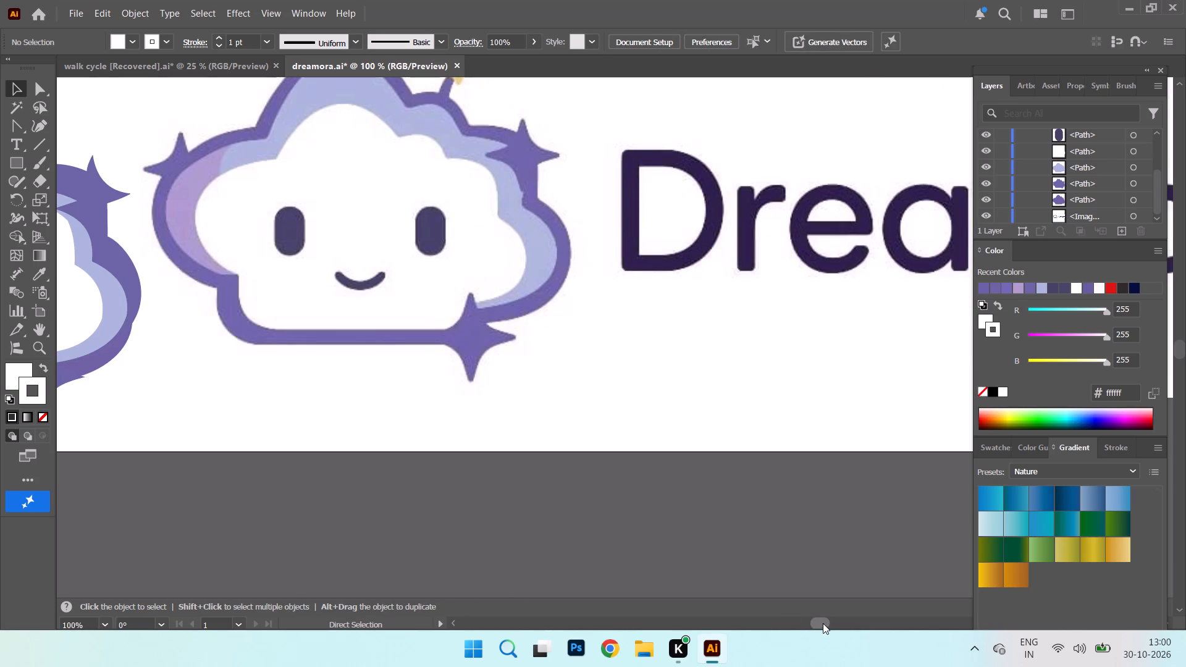
left_click_drag(823, 623, 812, 623)
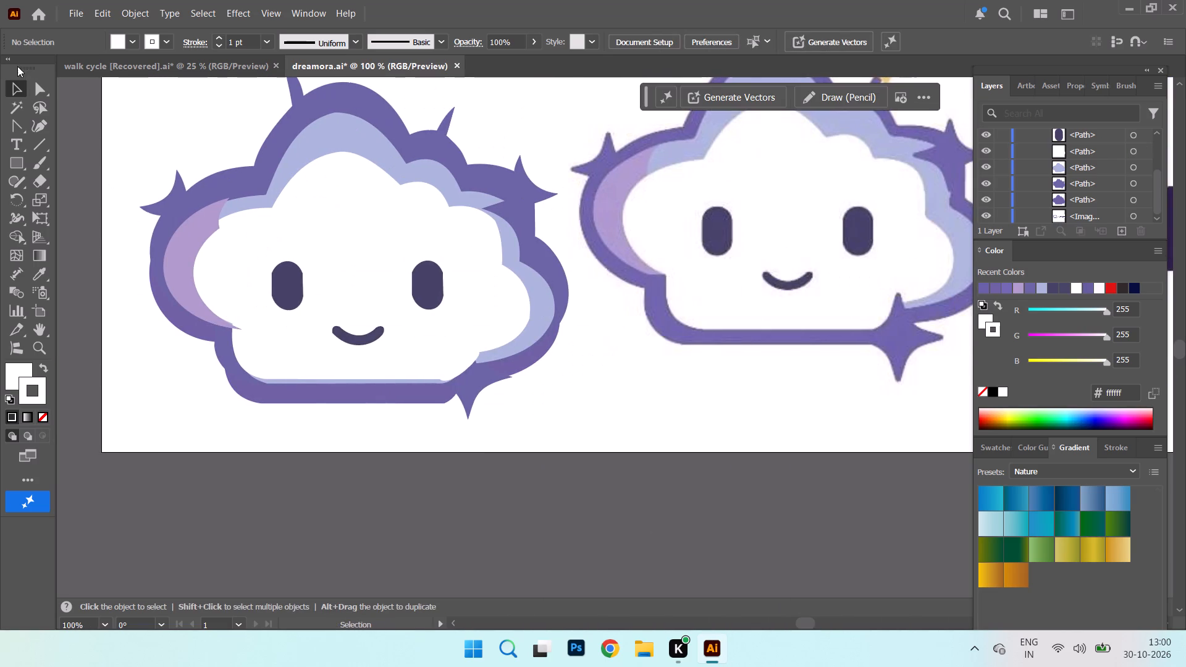
left_click(189, 293)
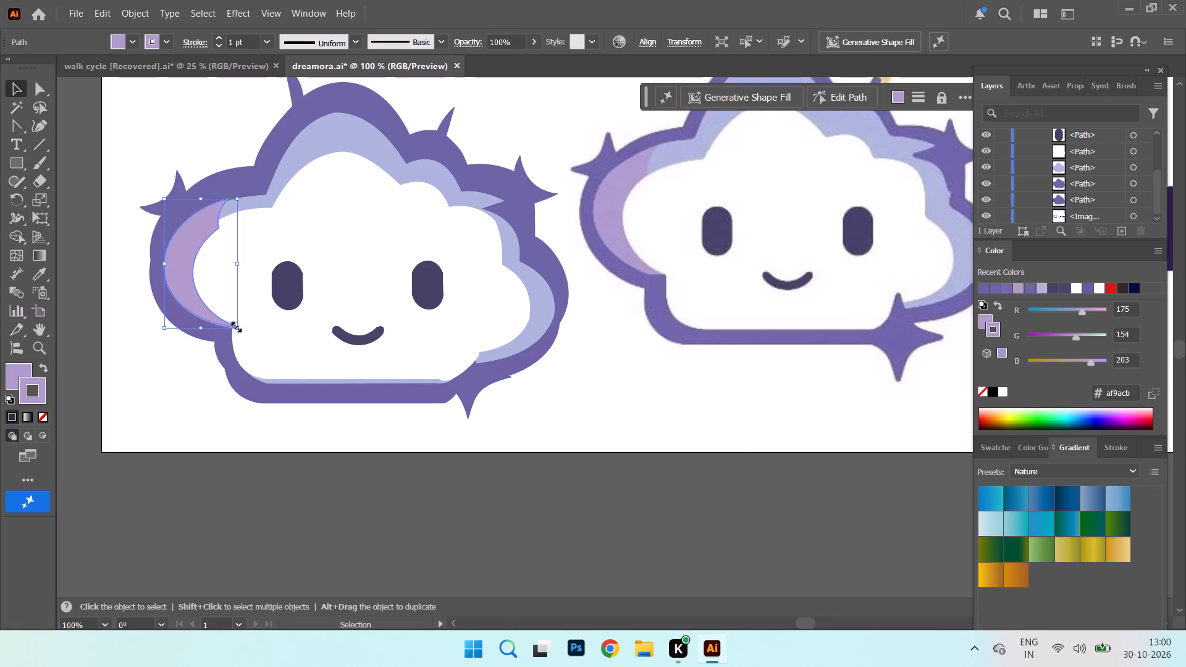
left_click(237, 327)
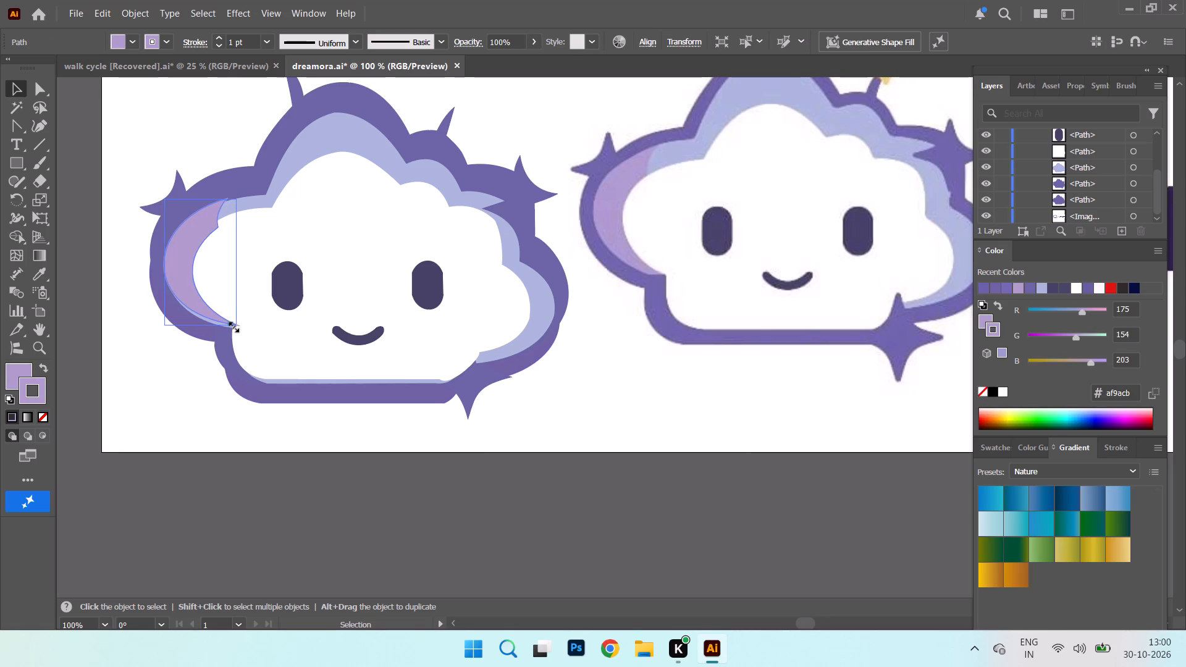
Shift the white cloud face slightly down and right to cover the light blue strip along the mascot's base.
left_click(265, 322)
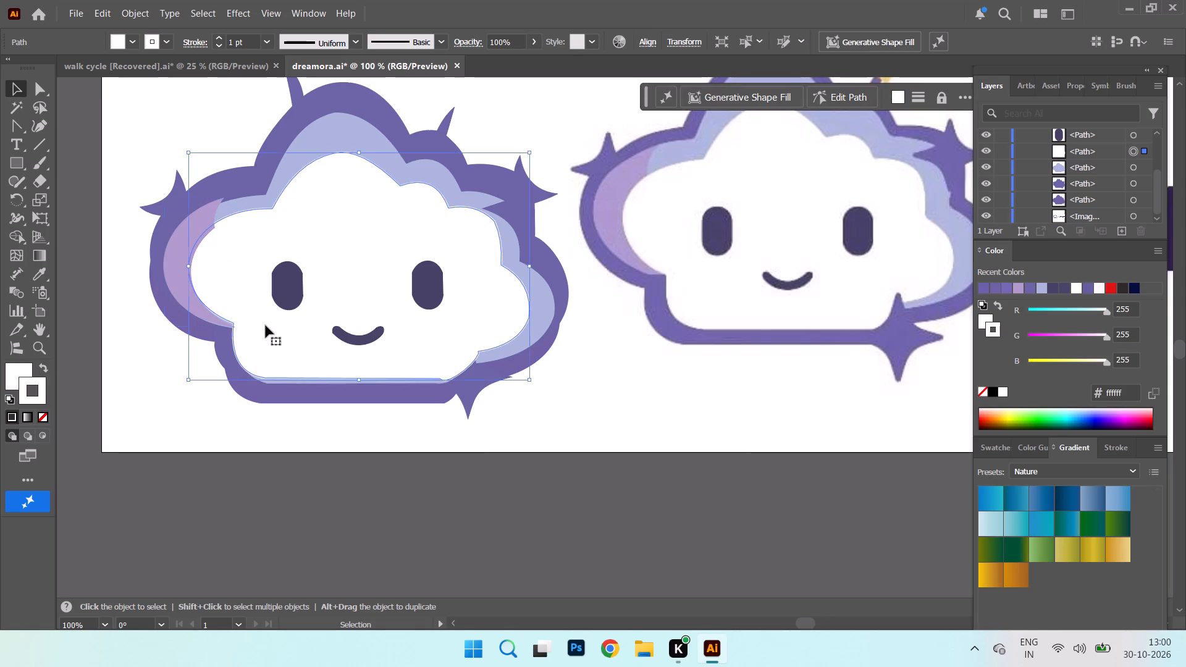
left_click(266, 325)
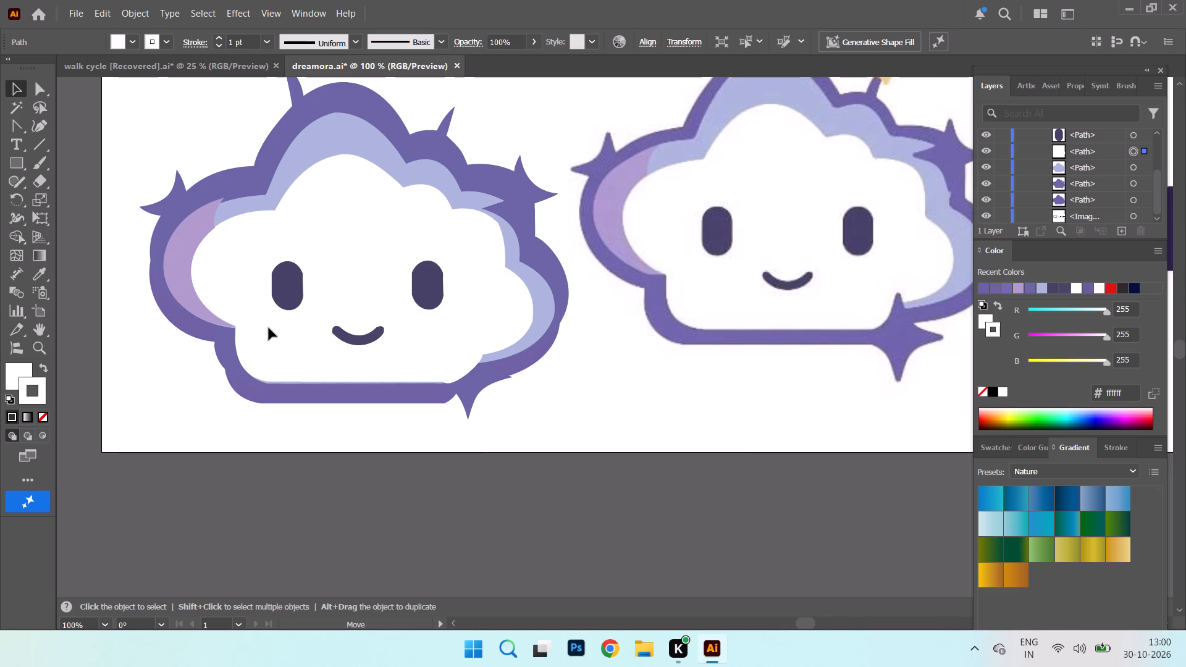
Lower the top edge of the lilac crescent slightly to fit inside the mascot's purple border.
left_click(203, 223)
left_click_drag(200, 195, 200, 203)
left_click(304, 486)
Curve the white face's lower-right edge inward around the bottom sparkle, adjusting the adjoining anchor and its handles.
left_click(459, 372)
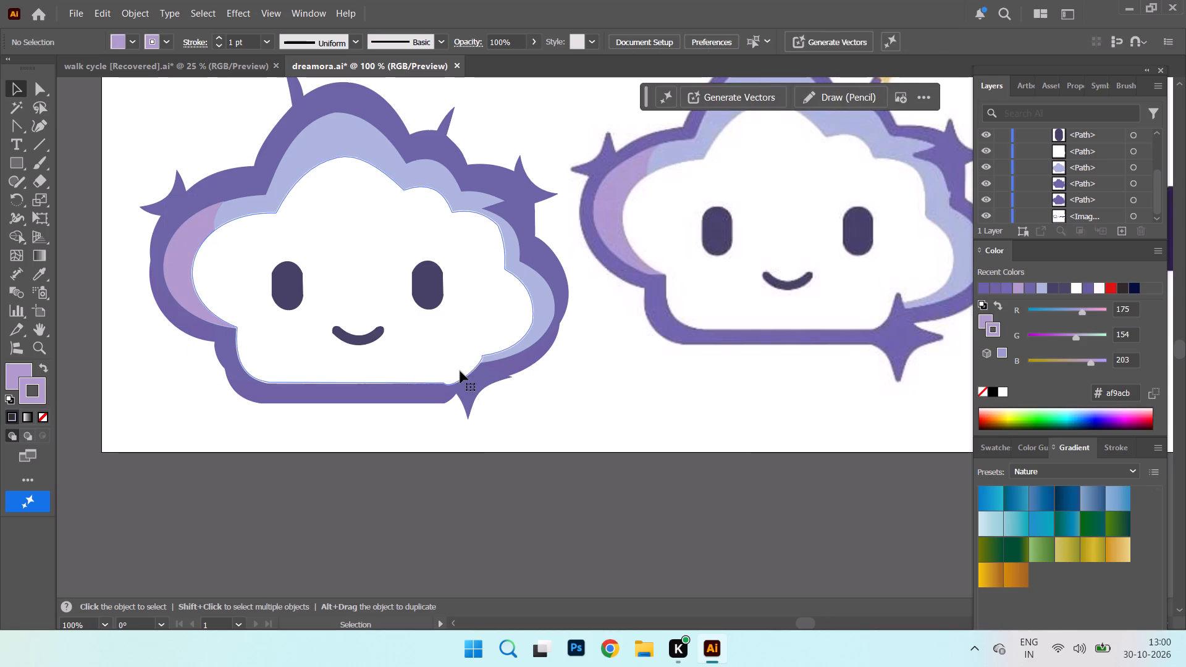
left_click(22, 130)
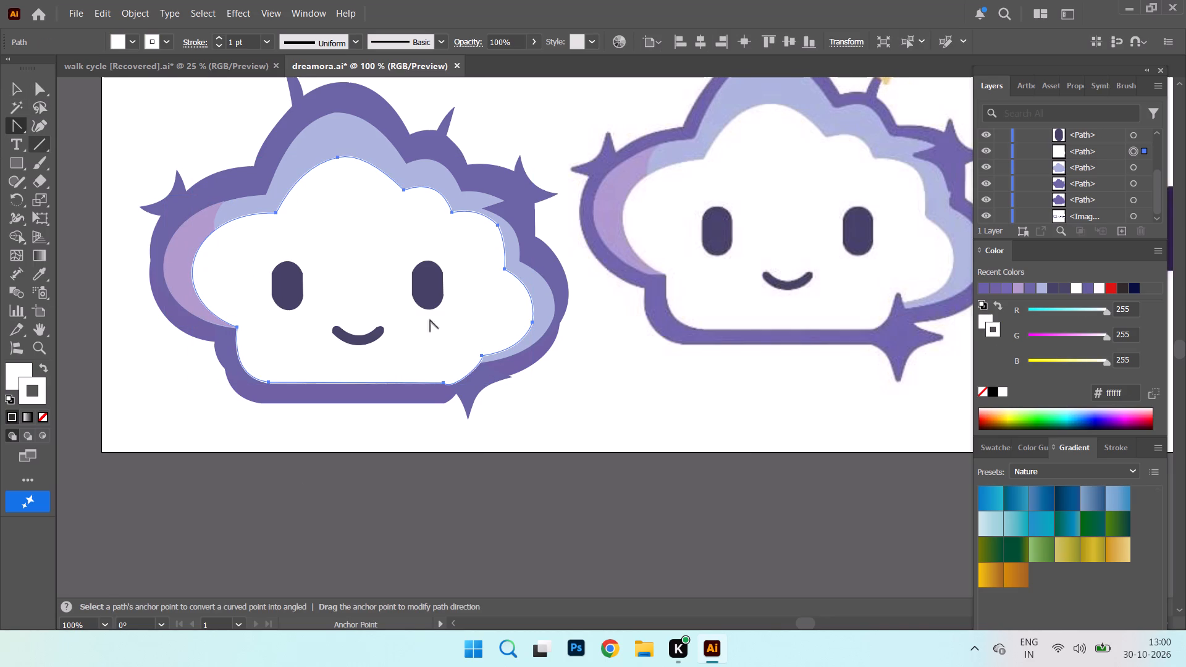
left_click_drag(469, 374, 469, 360)
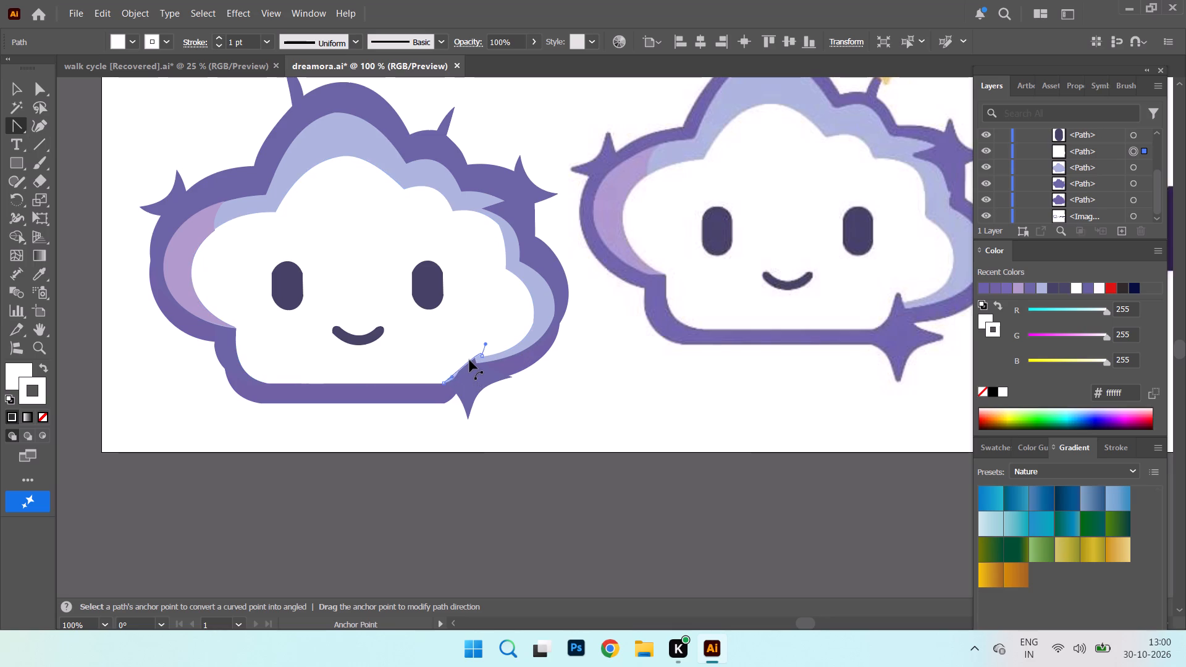
left_click_drag(469, 360, 461, 348)
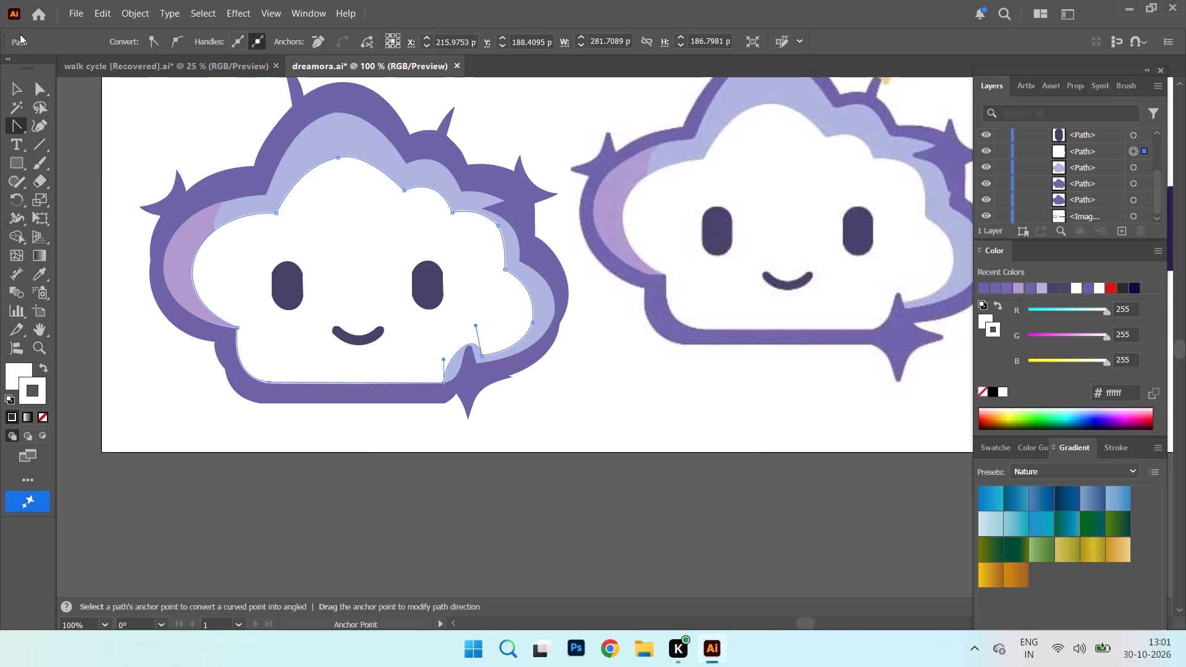
left_click(38, 90)
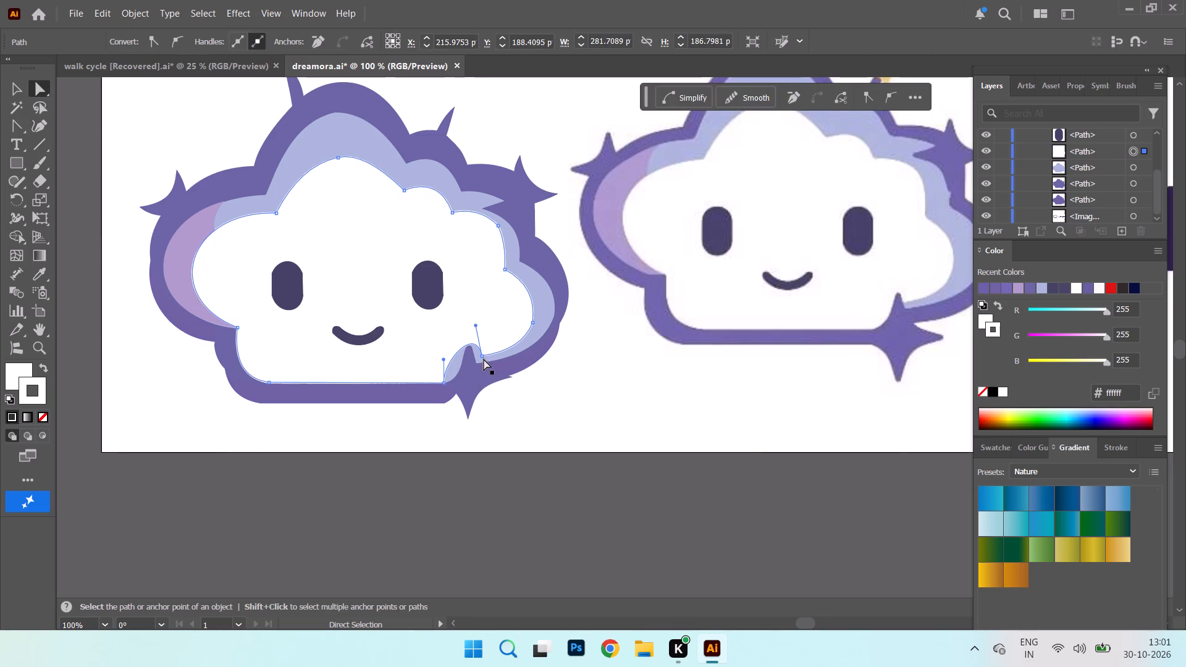
left_click_drag(482, 356, 476, 364)
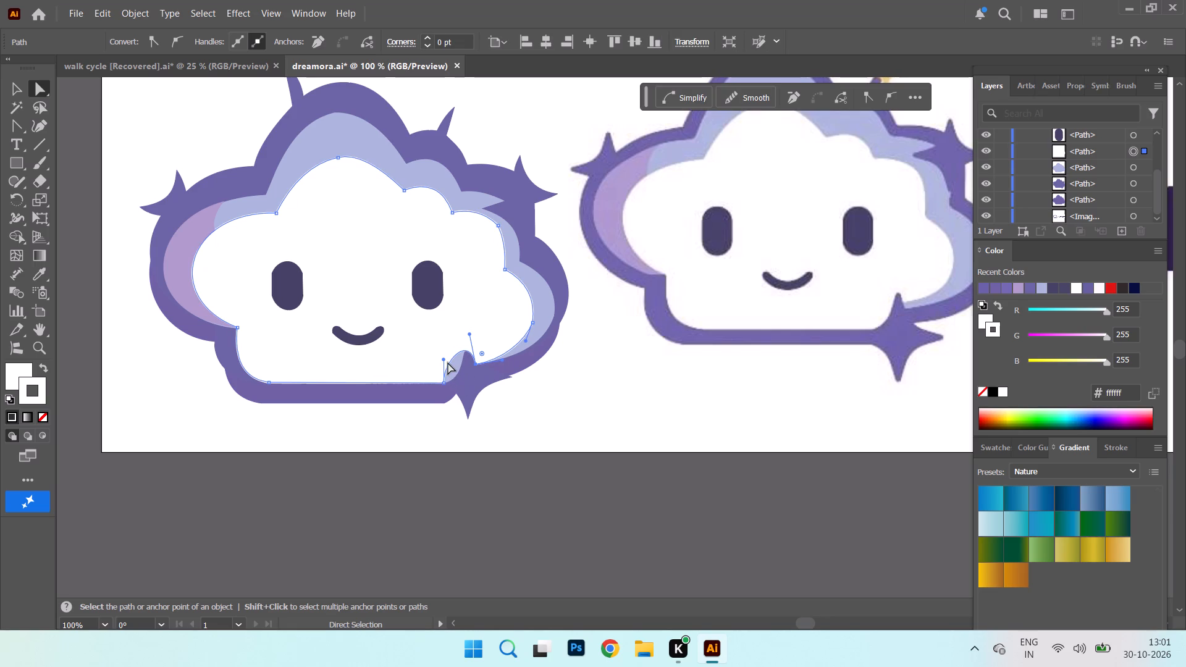
left_click_drag(450, 363, 452, 369)
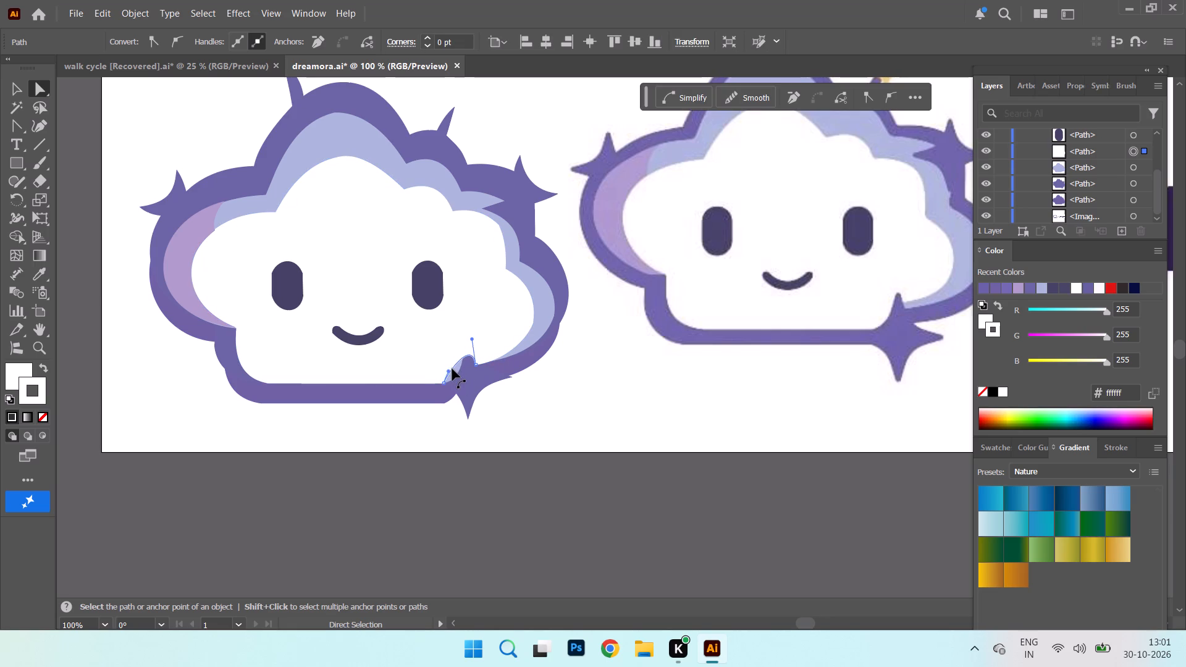
left_click_drag(452, 369, 455, 354)
Add an anchor point at the top of the white face's notch around the bottom sparkle.
right_click(21, 132)
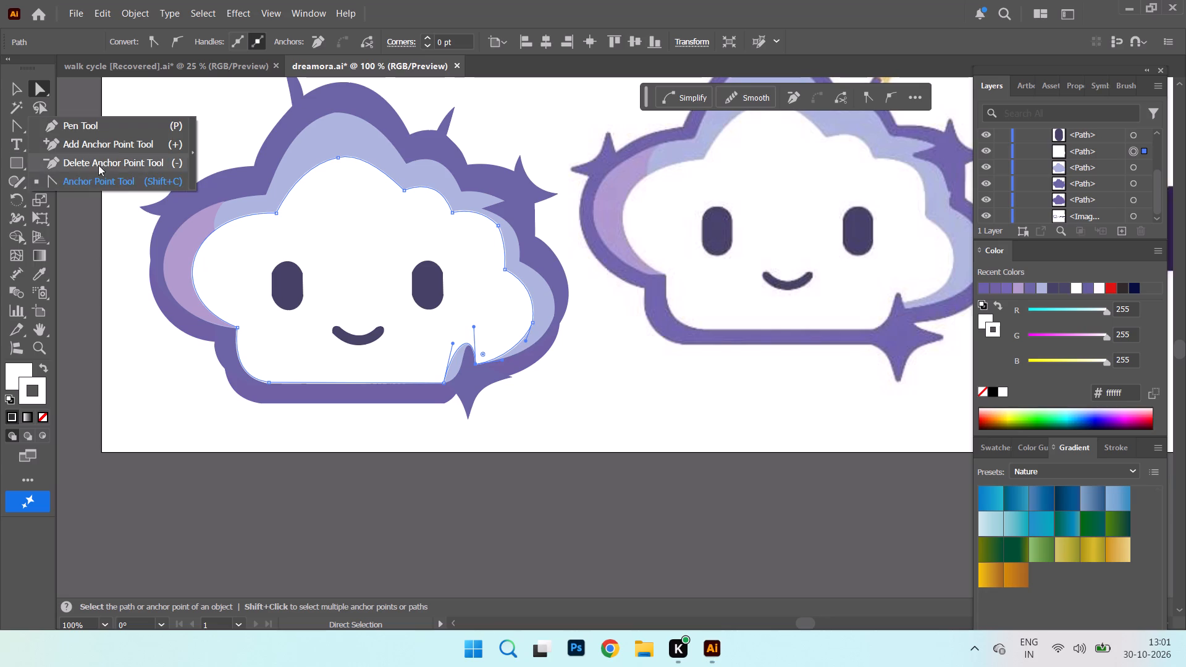
left_click_drag(116, 148, 120, 154)
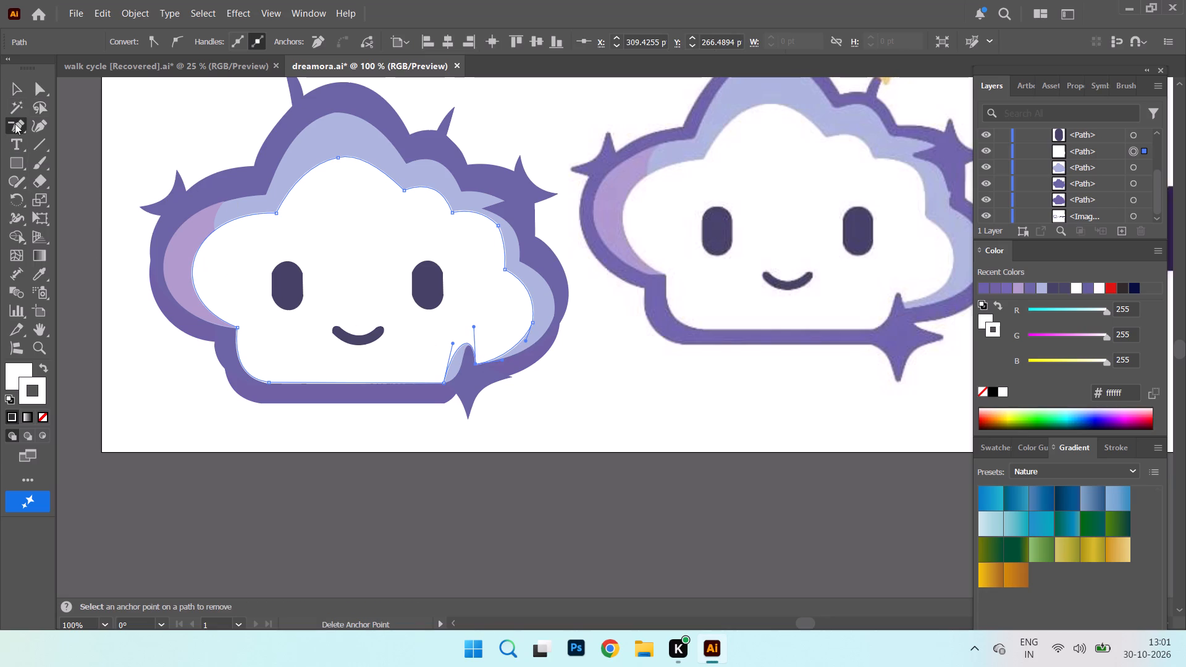
right_click(15, 124)
left_click(96, 146)
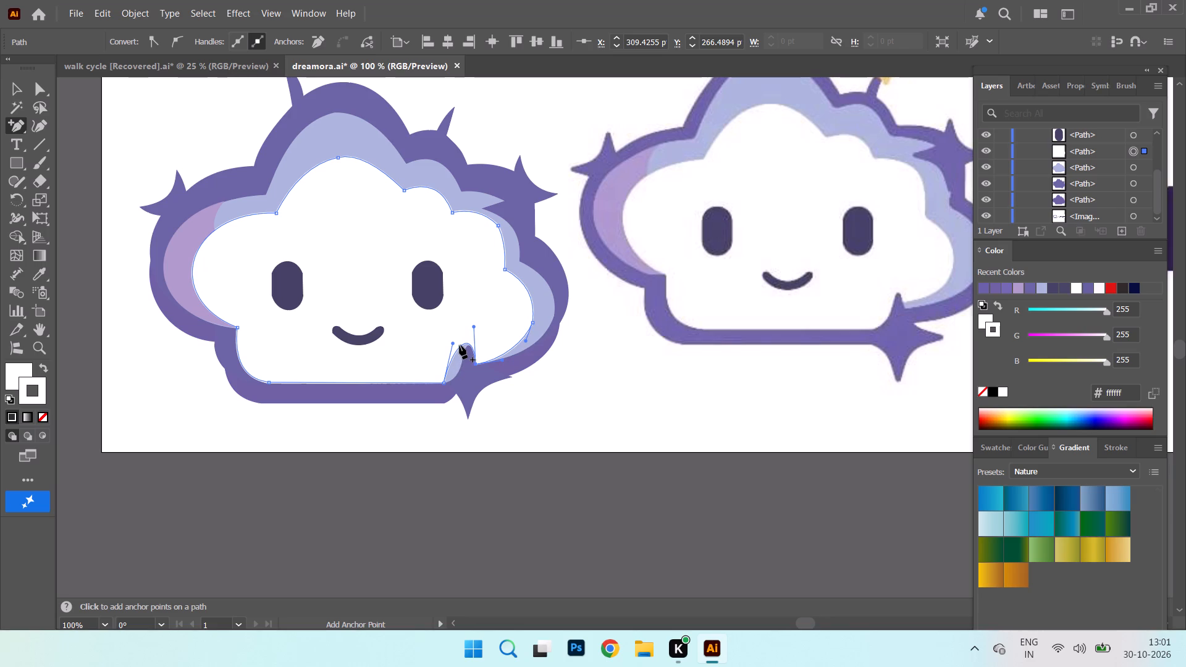
left_click(460, 345)
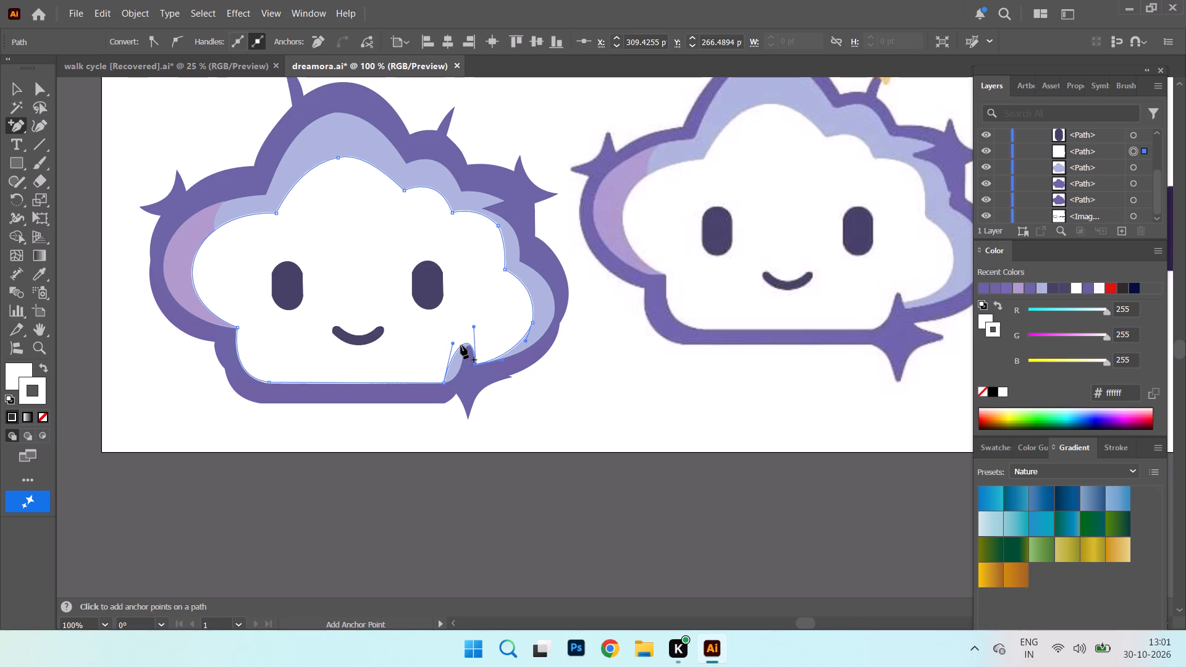
left_click(461, 346)
Bend the left side of the white face's notch inward to follow the bottom sparkle's edge.
right_click(6, 123)
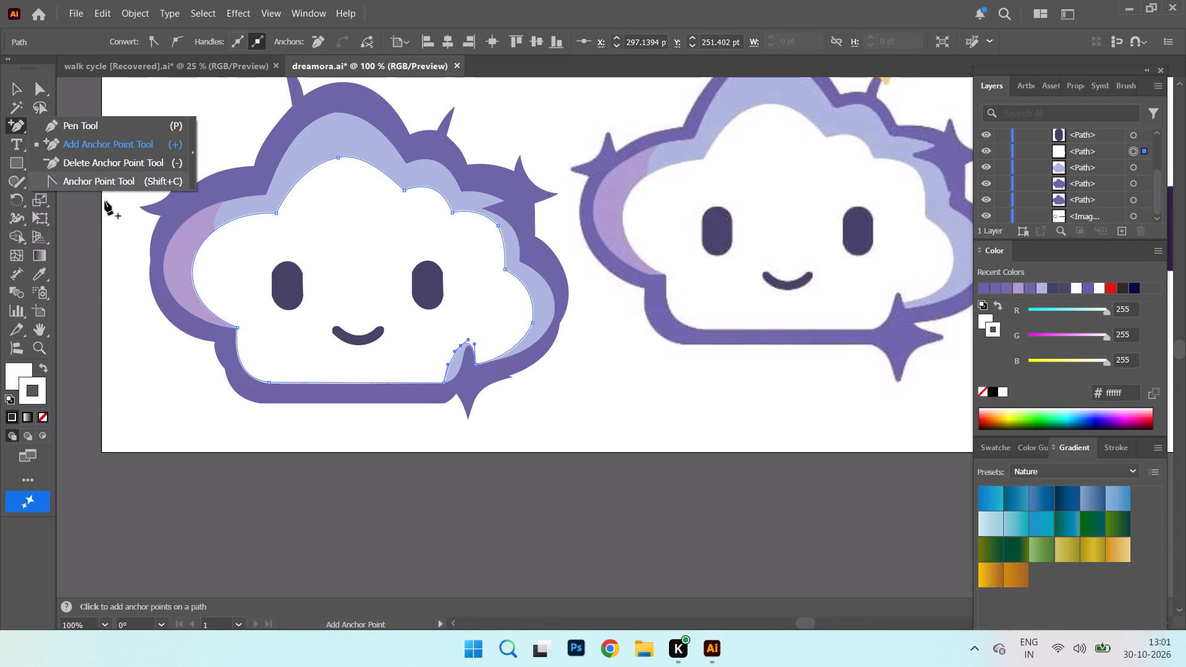
left_click(112, 185)
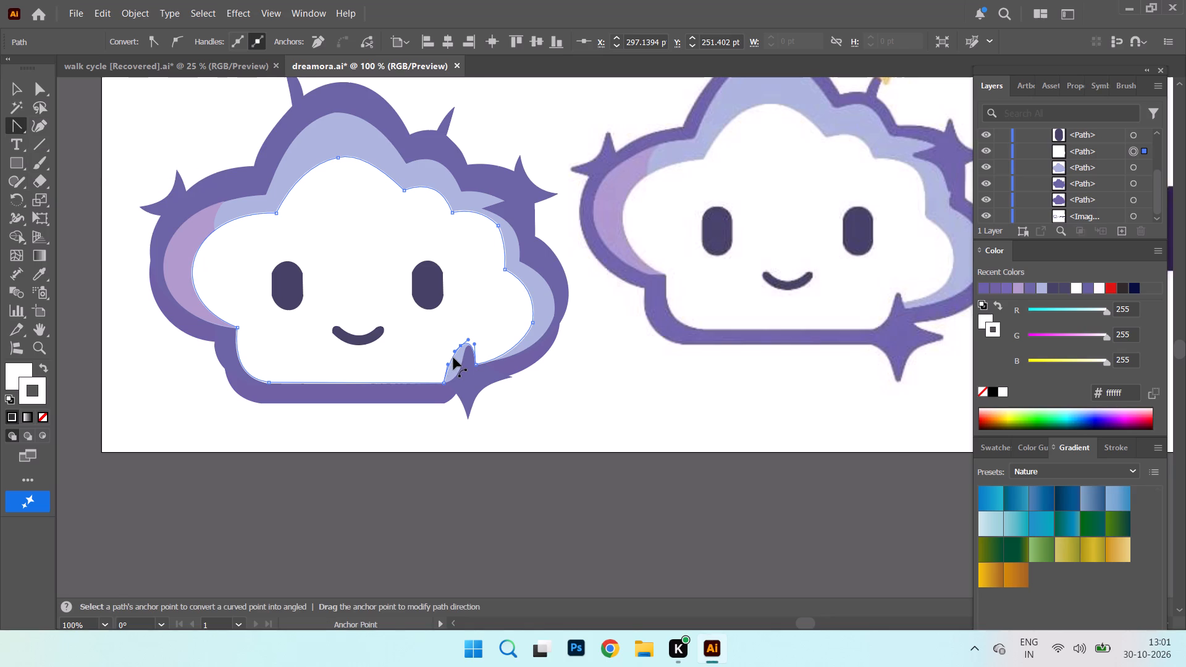
left_click_drag(453, 358, 458, 366)
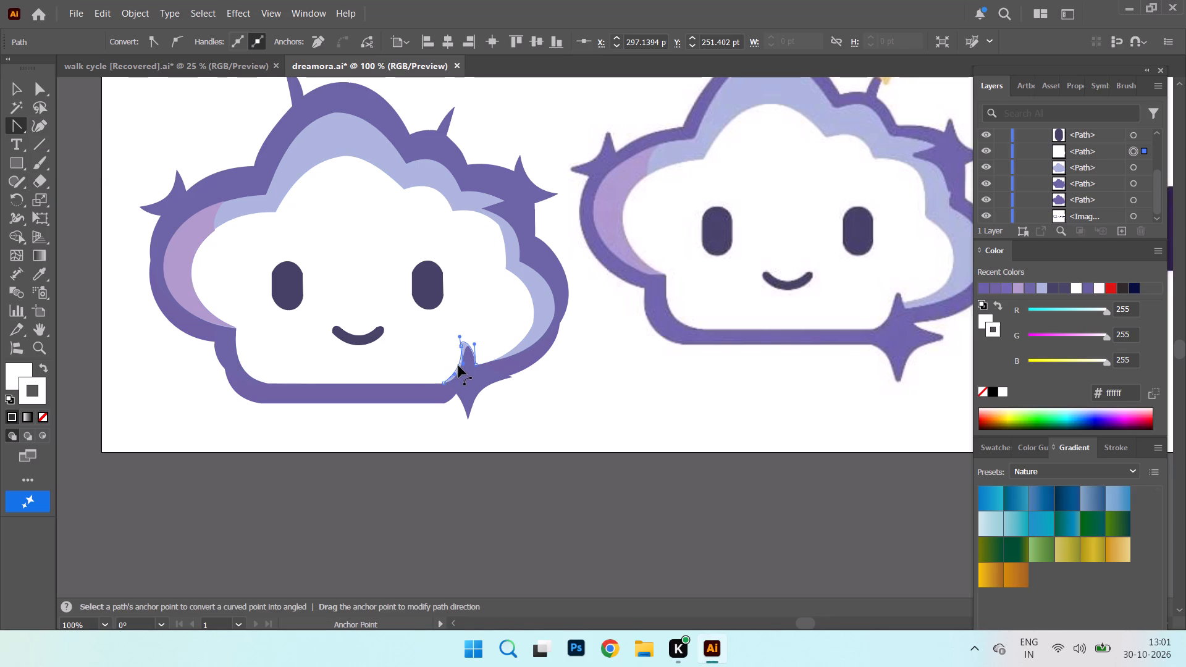
left_click_drag(458, 366, 460, 369)
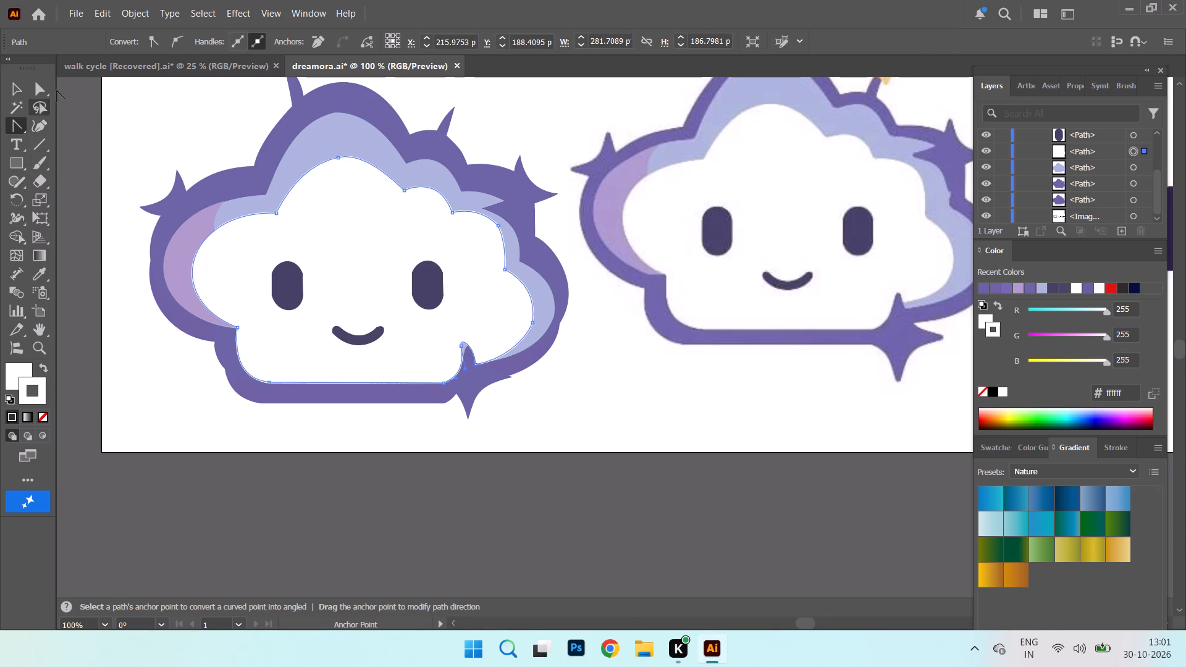
Fine-tune the anchor and handles at the notch's tip so the white face fits around the bottom sparkle.
left_click(48, 90)
left_click(461, 345)
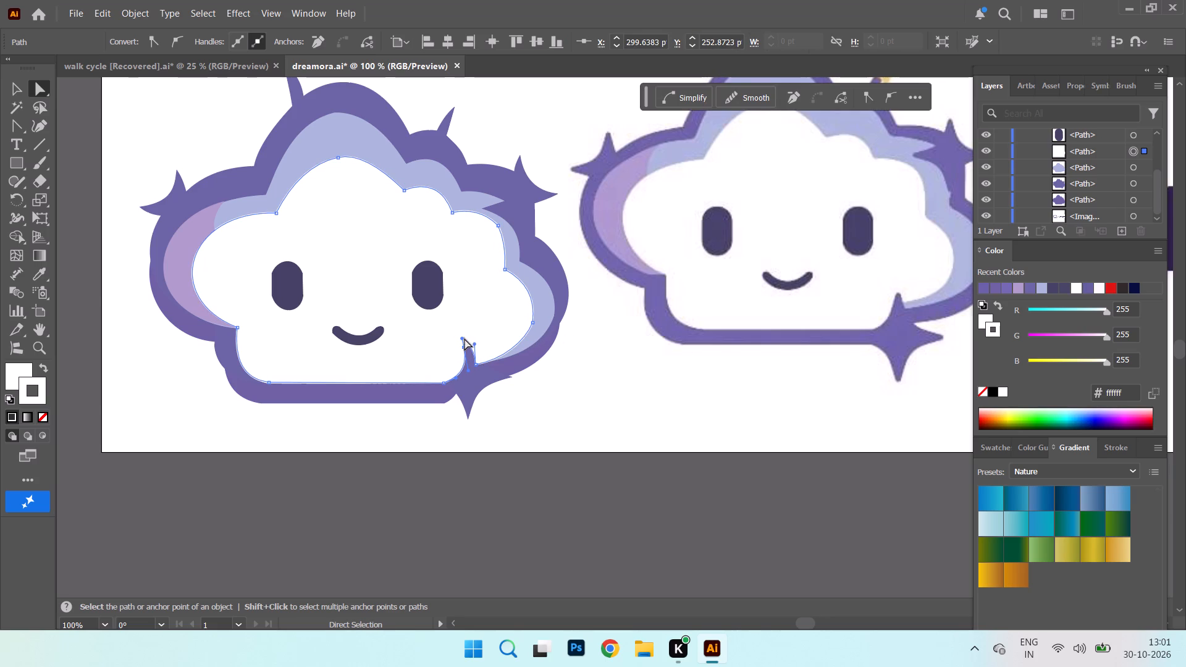
left_click(462, 338)
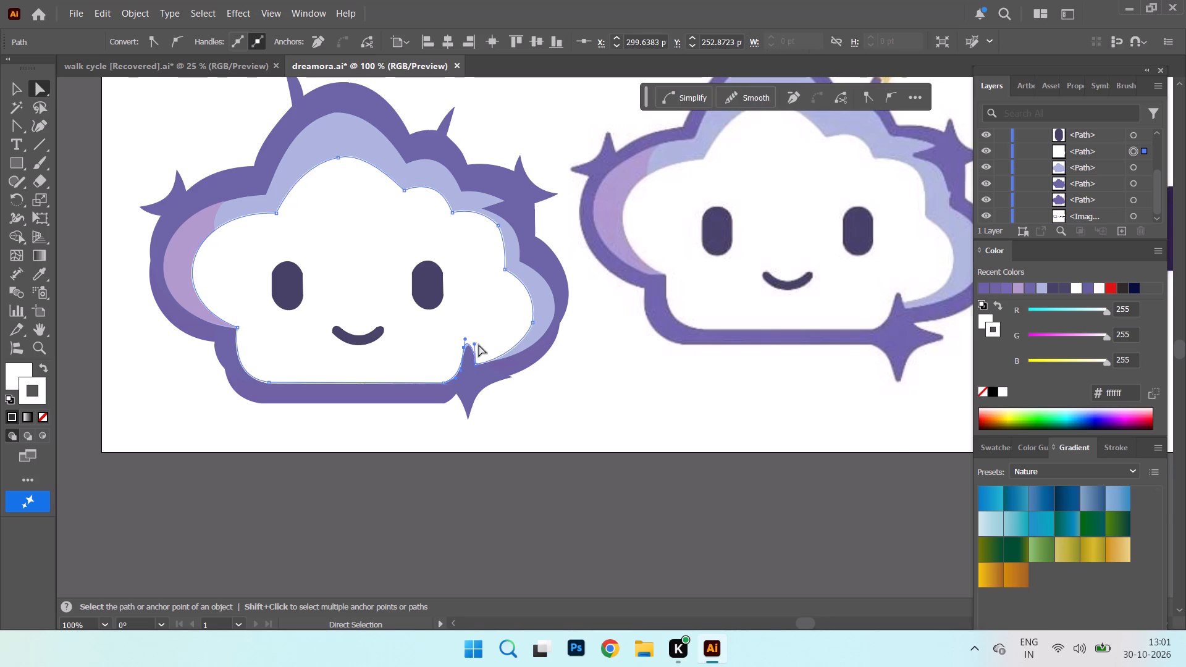
left_click(476, 343)
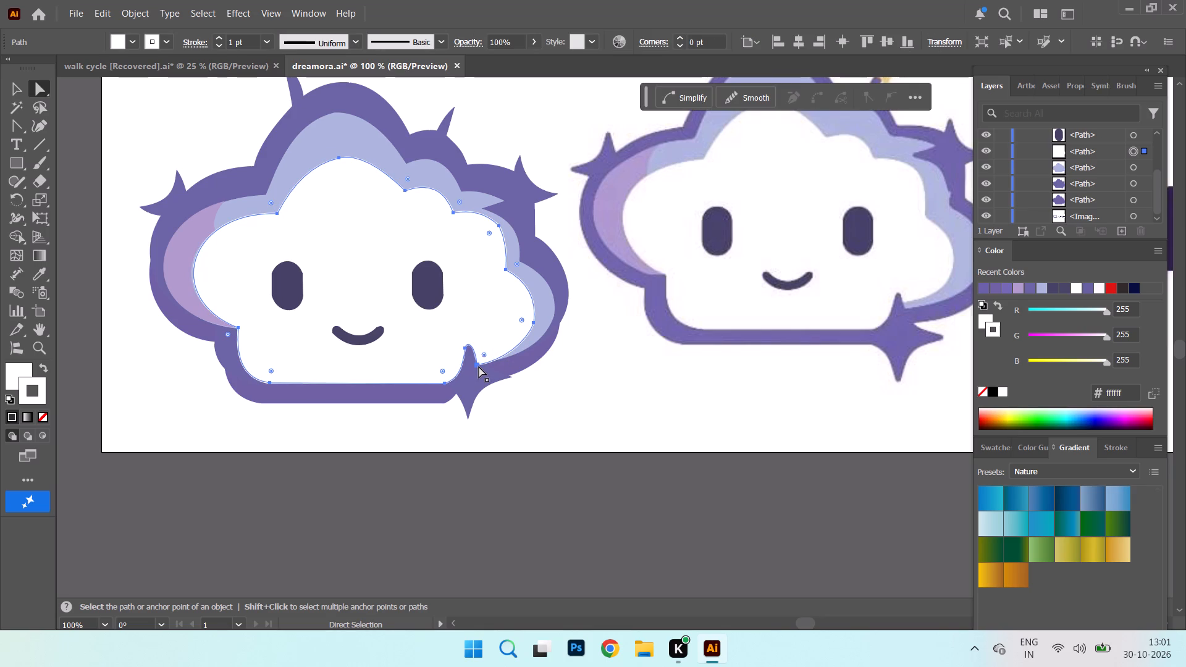
left_click(480, 366)
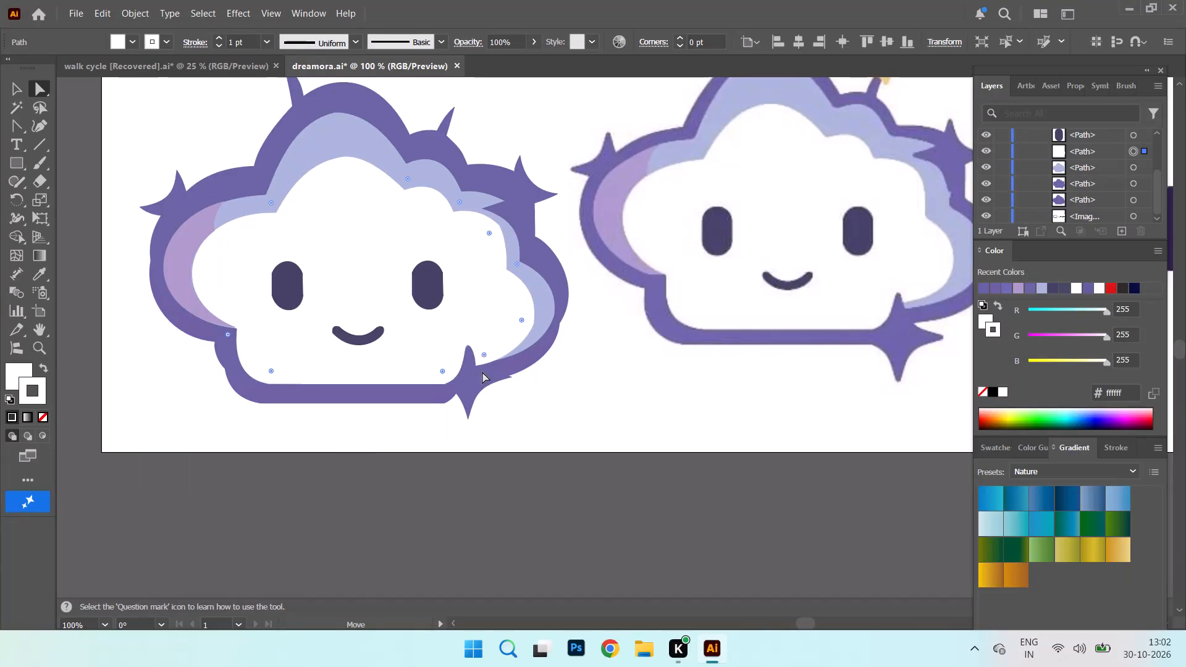
left_click(23, 93)
left_click(535, 384)
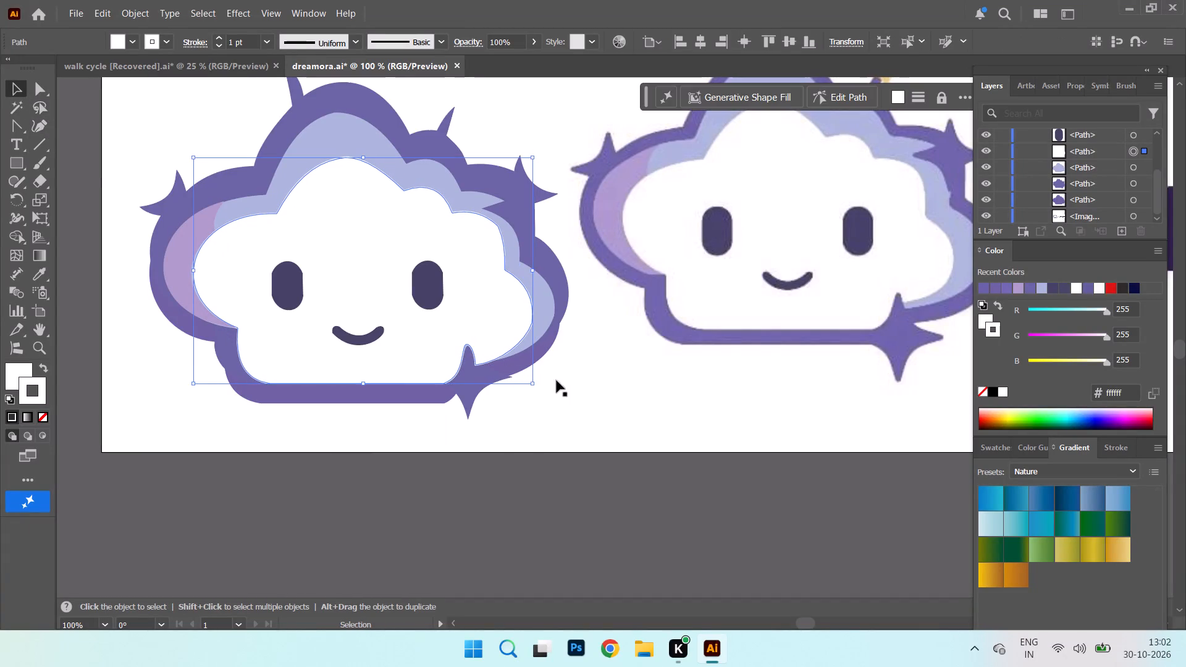
left_click(474, 492)
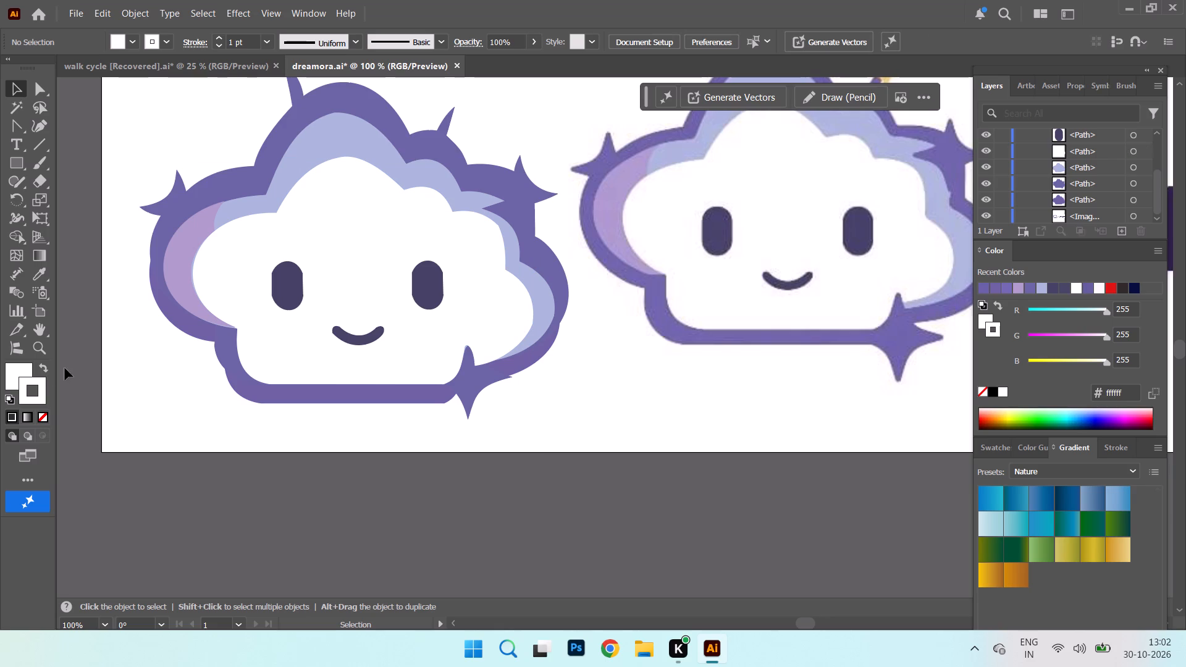
Move the upper purple cloud shape off the mascot to below and left of the artboard.
left_click(479, 379)
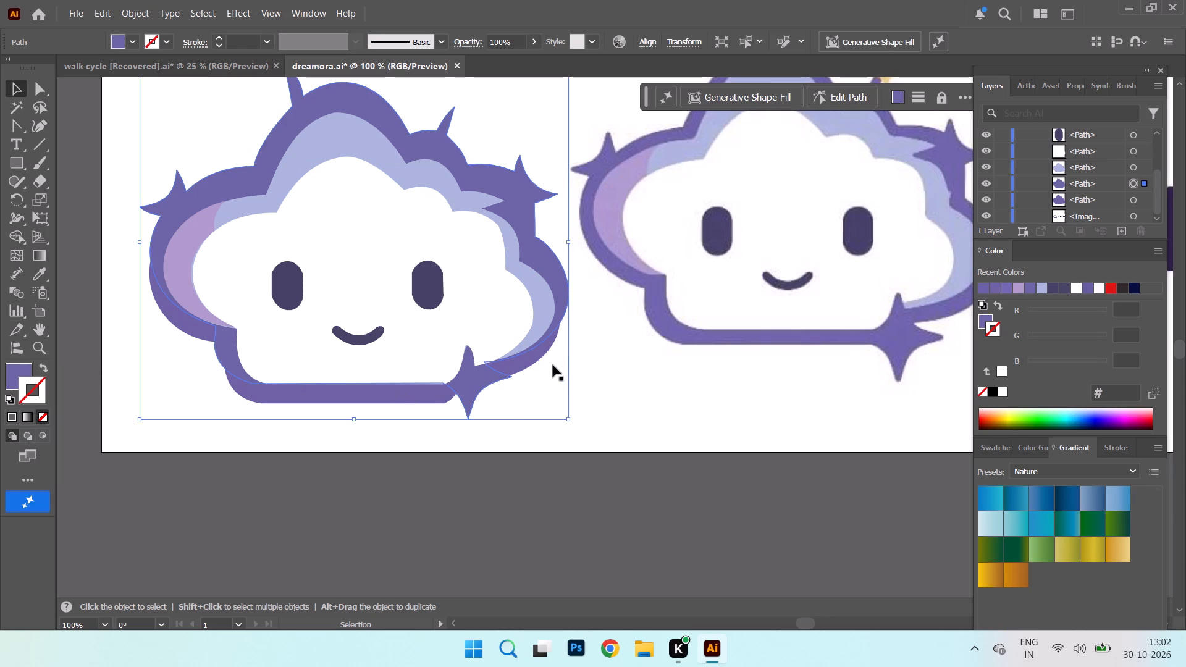
left_click_drag(529, 361, 280, 513)
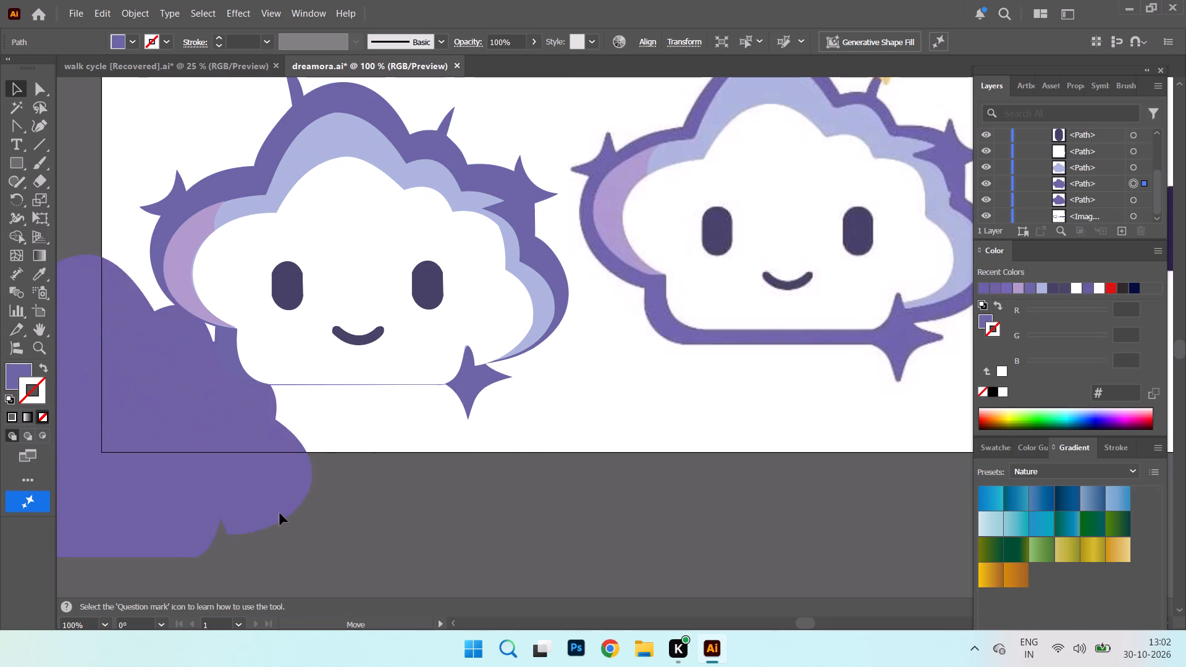
left_click_drag(280, 513, 206, 501)
Shift the light blue cloud and the white face slightly up and right within the purple outline.
left_click(503, 342)
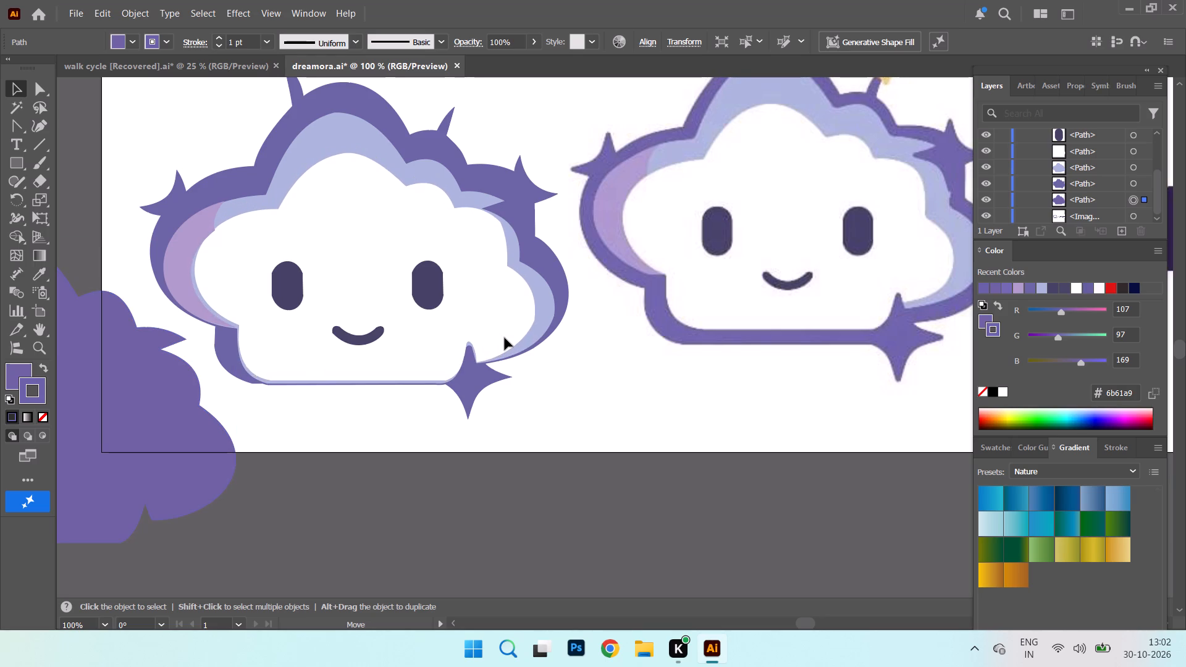
left_click(543, 326)
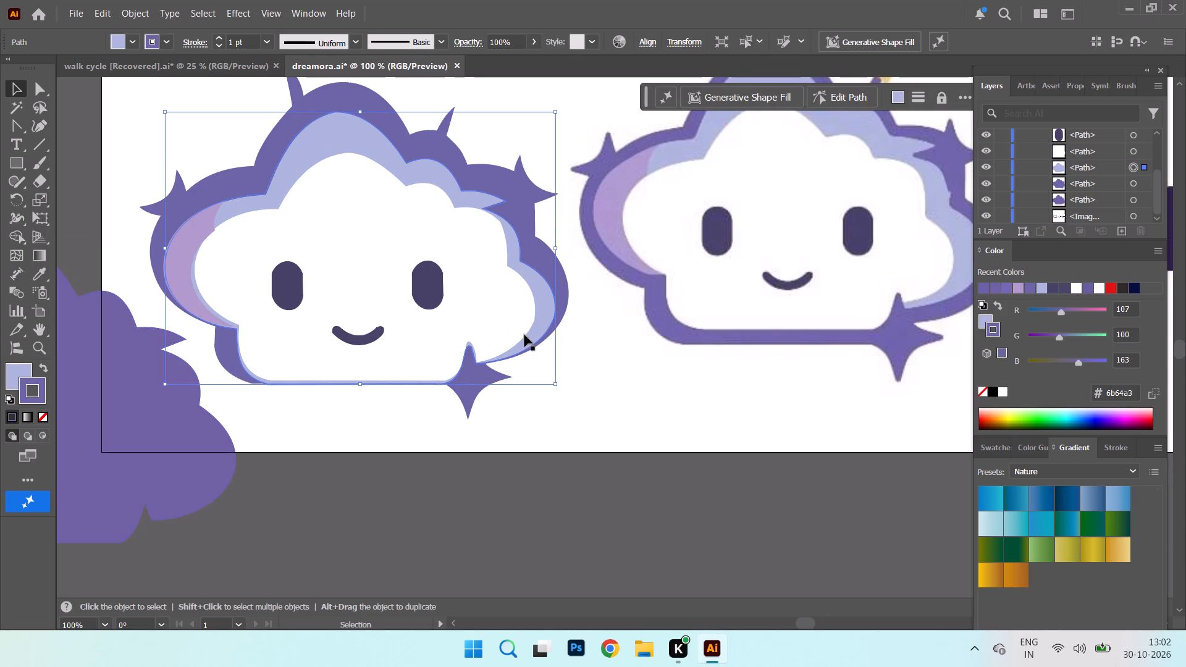
left_click_drag(520, 346, 526, 337)
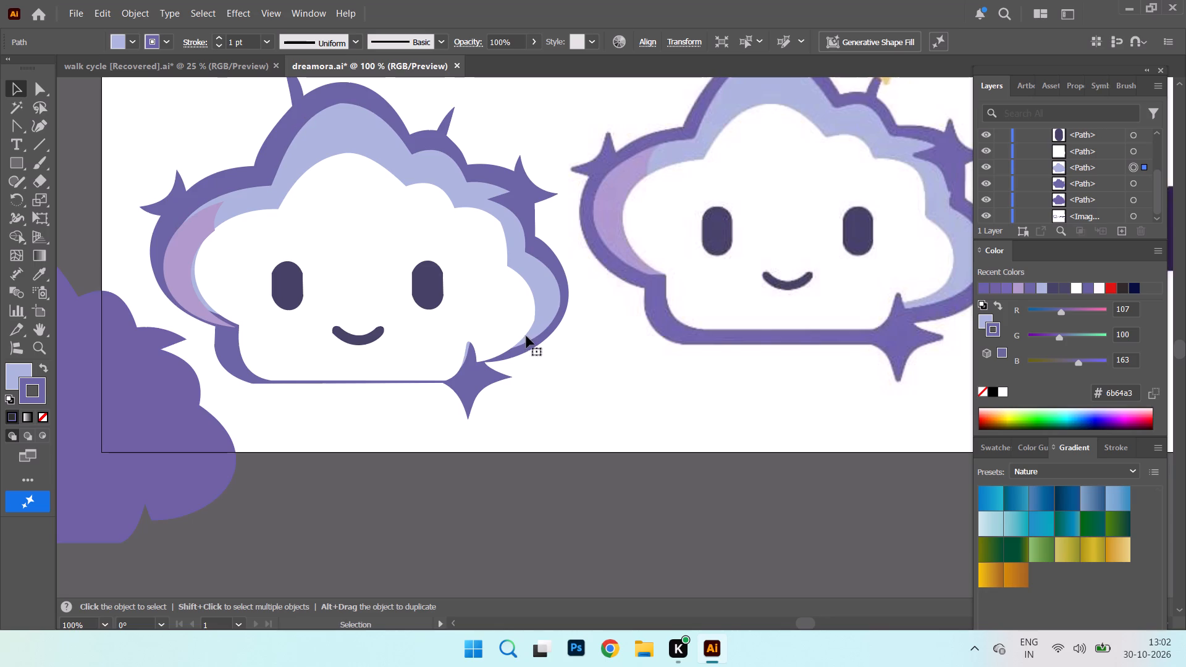
left_click_drag(493, 333, 500, 322)
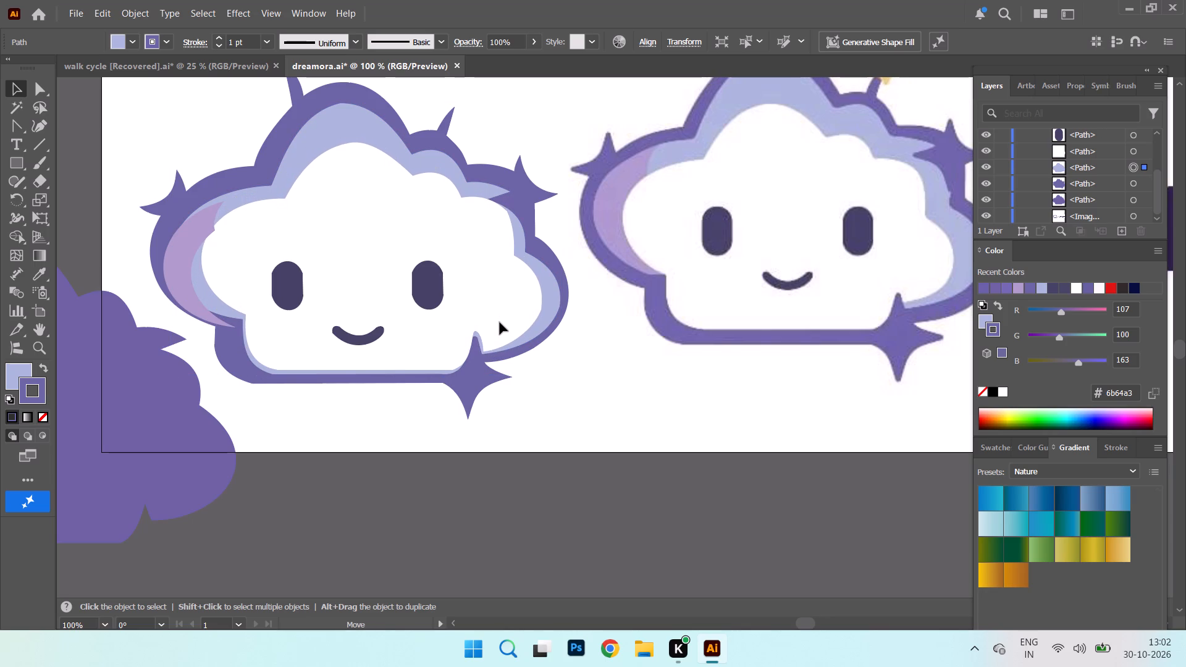
left_click_drag(500, 322, 502, 323)
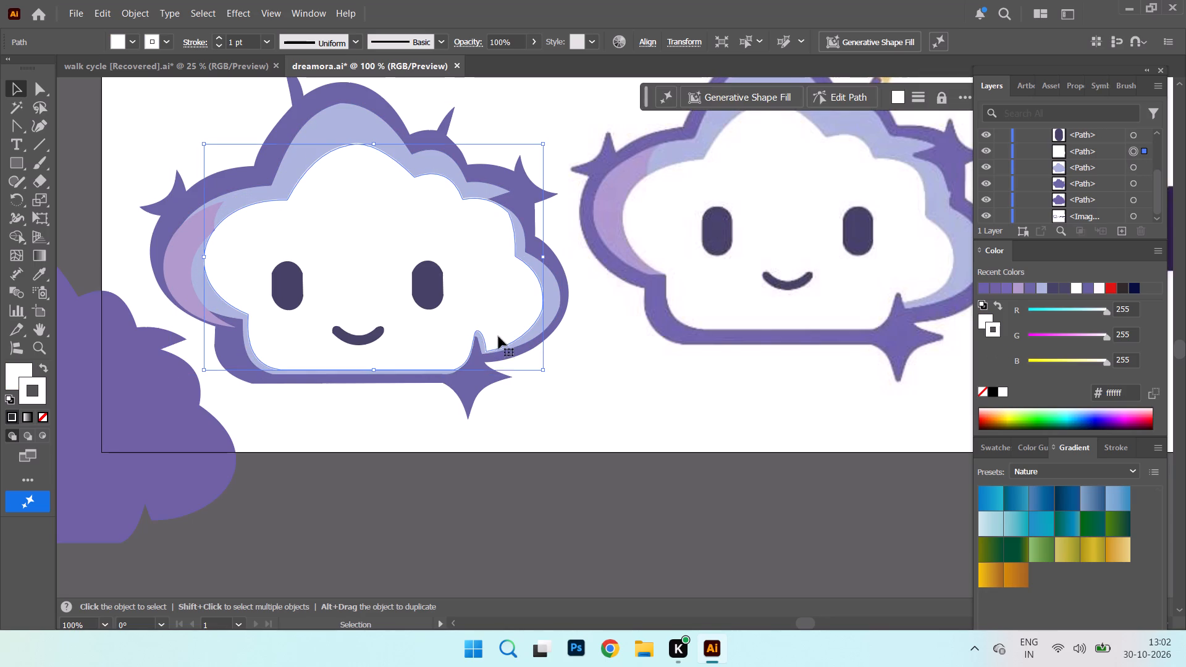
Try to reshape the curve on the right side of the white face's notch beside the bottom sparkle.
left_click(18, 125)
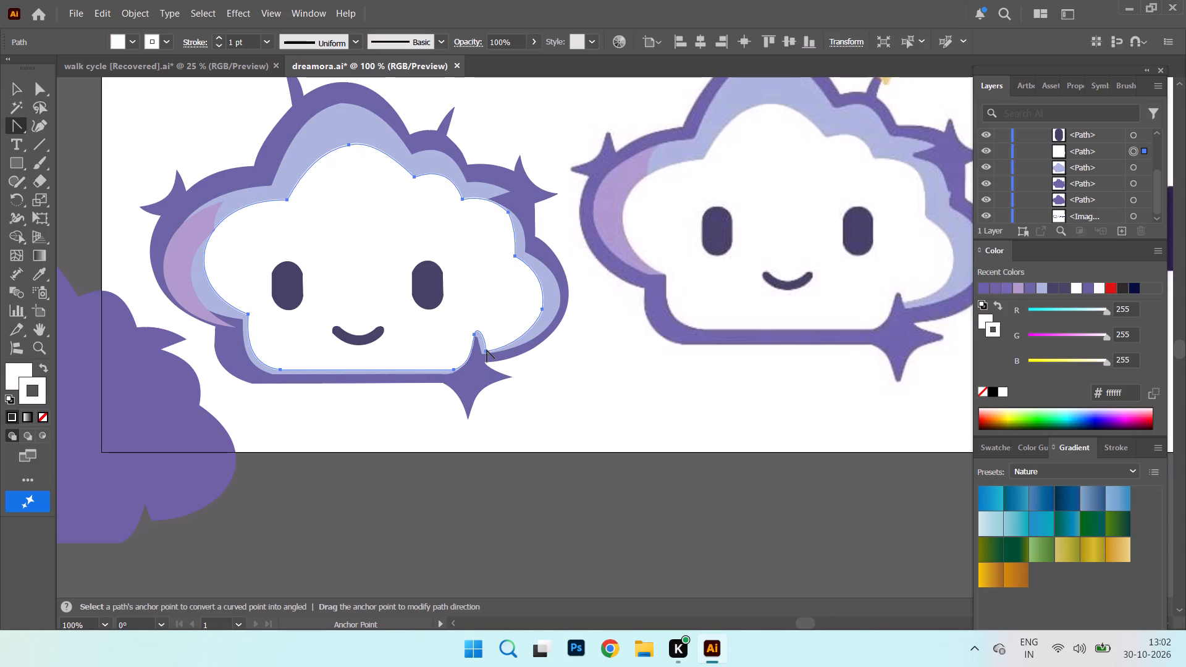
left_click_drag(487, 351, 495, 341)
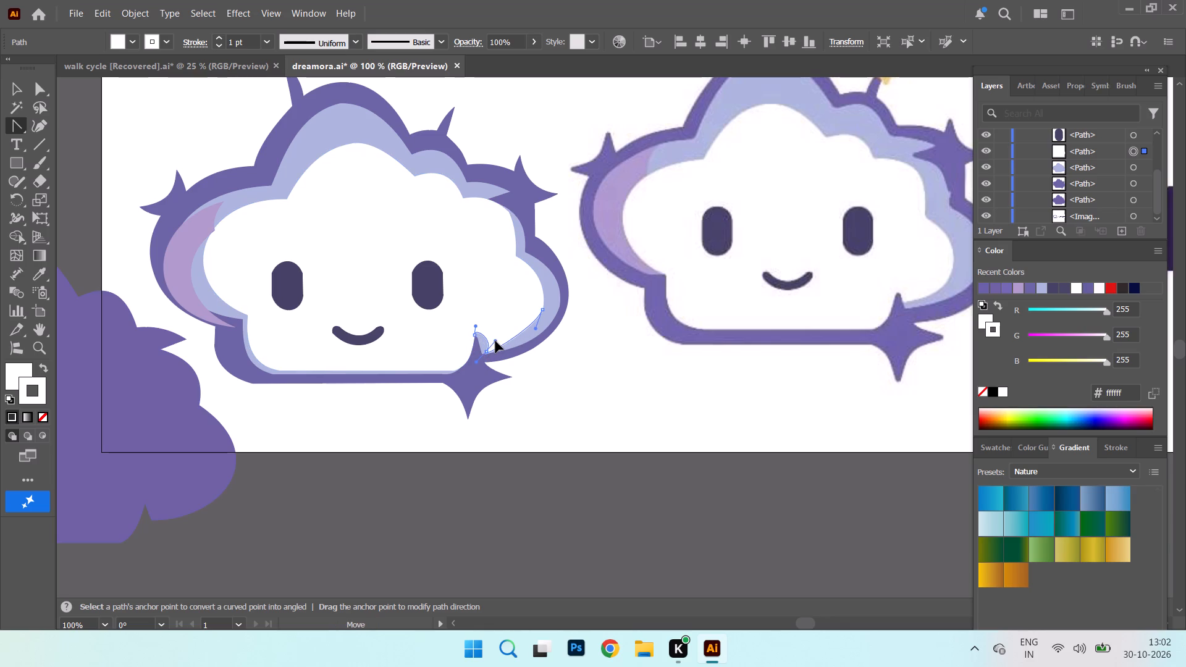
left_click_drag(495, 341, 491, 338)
Save the document.
key("ctrl+s")
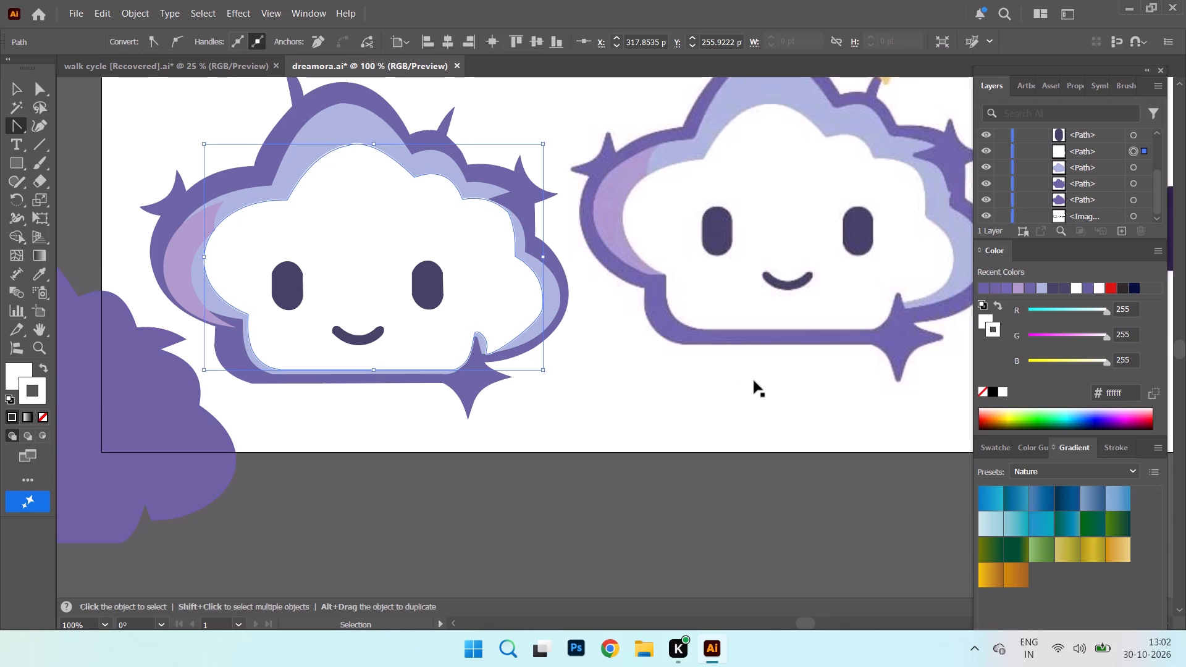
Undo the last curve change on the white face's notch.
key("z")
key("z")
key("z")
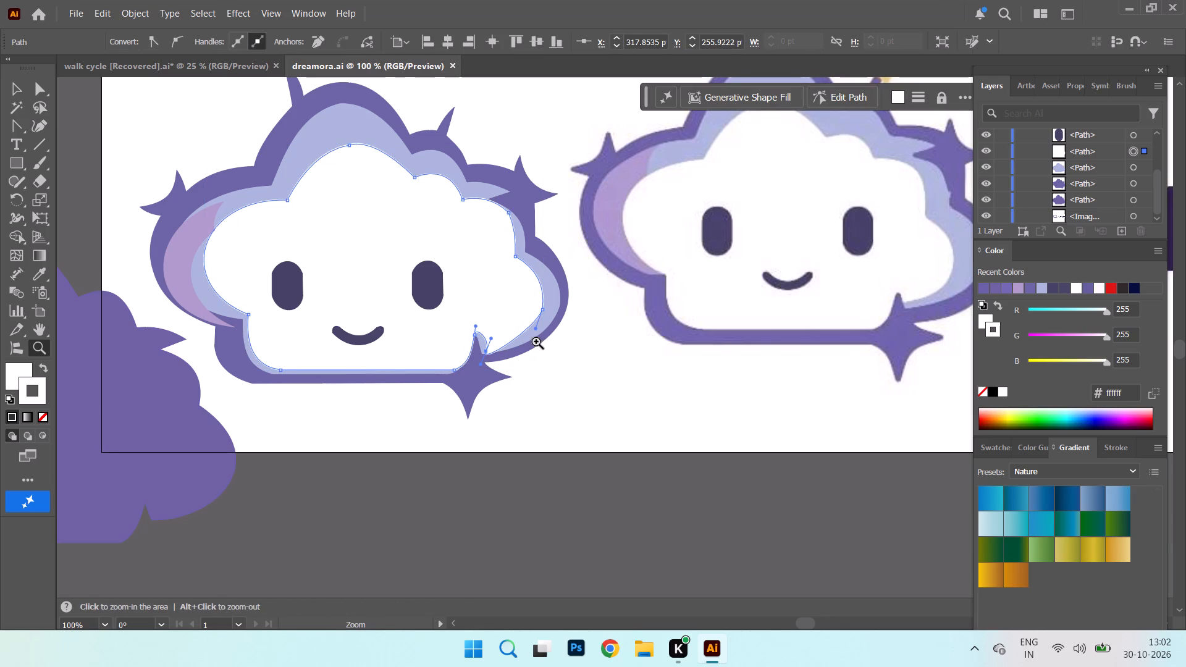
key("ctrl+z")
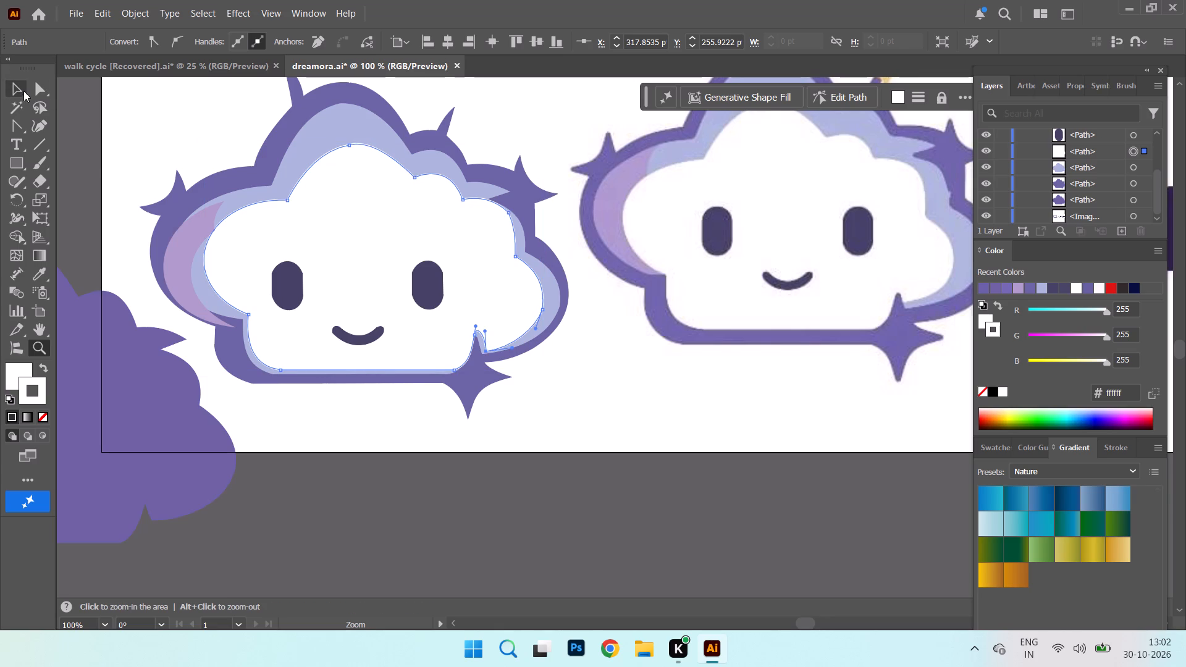
Delete the anchor point at the lower right corner of the white face's notch beside the bottom sparkle.
left_click(23, 91)
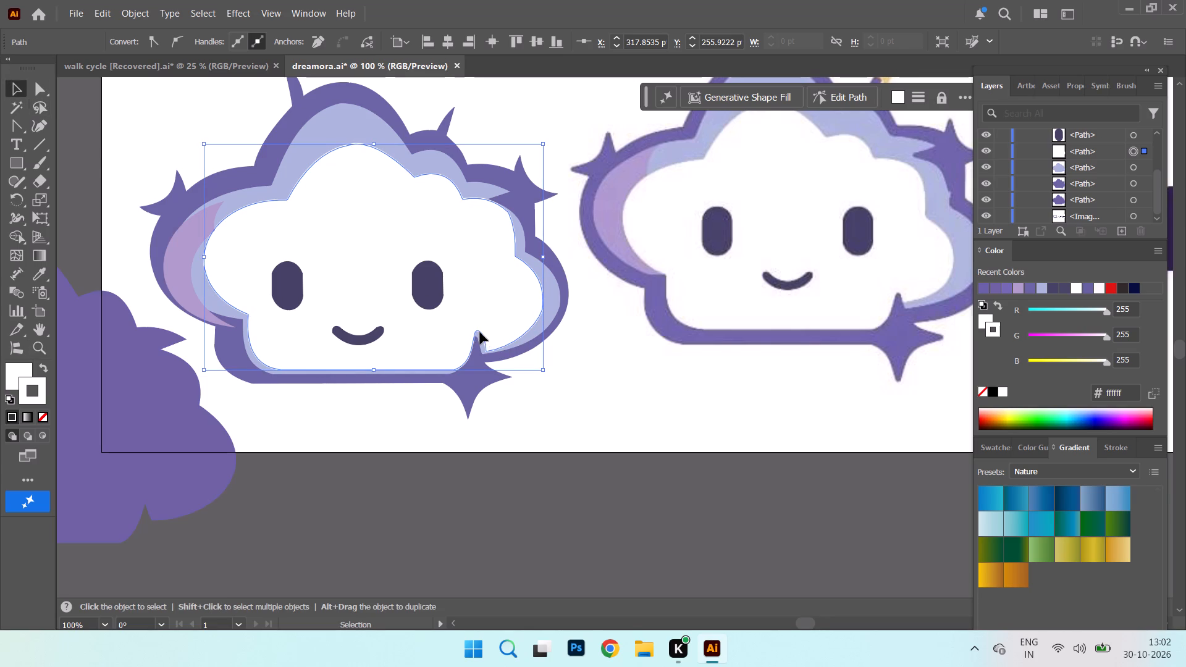
left_click(480, 332)
left_click(481, 332)
right_click(16, 122)
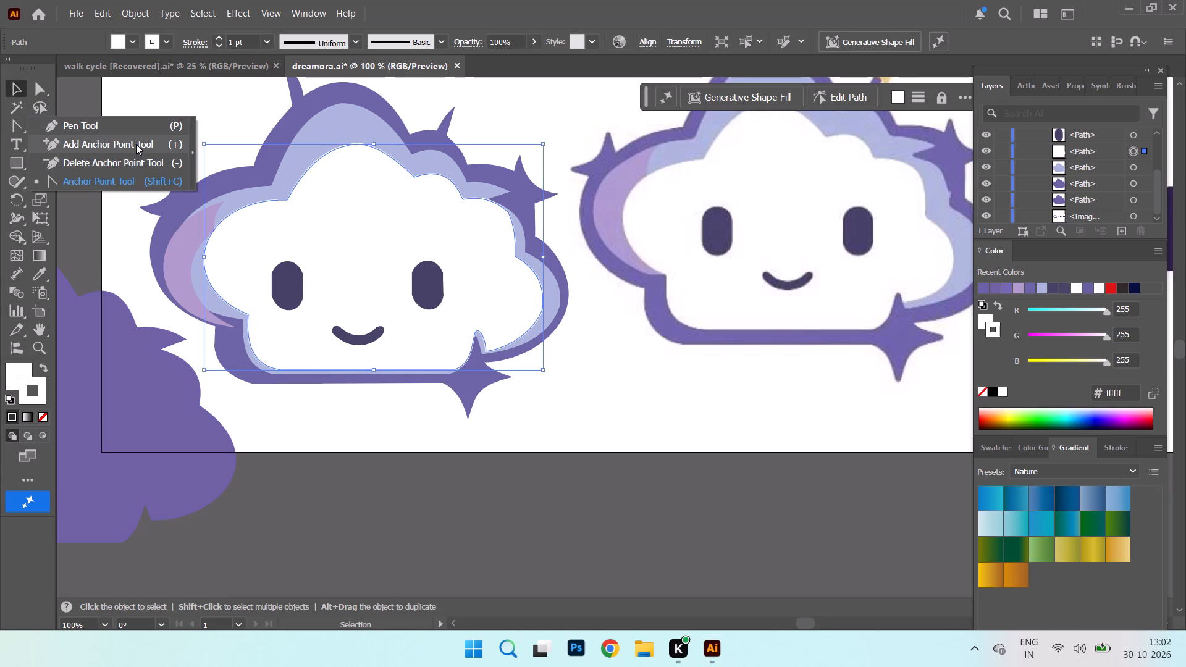
left_click(129, 161)
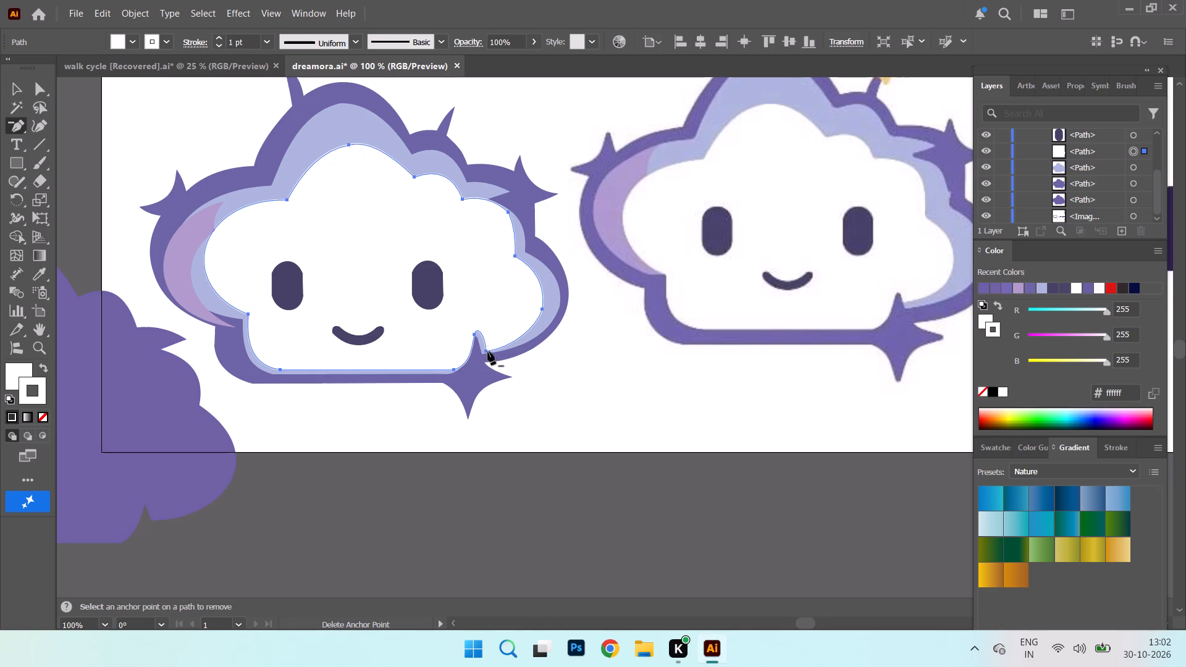
left_click(485, 350)
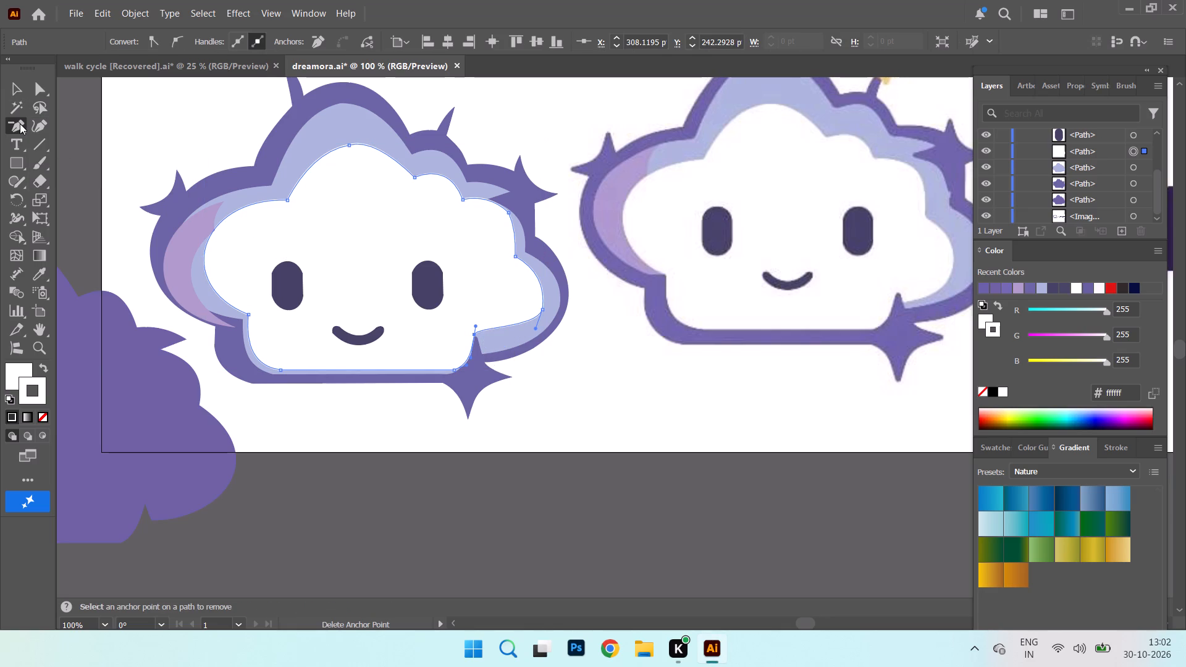
Add an anchor point on the white face's lower right edge near the notch and move it down to the sparkle's side.
right_click(19, 124)
left_click(64, 138)
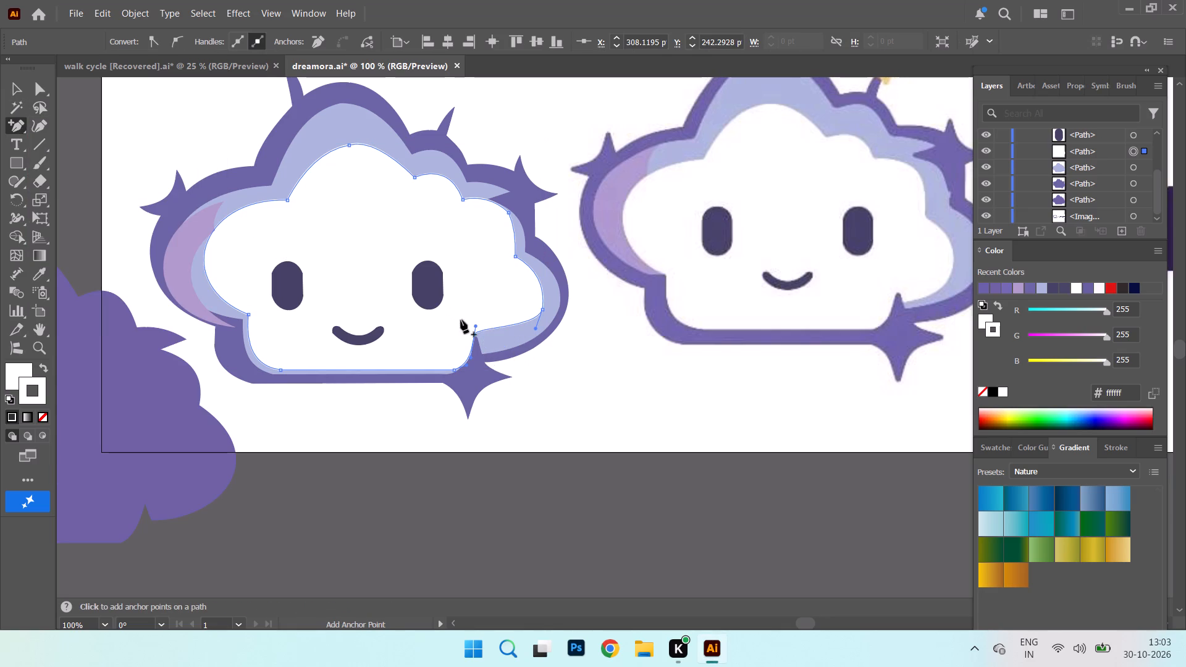
left_click(485, 330)
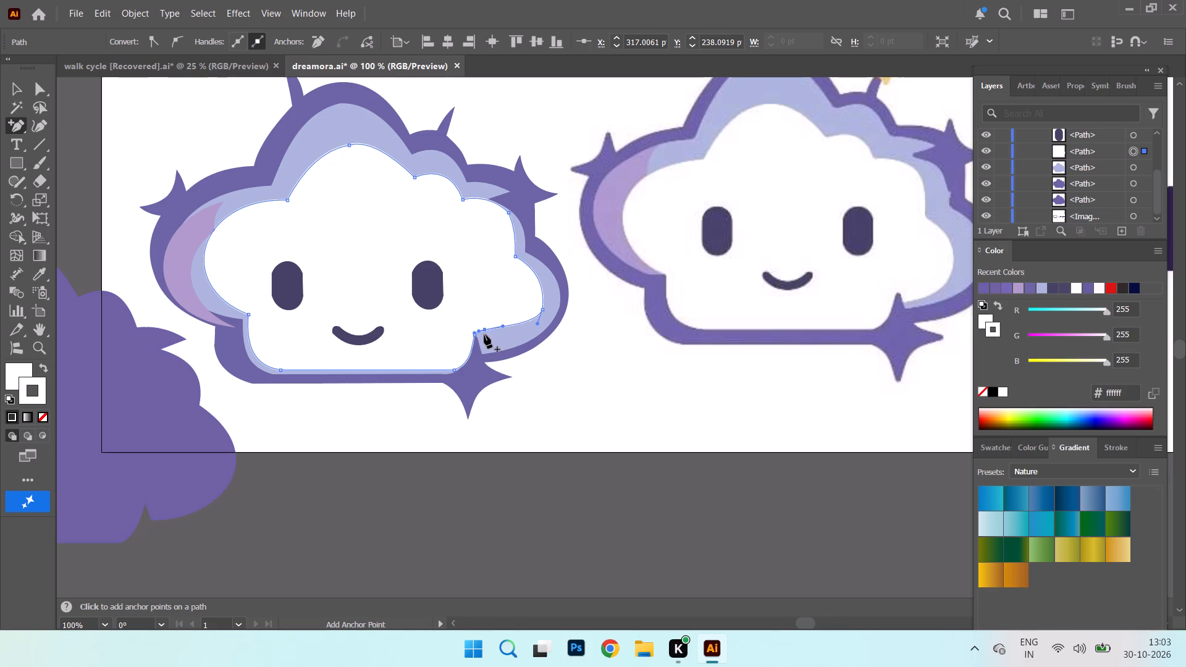
right_click(16, 127)
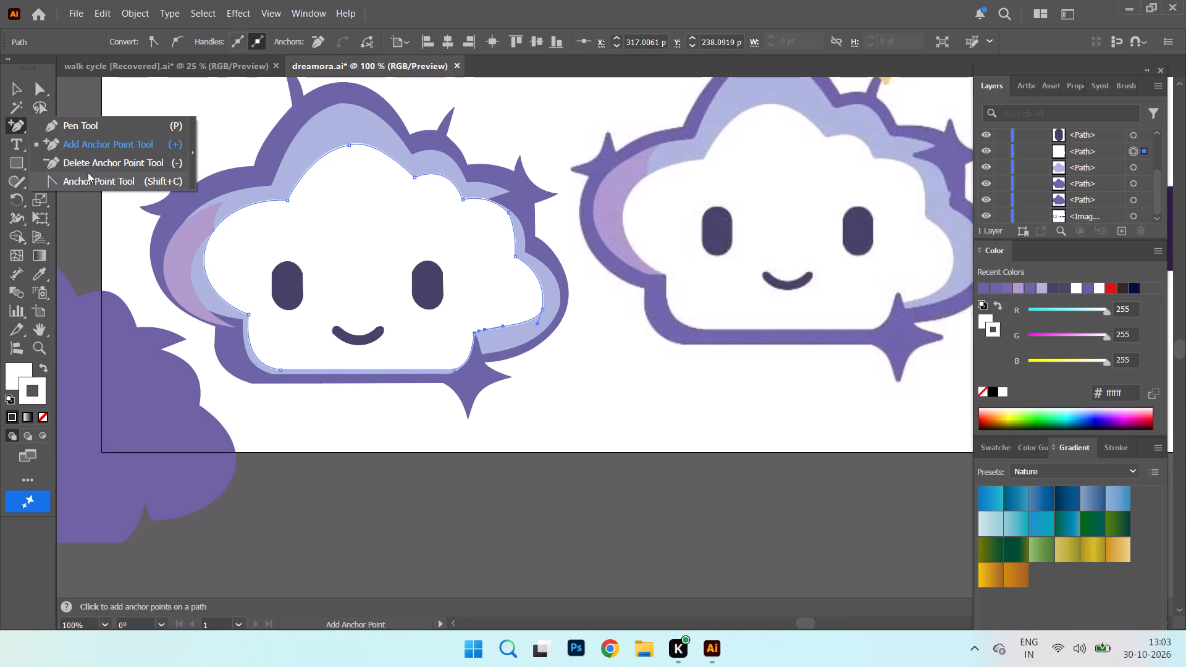
left_click(94, 180)
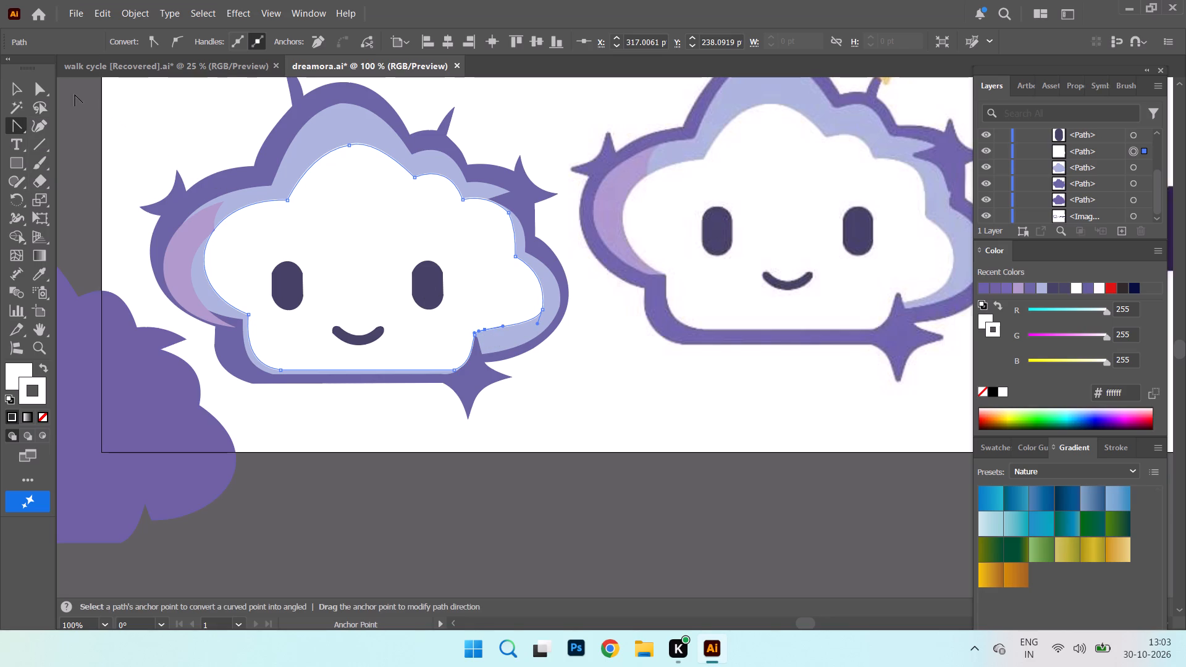
left_click(43, 83)
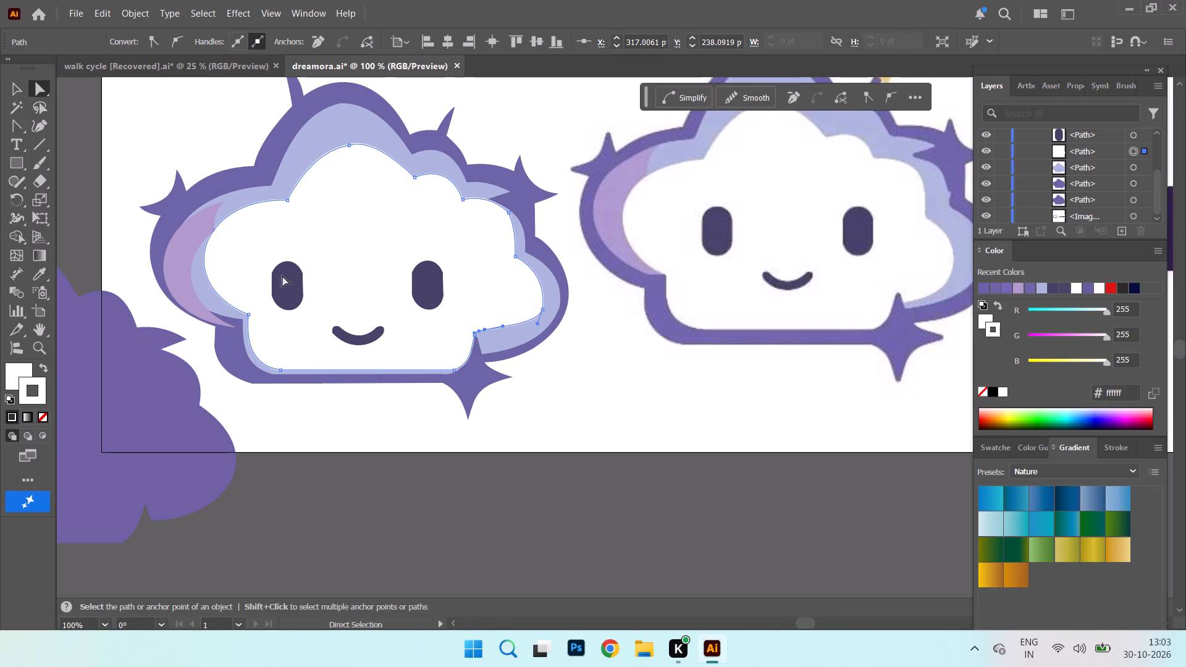
left_click_drag(486, 329, 481, 343)
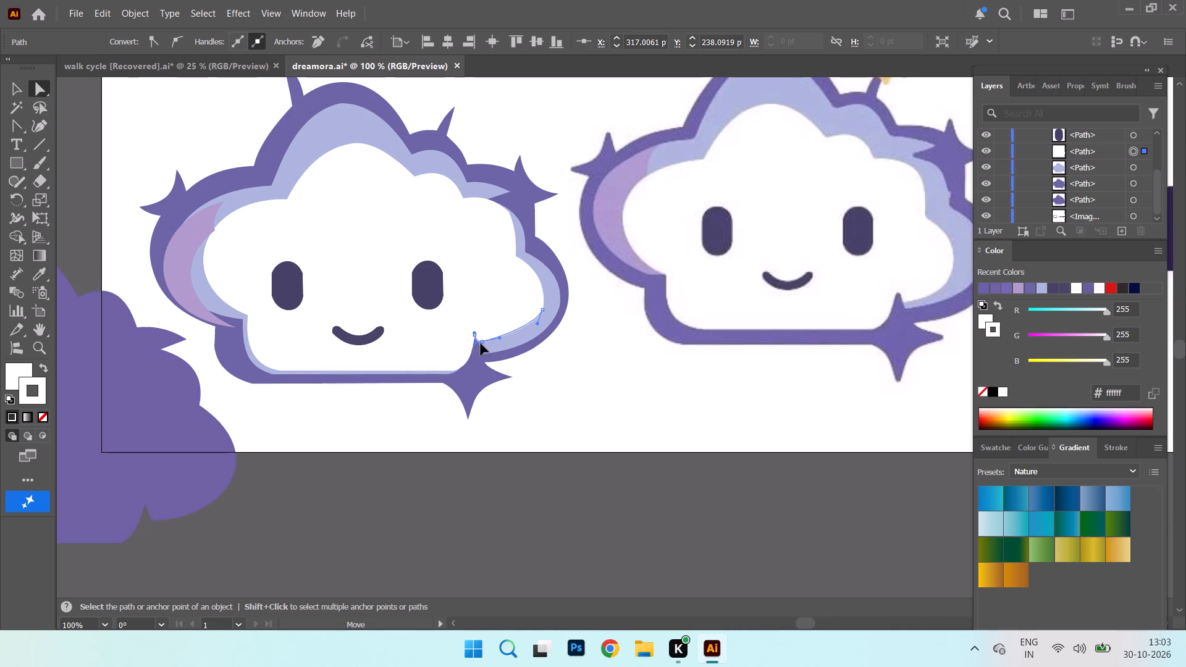
left_click_drag(481, 343, 482, 349)
left_click_drag(482, 349, 487, 351)
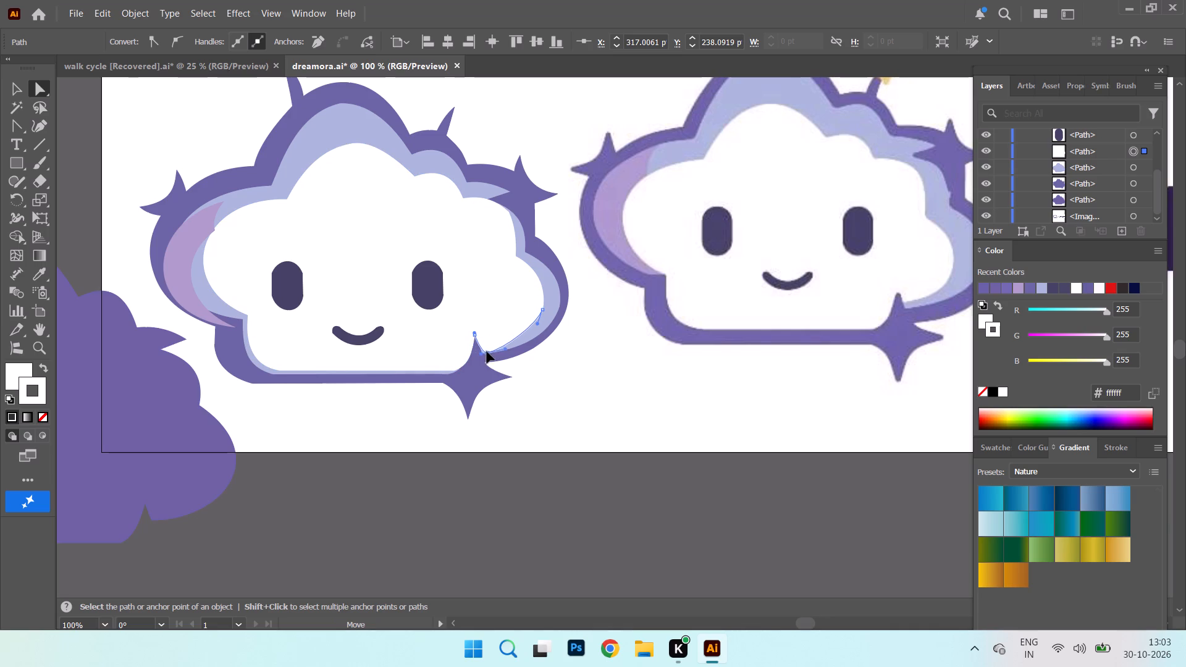
left_click_drag(487, 351, 482, 349)
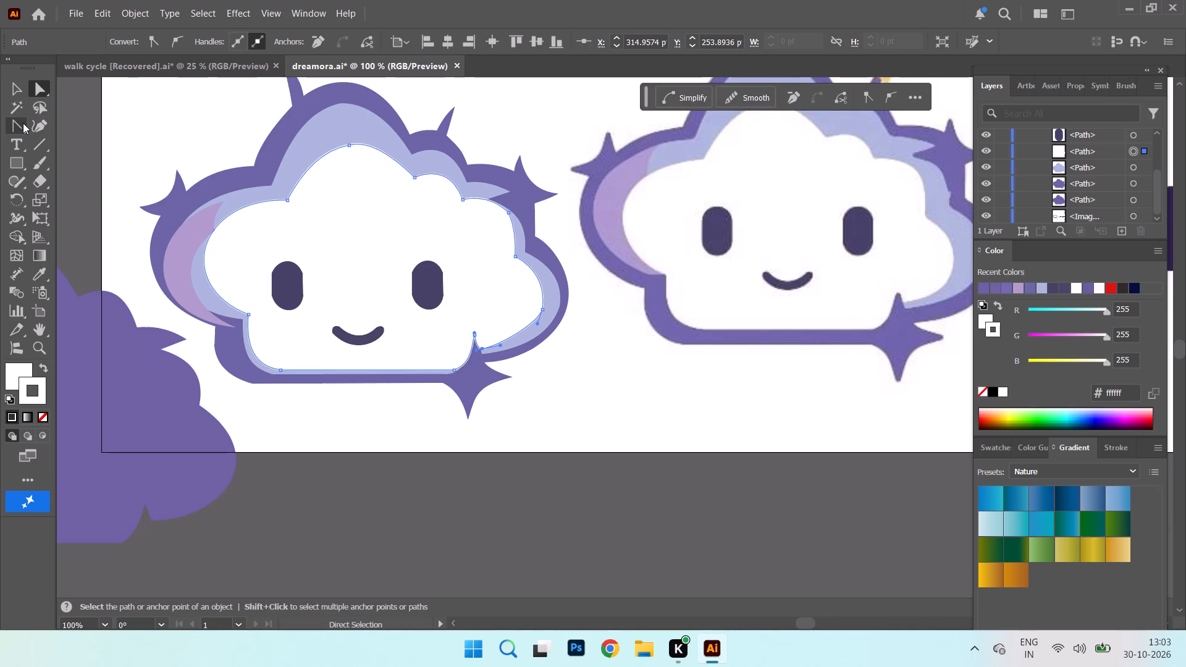
Adjust the curves on both sides of the white face's notch with the Anchor Point tool.
right_click(23, 123)
left_click(109, 183)
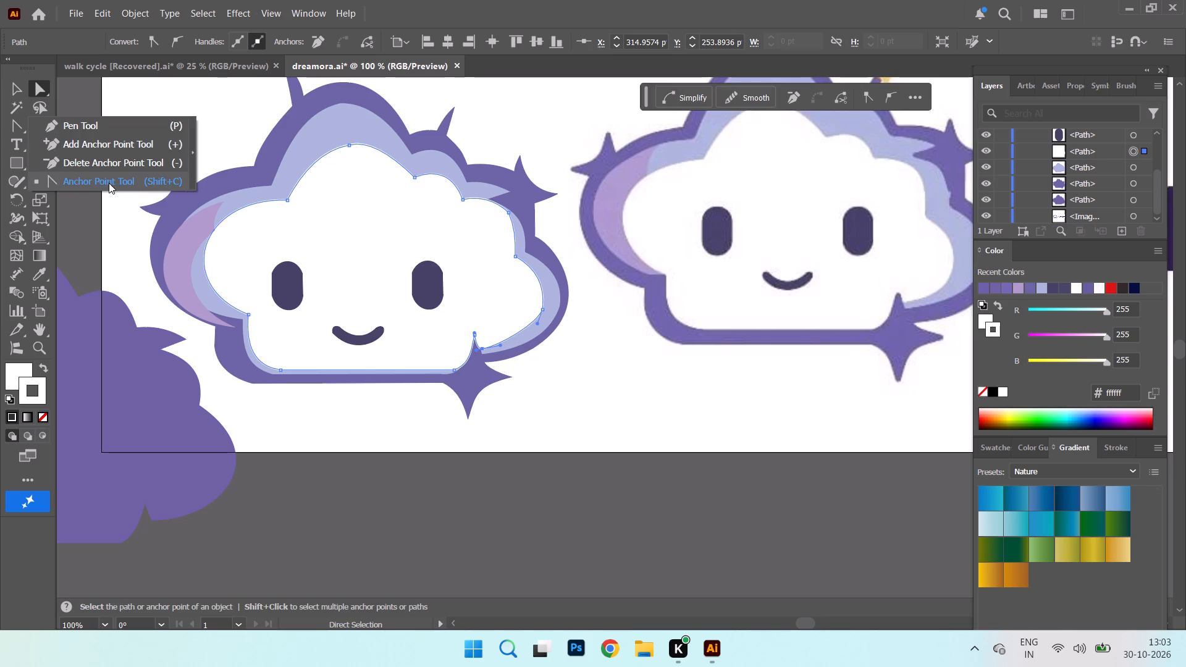
left_click(478, 346)
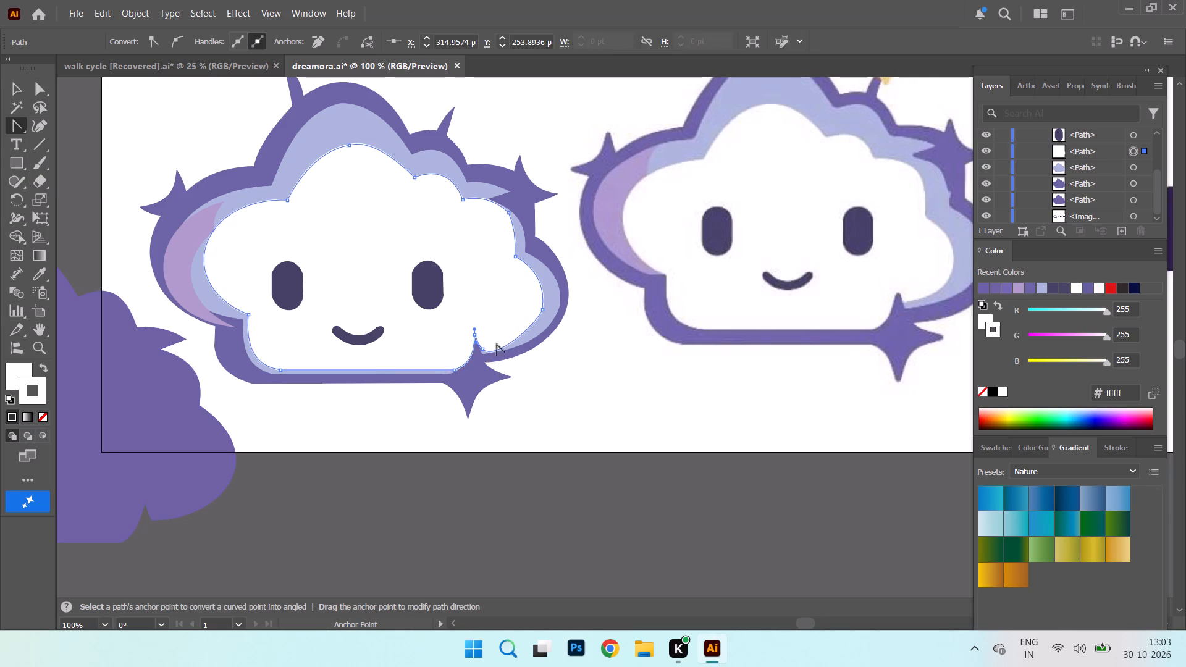
left_click(468, 360)
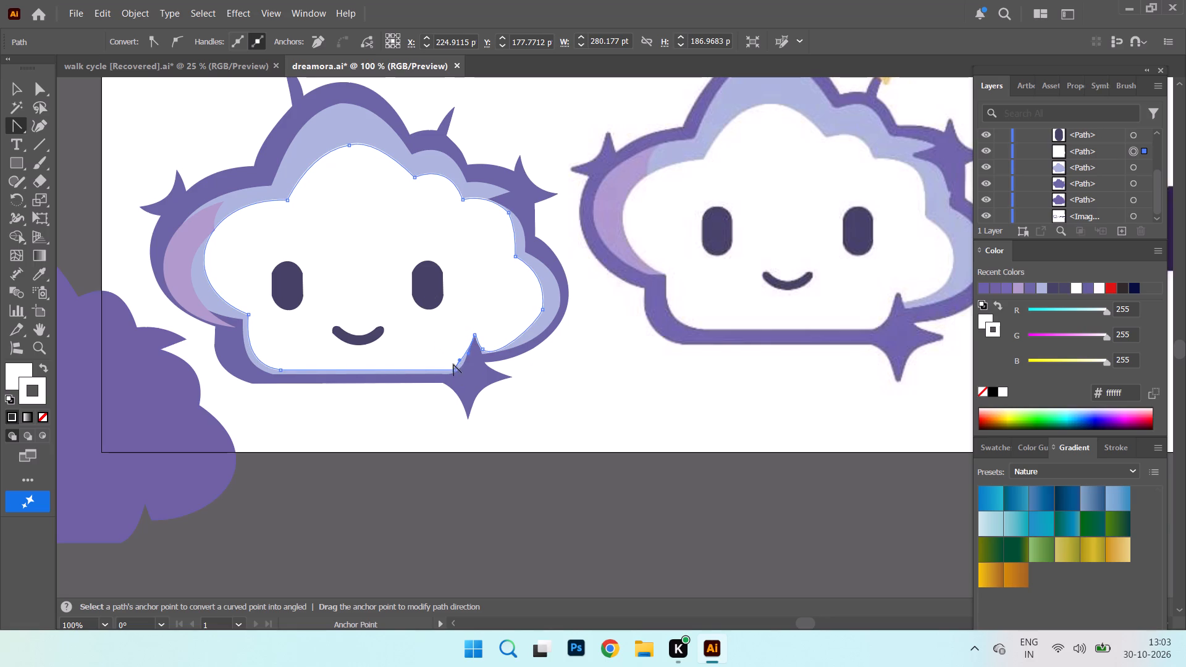
left_click(463, 359)
Delete the anchor point at the notch's tip and bend the remaining segment up around the bottom sparkle's top point.
right_click(12, 129)
left_click(77, 161)
left_click(475, 334)
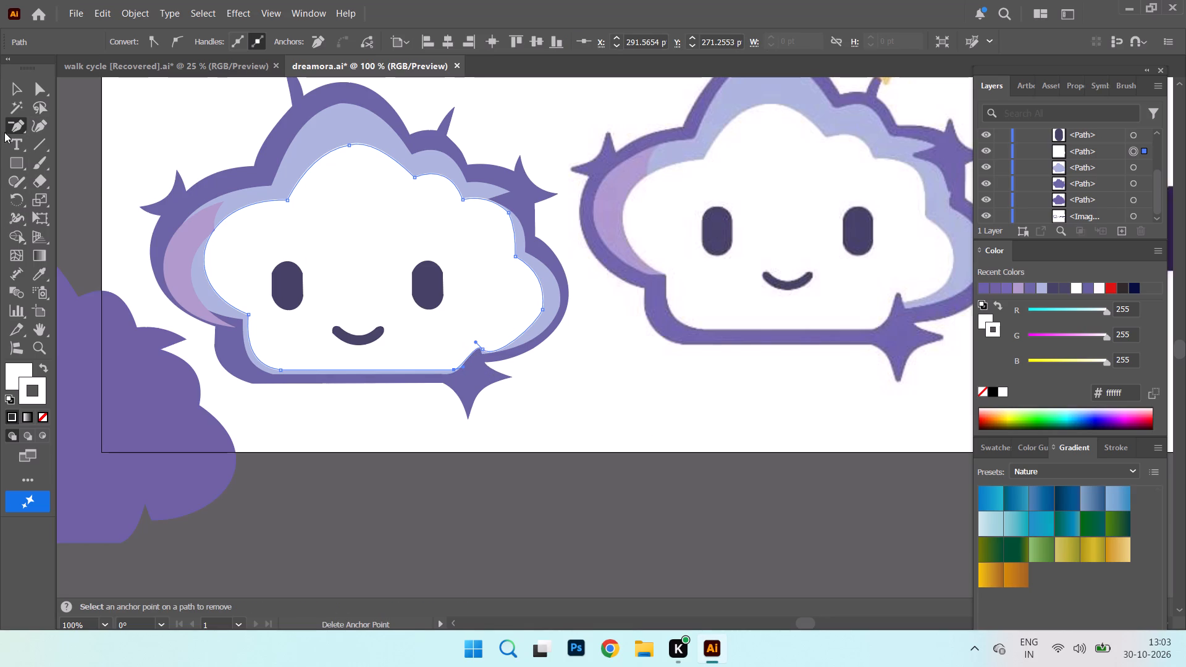
right_click(13, 120)
left_click(109, 180)
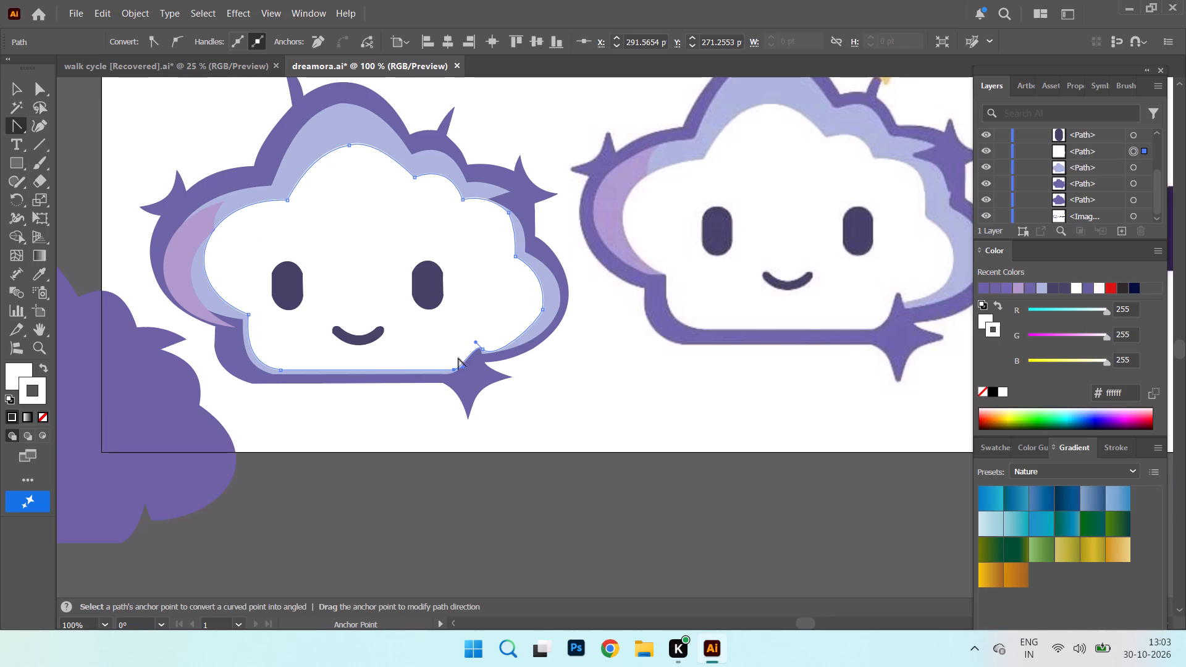
left_click_drag(476, 350, 476, 336)
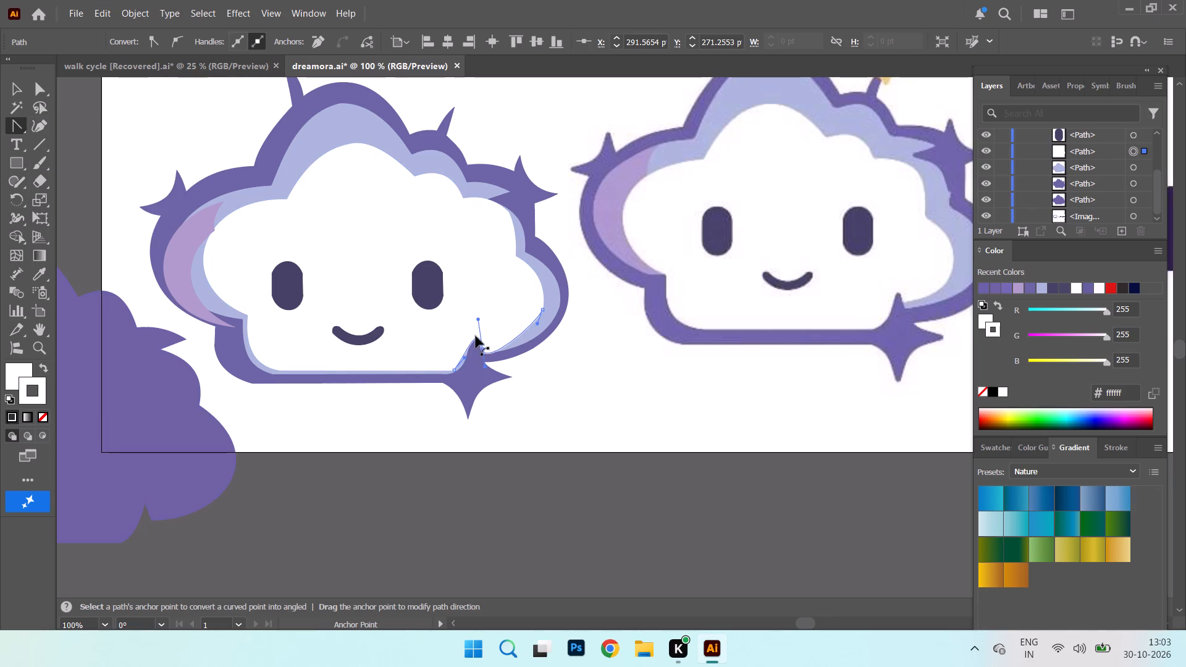
left_click_drag(476, 336, 477, 337)
left_click_drag(477, 337, 474, 335)
left_click_drag(474, 335, 477, 335)
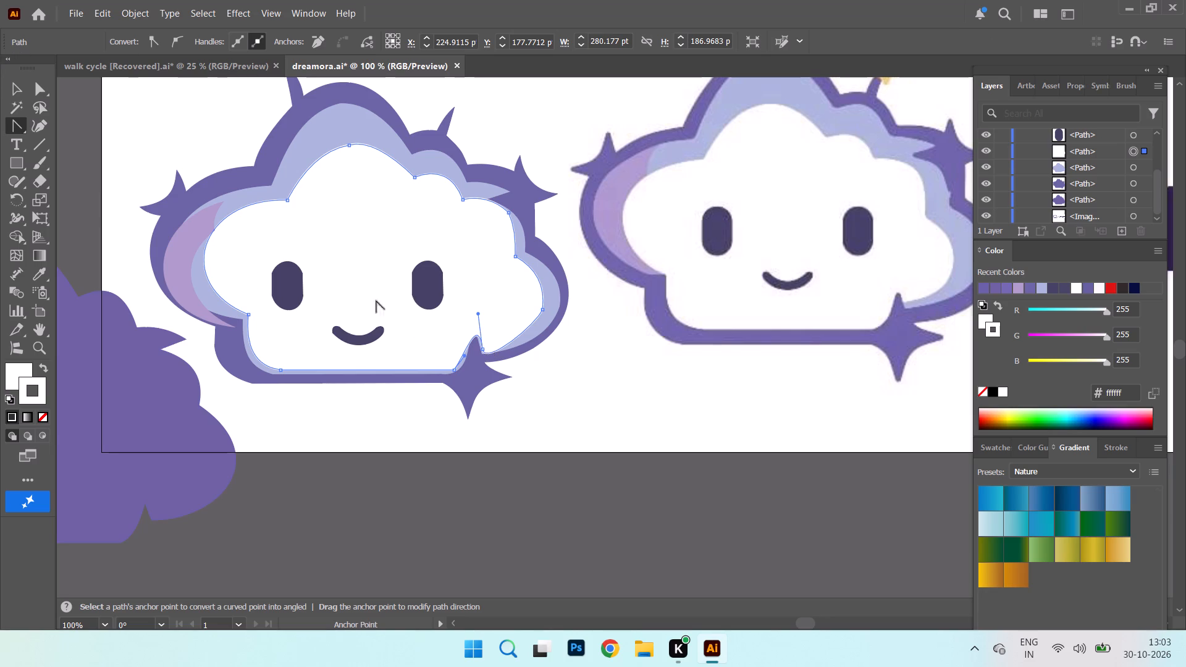
left_click(471, 340)
Add an anchor point on the white face's path at the top of the notch, over the bottom sparkle's tip.
right_click(9, 127)
left_click(95, 146)
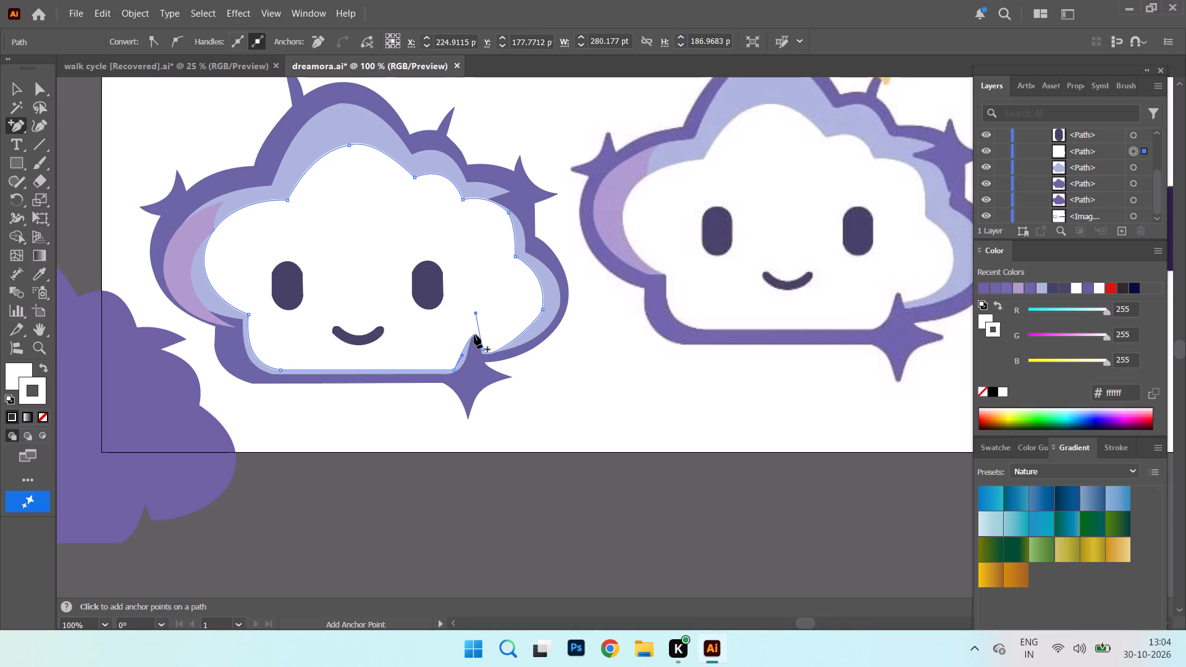
left_click(474, 335)
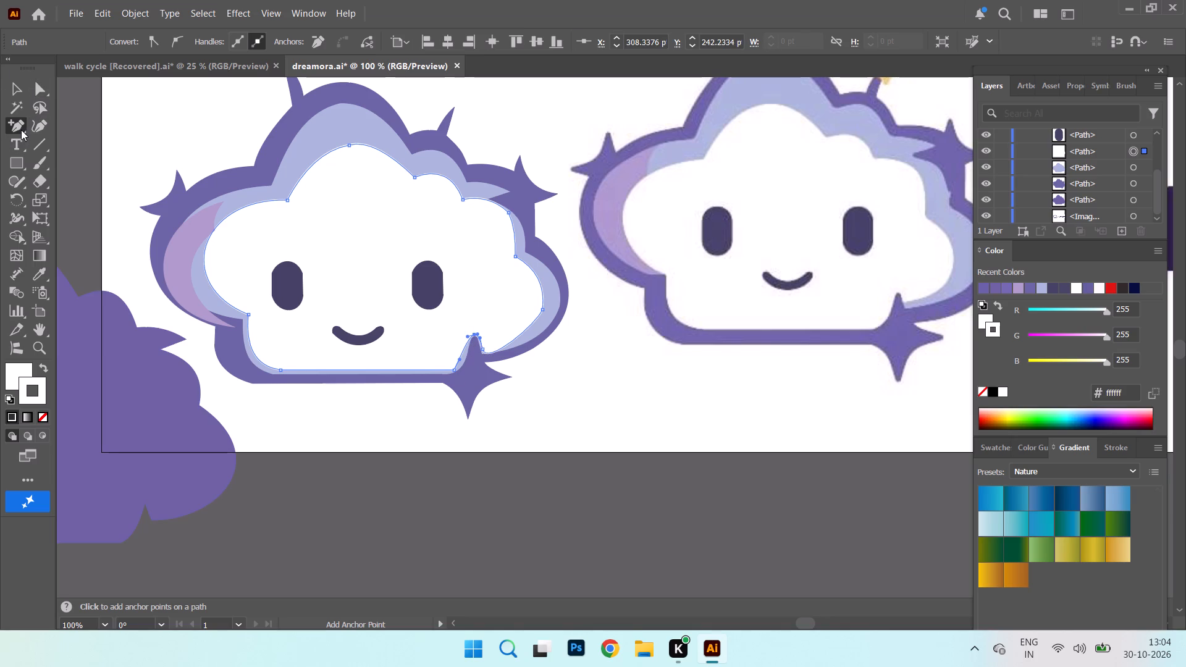
Bend the white face's segment along the left side of the notch with the Anchor Point tool.
right_click(21, 130)
left_click(107, 178)
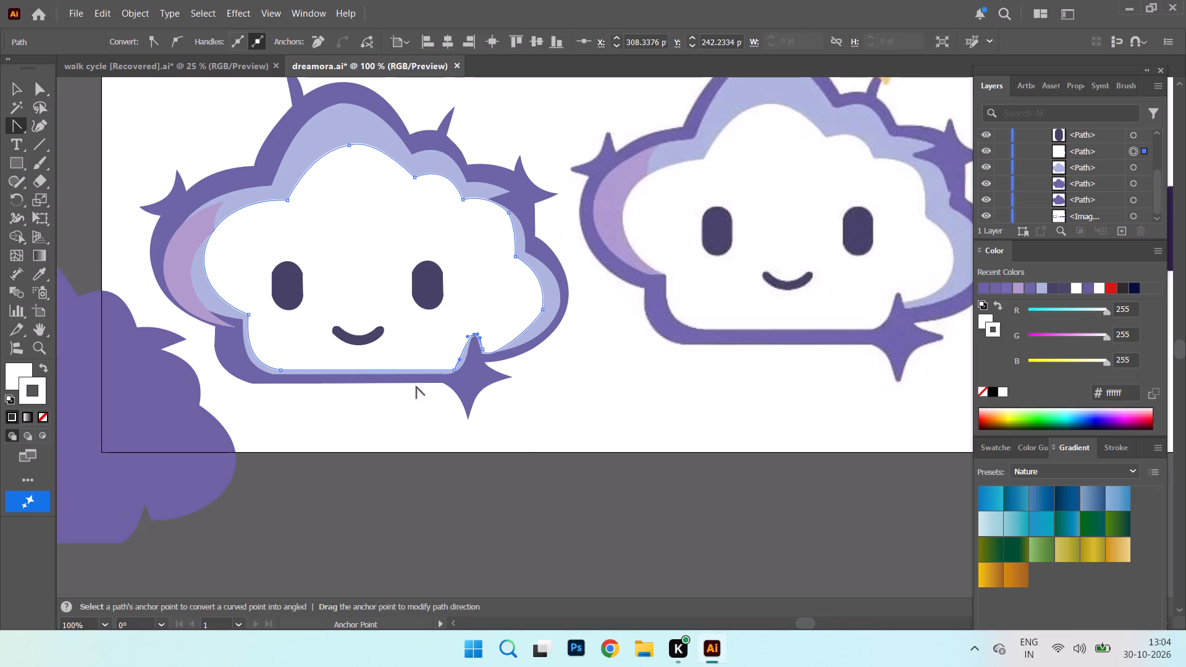
left_click(465, 356)
left_click_drag(463, 353, 464, 358)
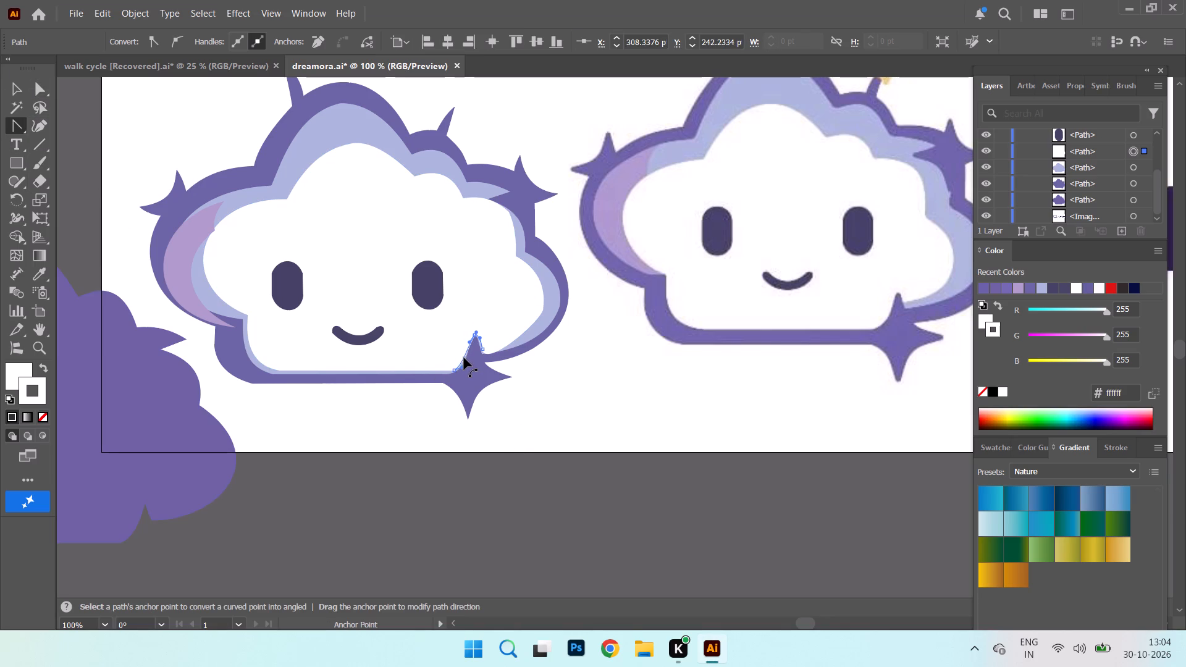
left_click_drag(464, 358, 458, 353)
left_click_drag(458, 353, 456, 353)
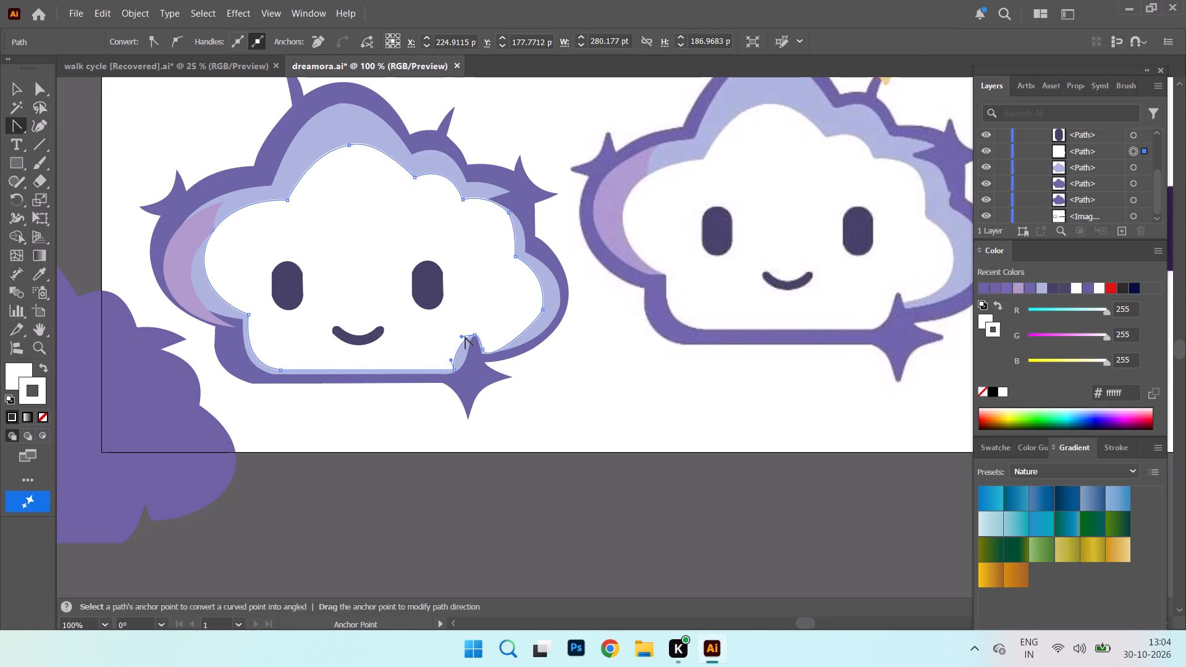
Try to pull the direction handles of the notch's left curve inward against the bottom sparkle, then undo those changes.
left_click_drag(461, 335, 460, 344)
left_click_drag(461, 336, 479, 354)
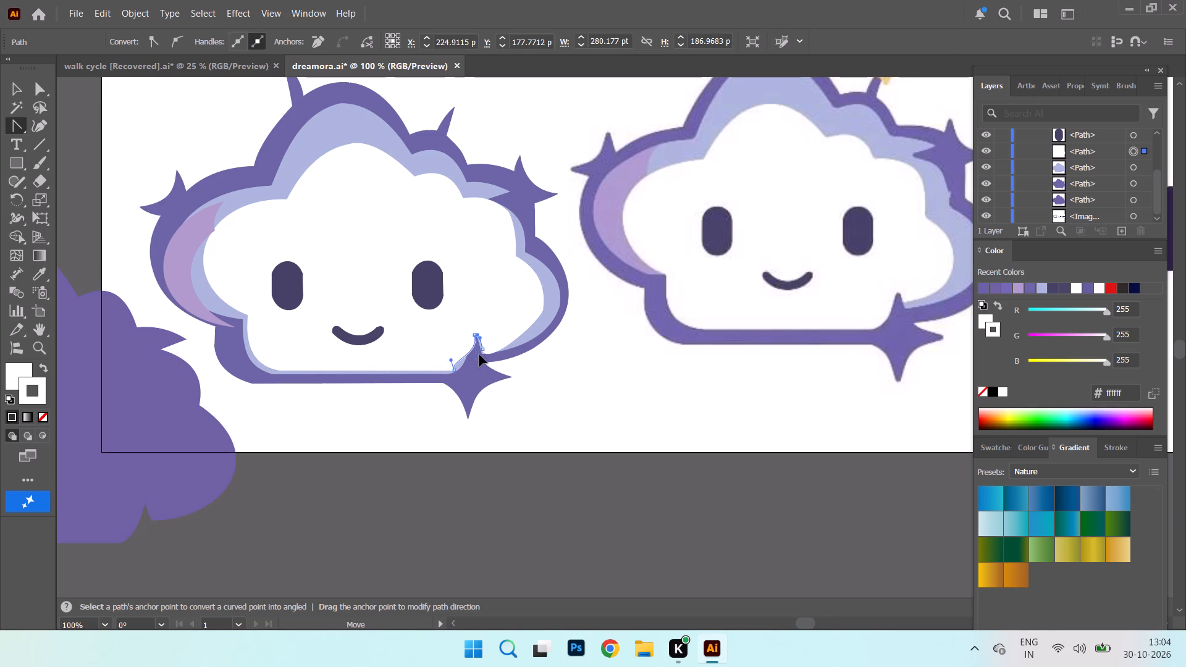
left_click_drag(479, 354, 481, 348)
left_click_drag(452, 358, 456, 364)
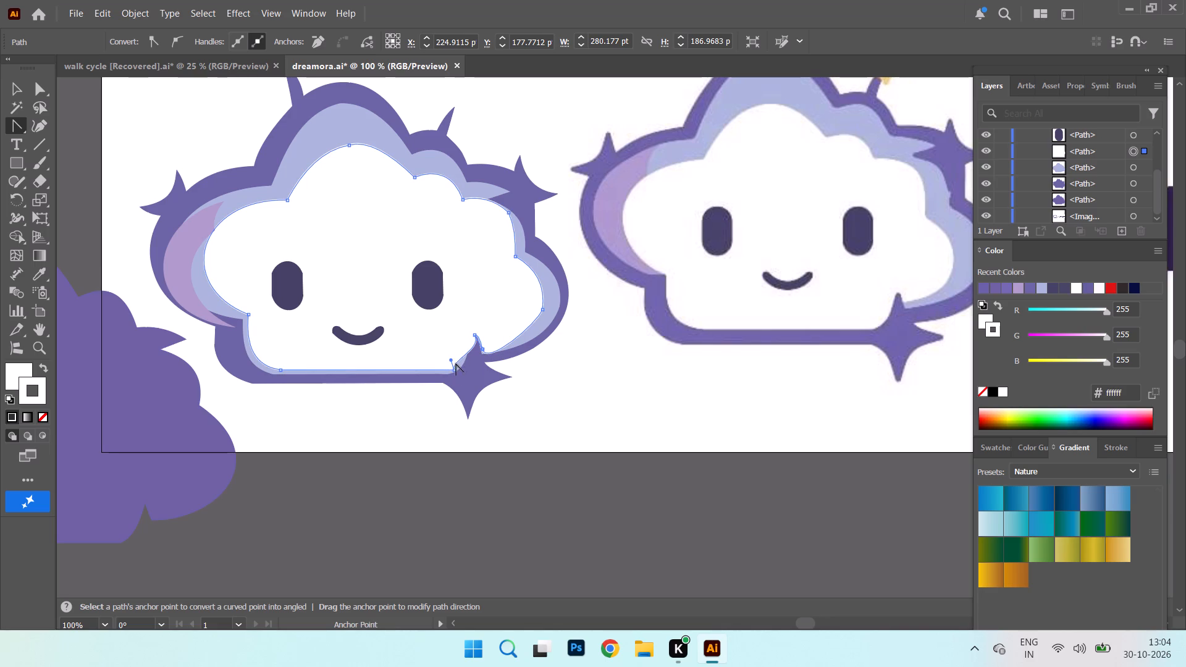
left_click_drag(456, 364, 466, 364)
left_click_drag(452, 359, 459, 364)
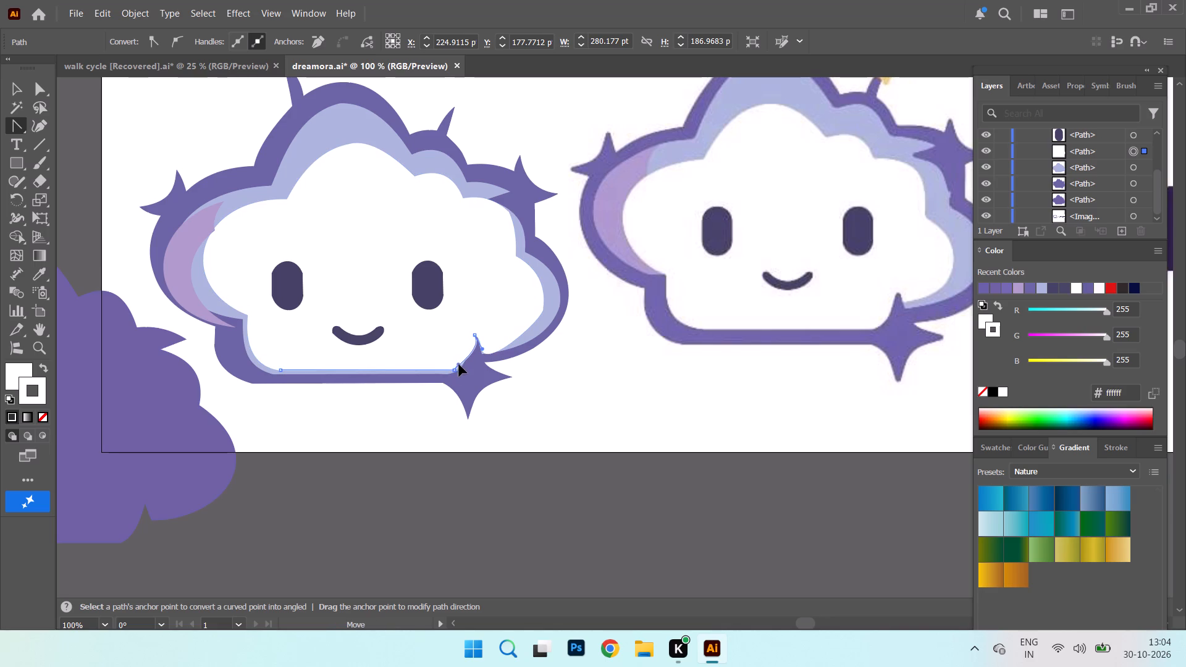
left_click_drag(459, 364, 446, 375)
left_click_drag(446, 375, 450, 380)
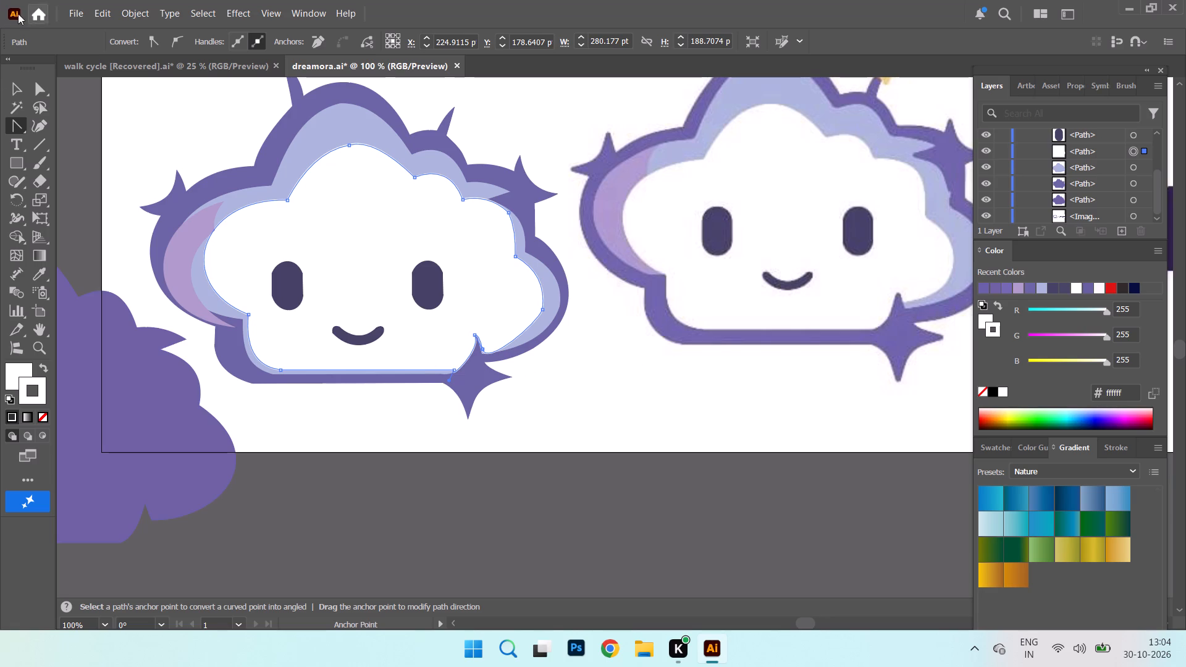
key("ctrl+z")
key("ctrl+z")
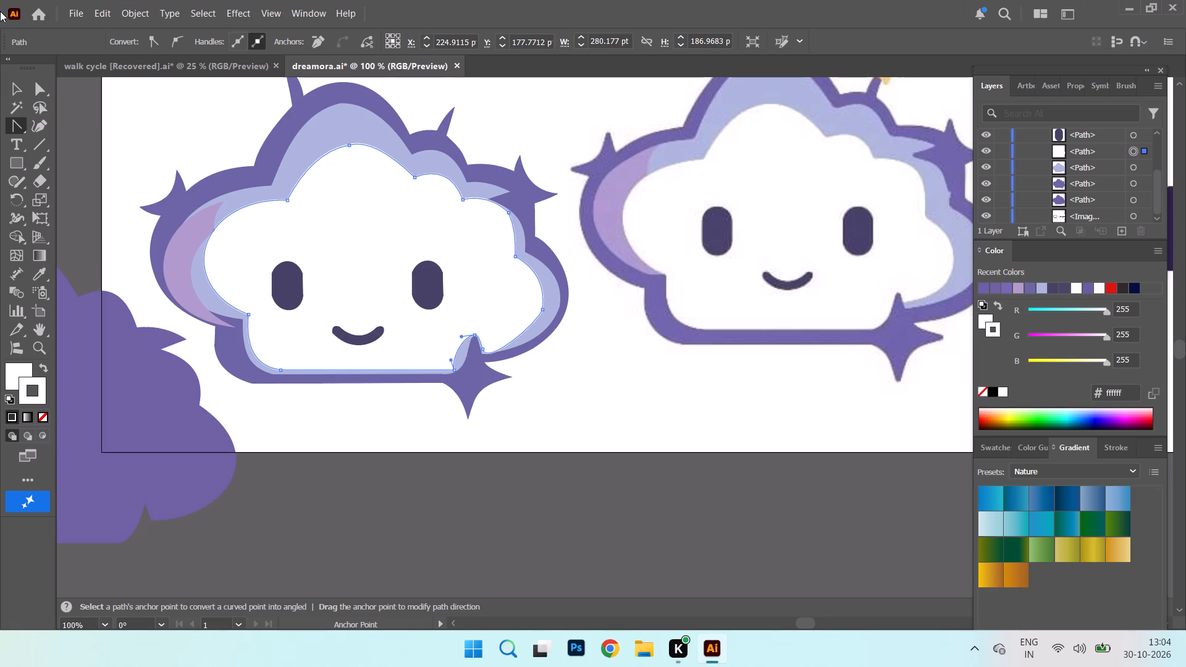
Add an anchor point on the white face's path just left of the notch's tip.
right_click(15, 122)
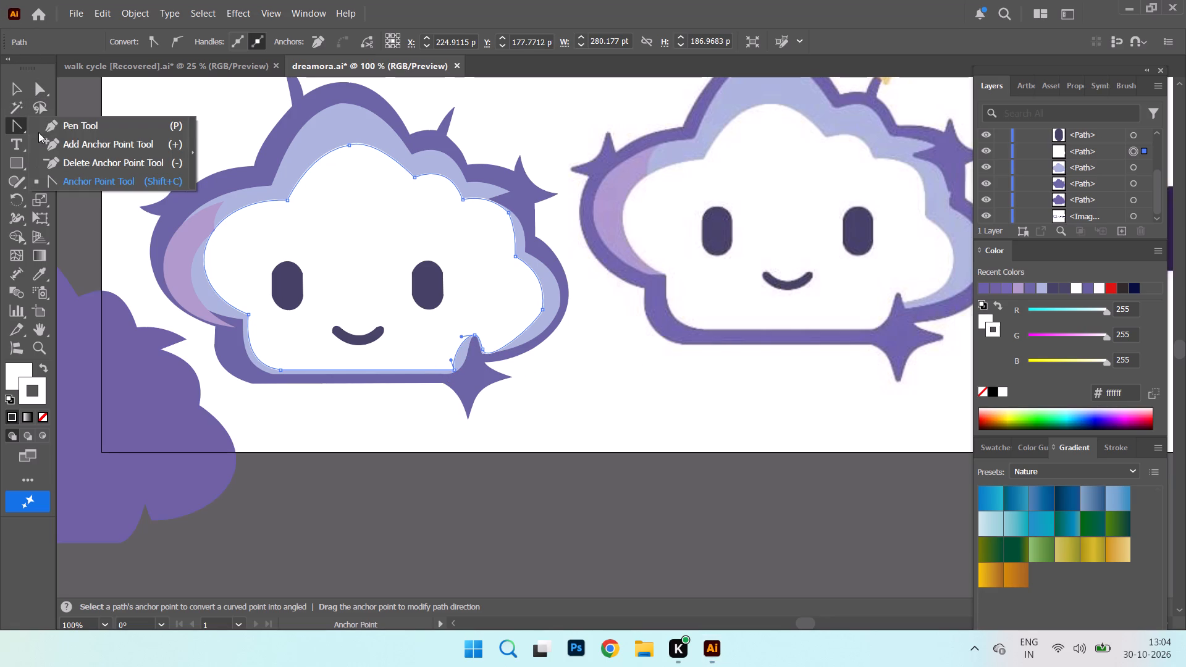
left_click(90, 145)
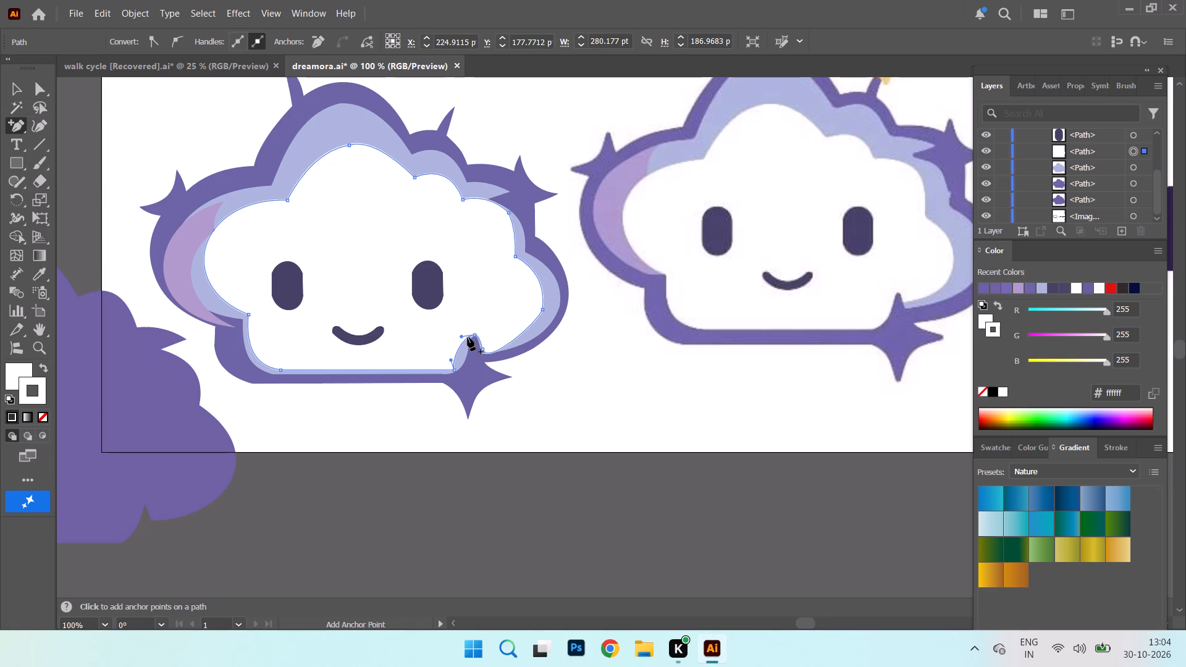
left_click(468, 337)
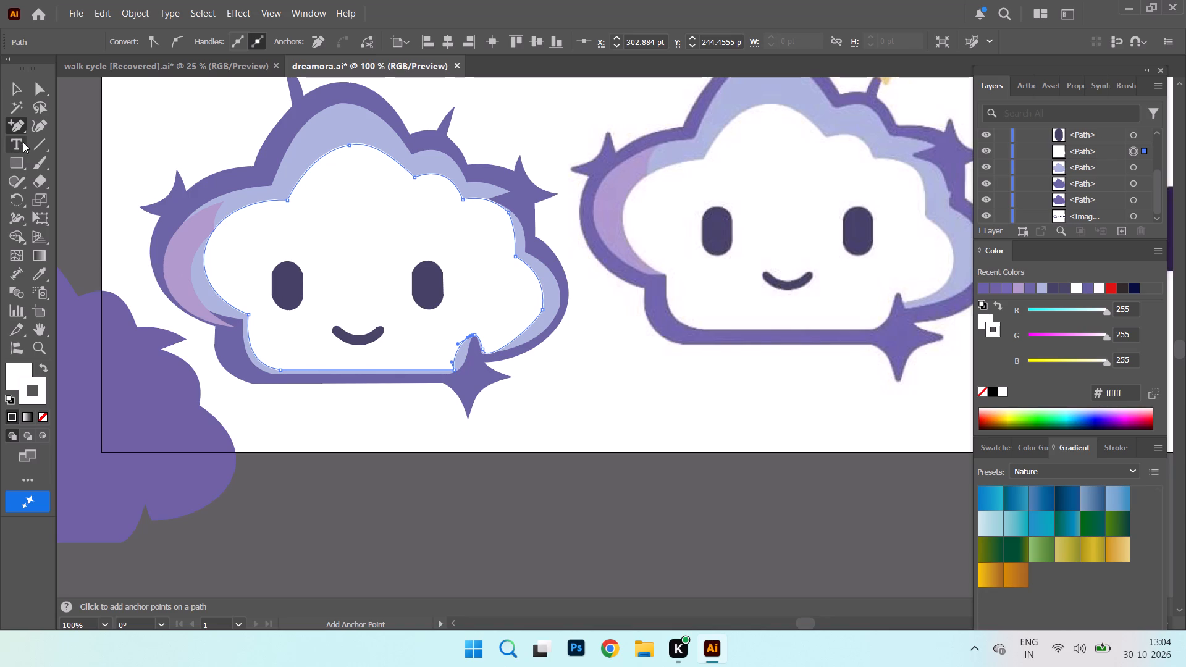
Bend the segment below the added anchor point toward the bottom sparkle's left side with the Anchor Point tool.
right_click(18, 132)
left_click(126, 180)
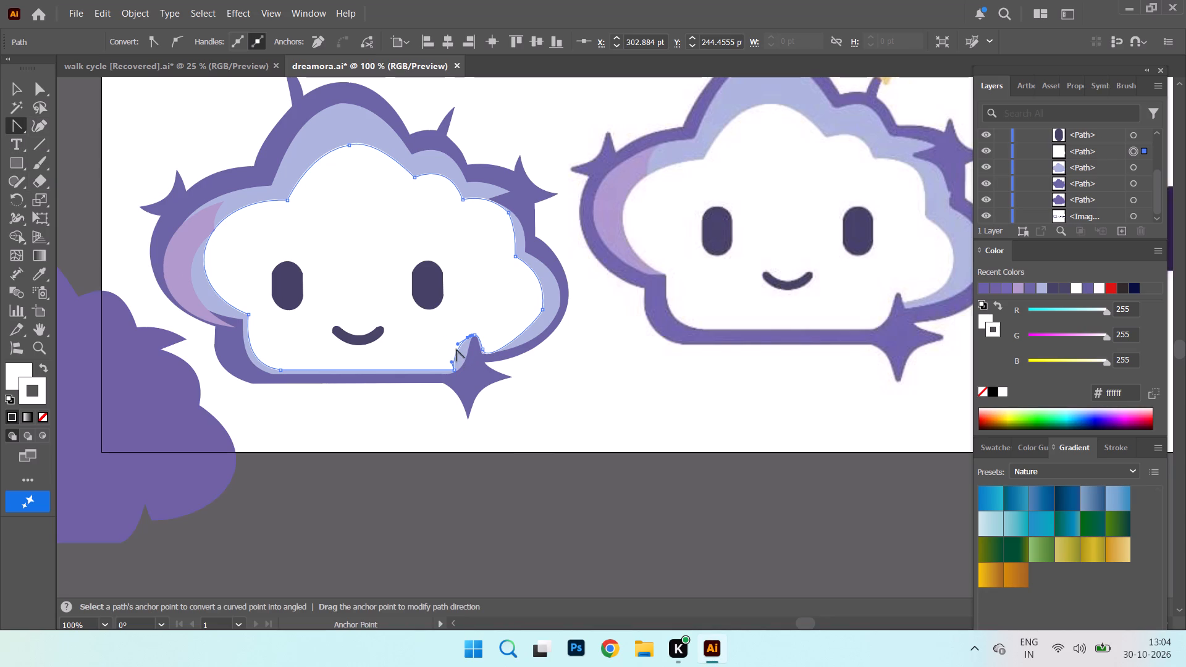
left_click_drag(457, 350, 460, 358)
left_click_drag(459, 348, 468, 358)
left_click_drag(458, 350, 463, 356)
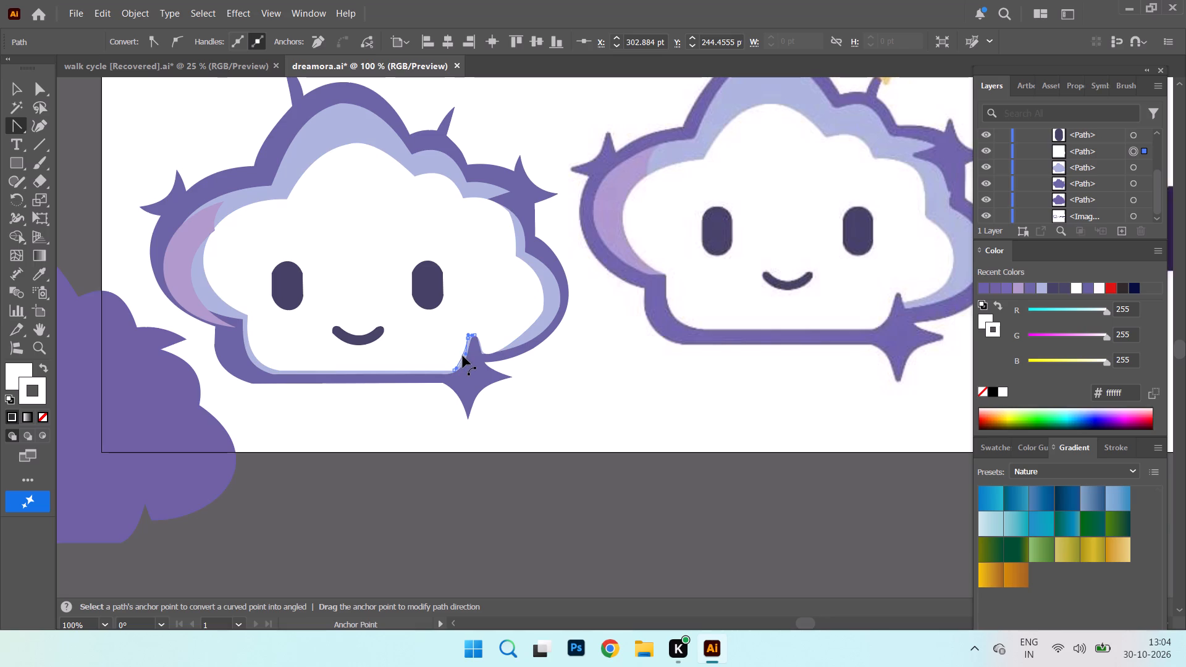
left_click_drag(463, 356, 466, 357)
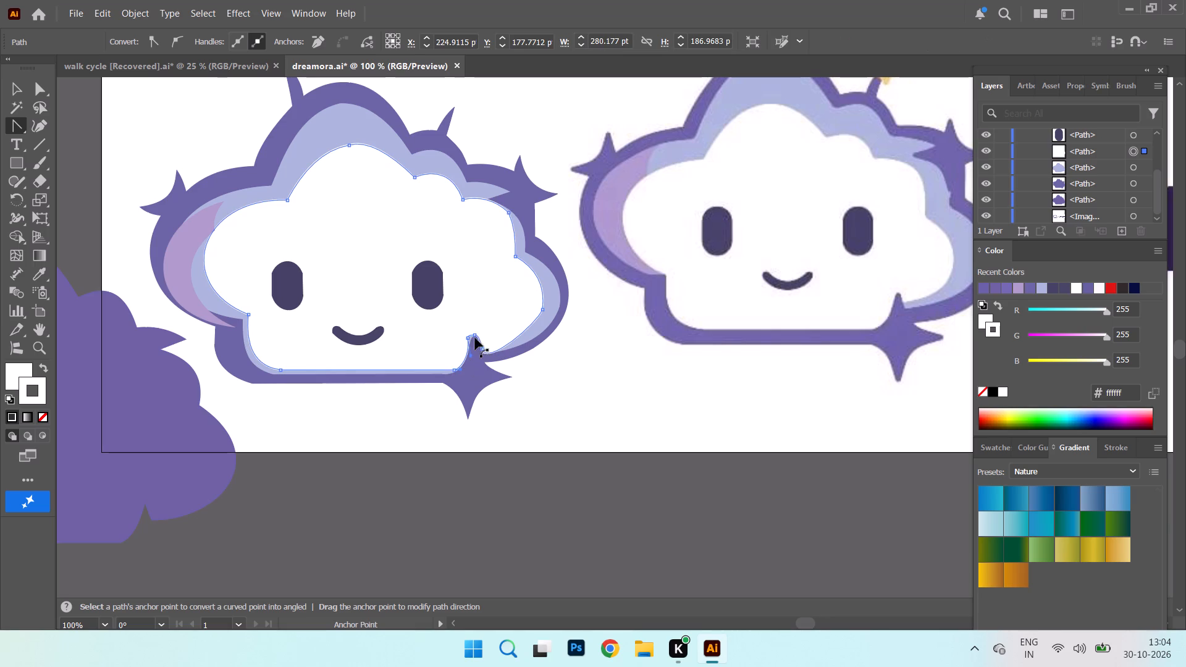
left_click(468, 338)
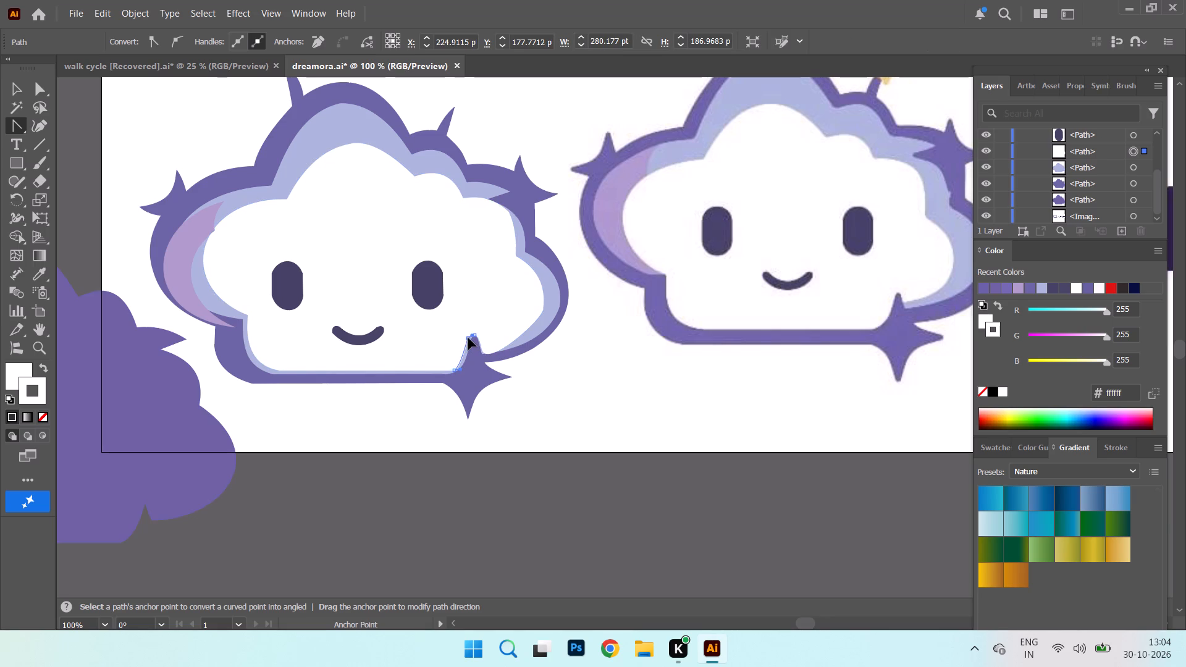
key("ctrl+z")
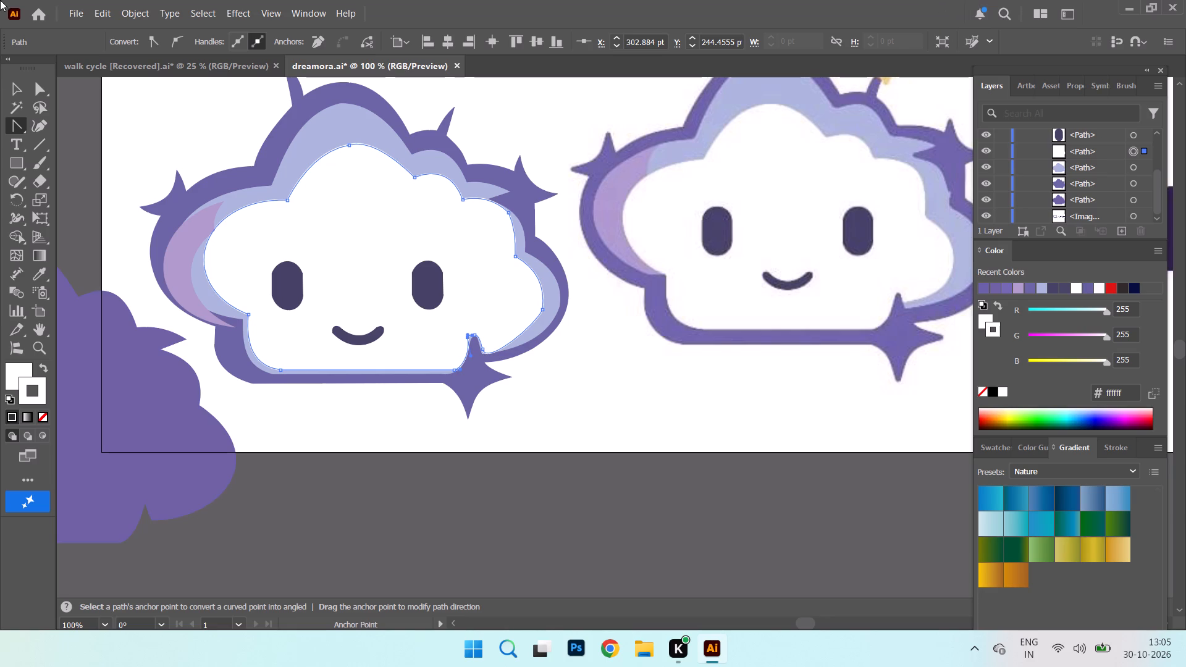
Select the anchor point just left of the notch's tip and rebend the segment below it with the Anchor Point tool.
left_click(38, 85)
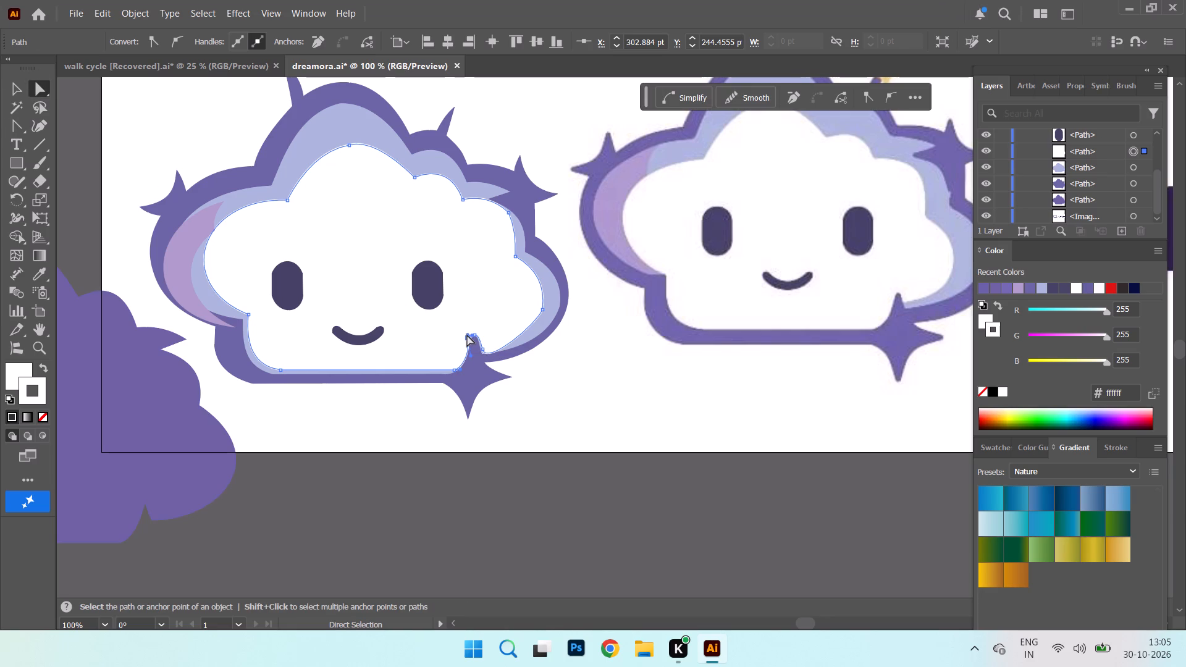
left_click(469, 335)
right_click(22, 122)
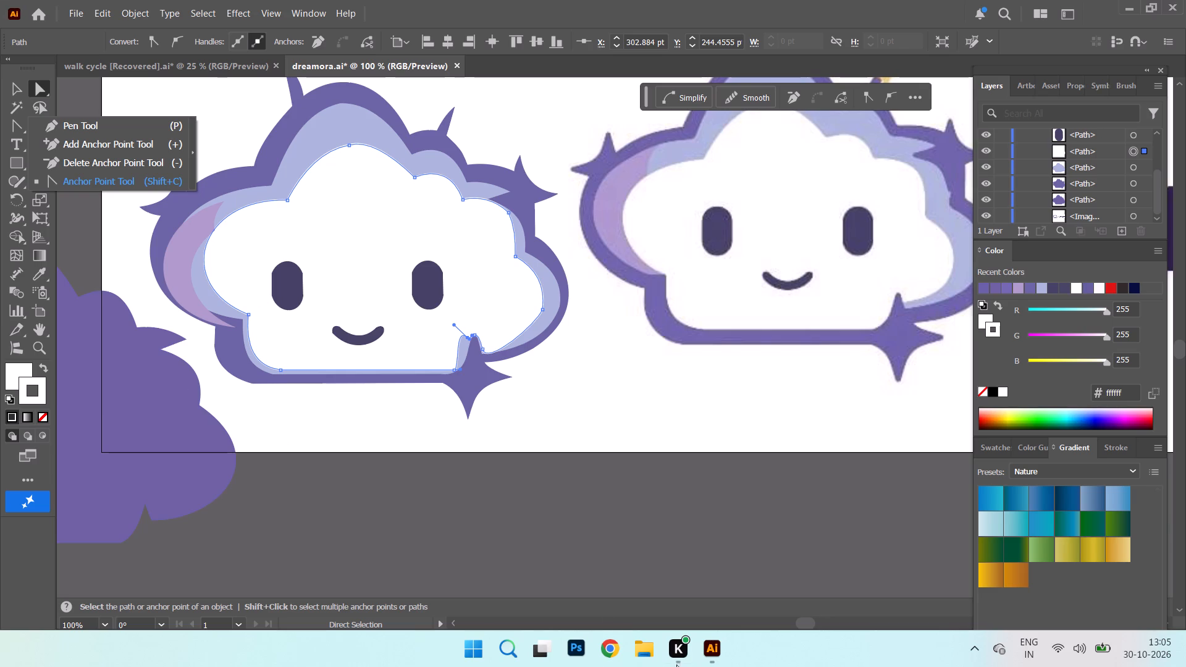
left_click(128, 178)
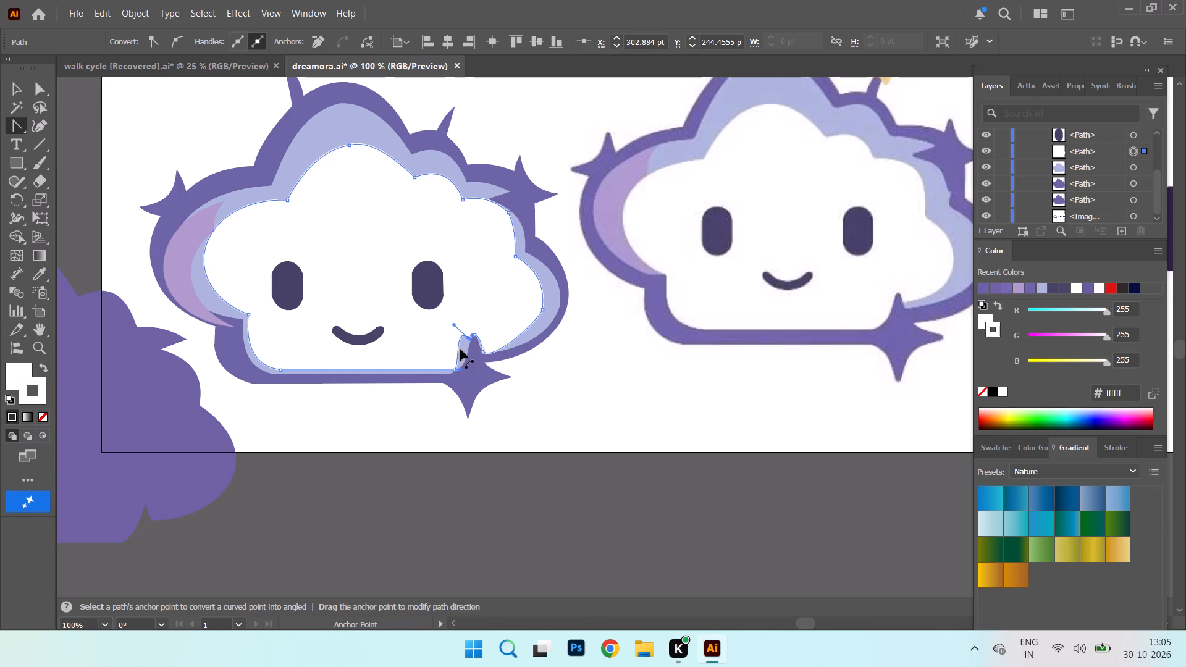
left_click(458, 349)
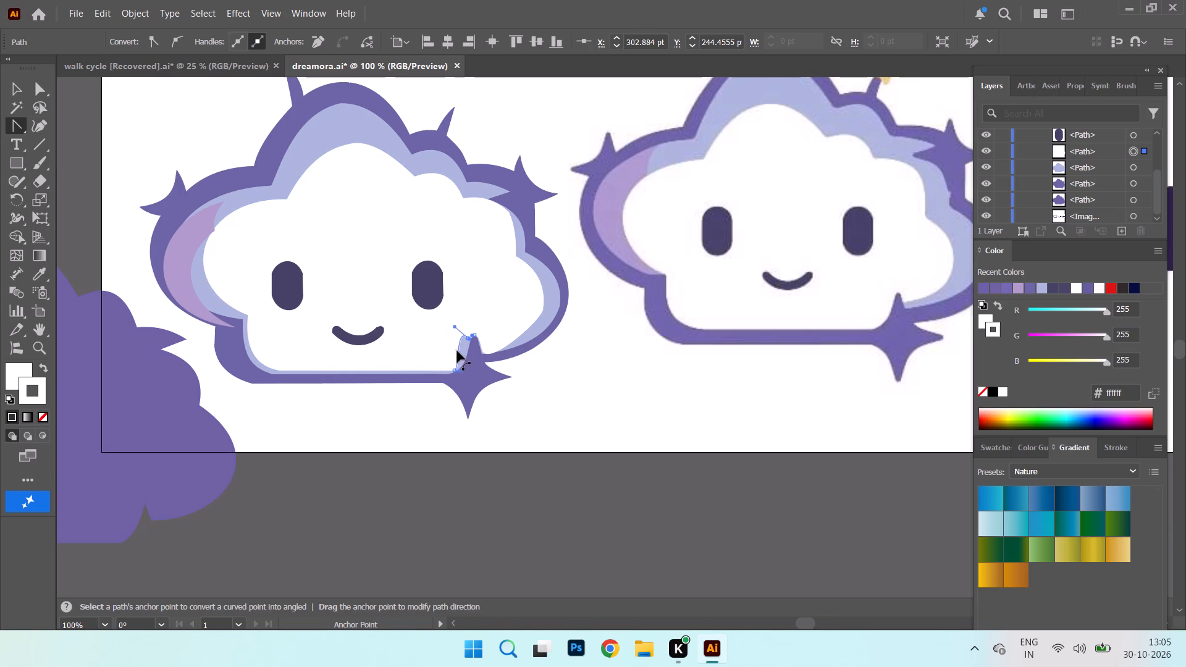
Delete the anchor point just left of the notch's tip on the white face's path.
right_click(22, 122)
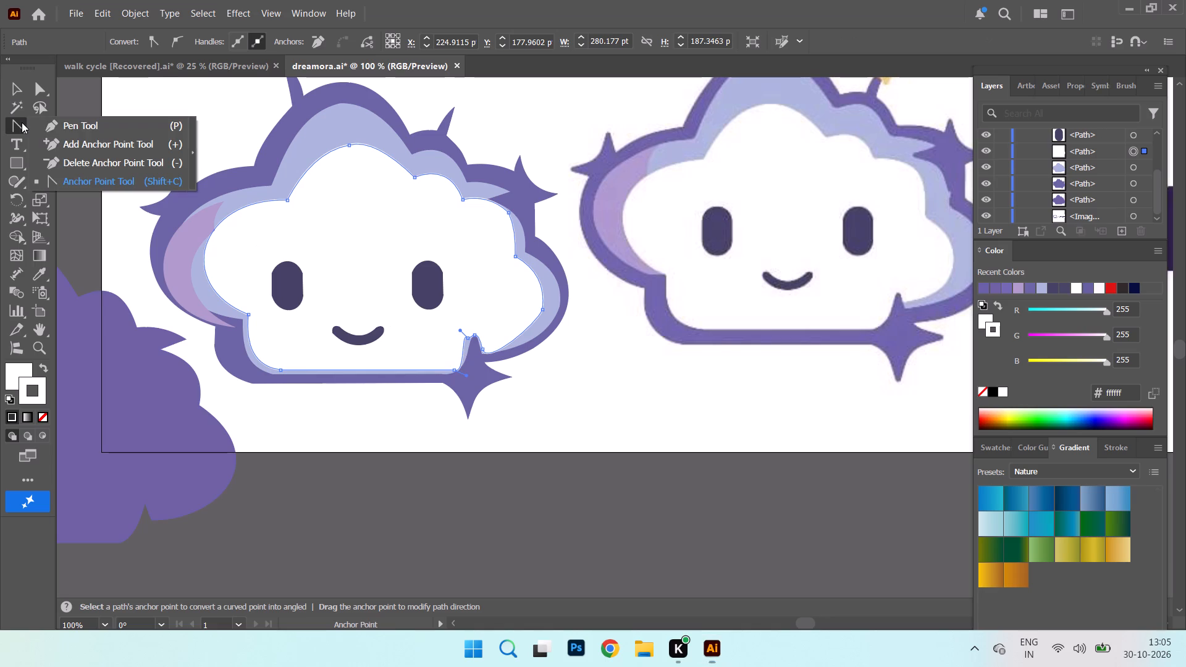
left_click(144, 157)
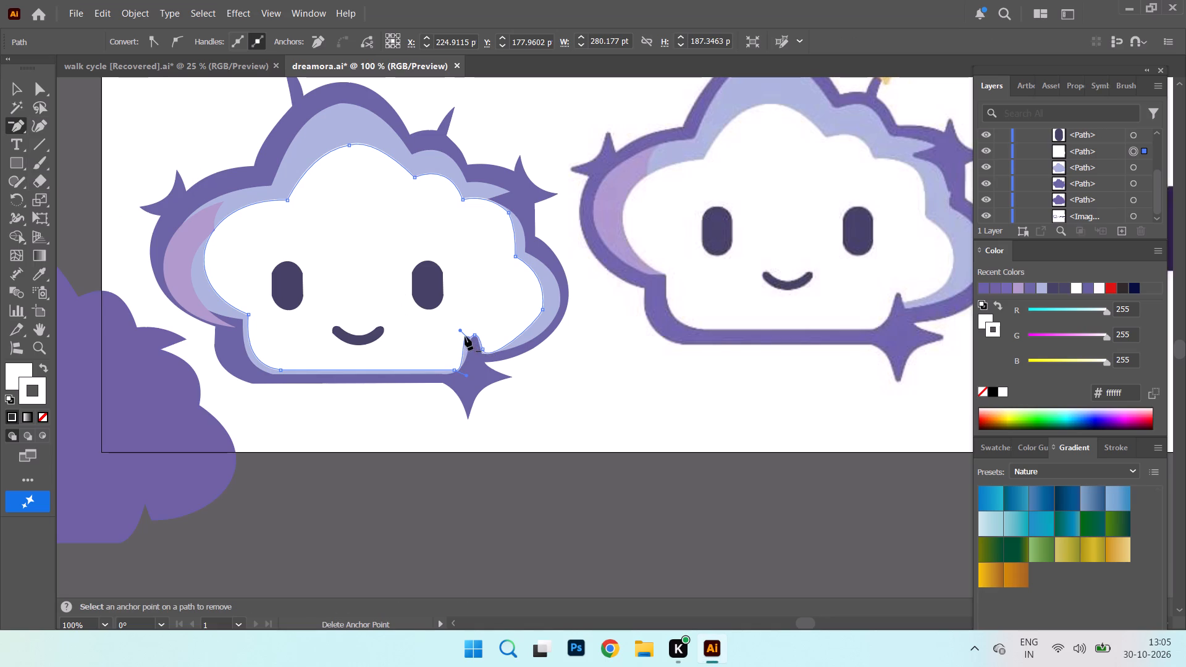
left_click(466, 338)
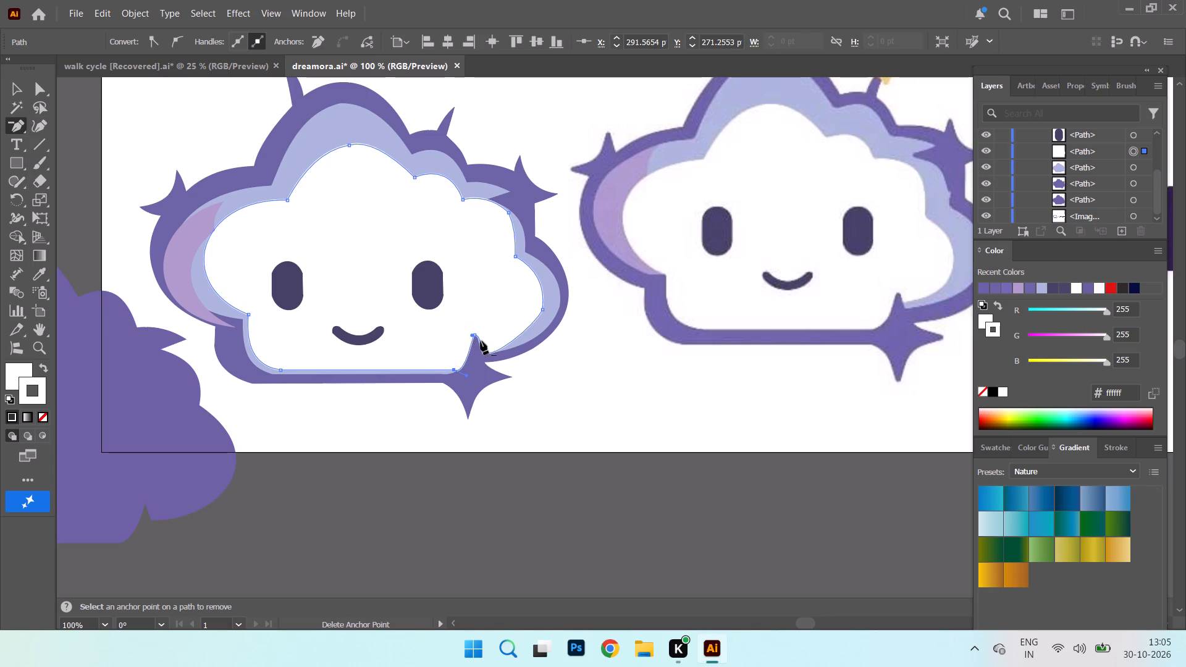
Adjust the short segment on the right side of the white face's notch with the Anchor Point tool.
right_click(15, 125)
left_click(158, 177)
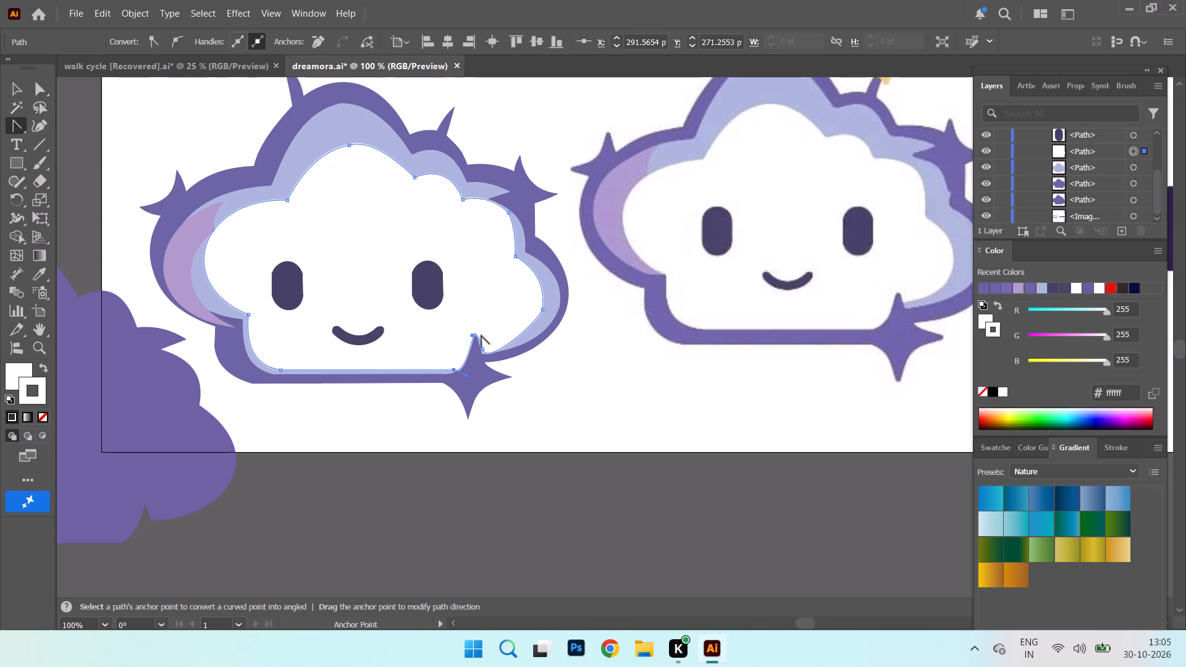
left_click(482, 343)
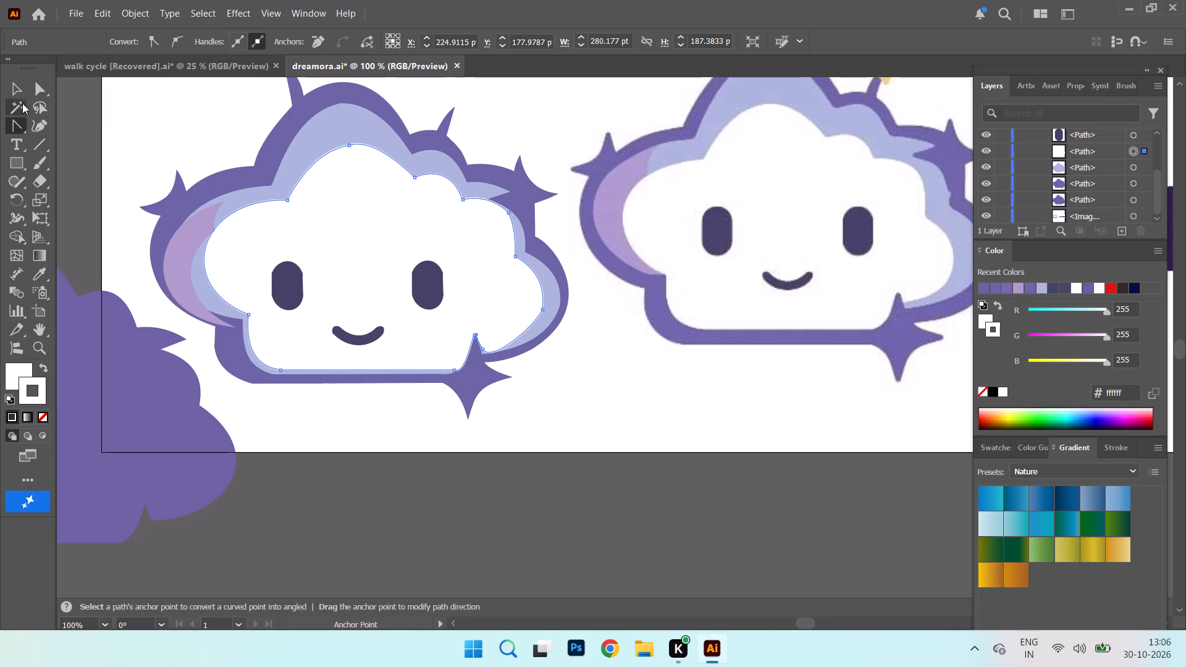
Convert the anchor point at the notch's right base to a corner and bend the white face's lower right edge outward.
left_click(483, 350)
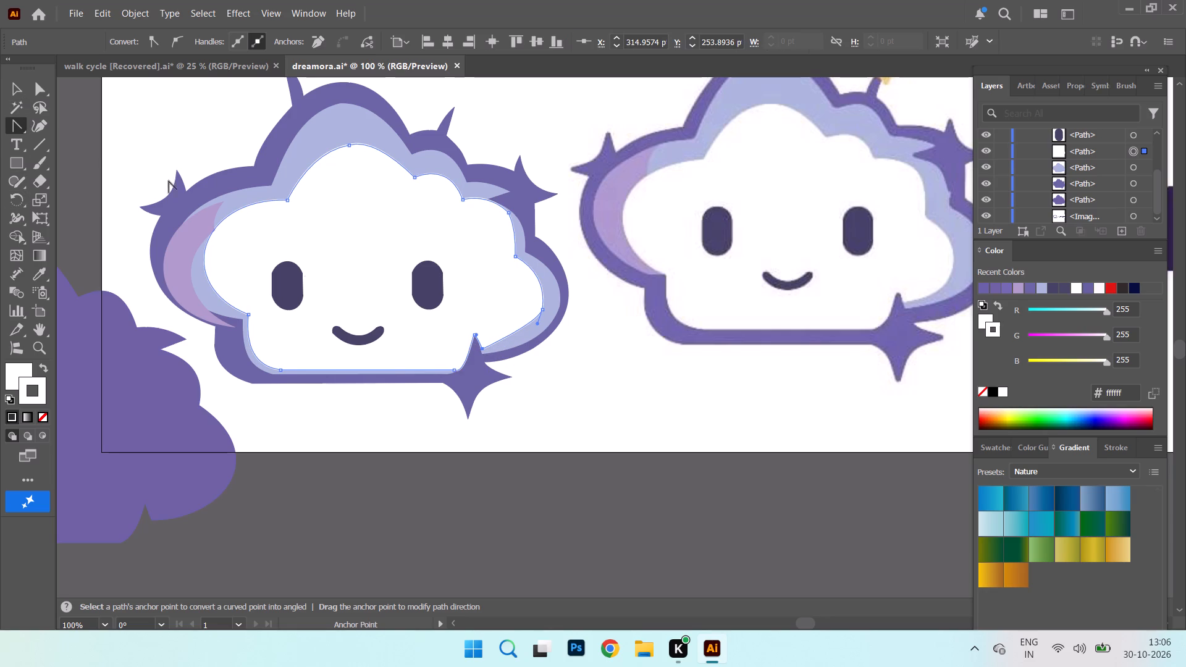
right_click(17, 124)
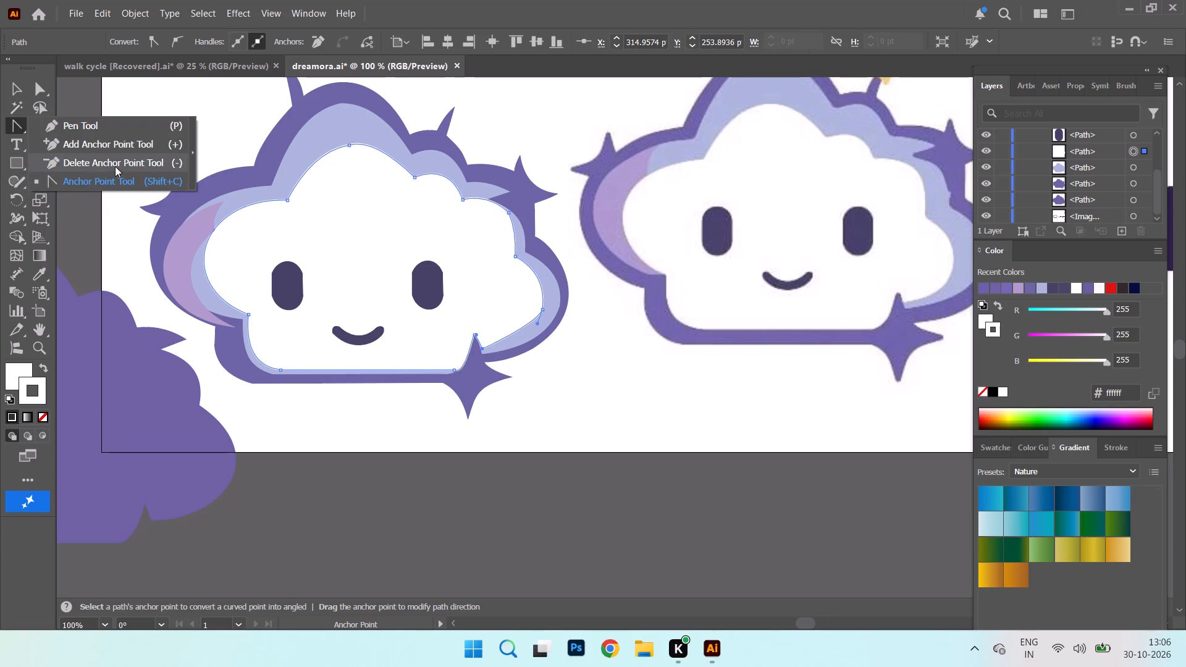
left_click(120, 180)
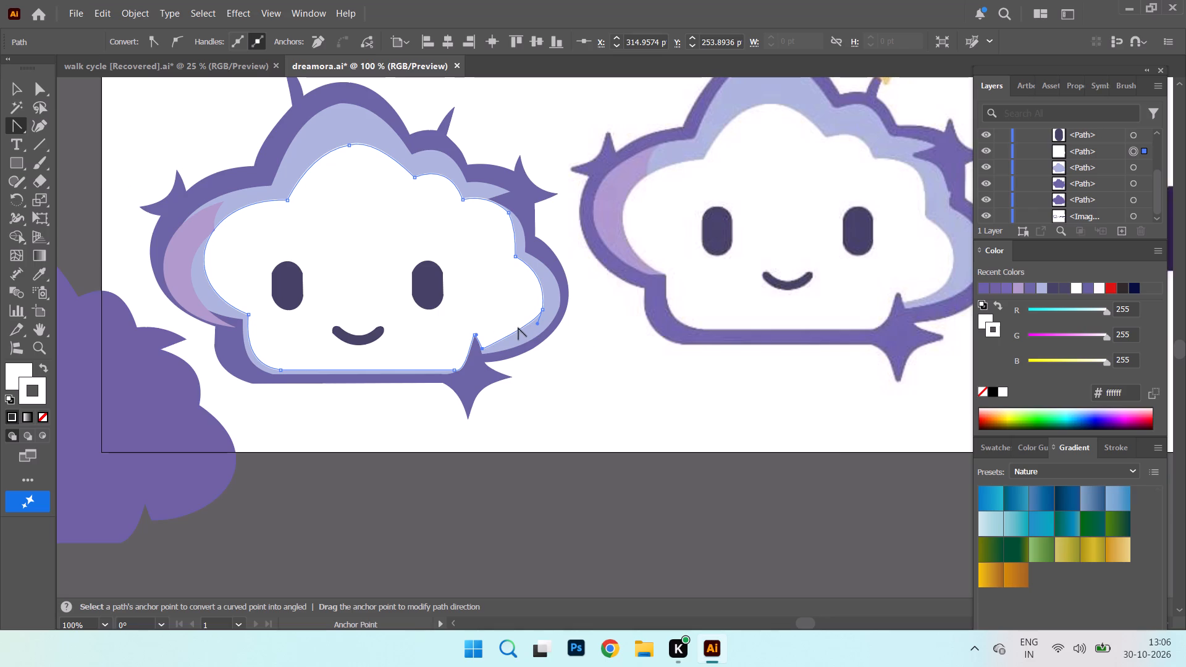
left_click(517, 329)
left_click_drag(513, 333, 524, 338)
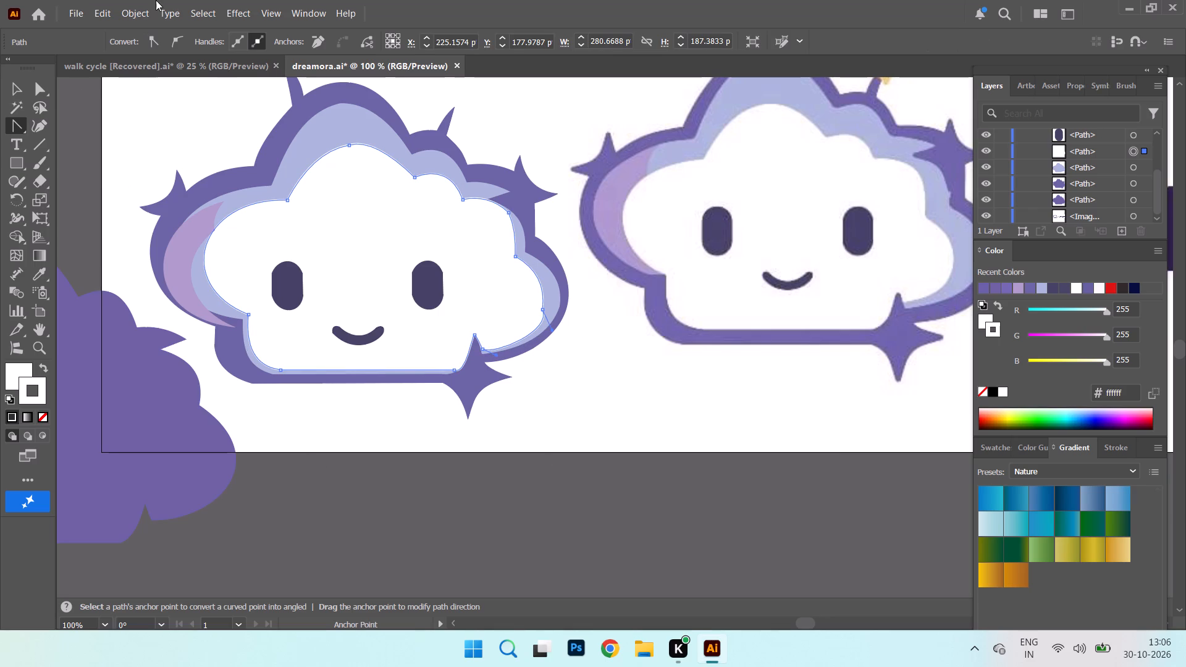
Adjust the anchor points at the left base and tip of the white face's notch with the Anchor Point tool.
left_click(462, 367)
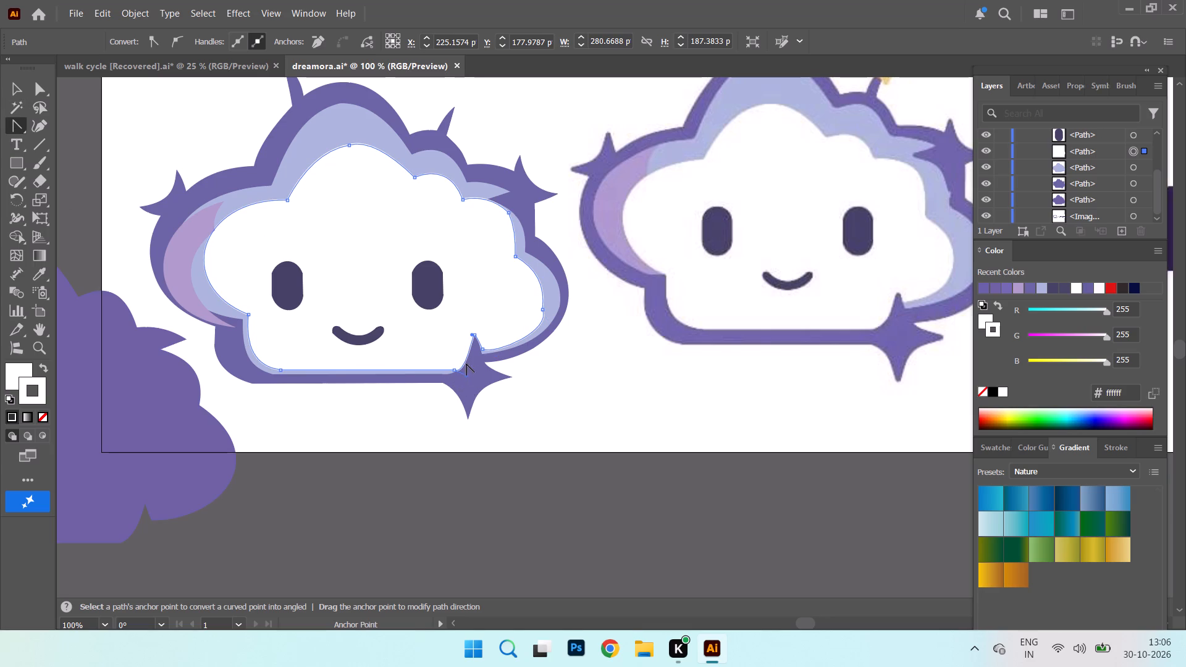
left_click(467, 376)
left_click(479, 342)
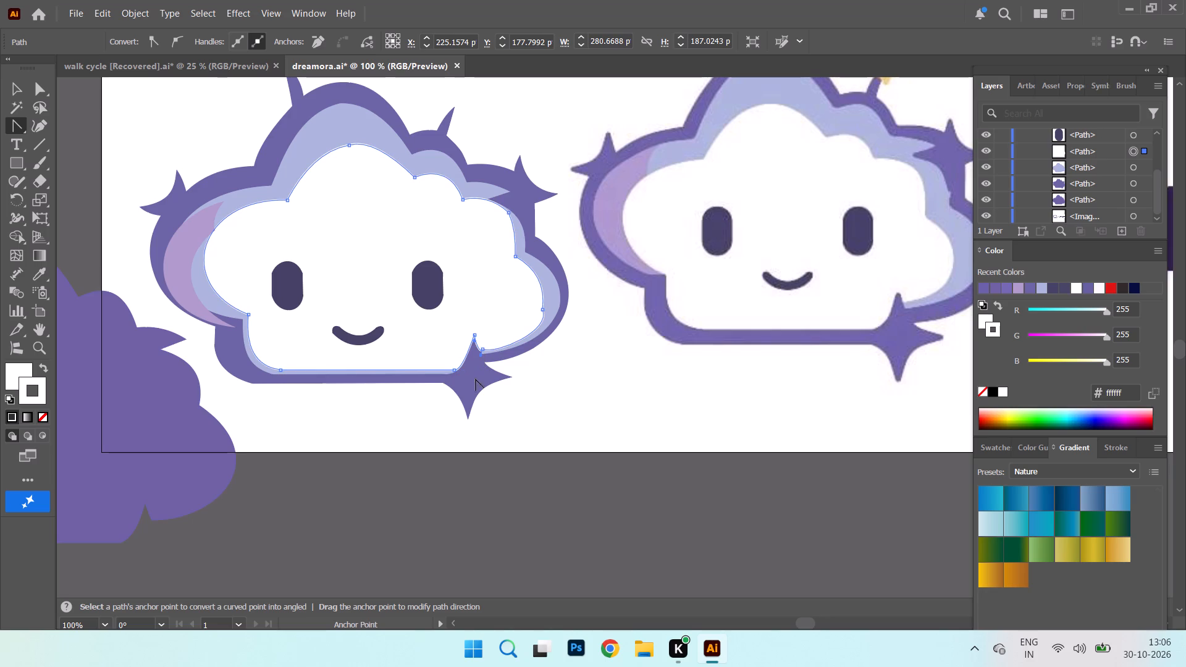
Delete the anchor point at the right base of the notch on the white face's path.
left_click(17, 93)
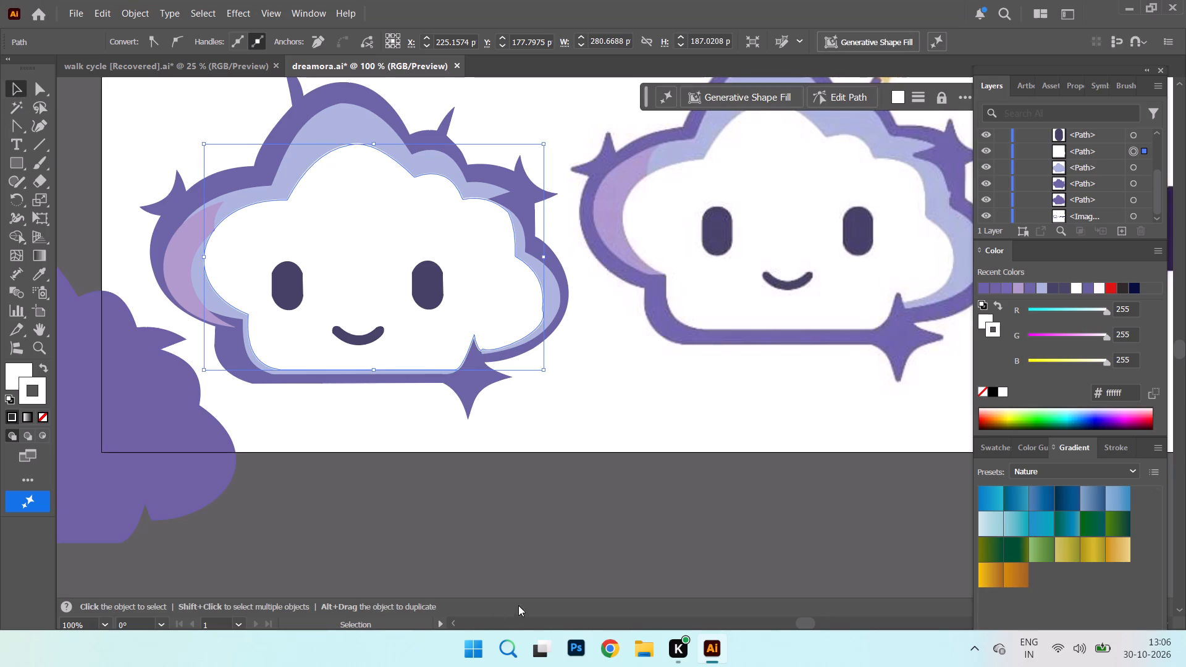
left_click(605, 518)
left_click(509, 330)
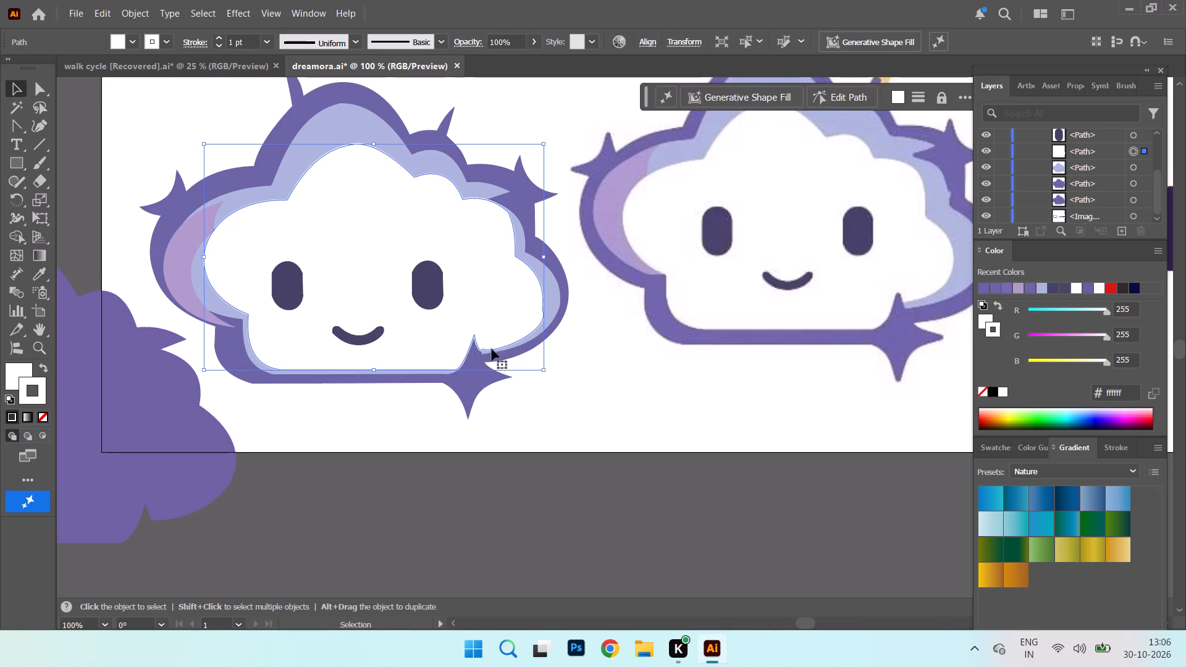
right_click(21, 122)
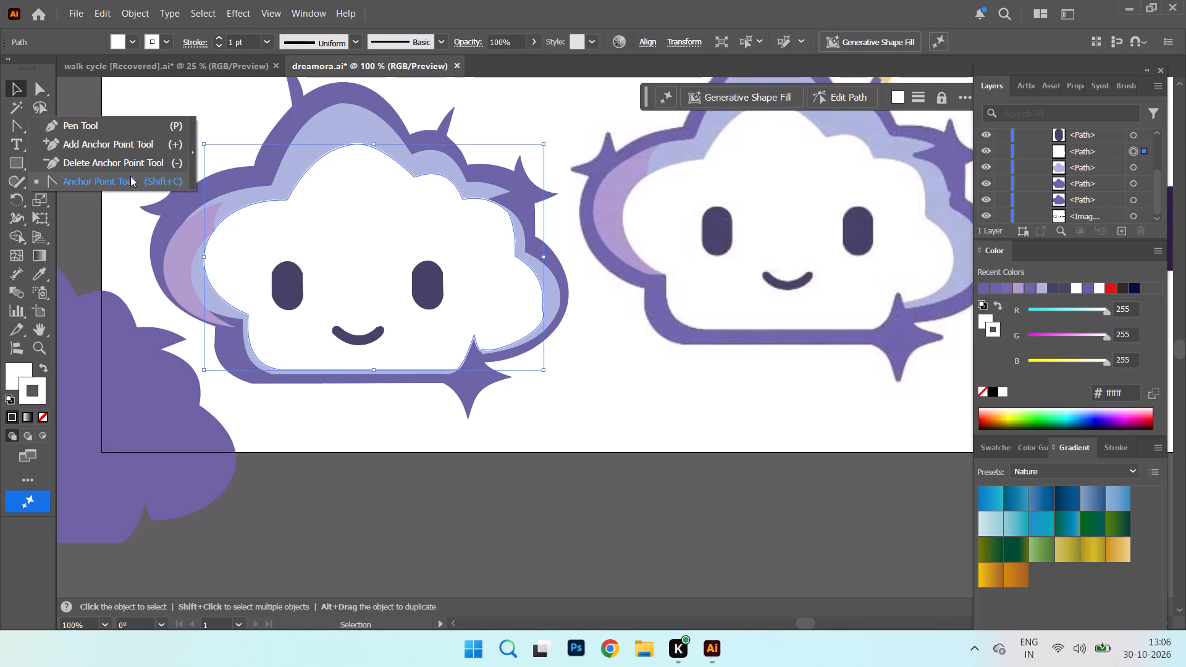
left_click(128, 164)
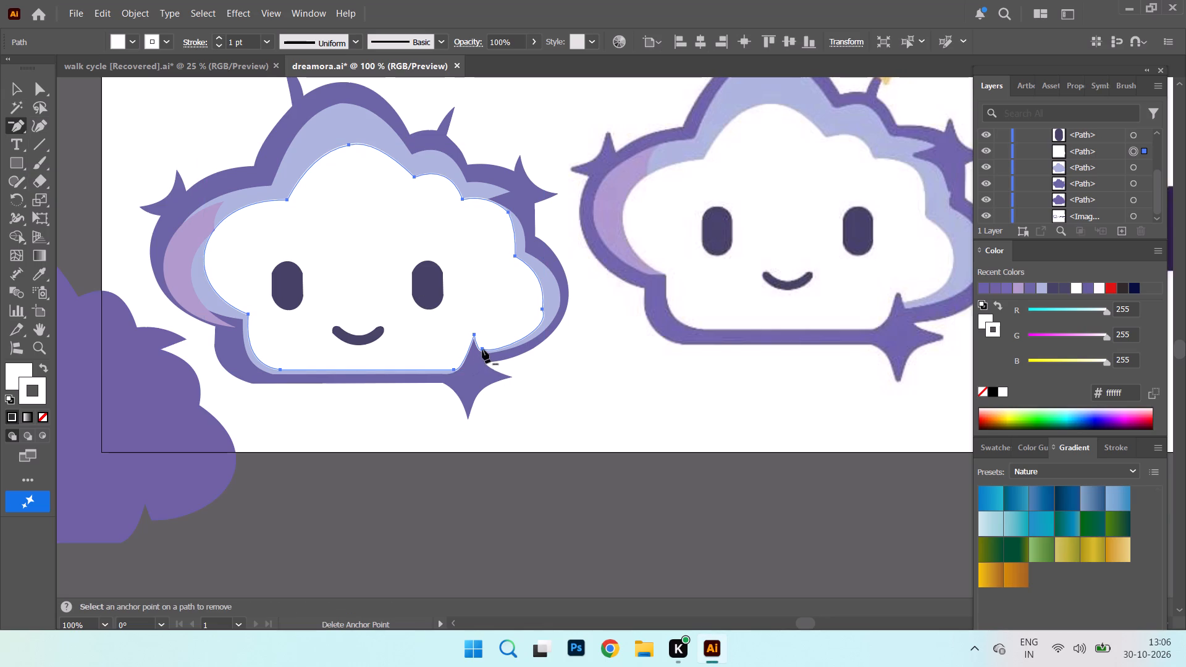
left_click(482, 348)
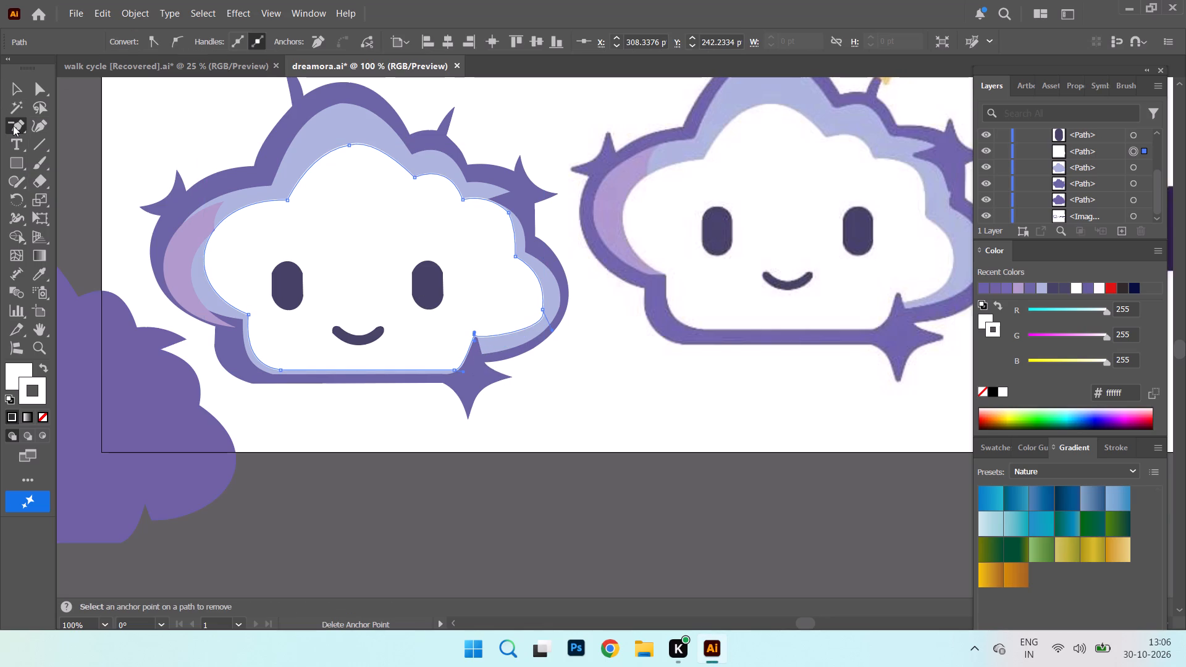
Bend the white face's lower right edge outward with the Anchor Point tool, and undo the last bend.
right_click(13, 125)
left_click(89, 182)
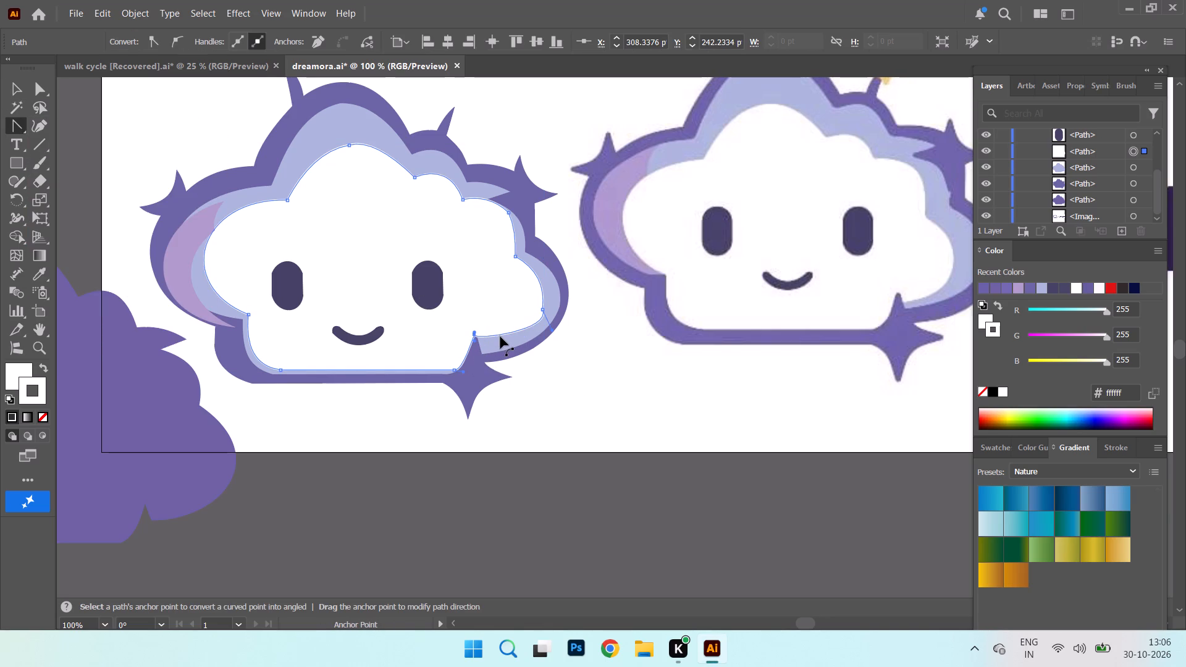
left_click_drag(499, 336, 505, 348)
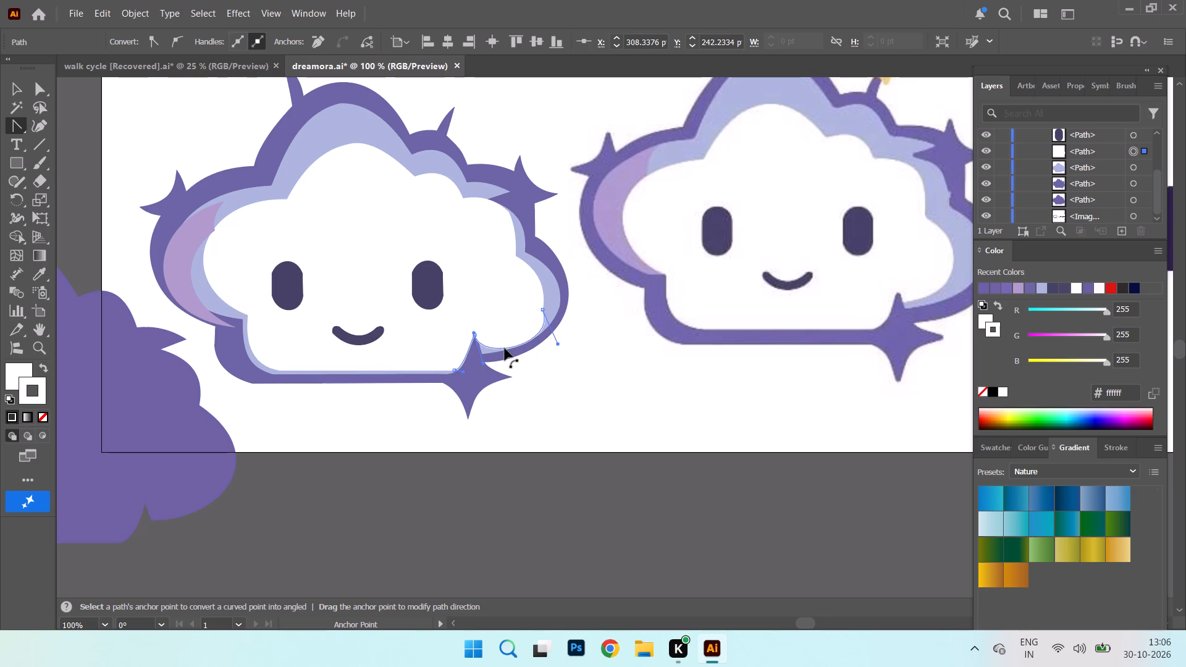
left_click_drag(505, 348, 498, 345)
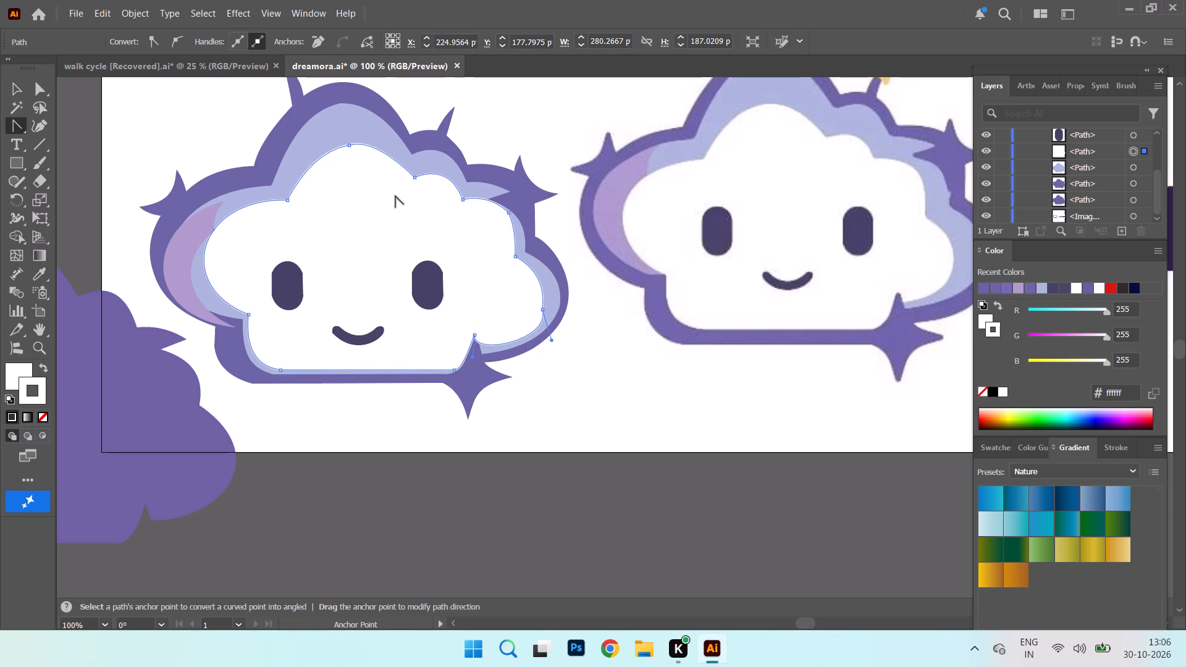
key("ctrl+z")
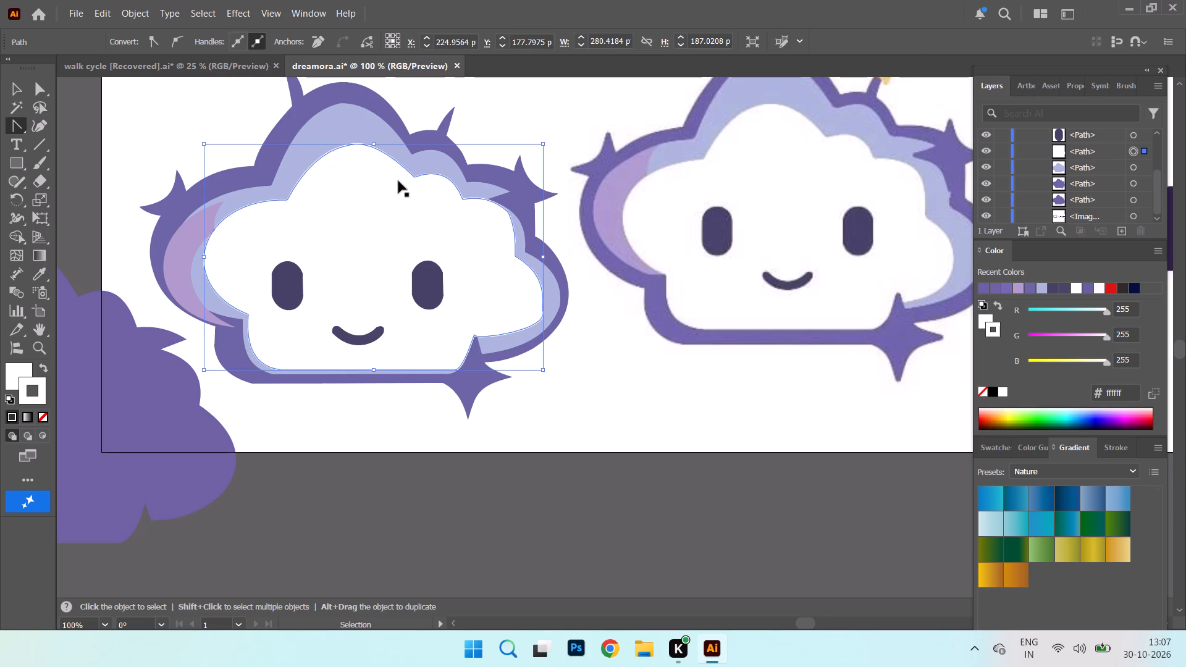
Add an anchor point on the white face's lower right edge, just right of the notch's tip.
right_click(22, 125)
left_click(158, 146)
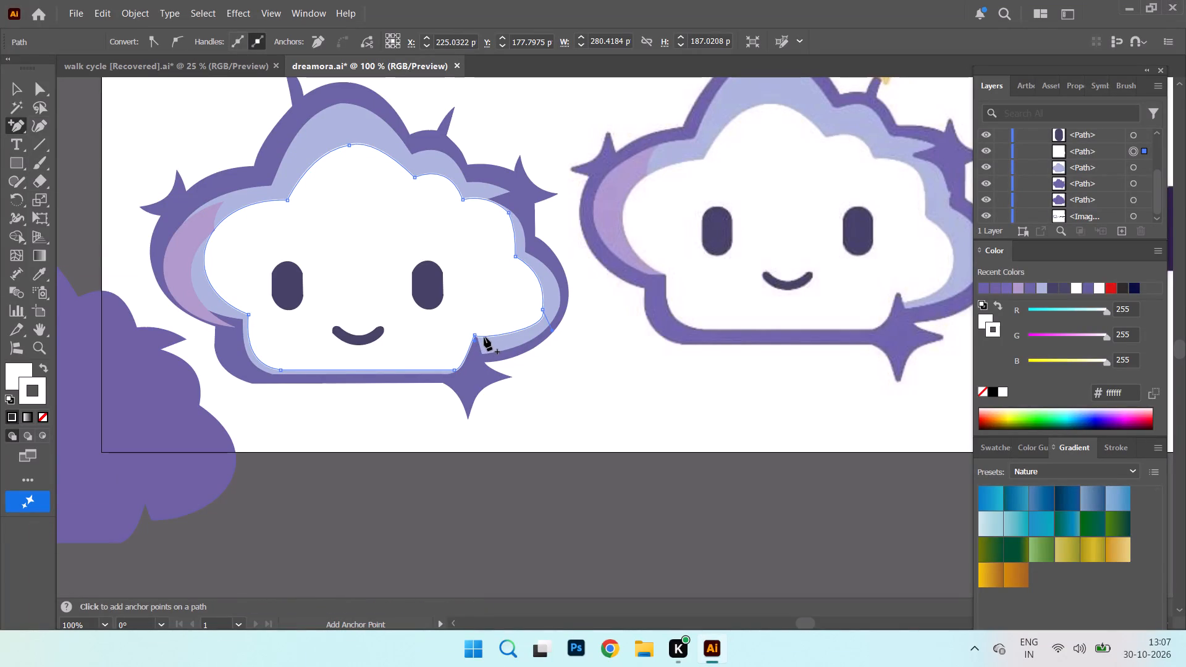
left_click(487, 337)
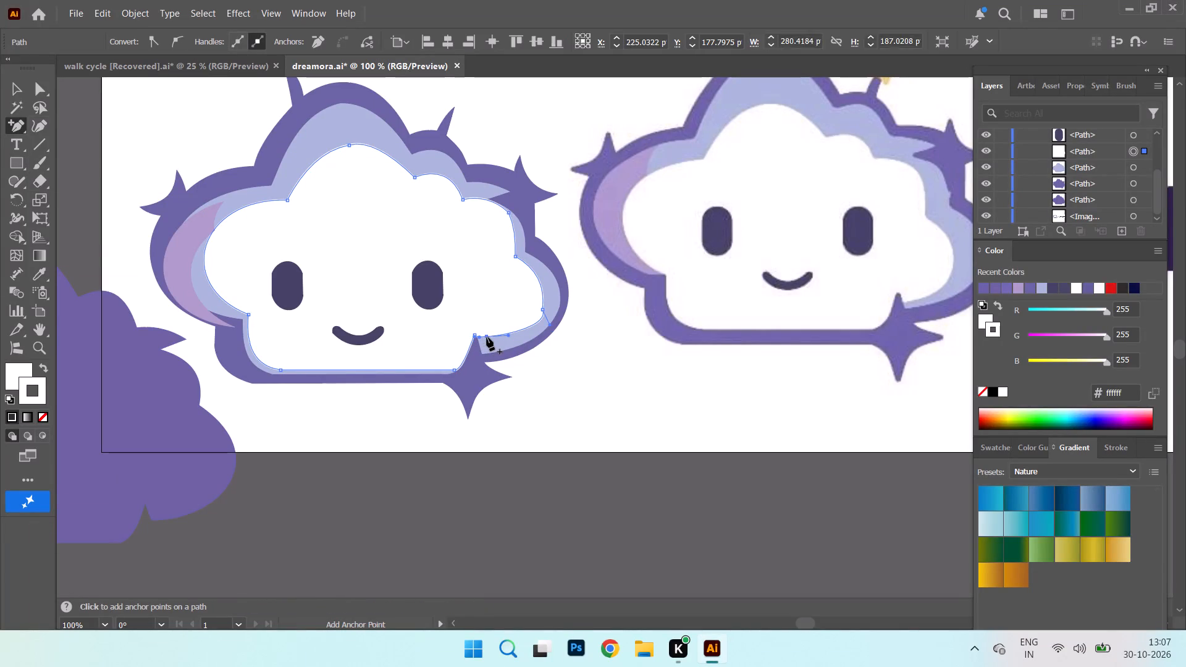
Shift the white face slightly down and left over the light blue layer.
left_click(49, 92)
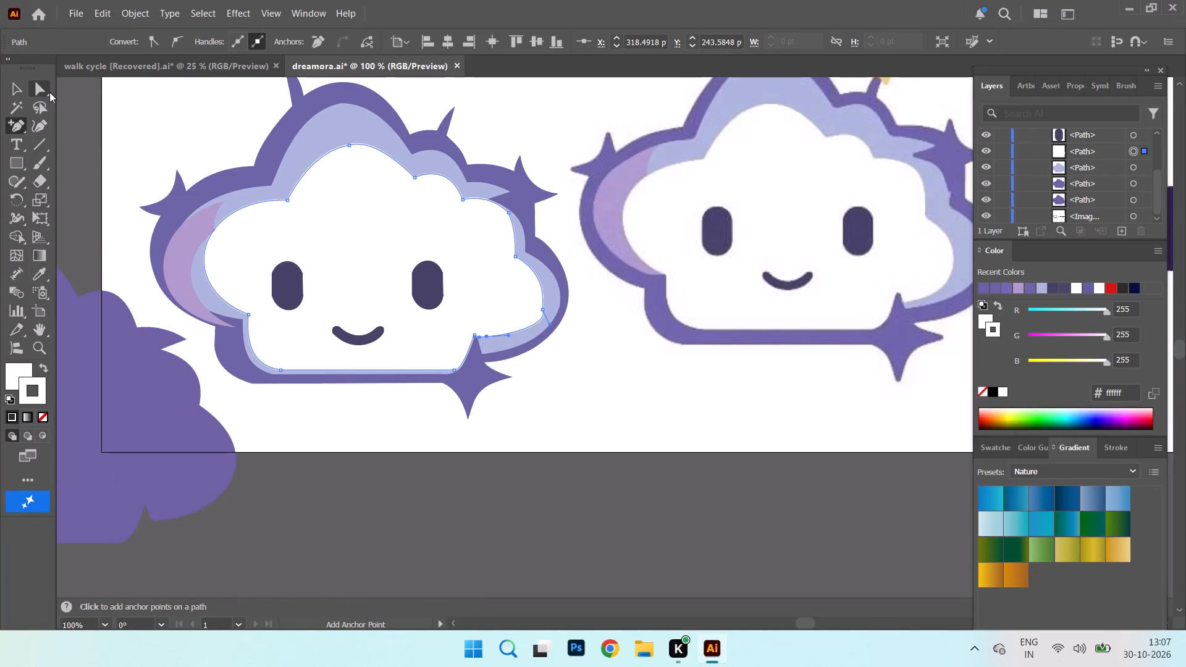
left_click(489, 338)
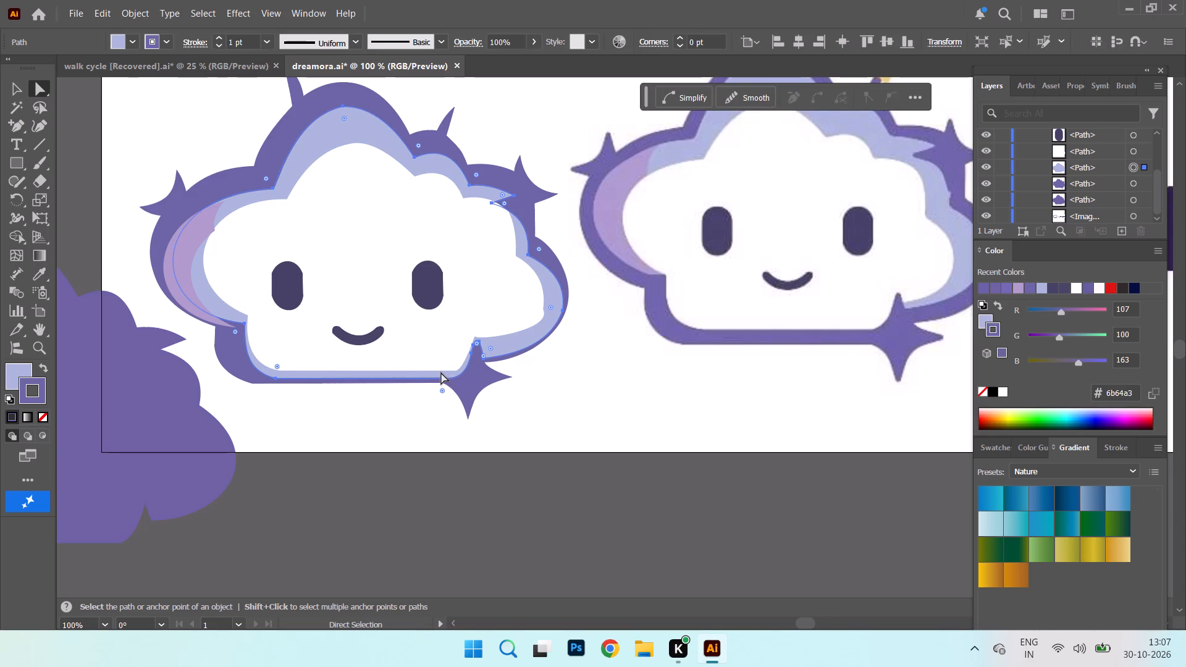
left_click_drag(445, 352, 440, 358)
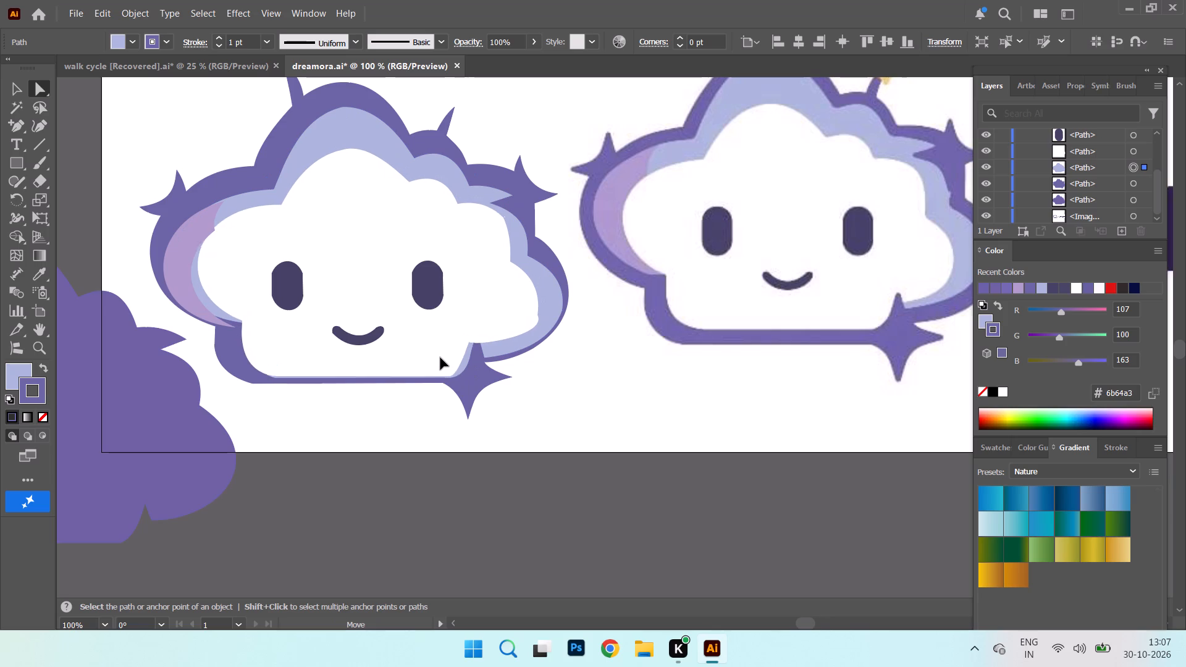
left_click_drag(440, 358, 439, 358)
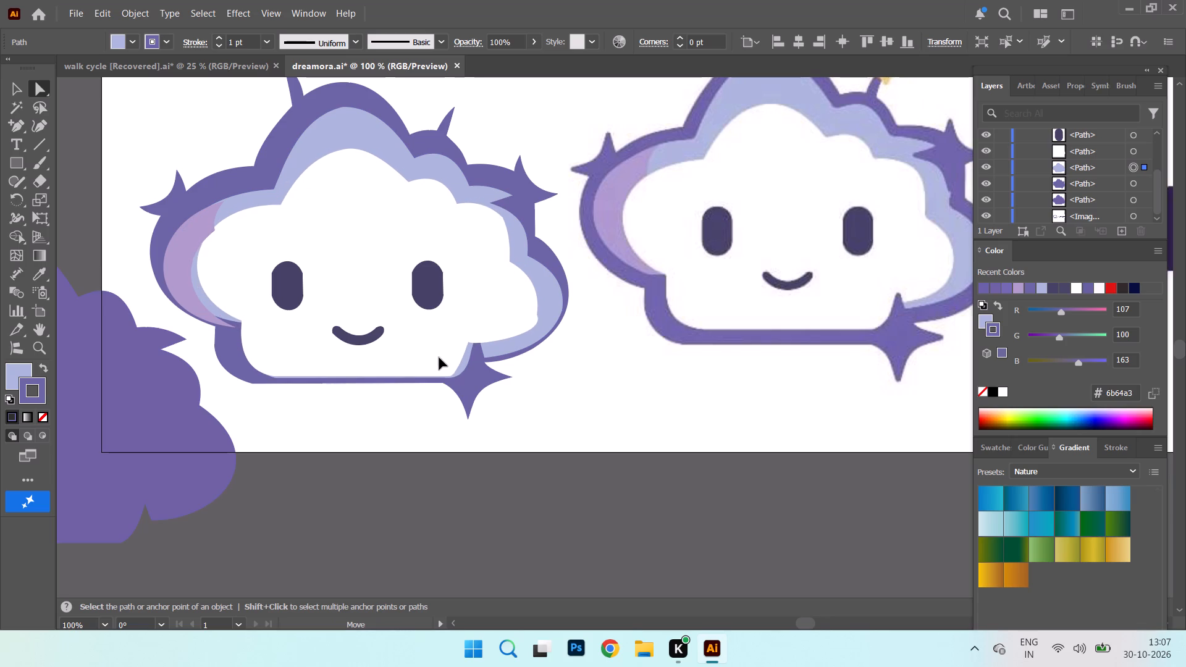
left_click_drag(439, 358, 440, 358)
Move the white face off the mascot to the area below the reference cloud.
left_click(493, 325)
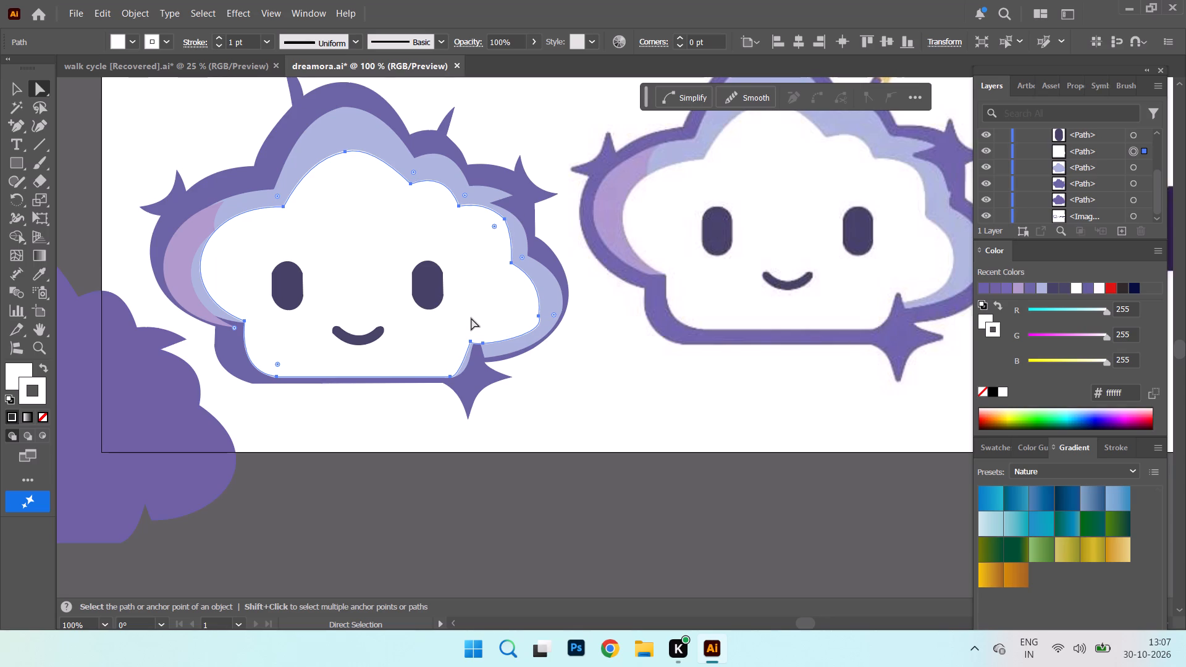
left_click_drag(478, 314, 933, 551)
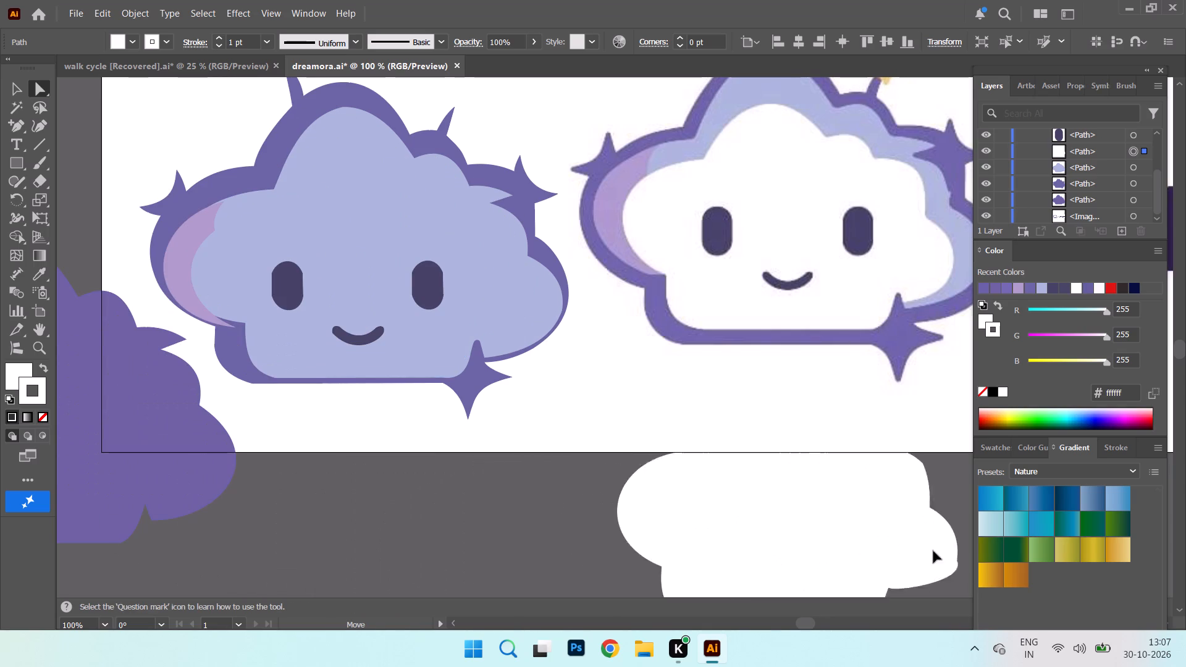
left_click_drag(933, 551, 970, 540)
left_click_drag(512, 273, 518, 303)
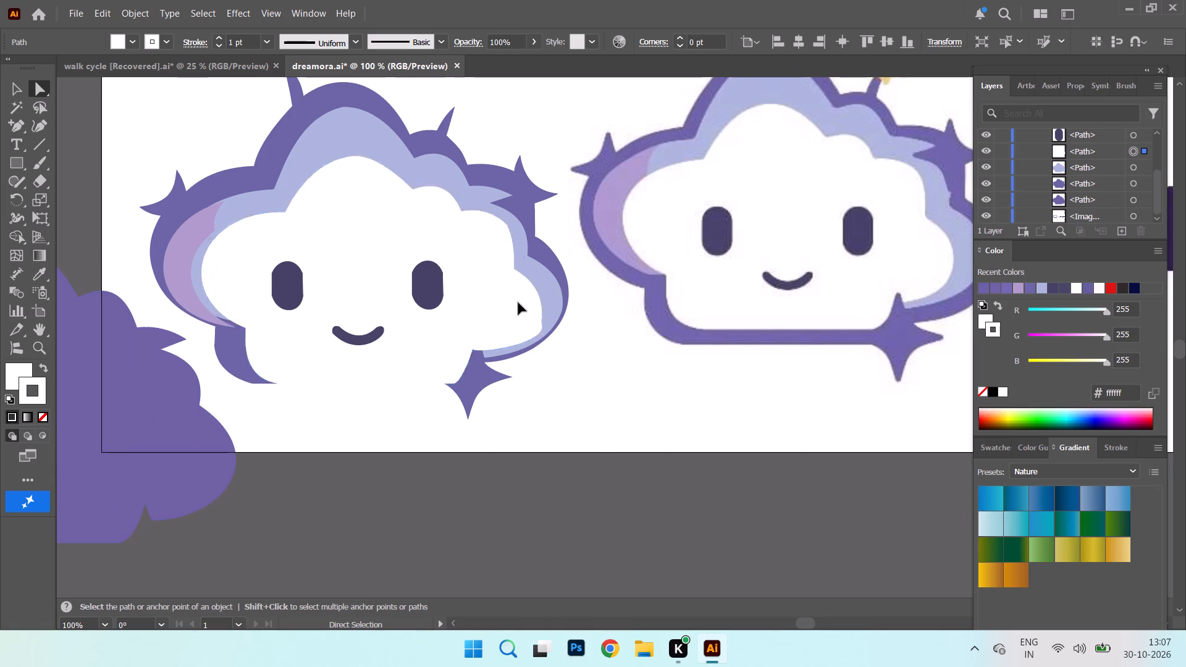
left_click_drag(518, 303, 817, 484)
left_click_drag(580, 487, 810, 472)
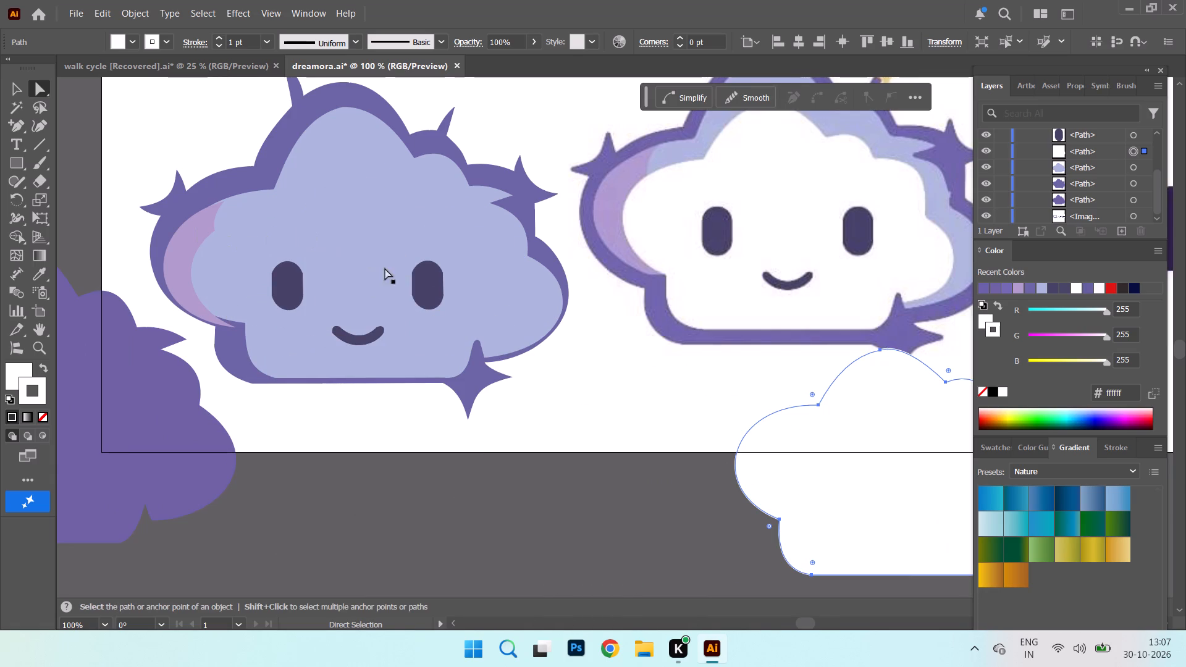
Shift the light blue shape slightly up and left inside the purple outline.
left_click_drag(432, 345, 419, 343)
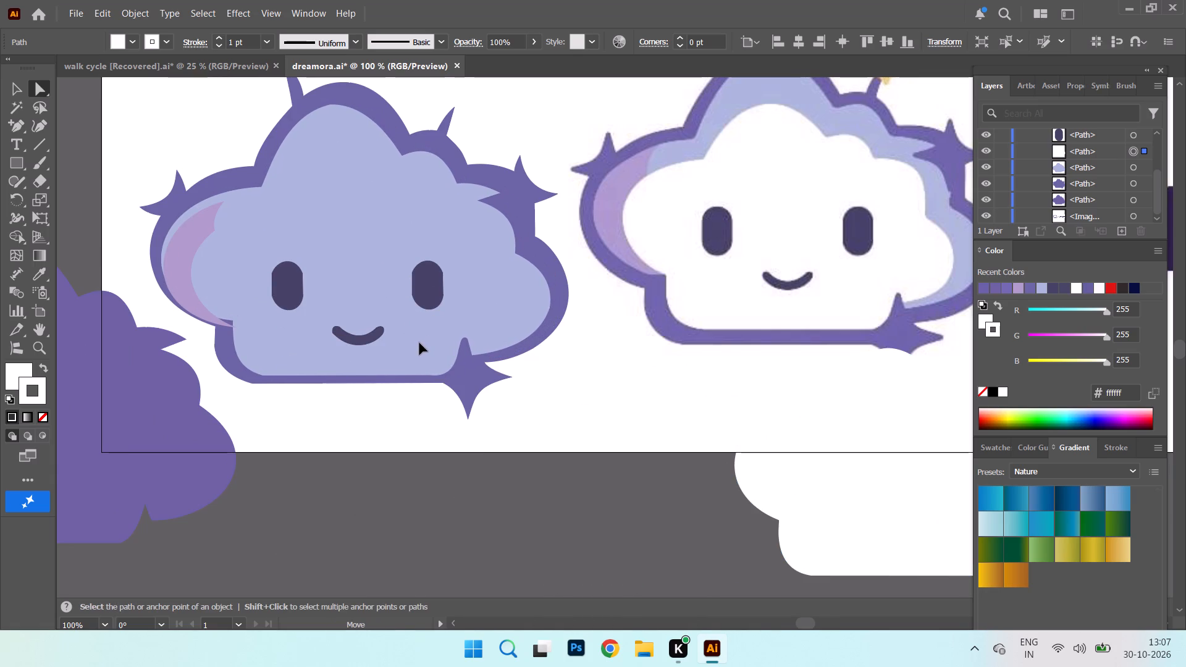
left_click_drag(419, 343, 421, 338)
Place the white face and the lilac crescent beside each other at the artboard's lower edge, clear of the mascot.
left_click_drag(852, 476, 665, 513)
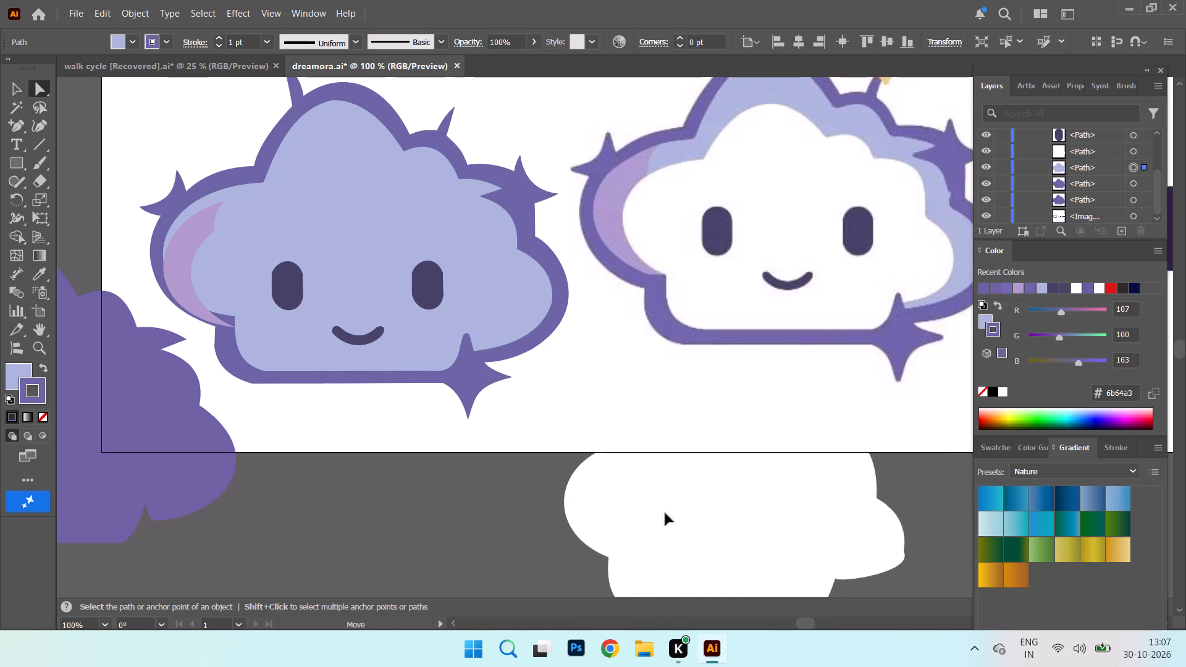
left_click_drag(665, 513, 664, 539)
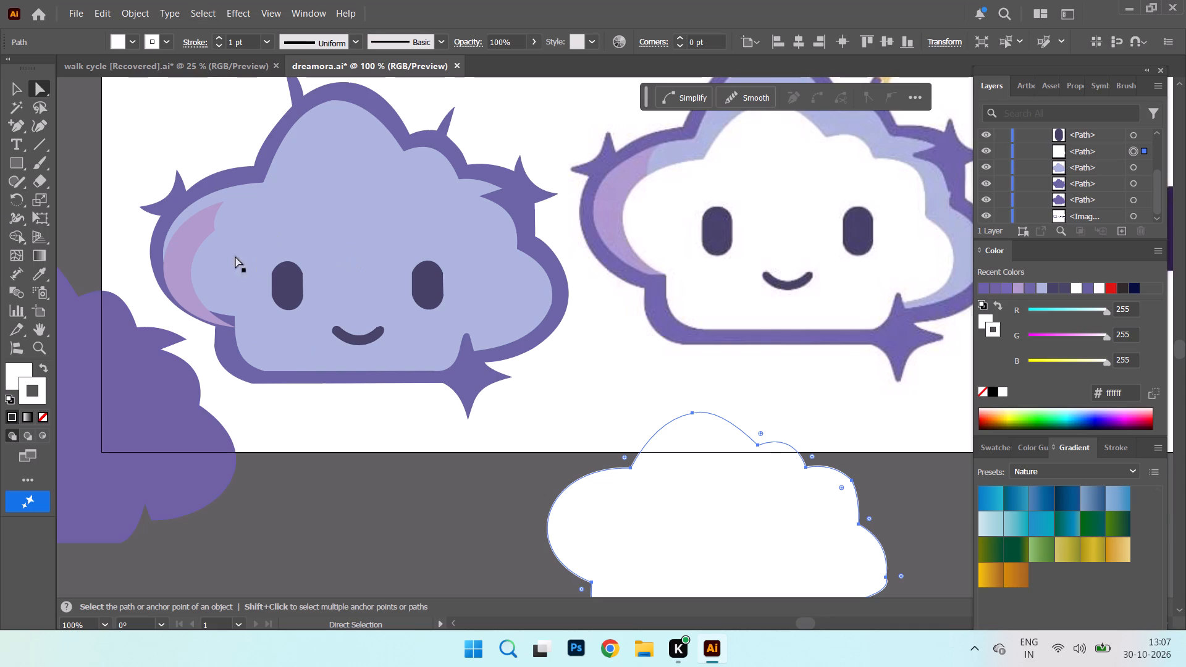
left_click_drag(173, 267, 460, 553)
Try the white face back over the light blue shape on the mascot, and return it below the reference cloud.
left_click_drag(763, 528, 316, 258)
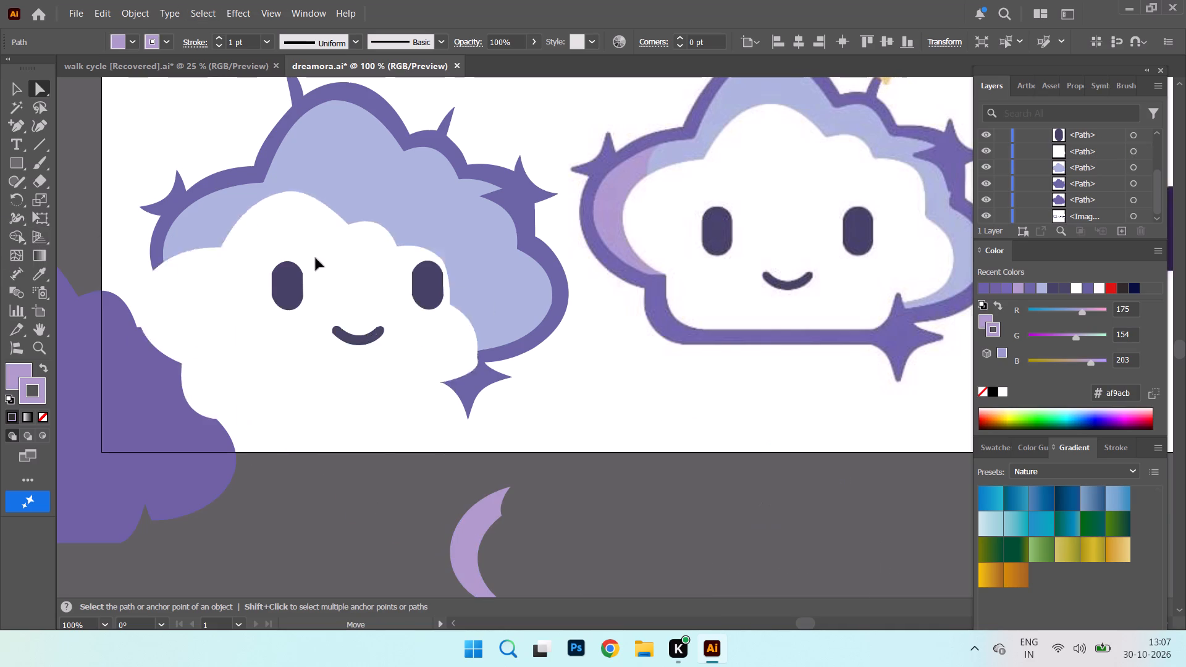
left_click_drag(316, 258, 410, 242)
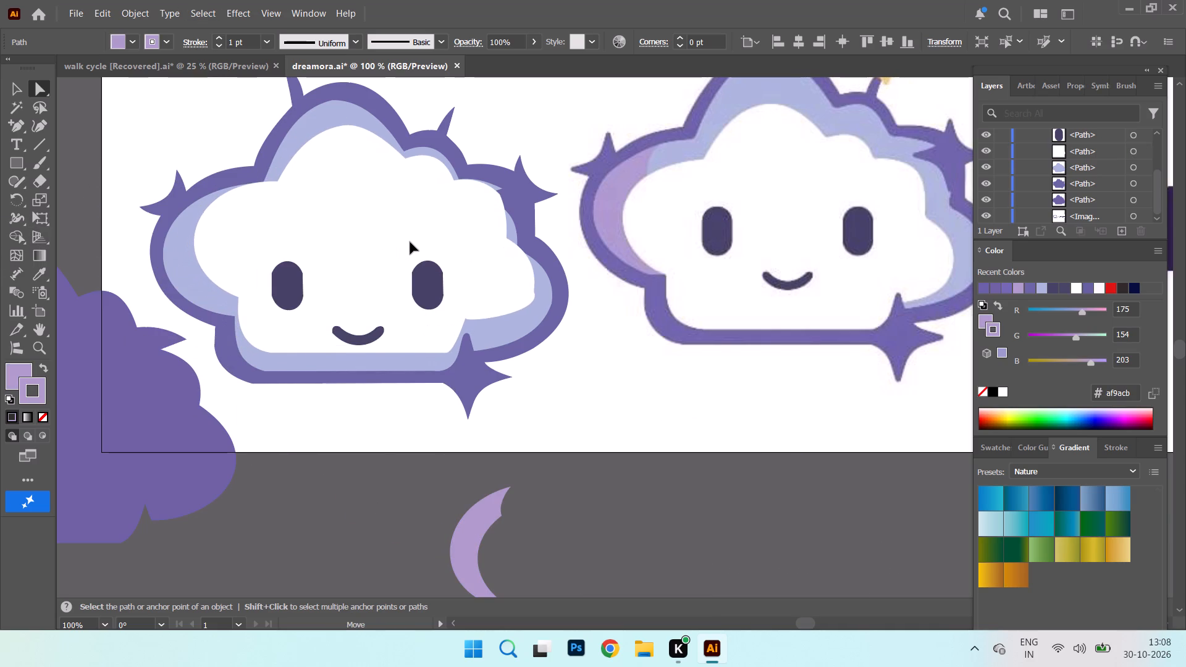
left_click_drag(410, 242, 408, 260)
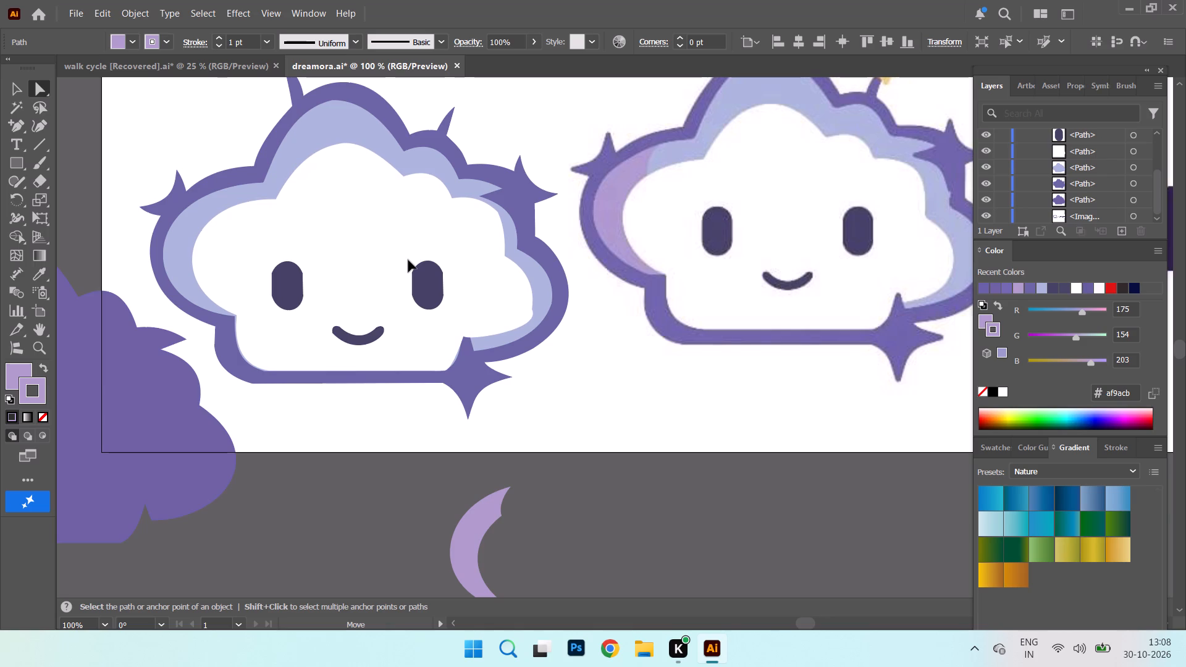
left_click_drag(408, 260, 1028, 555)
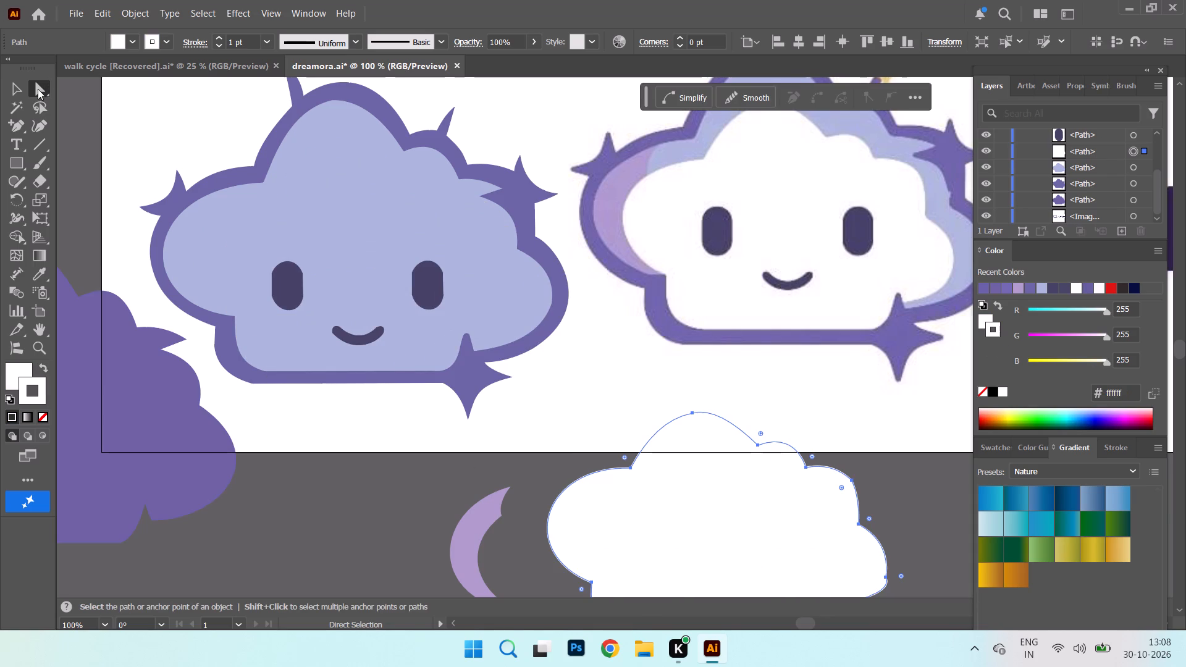
Draw a closed straight-sided Pen path through the corners of the reference cloud's white face, with no fill and a white stroke.
right_click(19, 126)
left_click(90, 127)
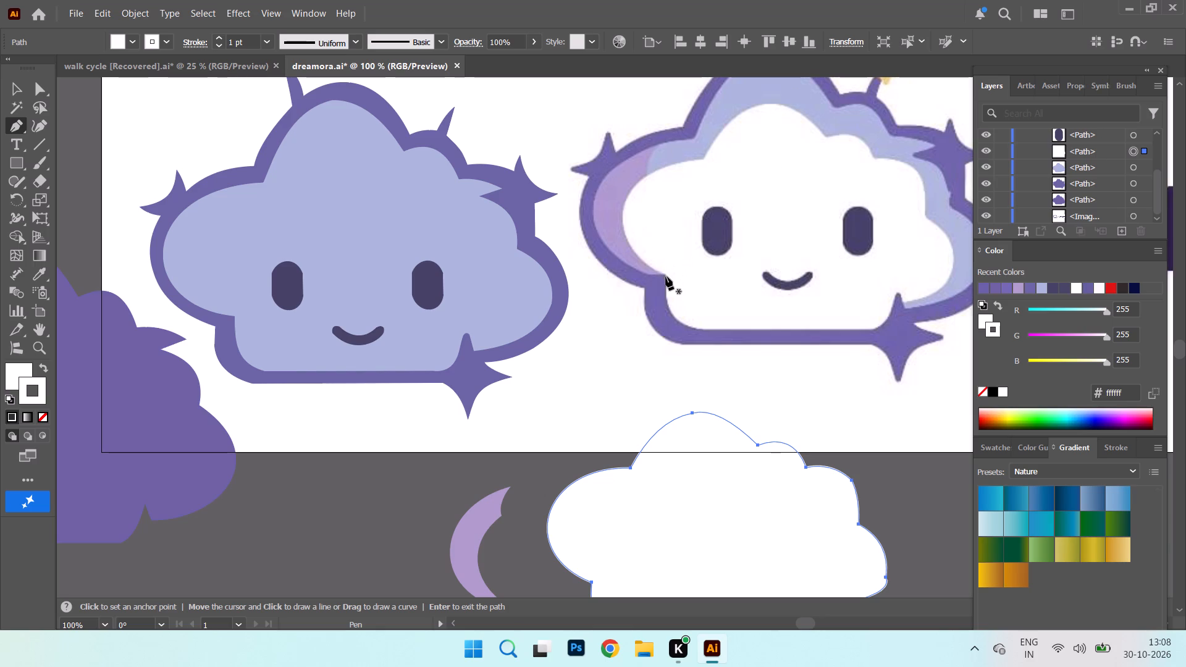
left_click_drag(667, 275, 670, 262)
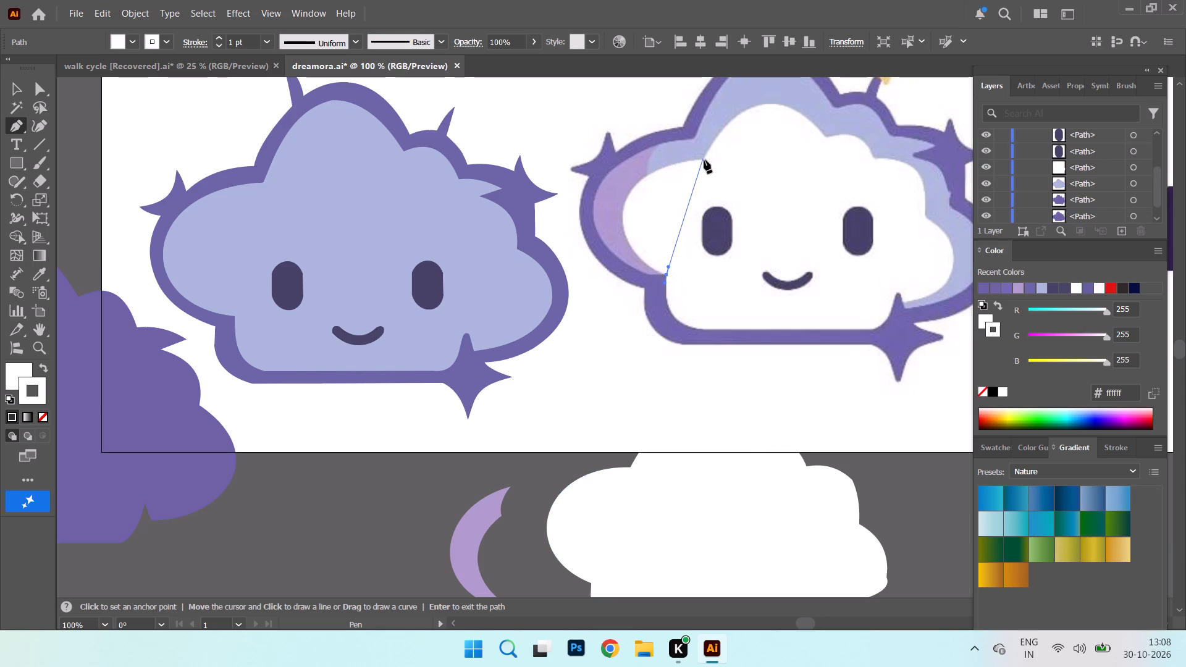
left_click(704, 162)
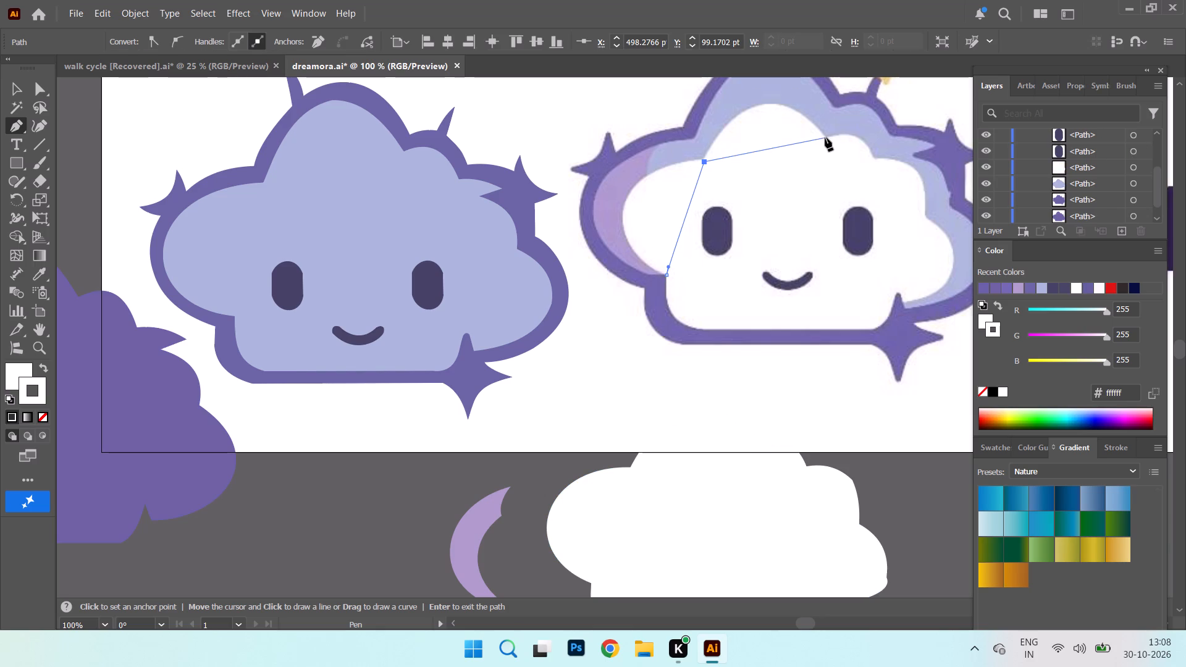
left_click(827, 136)
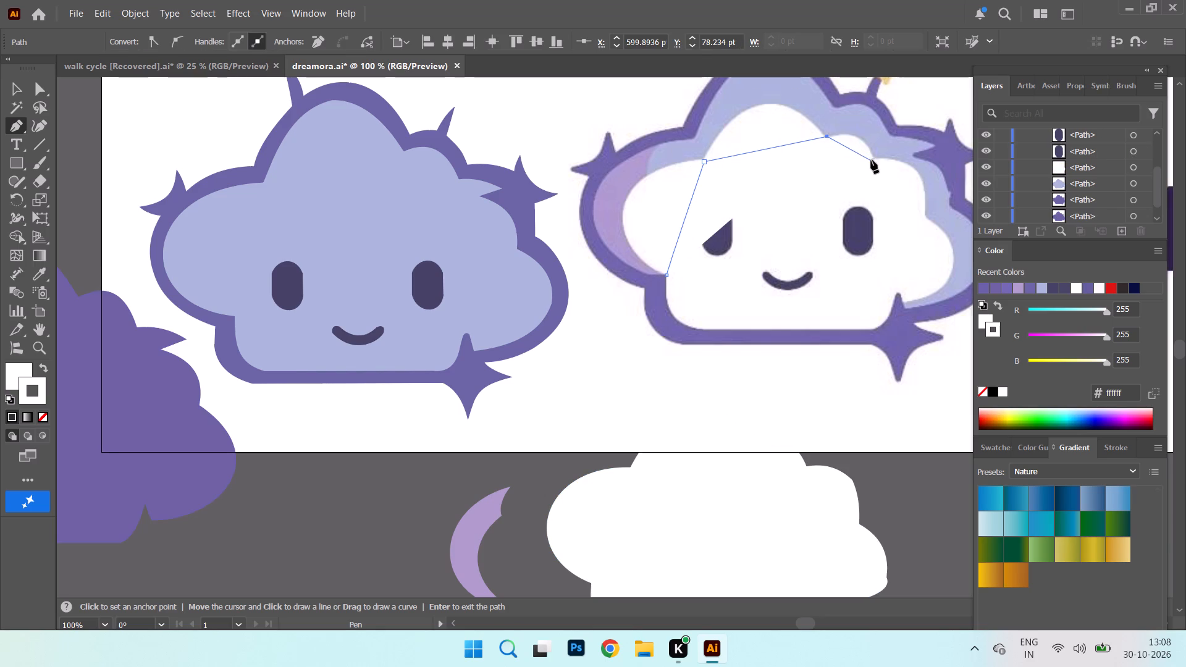
left_click(873, 159)
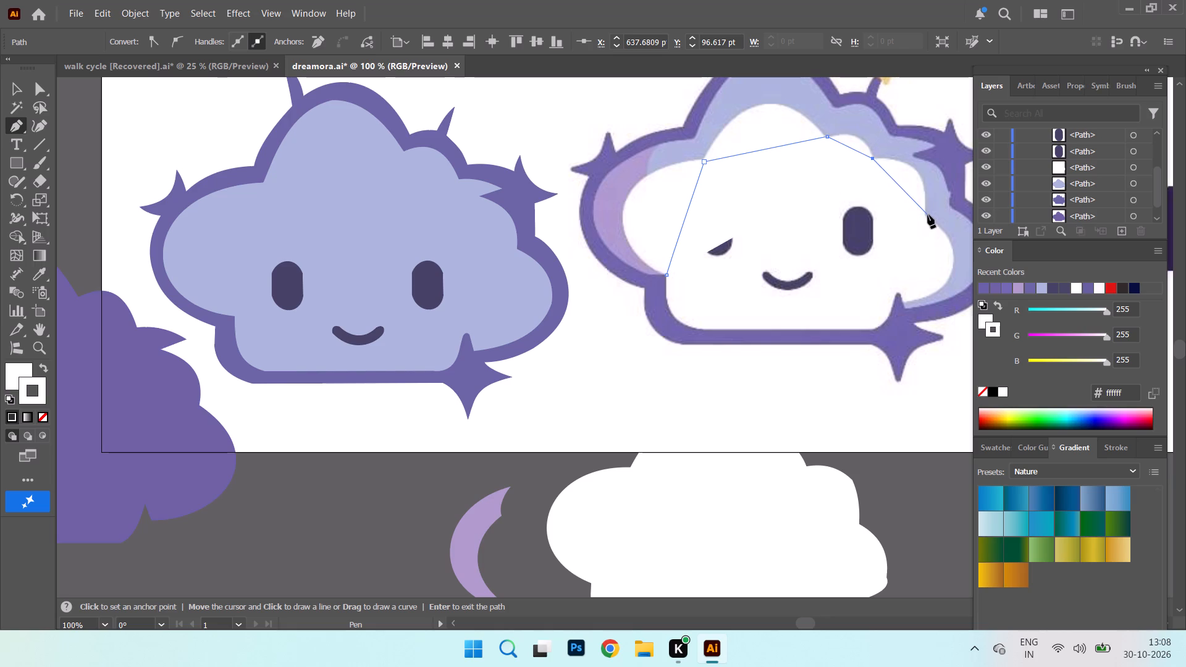
left_click(927, 215)
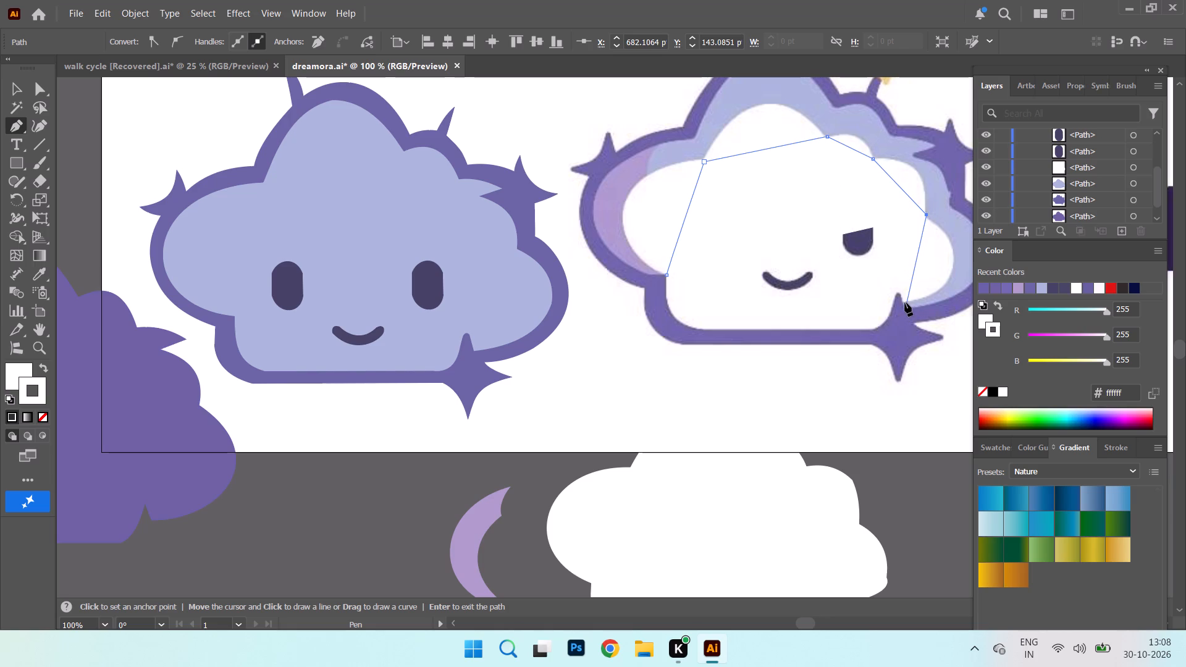
left_click(905, 303)
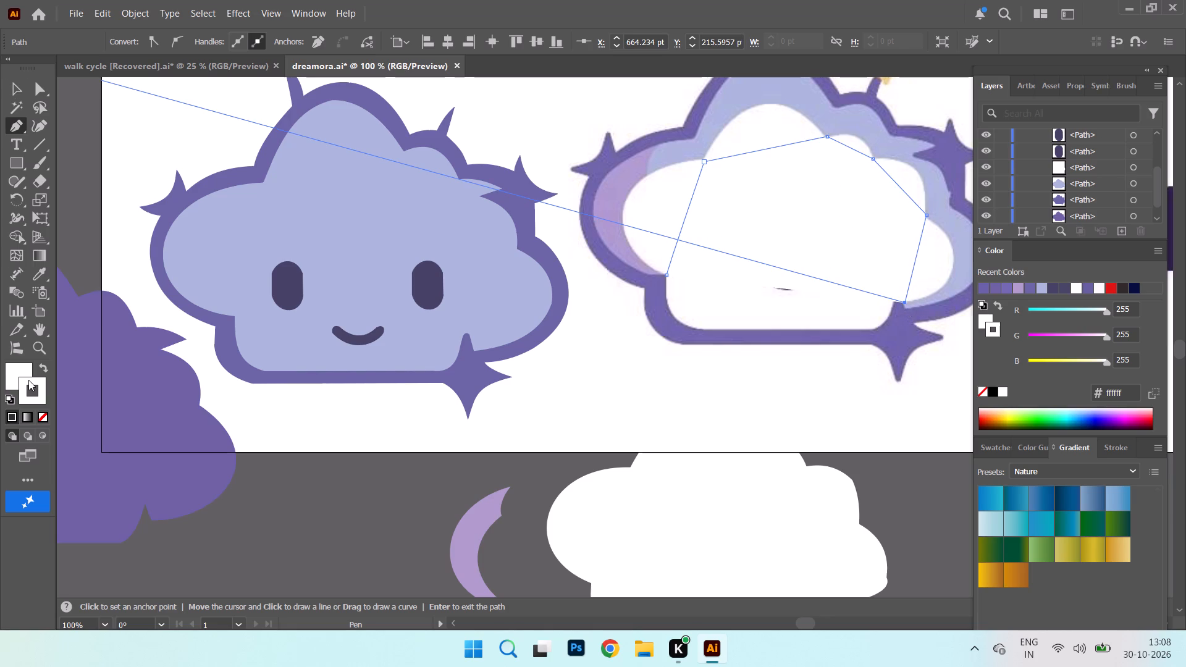
left_click(43, 415)
left_click(45, 364)
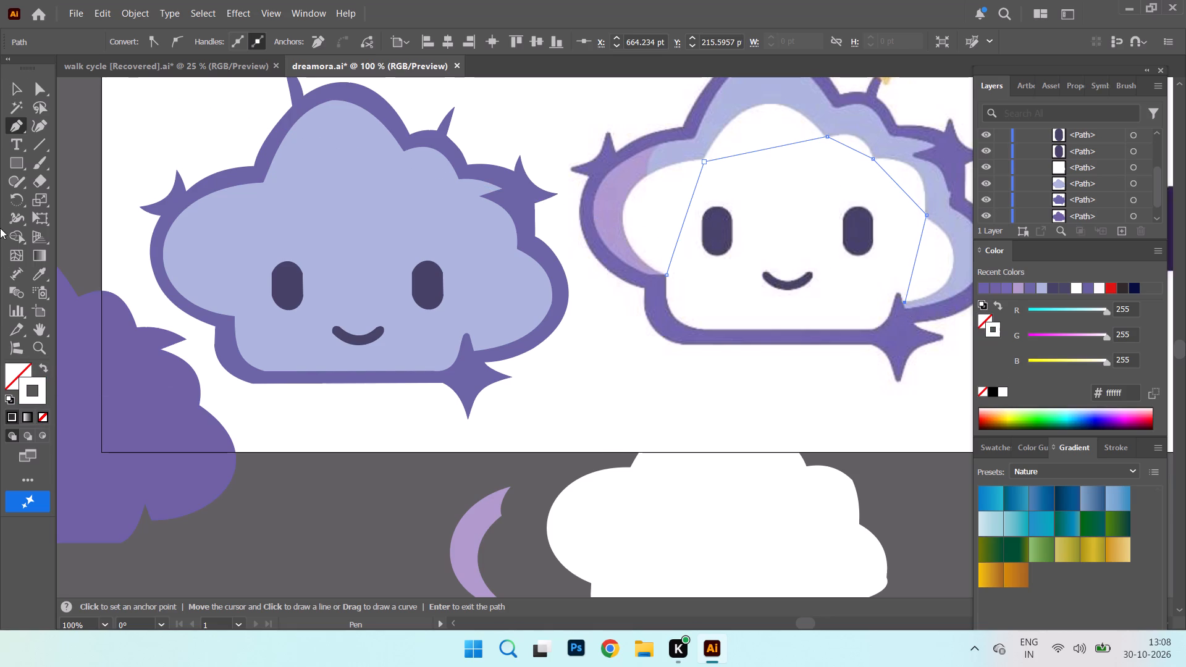
left_click(899, 292)
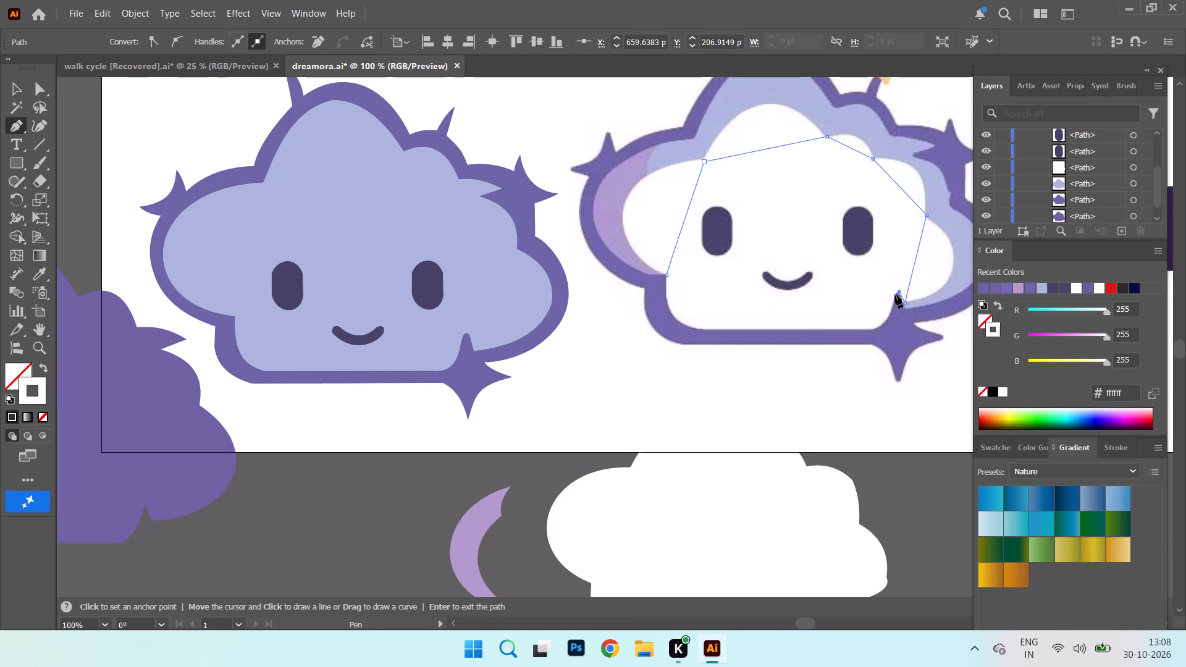
left_click(895, 293)
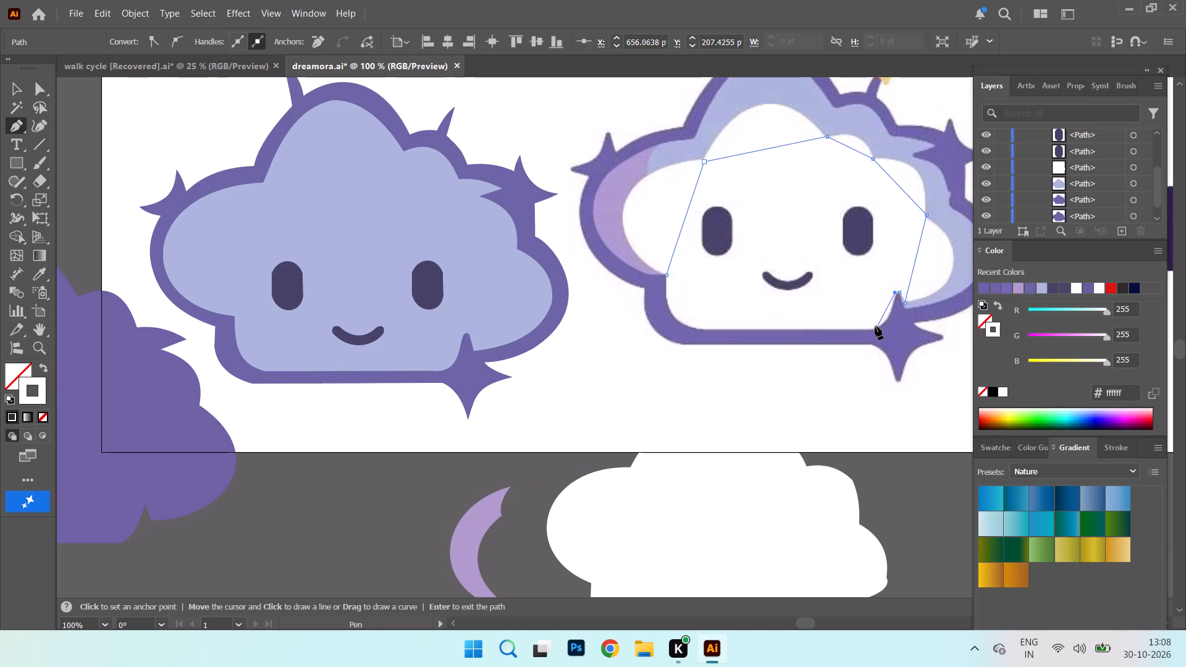
left_click(872, 329)
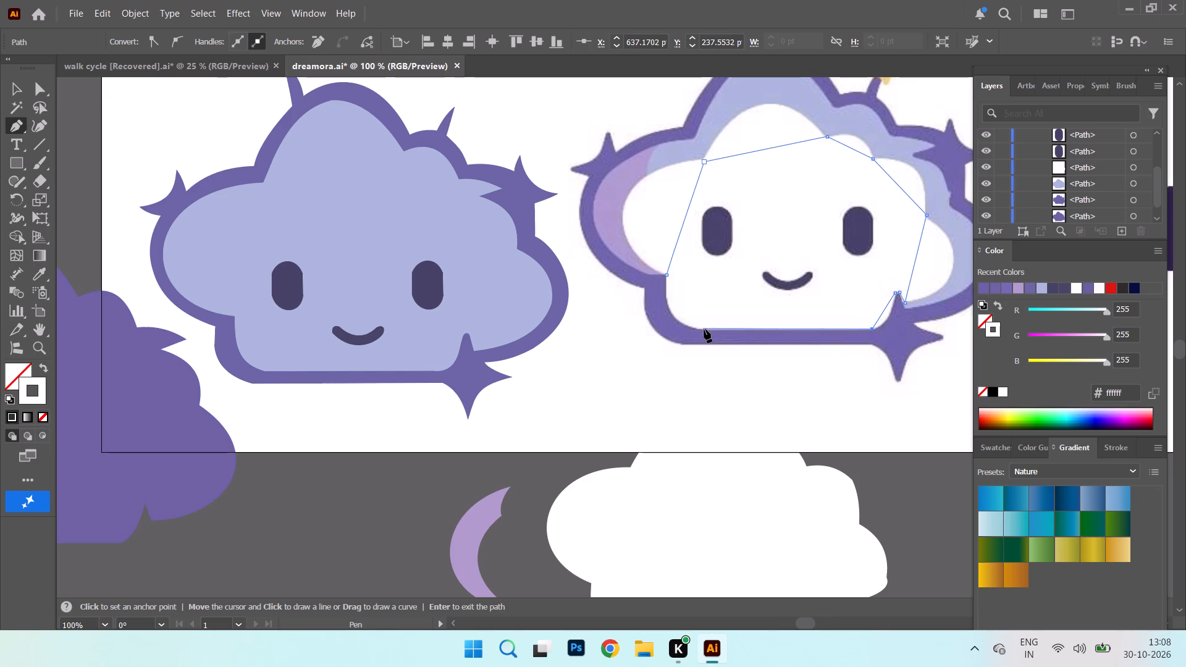
left_click(706, 329)
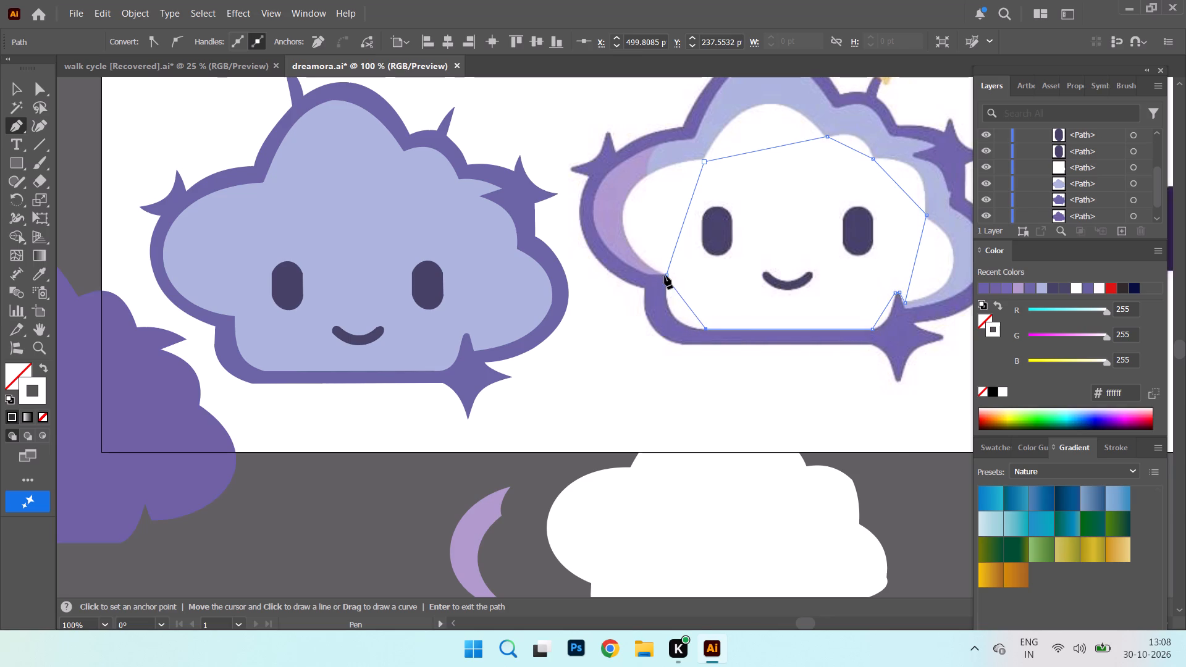
left_click(666, 275)
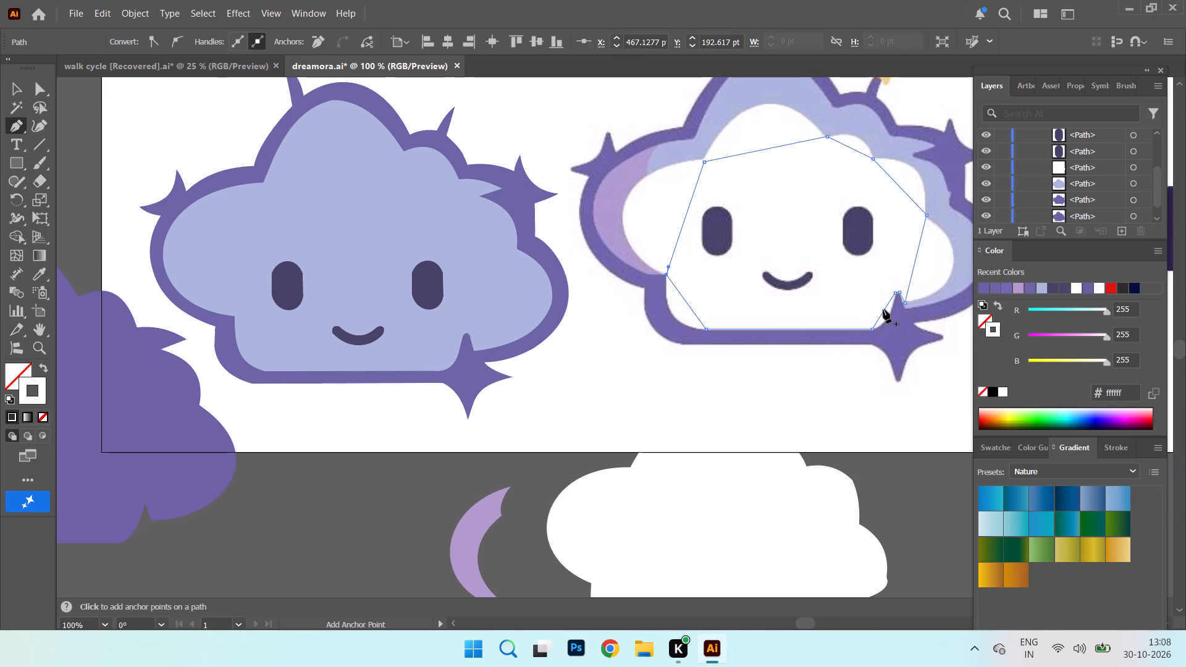
Curve the new path's two lower corner segments with the Anchor Point tool to match the face's rounded base.
right_click(7, 130)
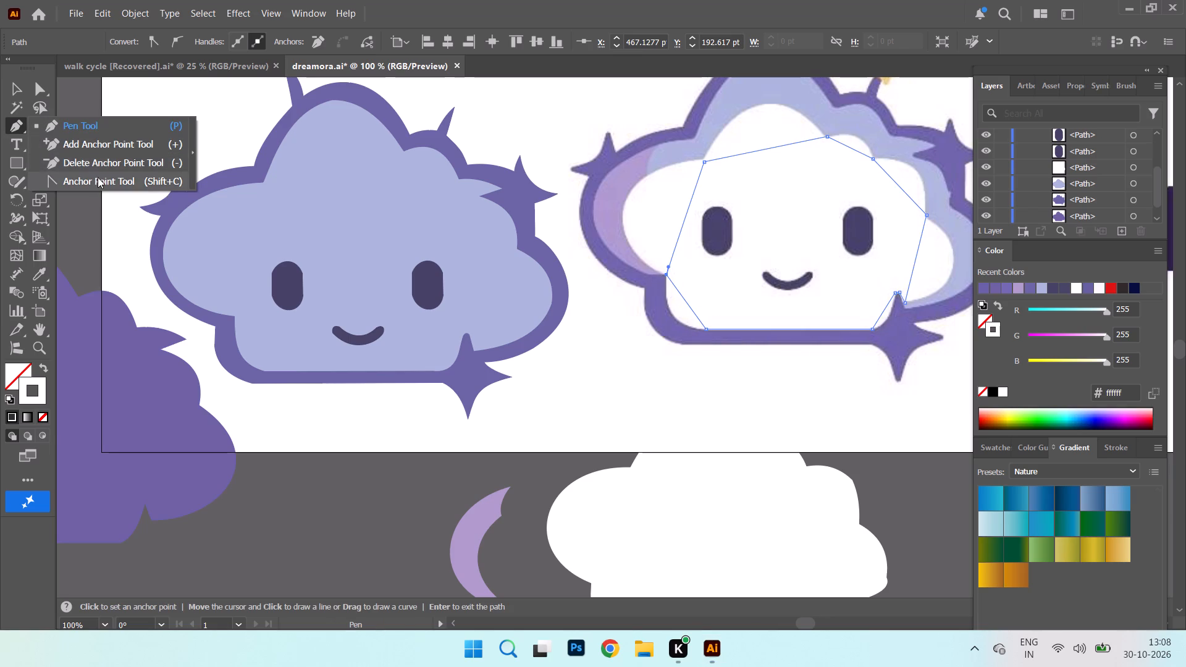
left_click(98, 178)
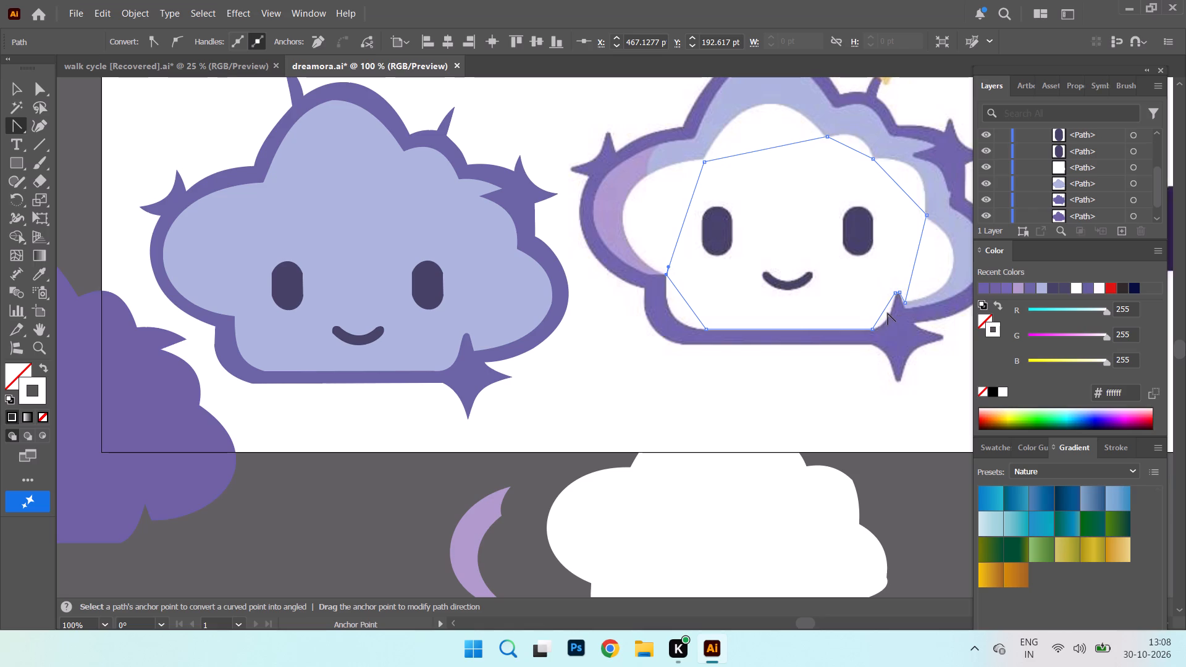
left_click_drag(886, 309, 888, 316)
left_click(904, 298)
left_click(903, 301)
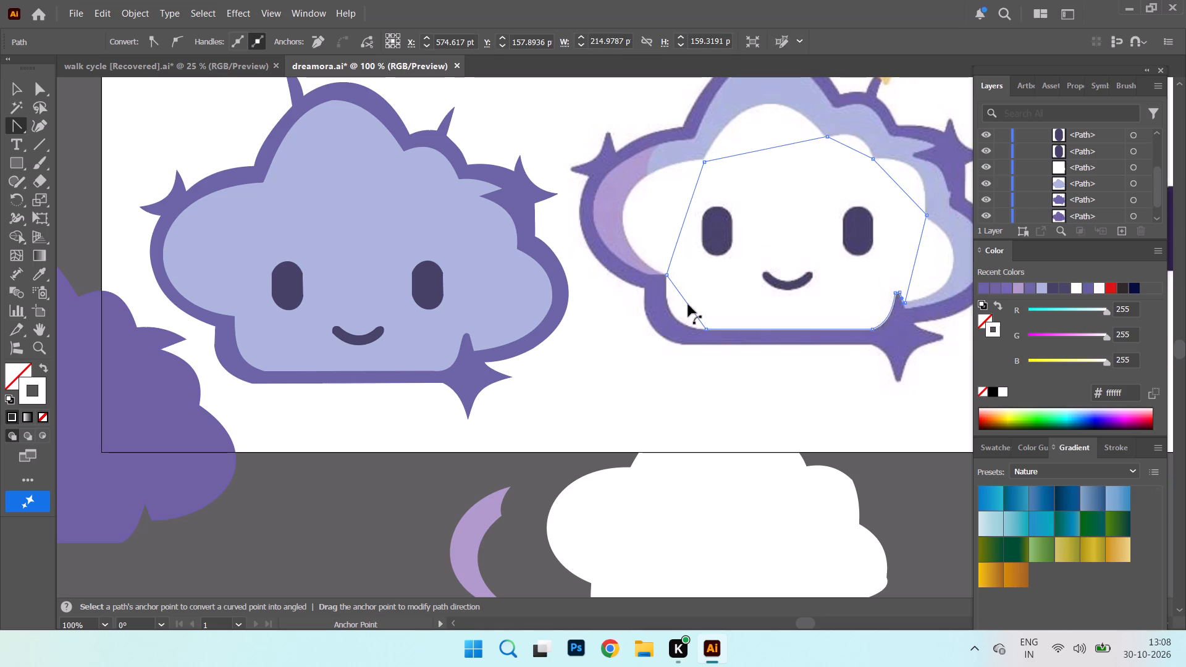
left_click_drag(688, 304, 674, 316)
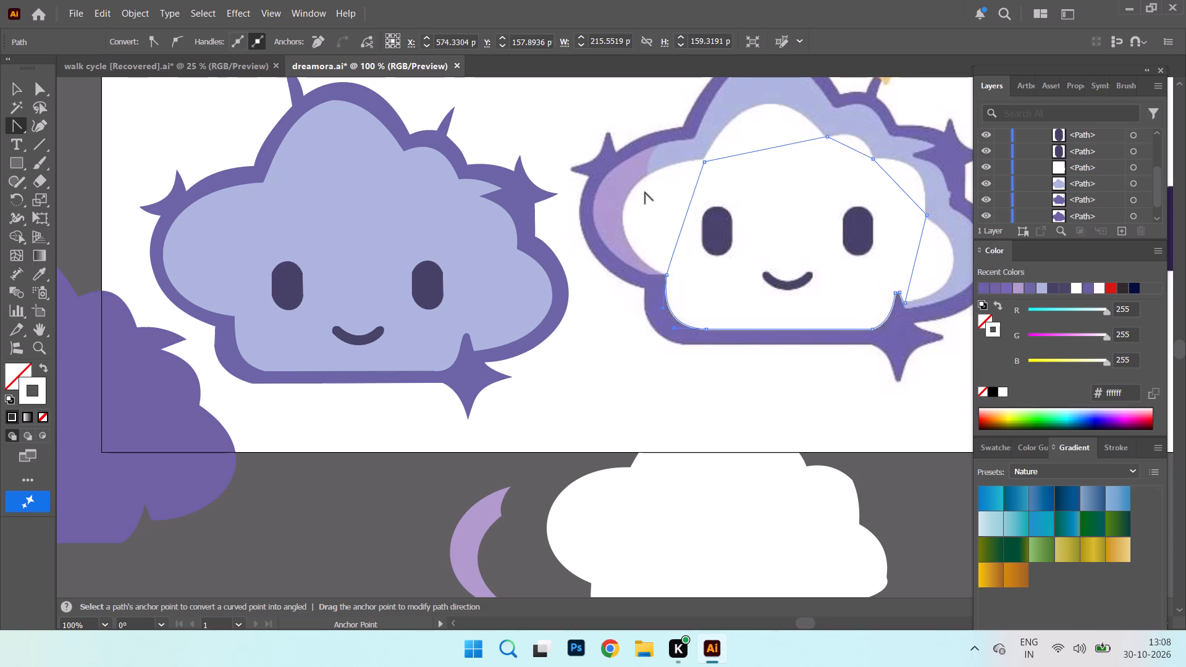
Bend the path's remaining straight segments into the left lobe, top hump, small bump and two right-hand lobes of the reference face.
left_click_drag(683, 224, 623, 204)
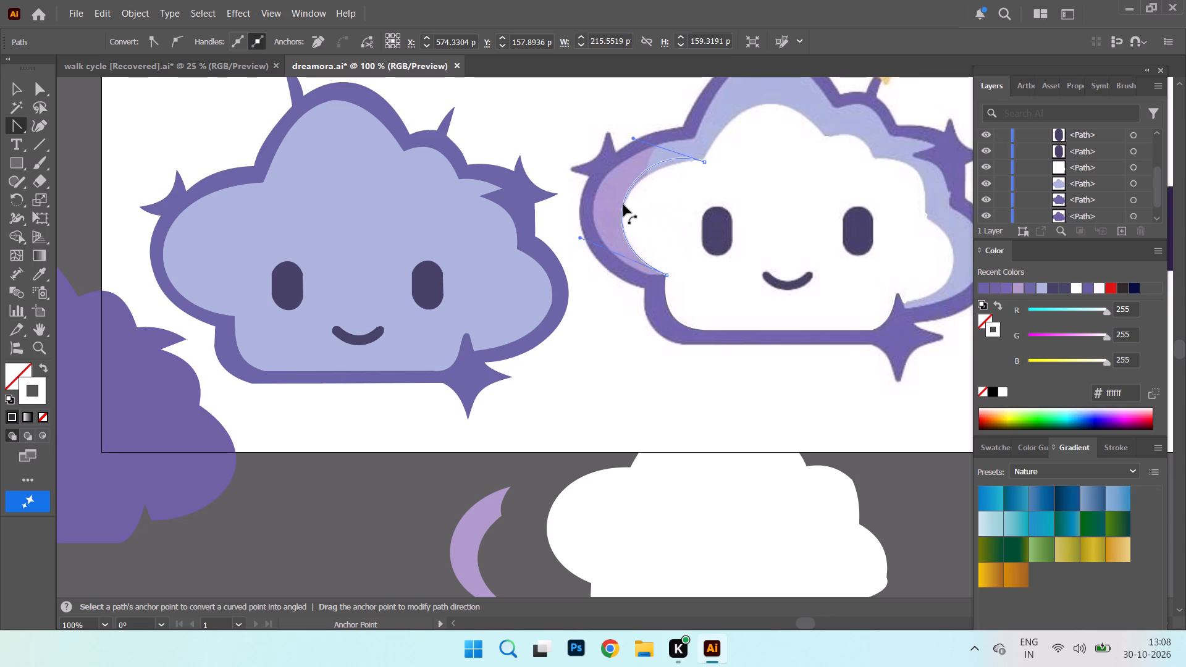
left_click_drag(623, 204, 622, 211)
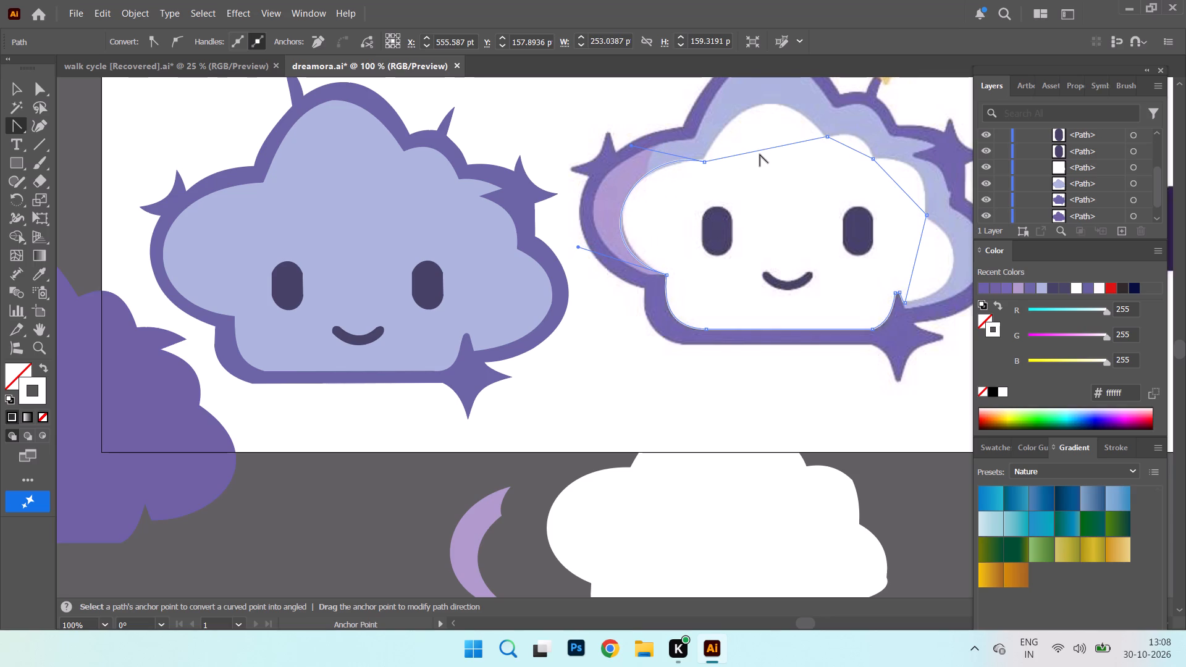
left_click_drag(760, 150, 761, 104)
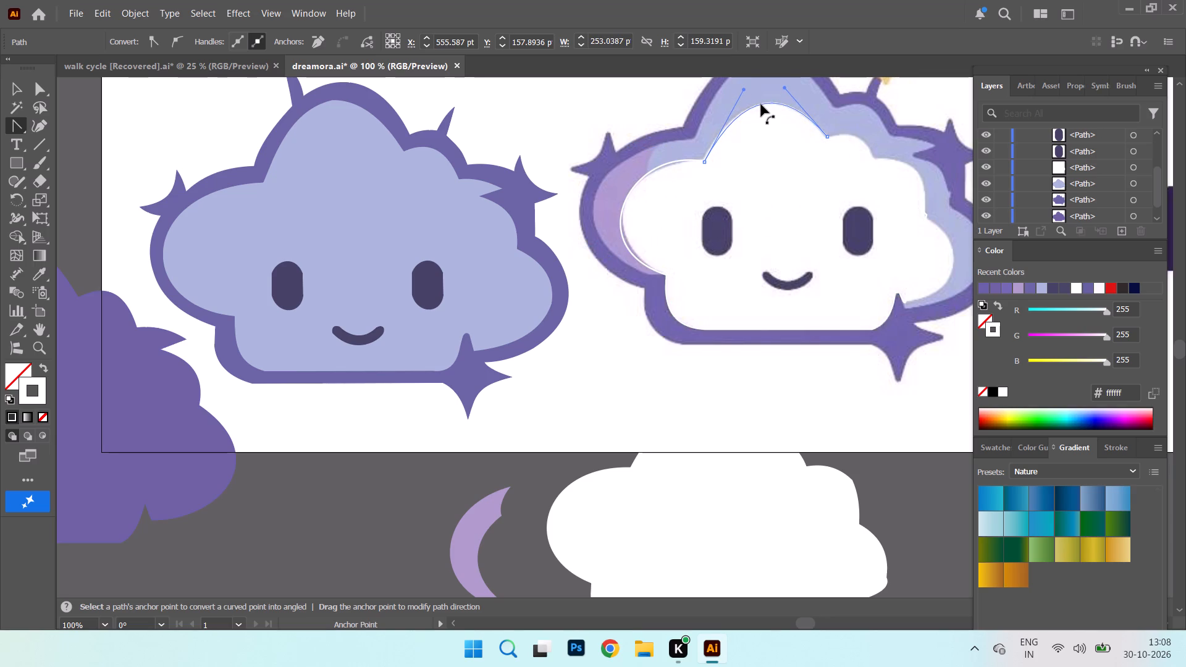
left_click_drag(761, 104, 758, 107)
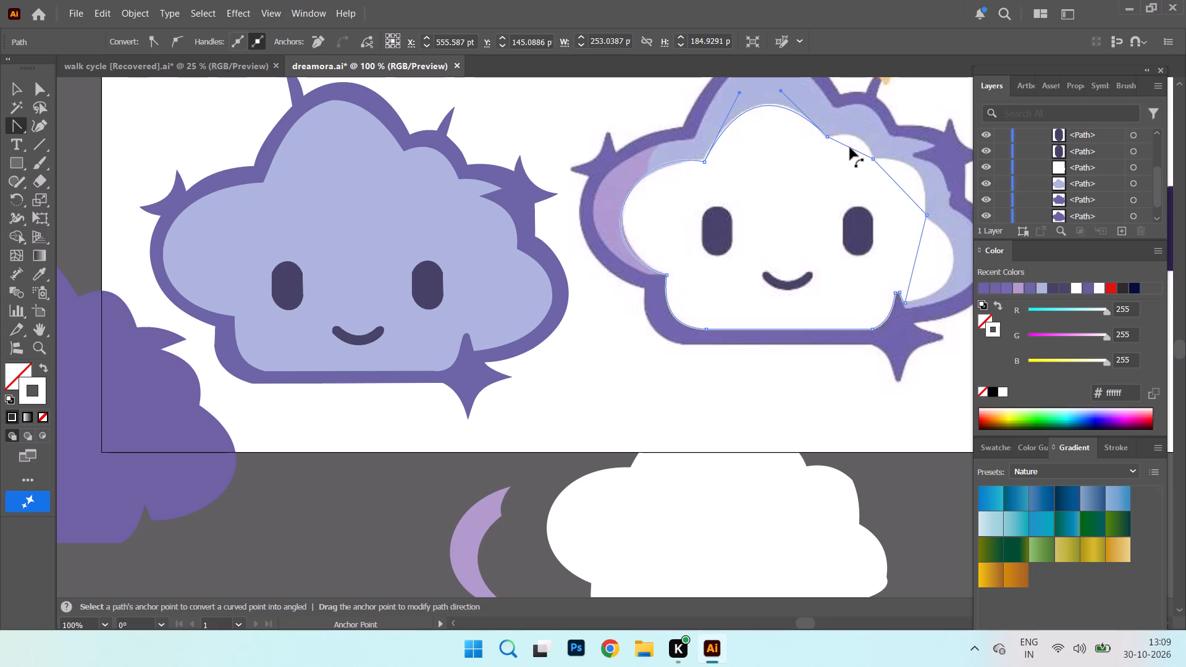
left_click_drag(850, 147, 859, 137)
left_click_drag(902, 189, 911, 178)
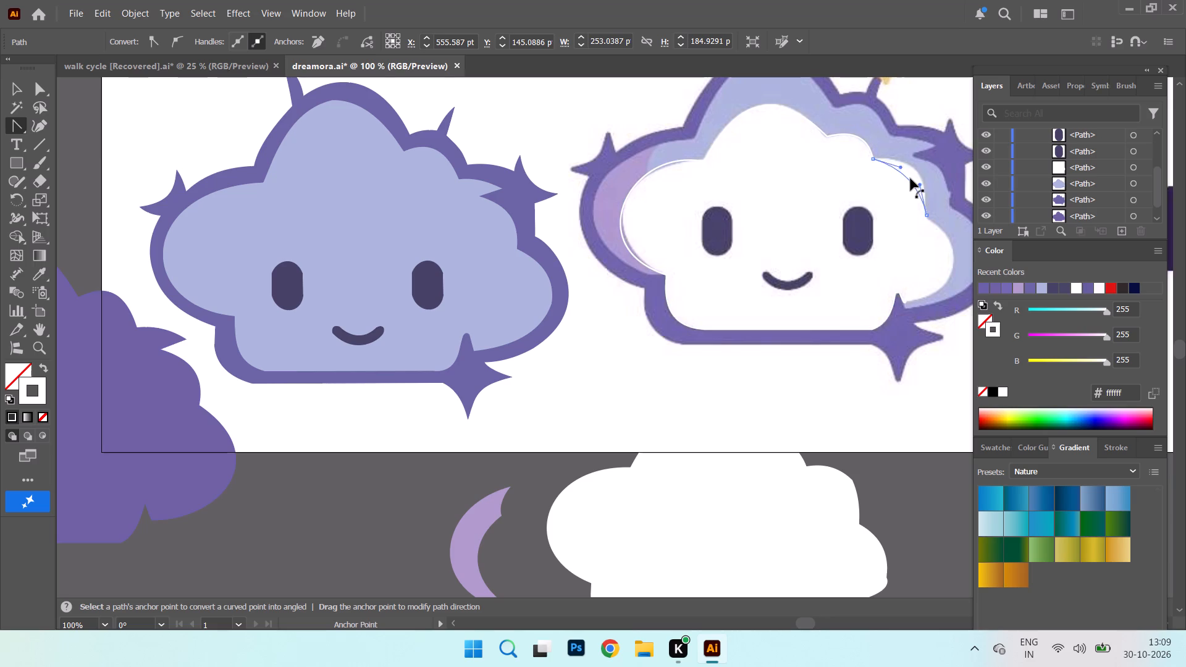
left_click_drag(911, 178, 919, 174)
left_click_drag(916, 257, 917, 256)
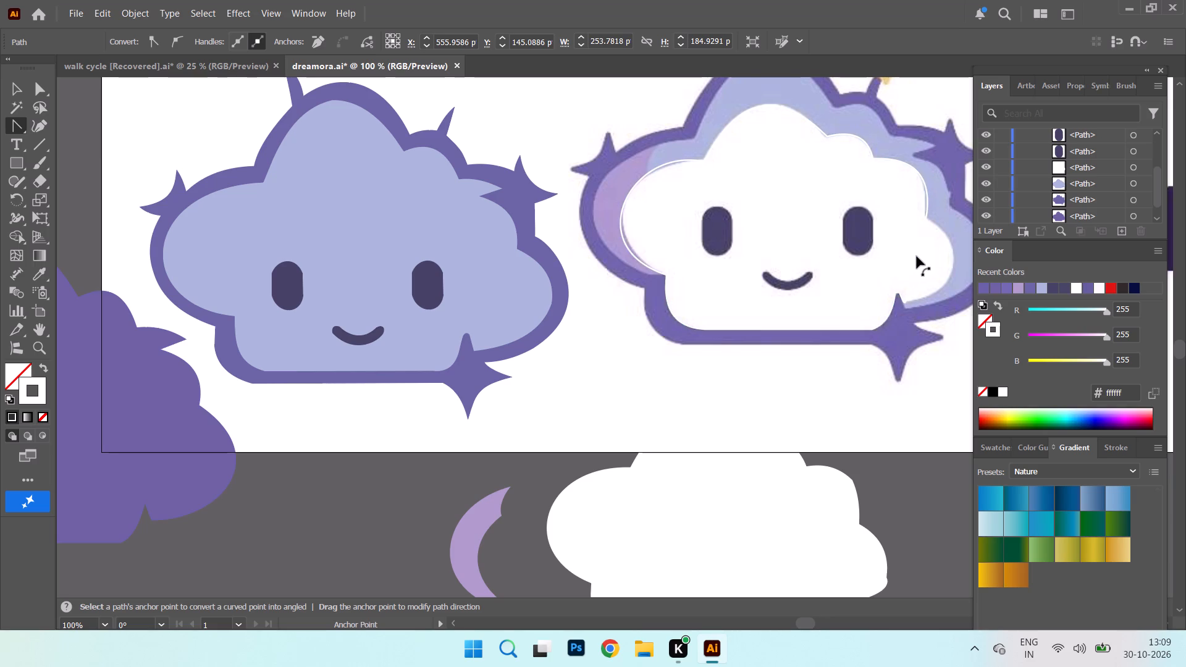
left_click_drag(917, 256, 951, 269)
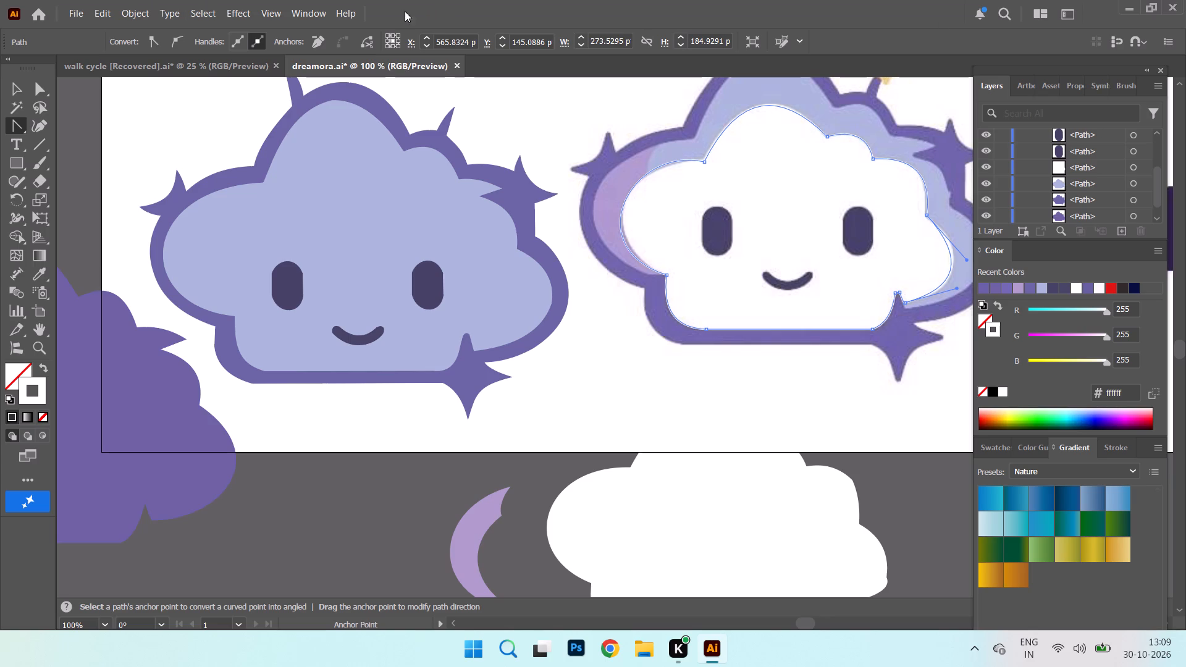
Adjust the left lobe's curve handles so the path follows the reference edge beside the lilac crescent.
left_click(631, 253)
left_click_drag(578, 248, 582, 237)
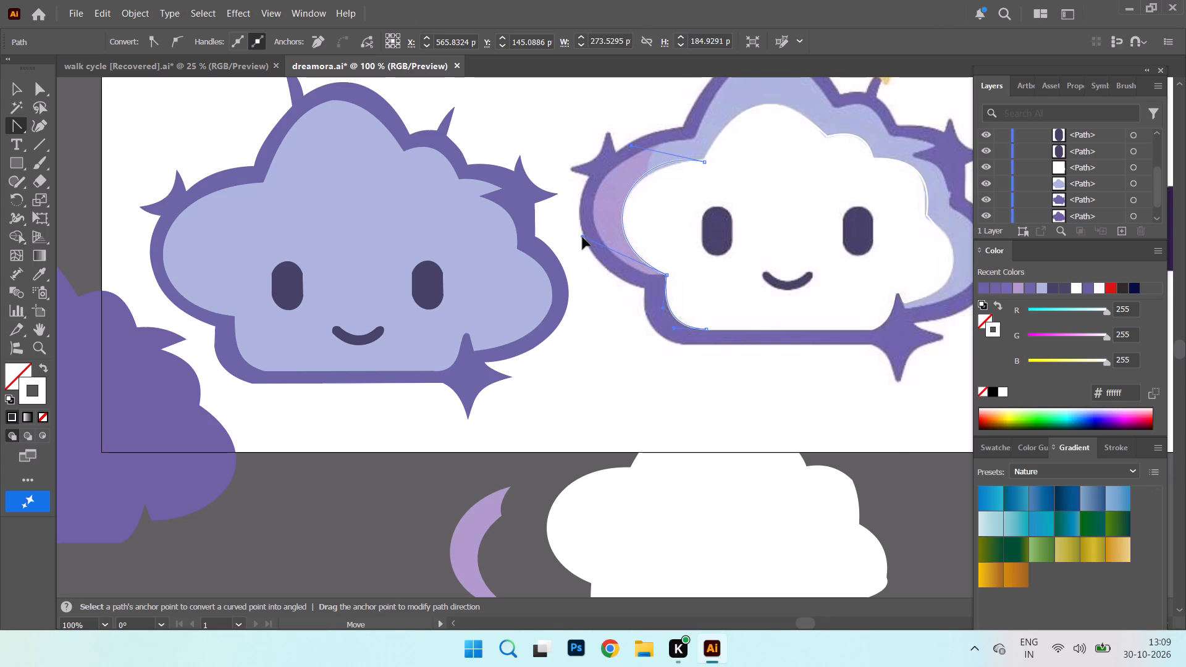
left_click_drag(582, 237, 582, 240)
left_click(633, 146)
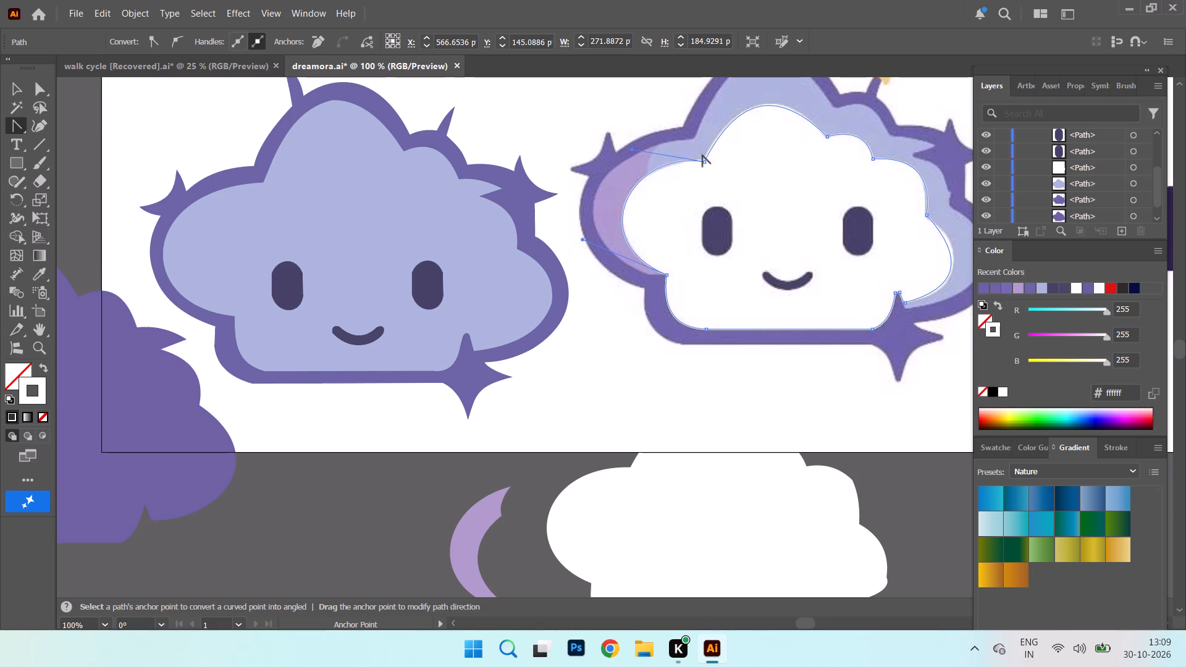
Move the top hump's left curve handle slightly outward to fit the reference face edge.
left_click(726, 130)
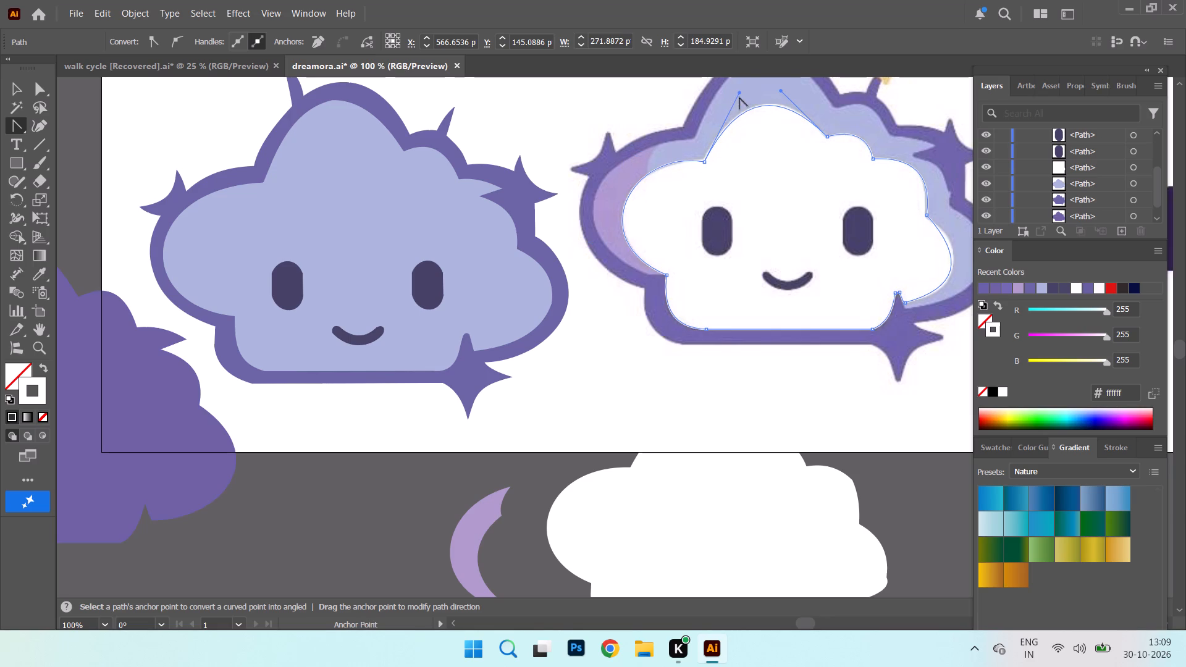
left_click_drag(740, 93, 732, 95)
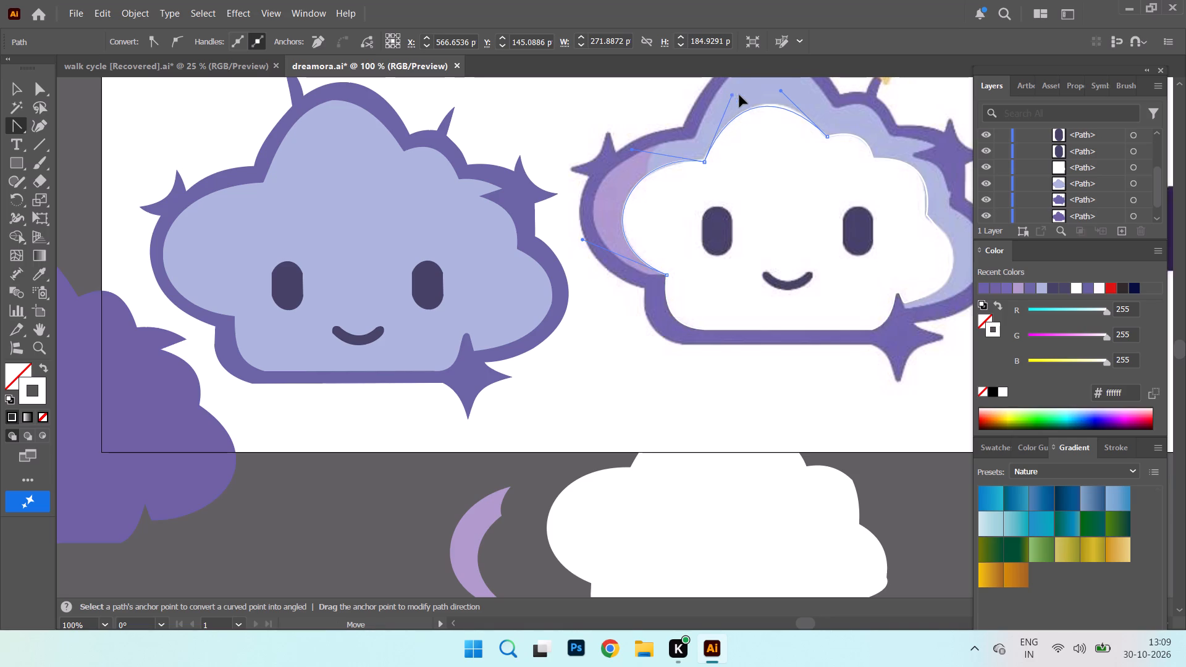
left_click_drag(783, 91, 789, 91)
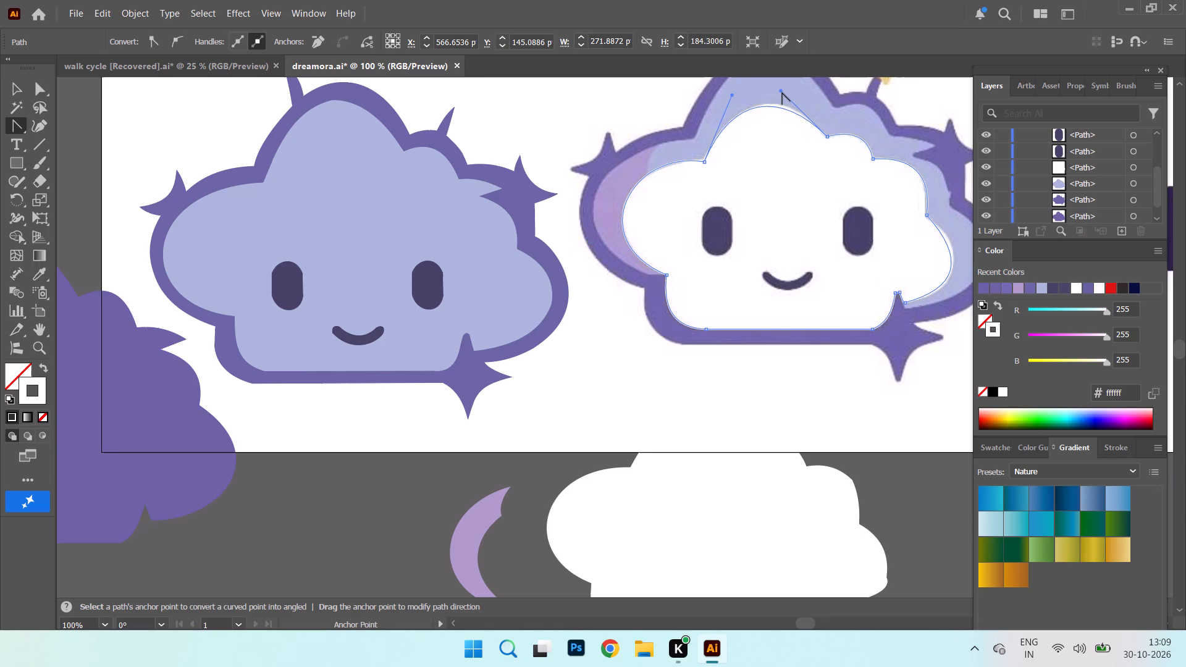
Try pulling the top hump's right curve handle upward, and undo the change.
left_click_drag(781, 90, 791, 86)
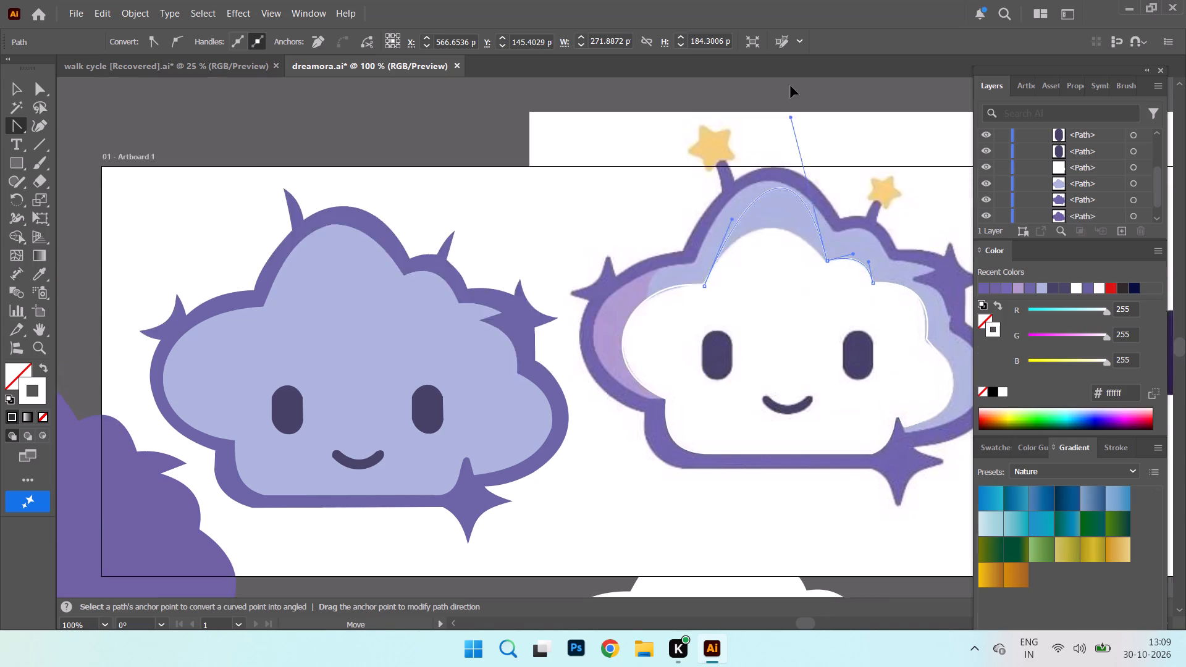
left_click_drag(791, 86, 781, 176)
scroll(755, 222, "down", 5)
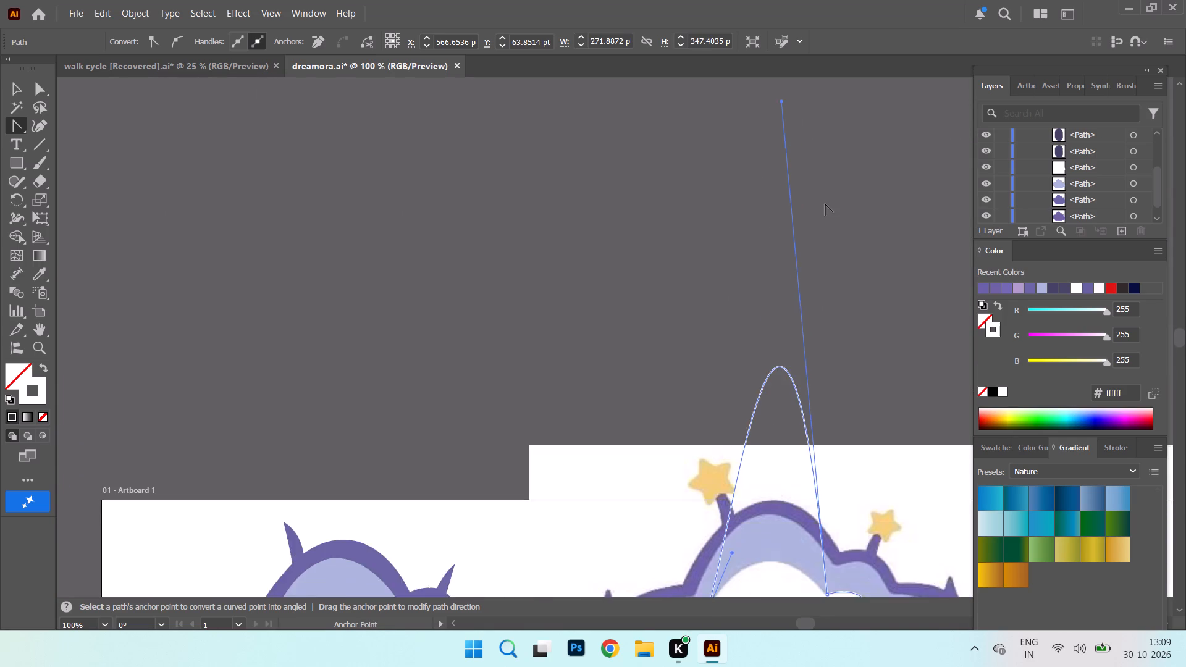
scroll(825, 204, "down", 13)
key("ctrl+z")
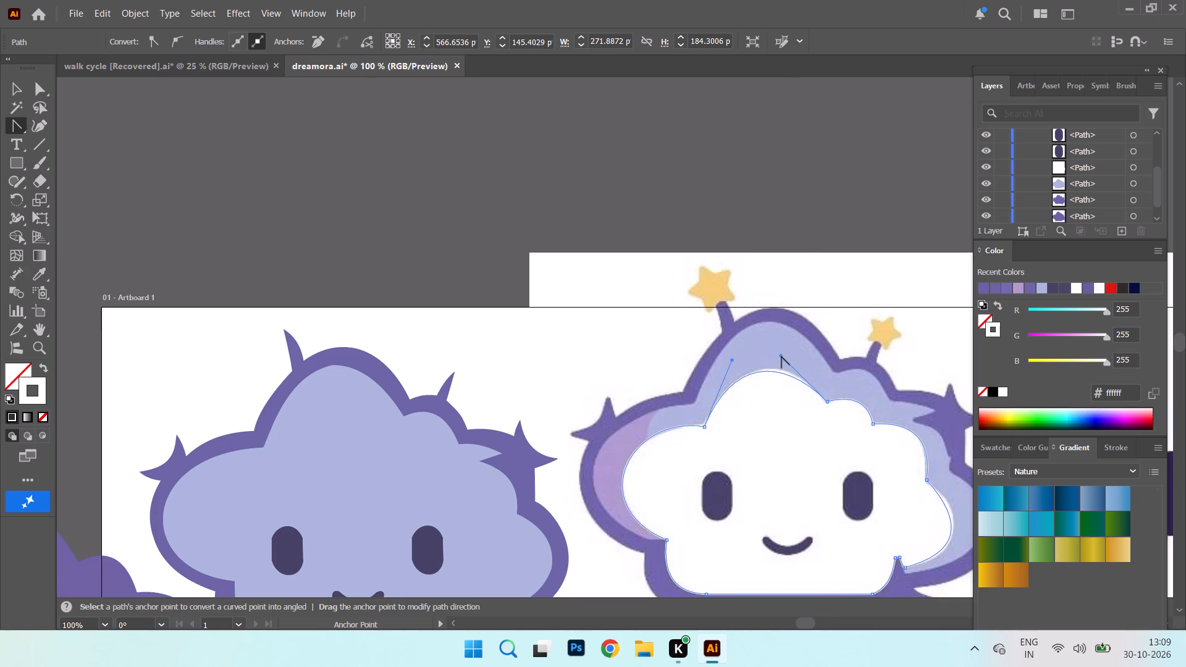
Nudge the top hump's right curve handle and the small bump's left handle upward to fit the reference face edge.
left_click_drag(781, 356, 784, 351)
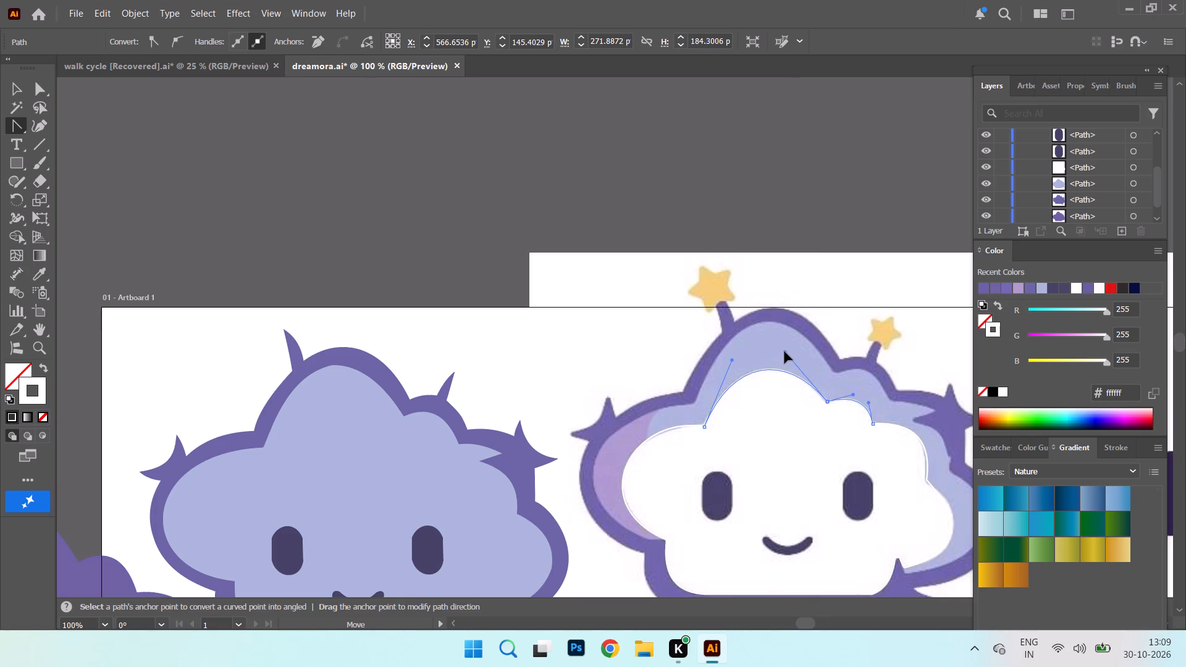
left_click_drag(784, 351, 784, 348)
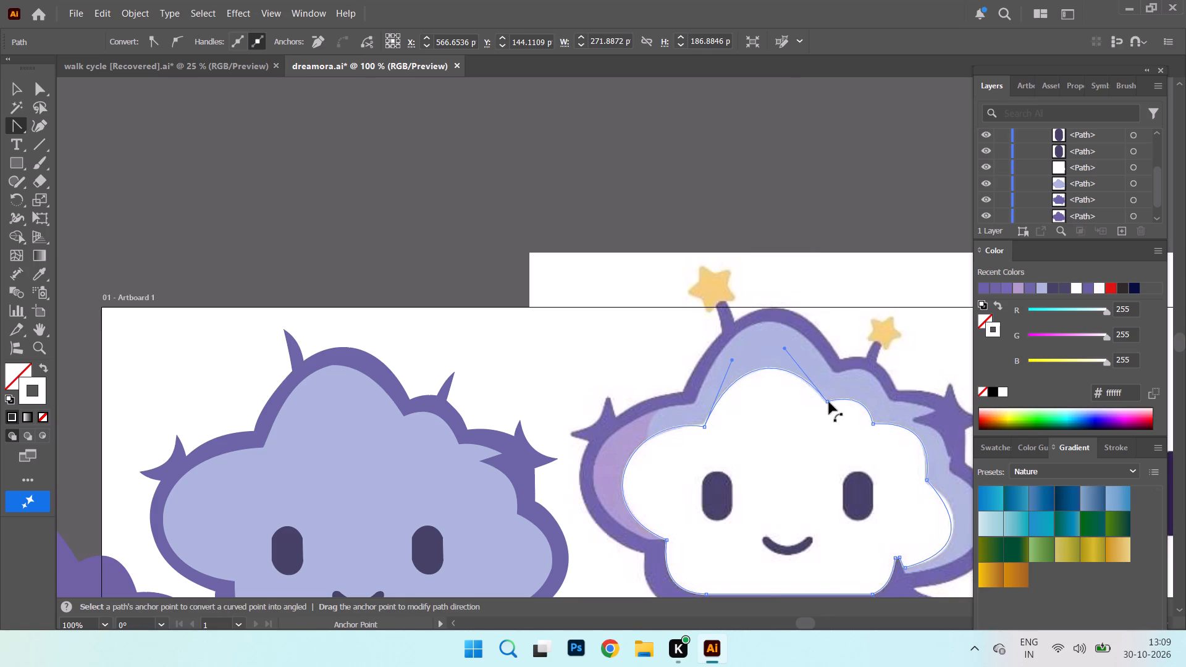
left_click(846, 400)
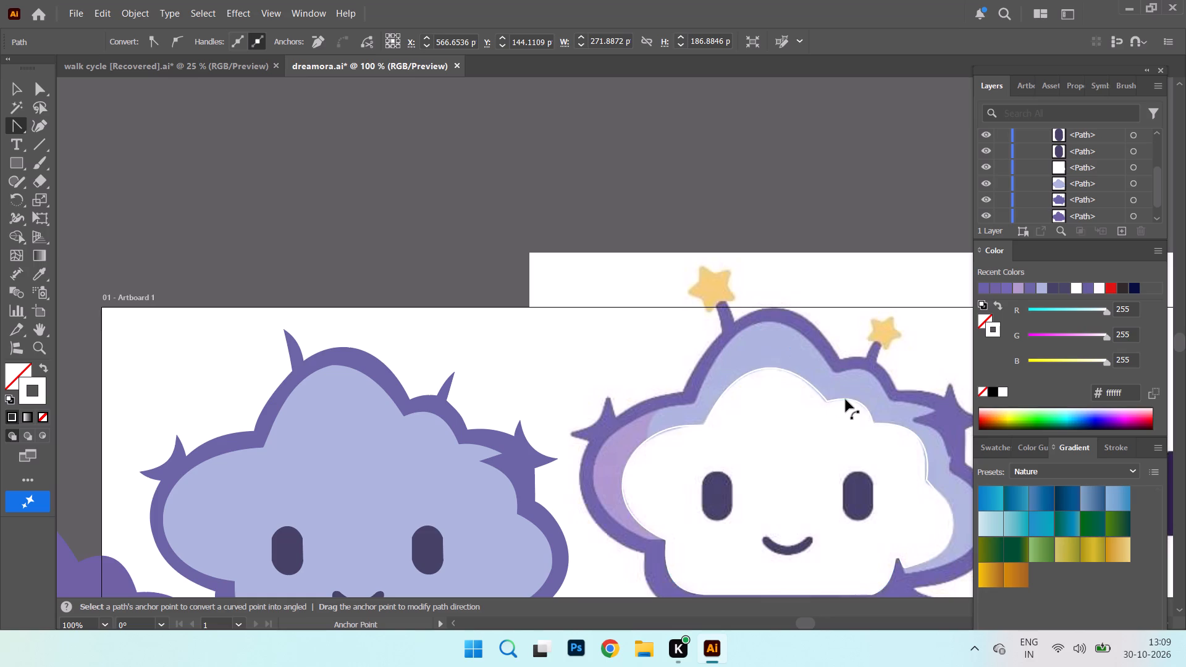
left_click_drag(855, 395, 855, 392)
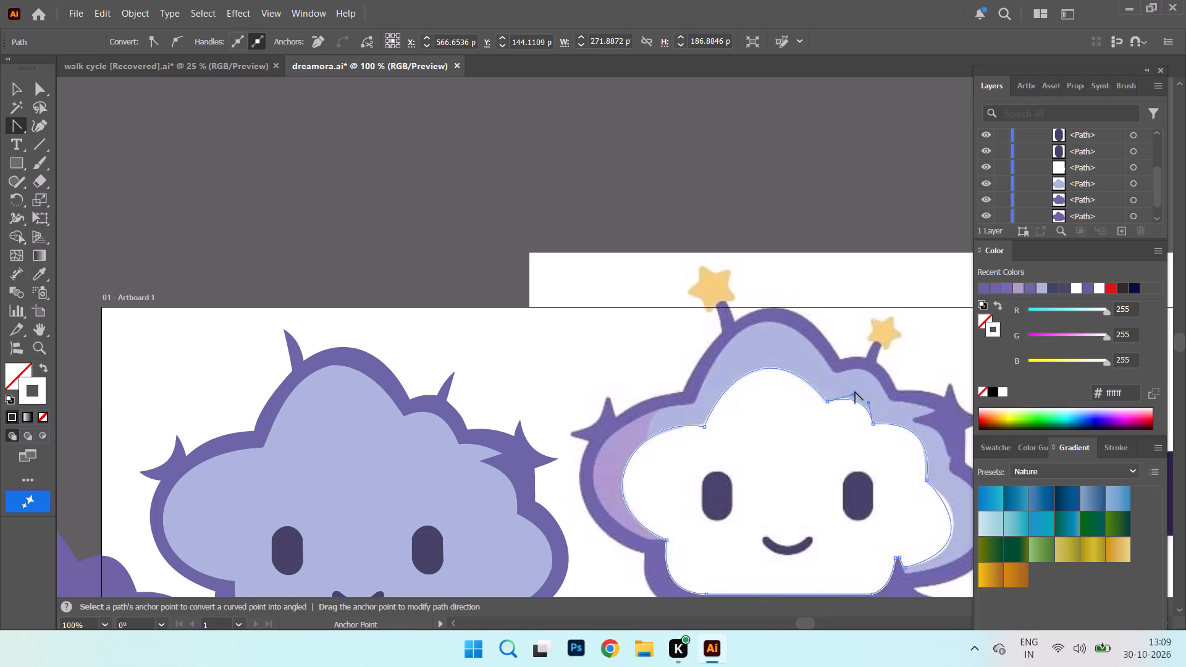
left_click_drag(855, 392, 857, 387)
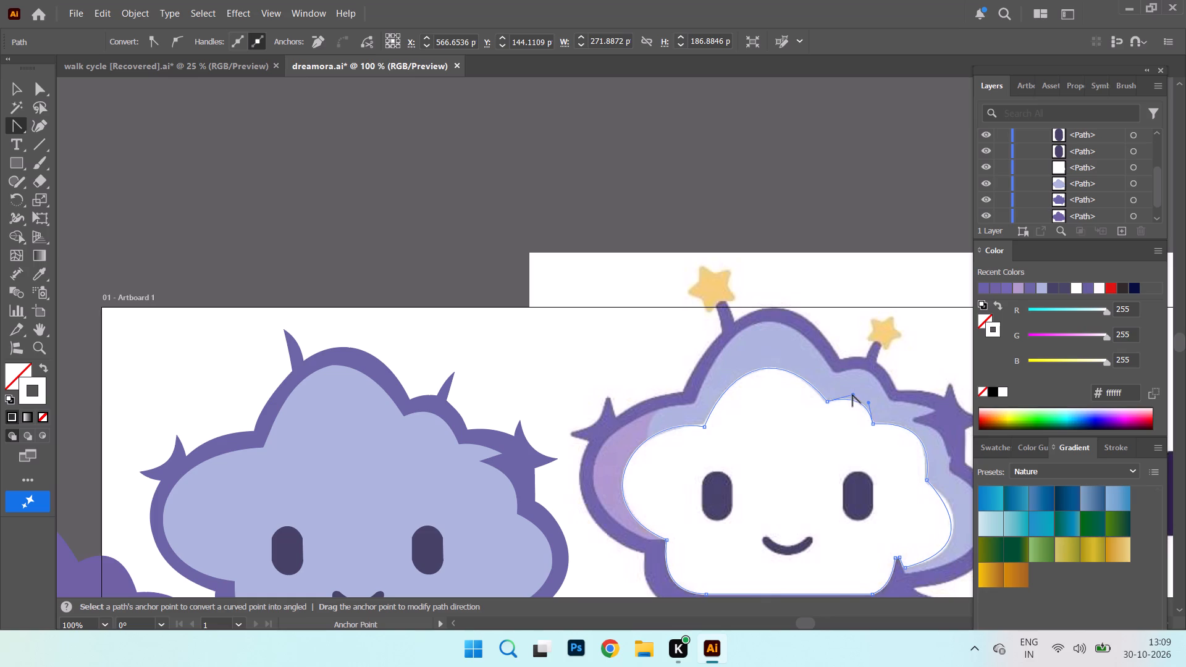
left_click(852, 395)
Adjust both curve handles of the lower right lobe so the path bulges out to the reference face edge.
scroll(984, 423, "down", 7)
scroll(851, 472, "down", 9)
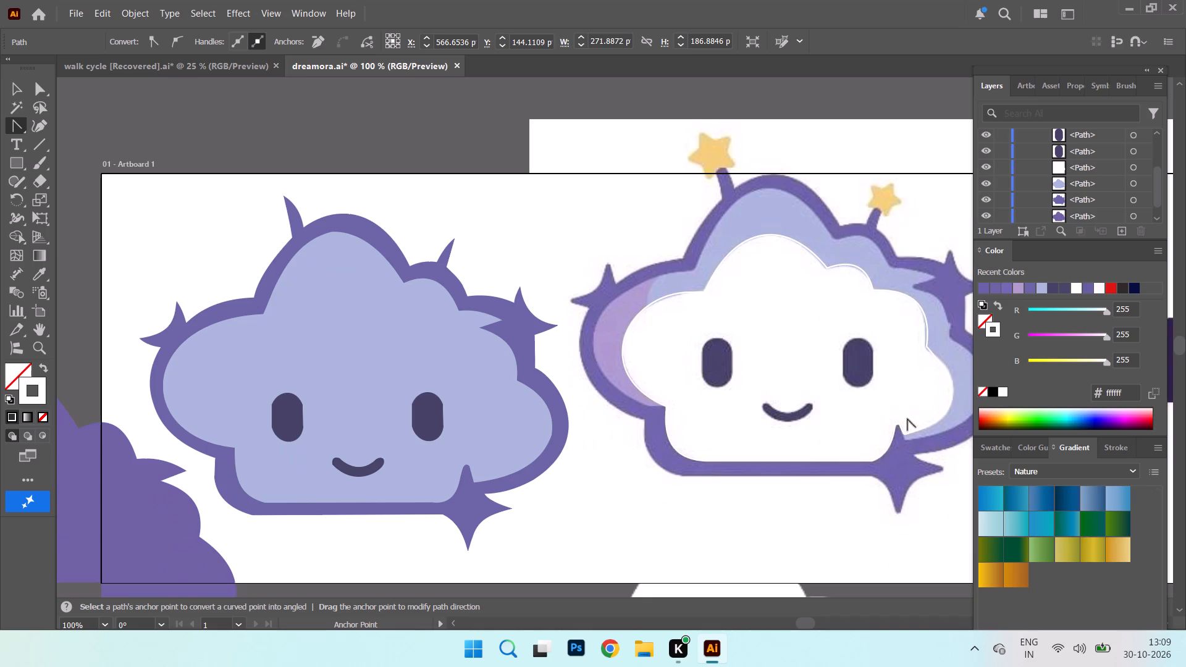
left_click(933, 422)
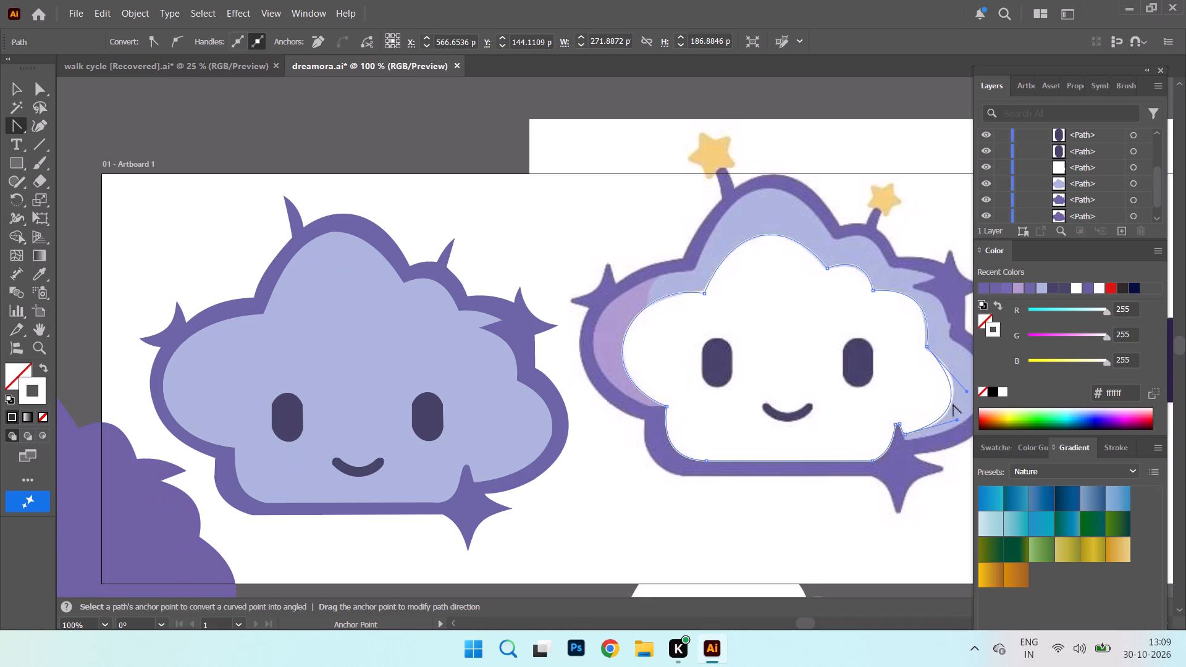
left_click(958, 419)
left_click_drag(967, 392, 971, 377)
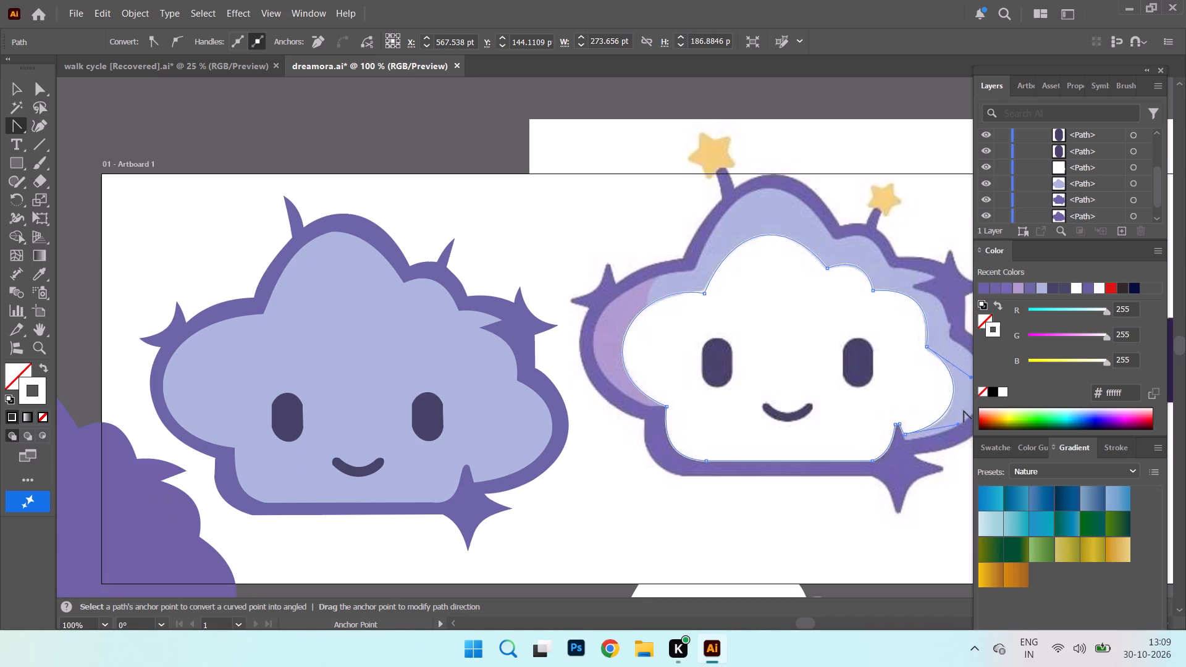
left_click_drag(958, 424, 959, 430)
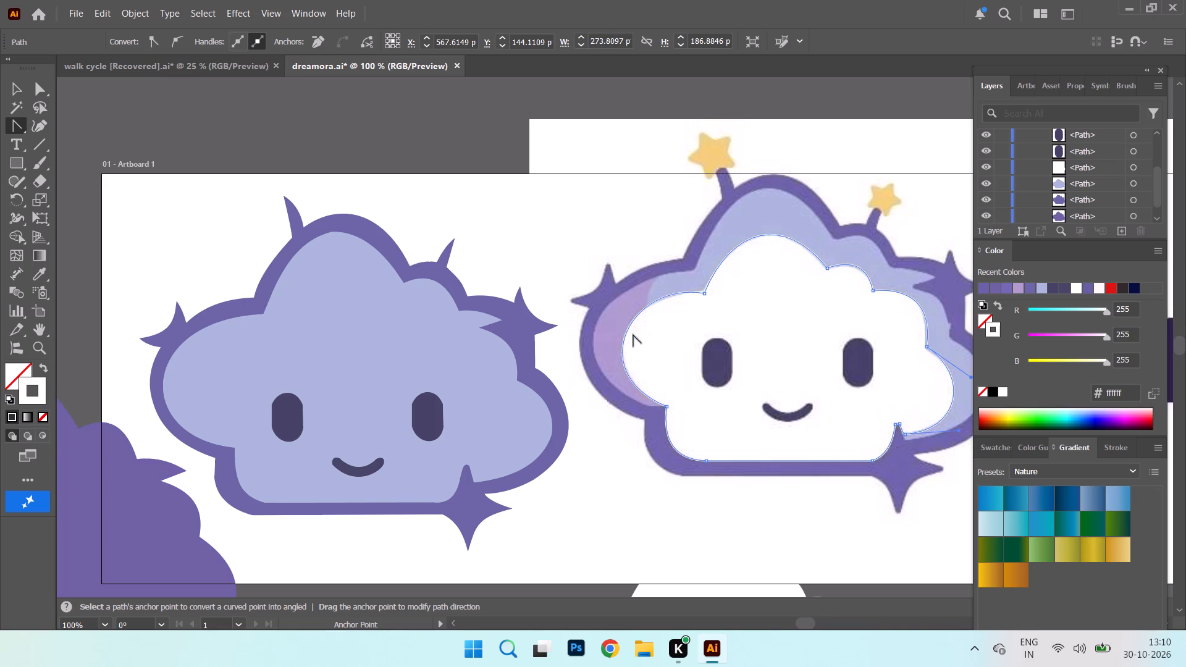
Round the flat tip of the notch above the bottom star into a narrow curved peak on the face path.
left_click(16, 81)
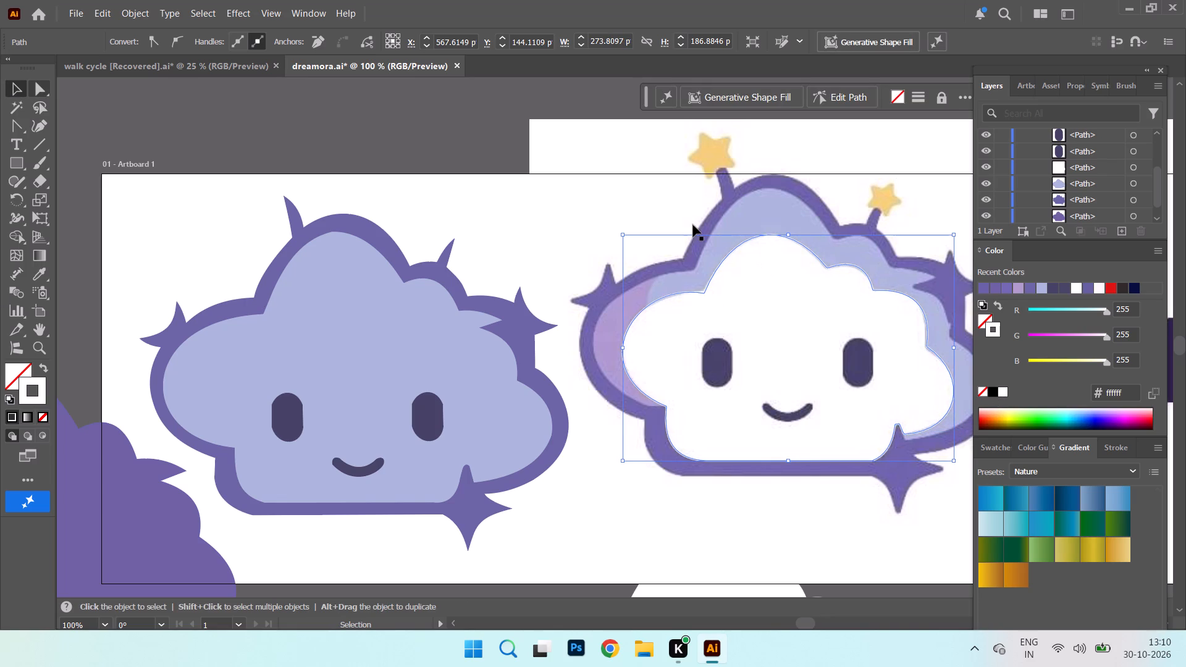
key("ctrl+equal")
key("ctrl+equal")
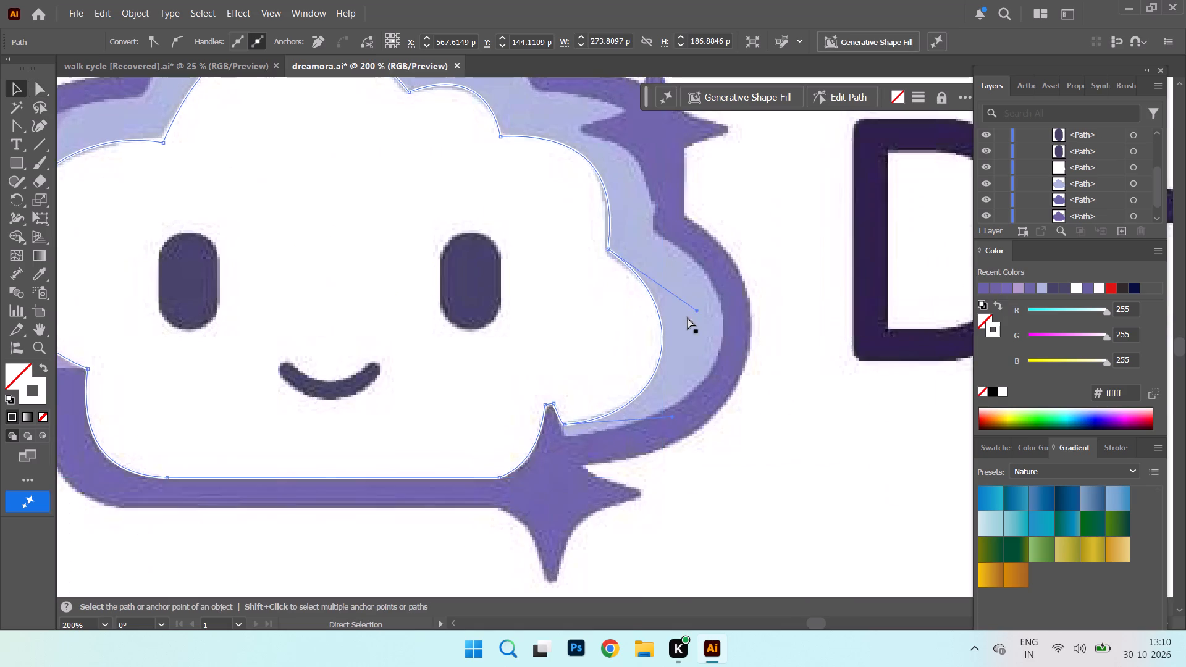
key("ctrl+equal")
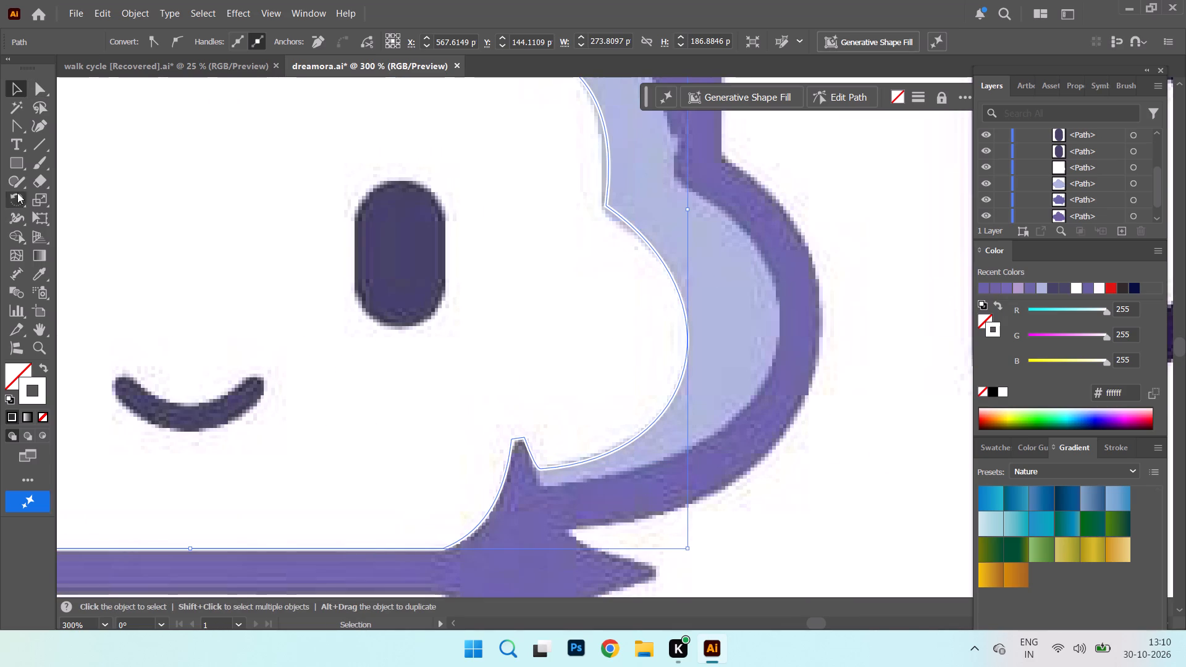
left_click(22, 119)
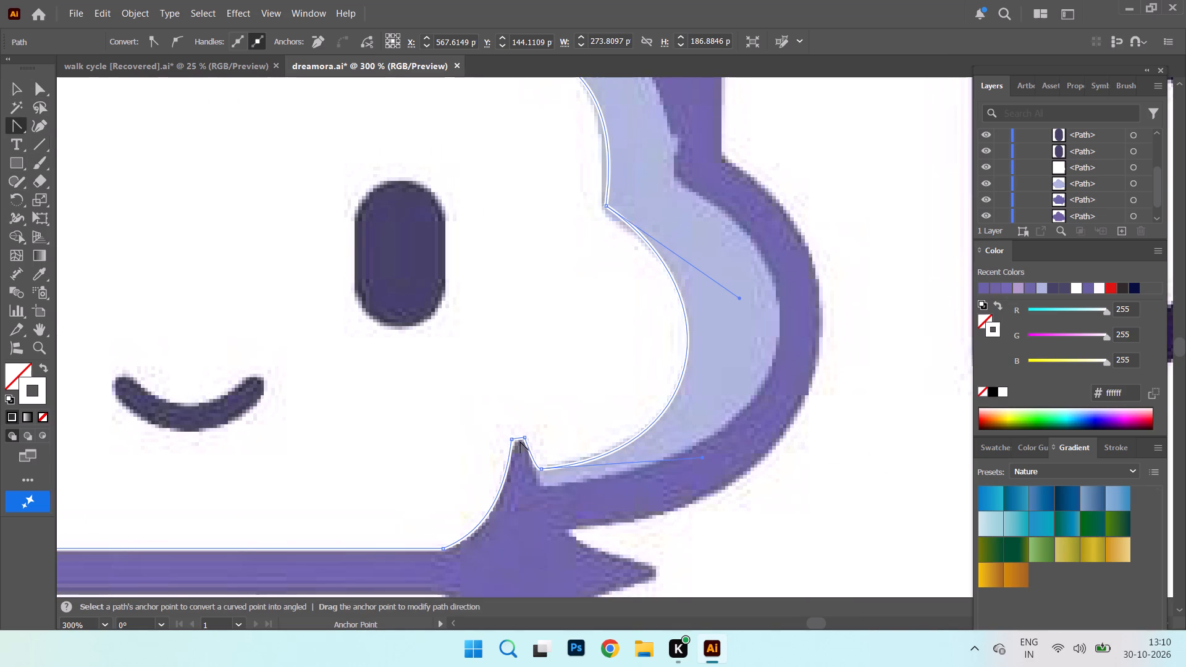
left_click(519, 438)
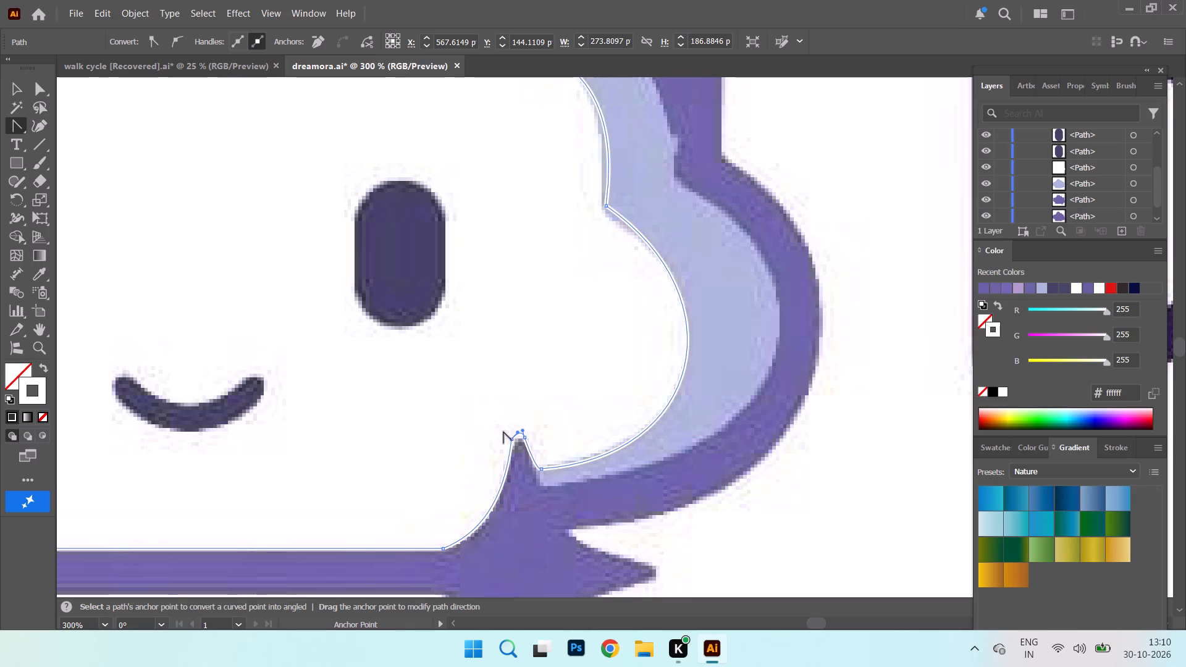
left_click(519, 432)
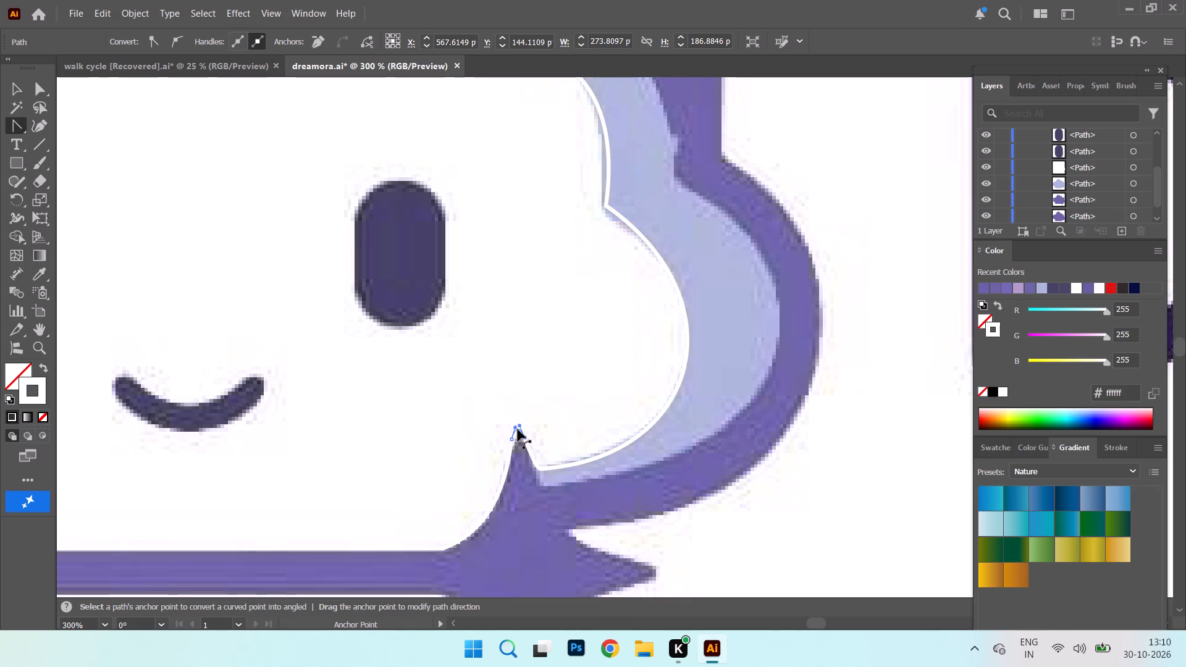
left_click(795, 525)
left_click(18, 93)
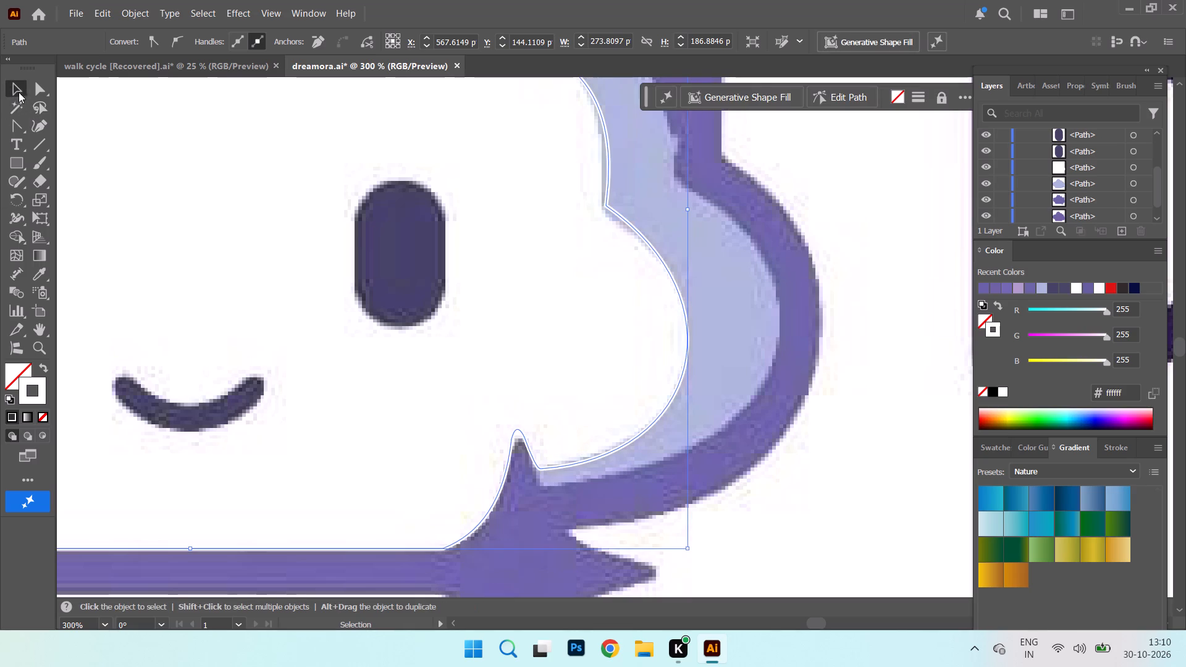
Move the reference image to the right, clear of the traced face path.
key("ctrl+minus")
key("ctrl+minus")
key("ctrl+minus")
key("minus")
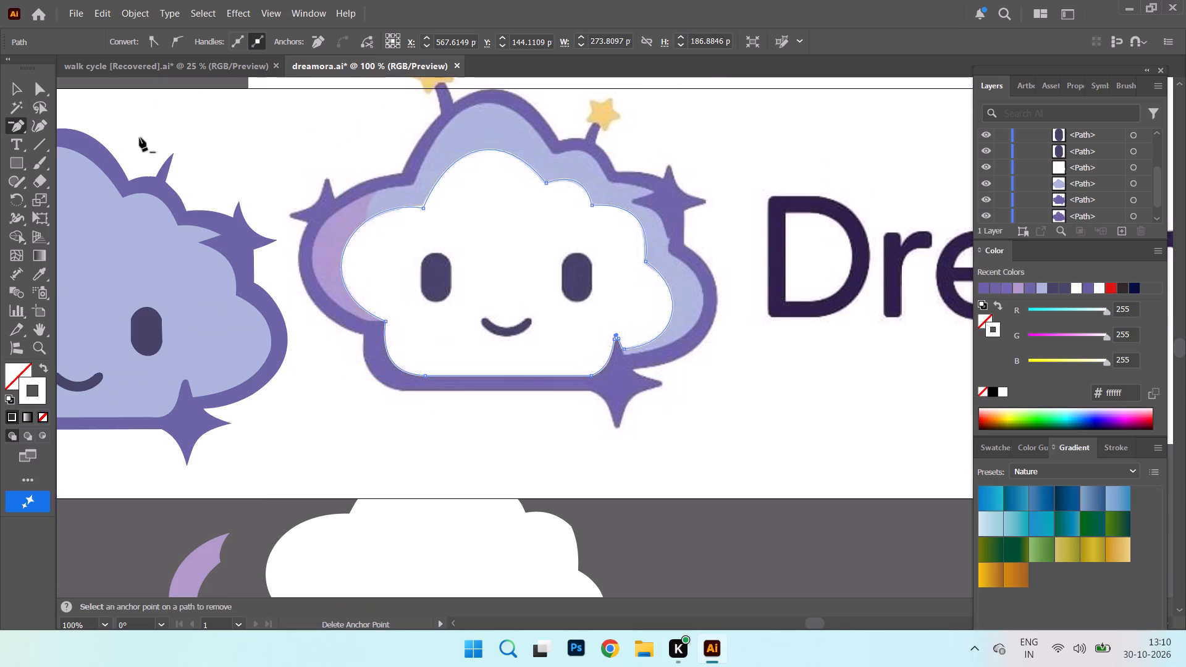
key("ctrl+minus")
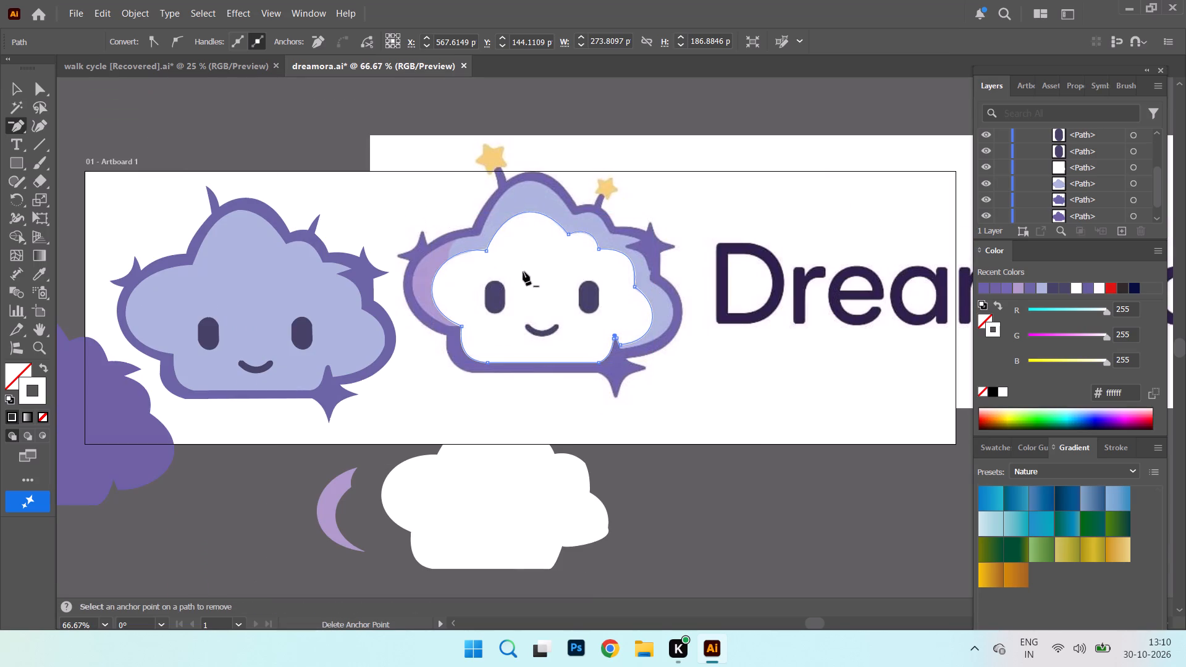
left_click_drag(502, 347, 283, 325)
left_click(14, 88)
left_click_drag(503, 325, 560, 296)
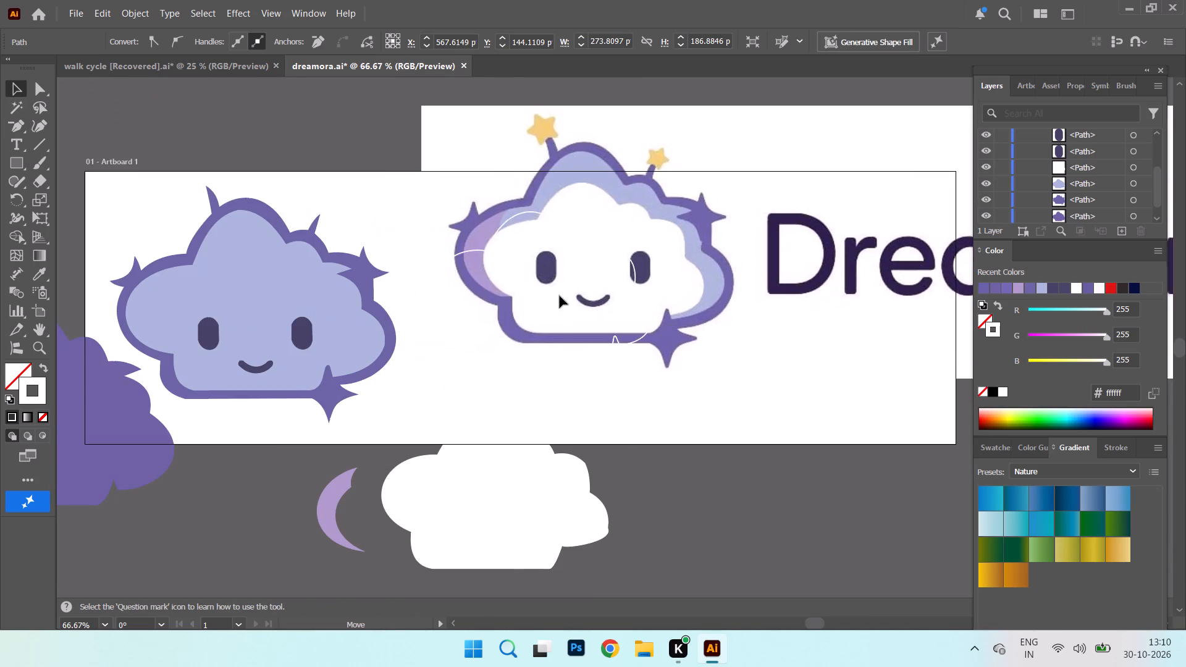
left_click_drag(560, 296, 835, 344)
Select the traced face outline and position it over the vector cloud, with its notch aligned to the bottom star's tip.
left_click_drag(452, 230, 662, 428)
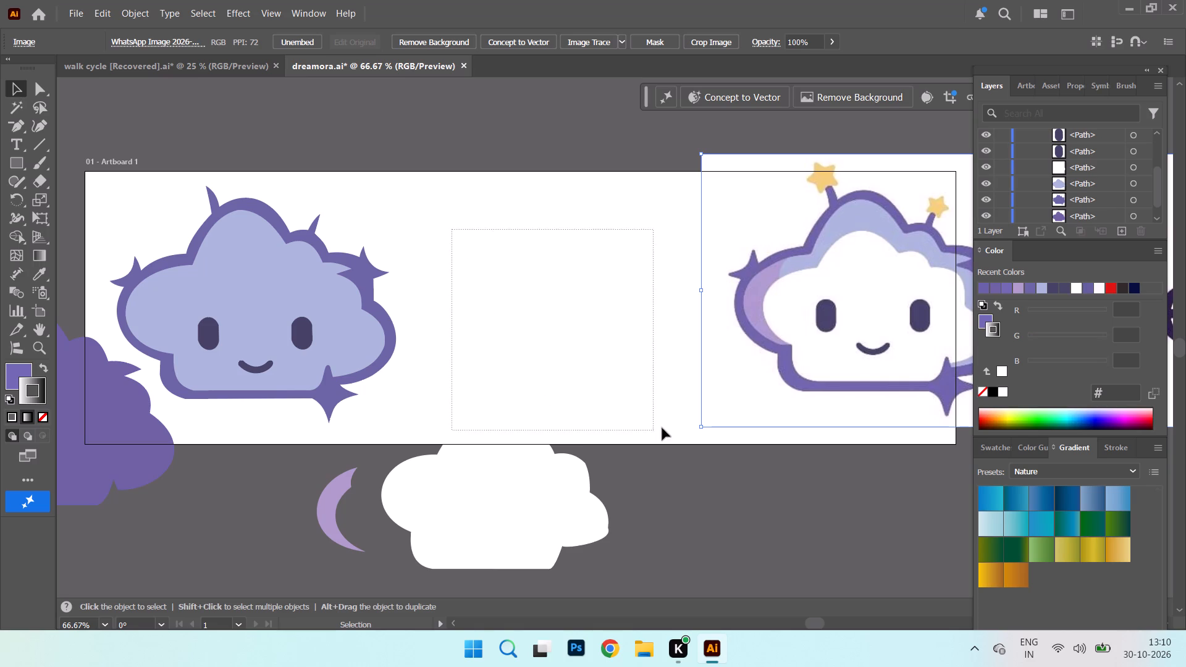
left_click_drag(662, 428, 683, 414)
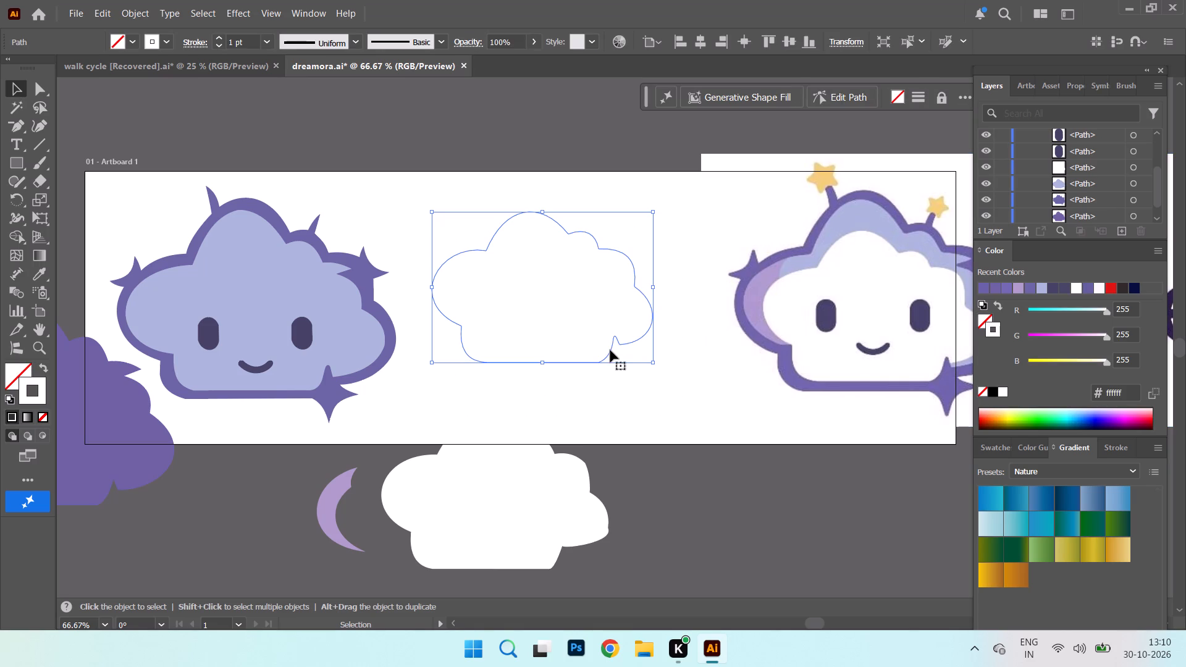
left_click_drag(610, 350, 328, 368)
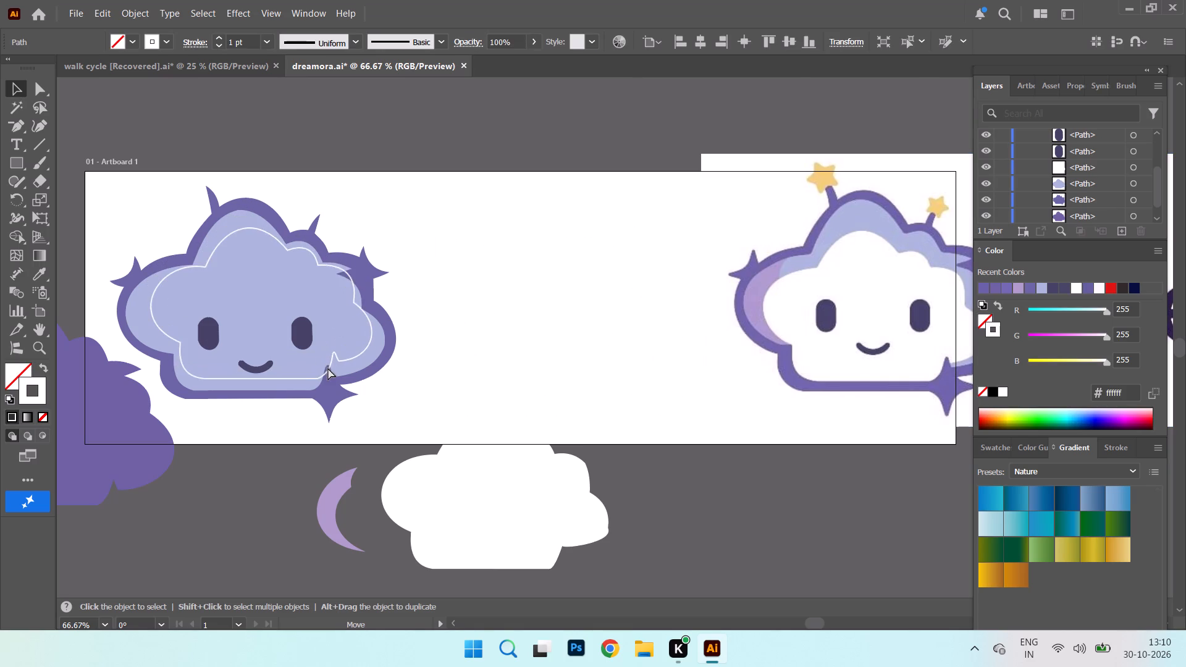
left_click_drag(328, 368, 323, 377)
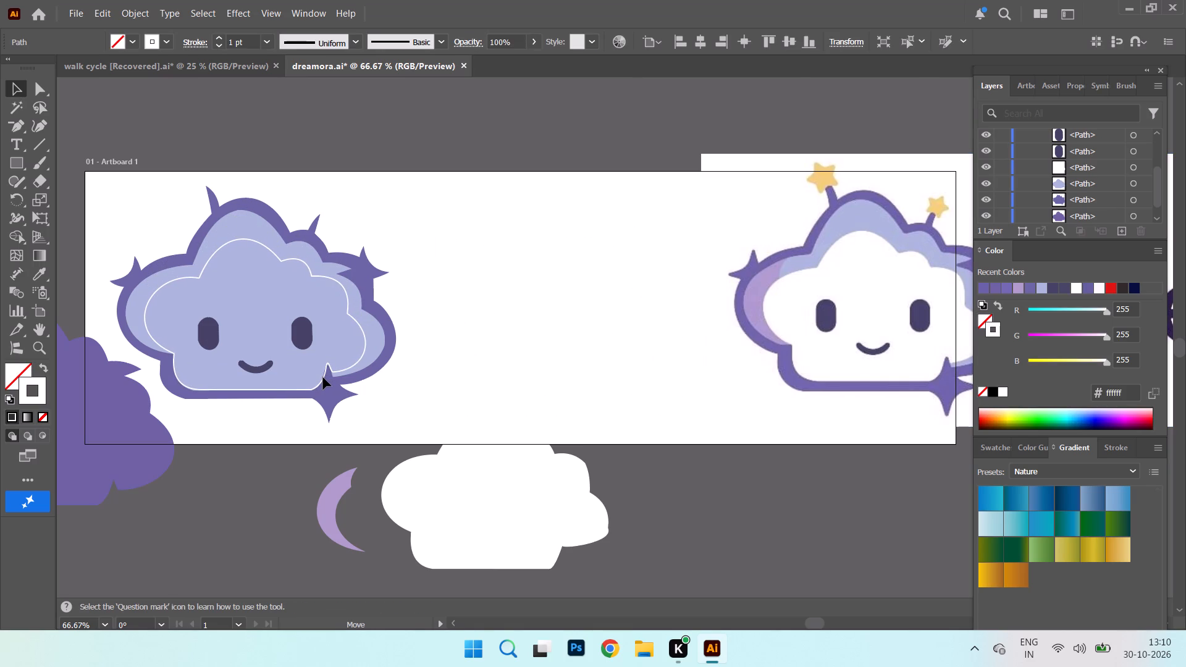
left_click_drag(323, 377, 322, 377)
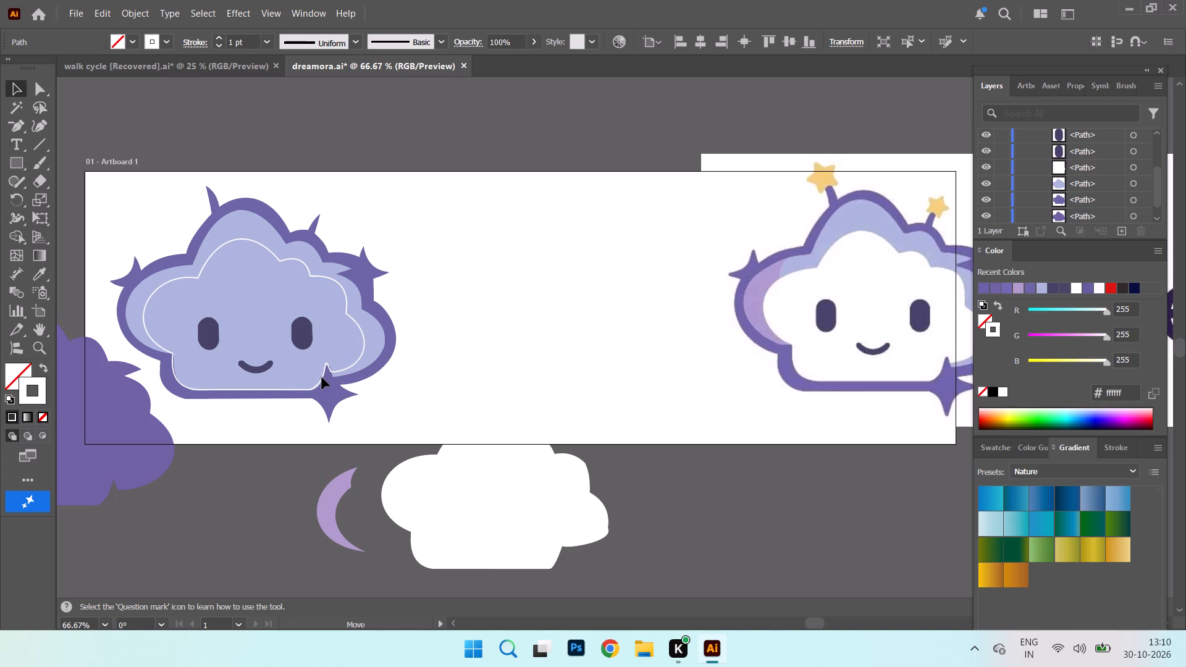
left_click_drag(322, 377, 323, 376)
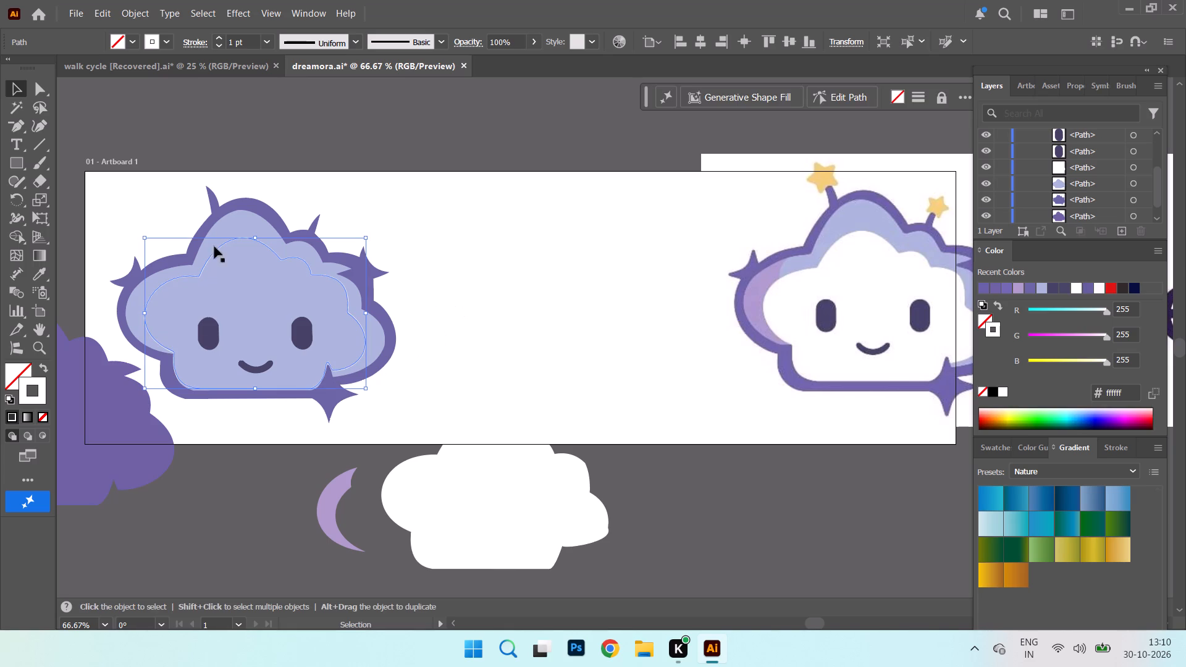
Fill the face path with the off-white colour #f7f7f9.
double_click(19, 374)
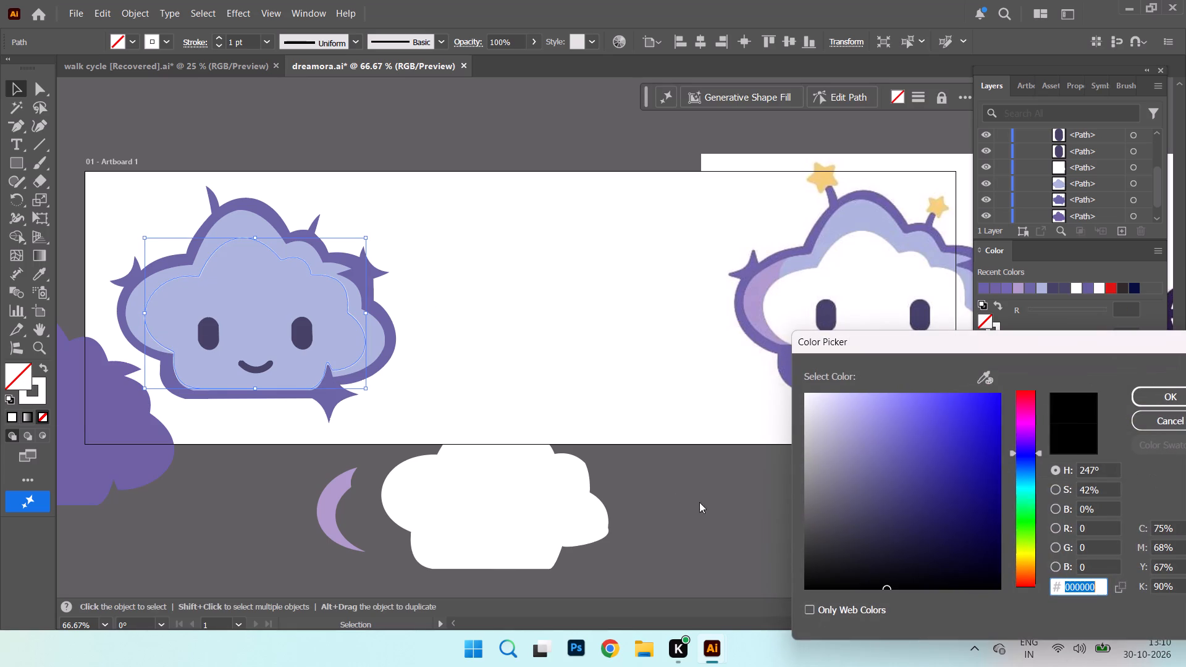
left_click(808, 397)
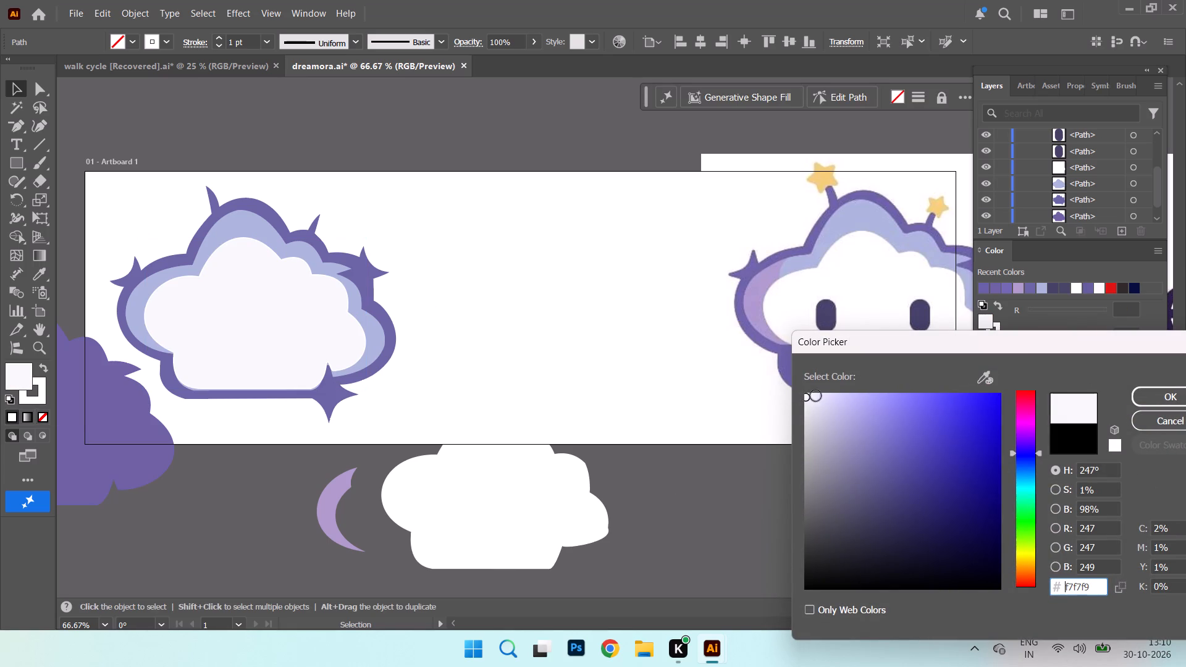
left_click(1171, 403)
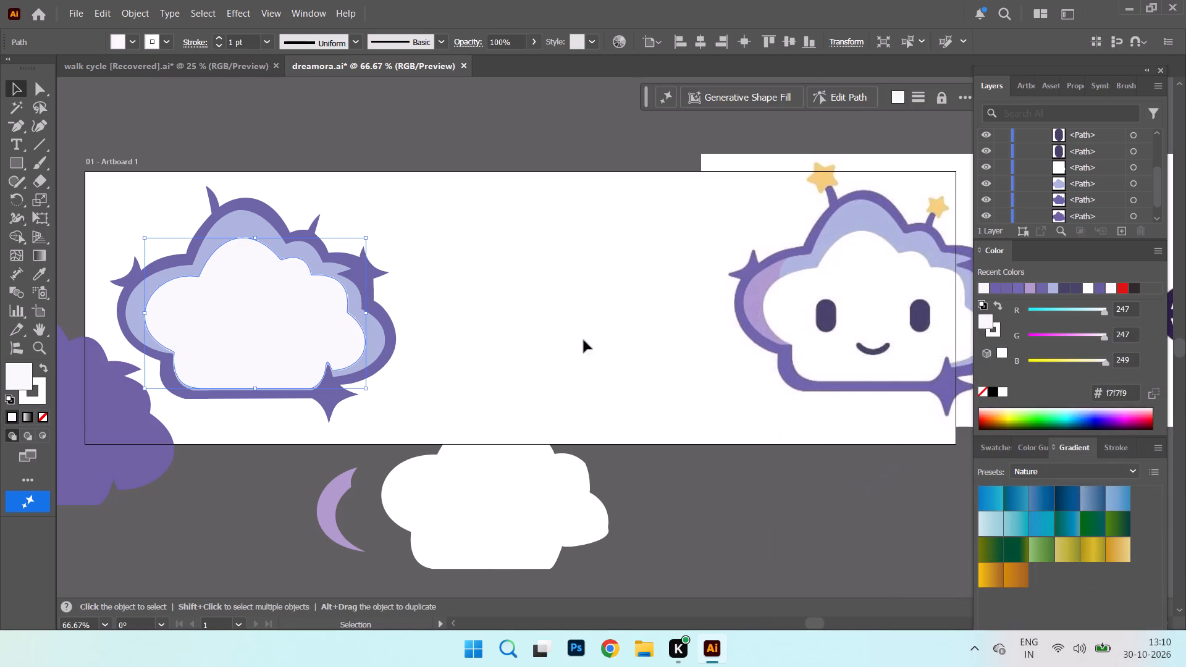
Move the new off-white face path down the layer order, directly beneath the light periwinkle cloud body path.
left_click(1088, 167)
scroll(1095, 196, "up", 5)
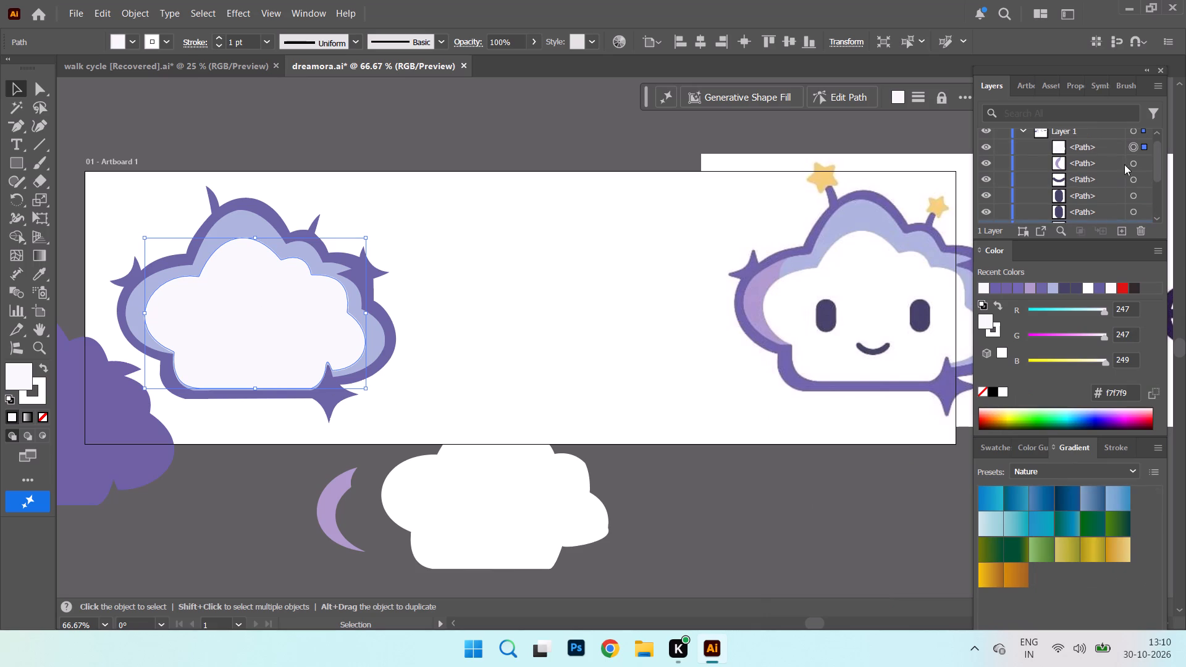
left_click_drag(1105, 141, 1112, 206)
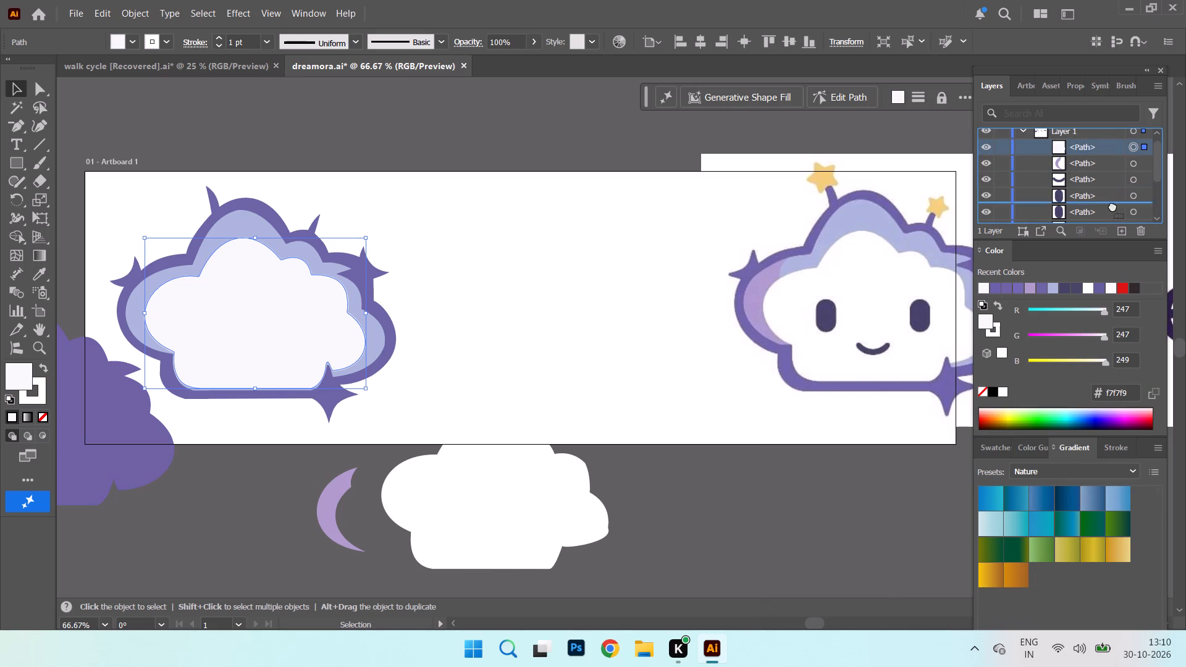
left_click_drag(1112, 206, 1118, 181)
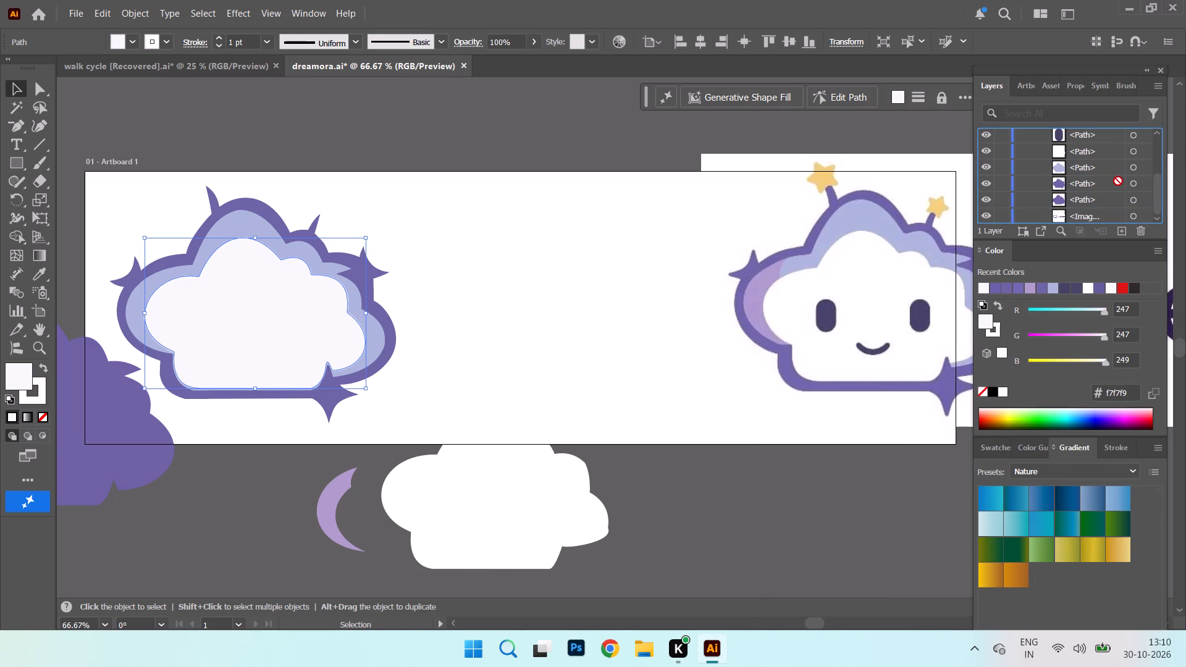
left_click_drag(1118, 181, 1116, 175)
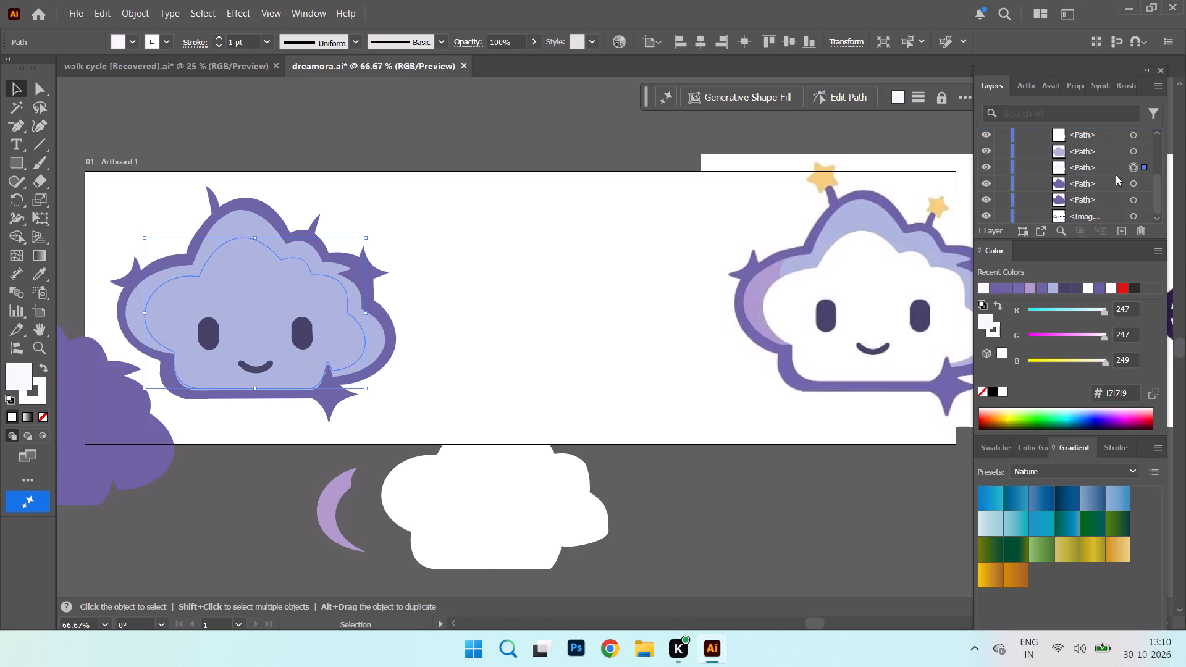
Move the off-white face path up the layer order, directly above the light periwinkle cloud body path.
left_click_drag(1103, 165, 1105, 208)
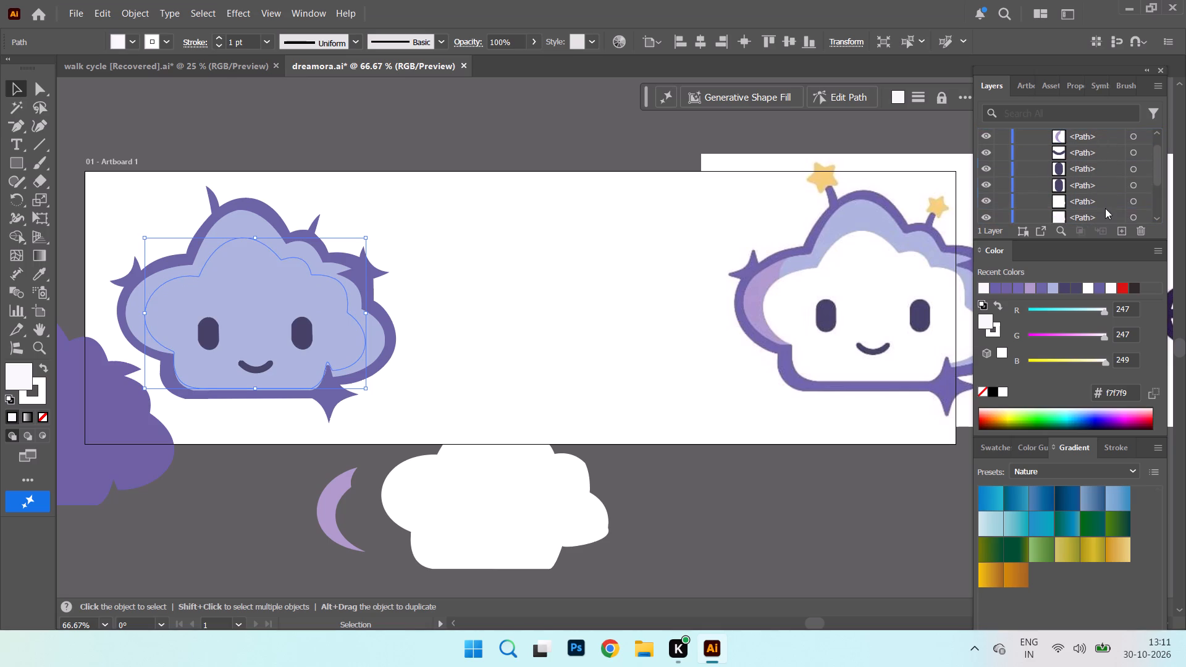
left_click(521, 309)
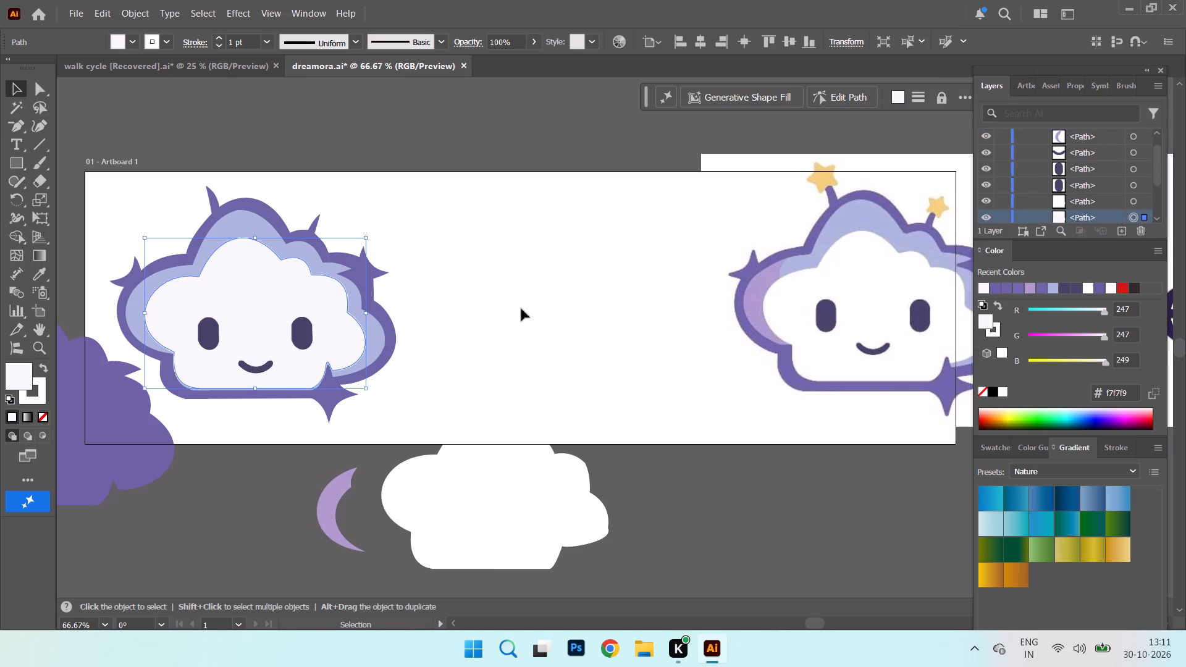
Nudge the off-white face path down by two small increments on the vector cloud and deselect it.
left_click(293, 376)
key("Down")
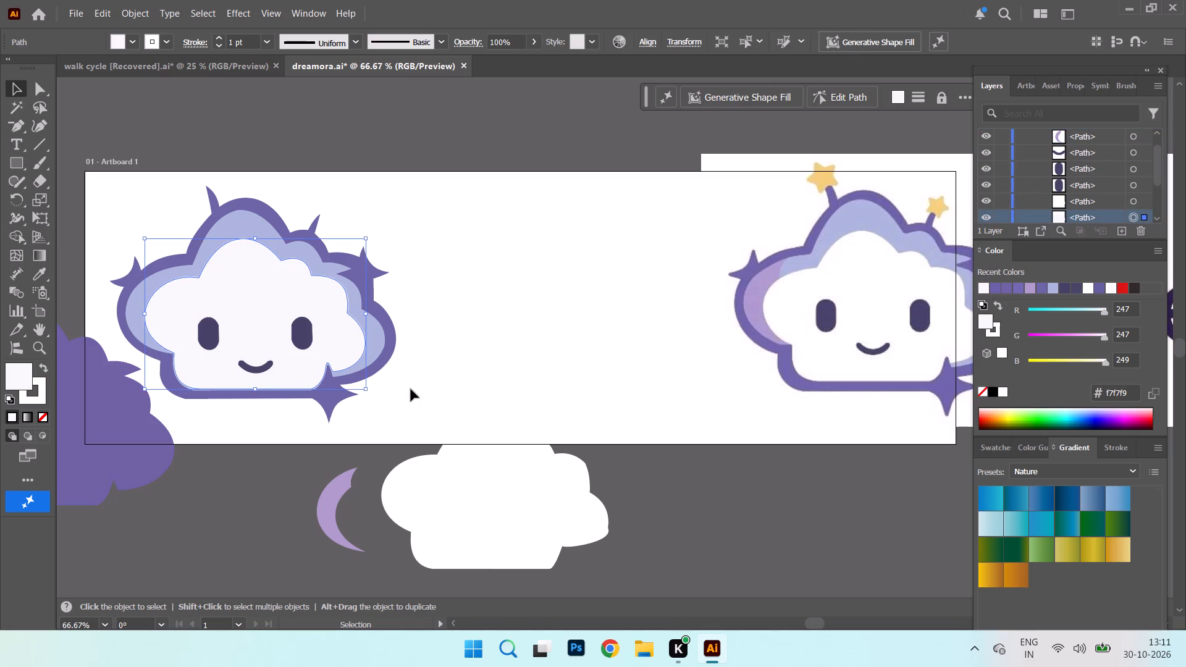
key("Down")
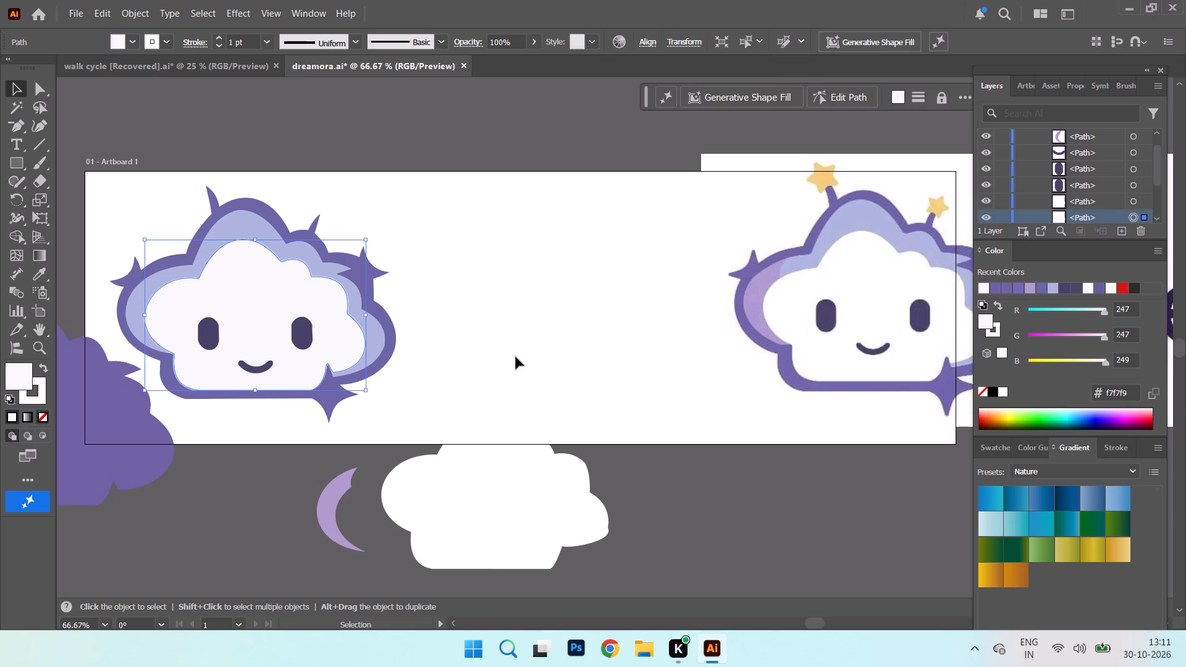
left_click(516, 357)
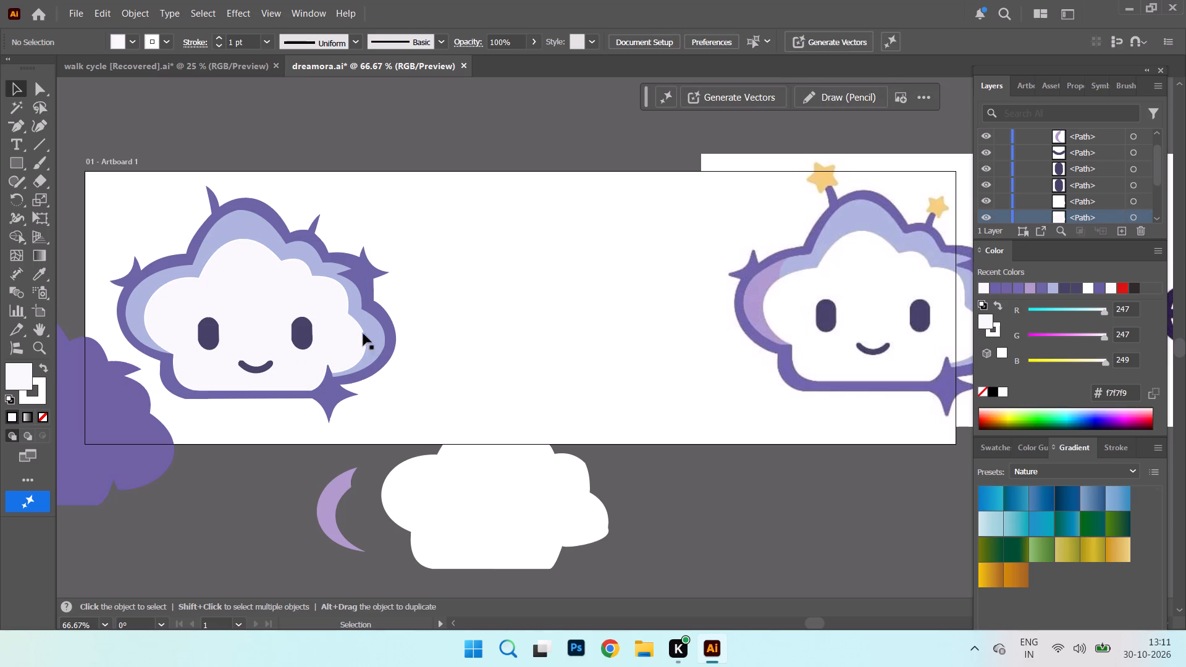
Place the lilac crescent along the inner left edge of the vector cloud, between its purple outline and the off-white face.
left_click_drag(330, 511, 133, 307)
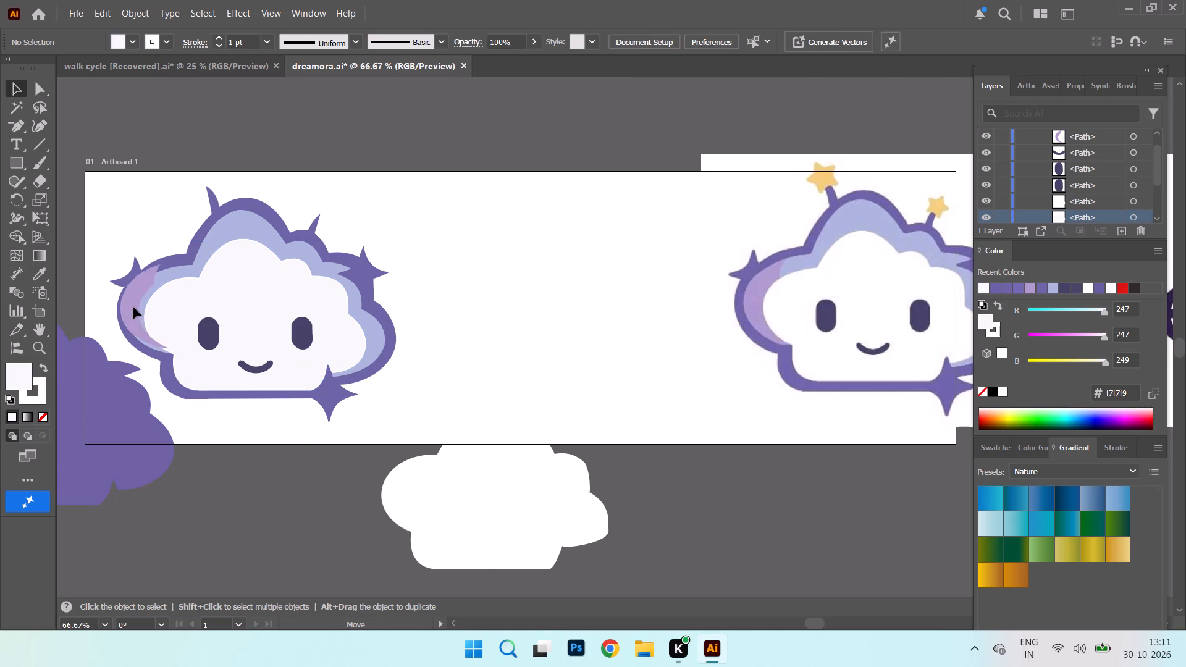
left_click_drag(133, 307, 137, 312)
left_click_drag(137, 312, 139, 313)
left_click(539, 355)
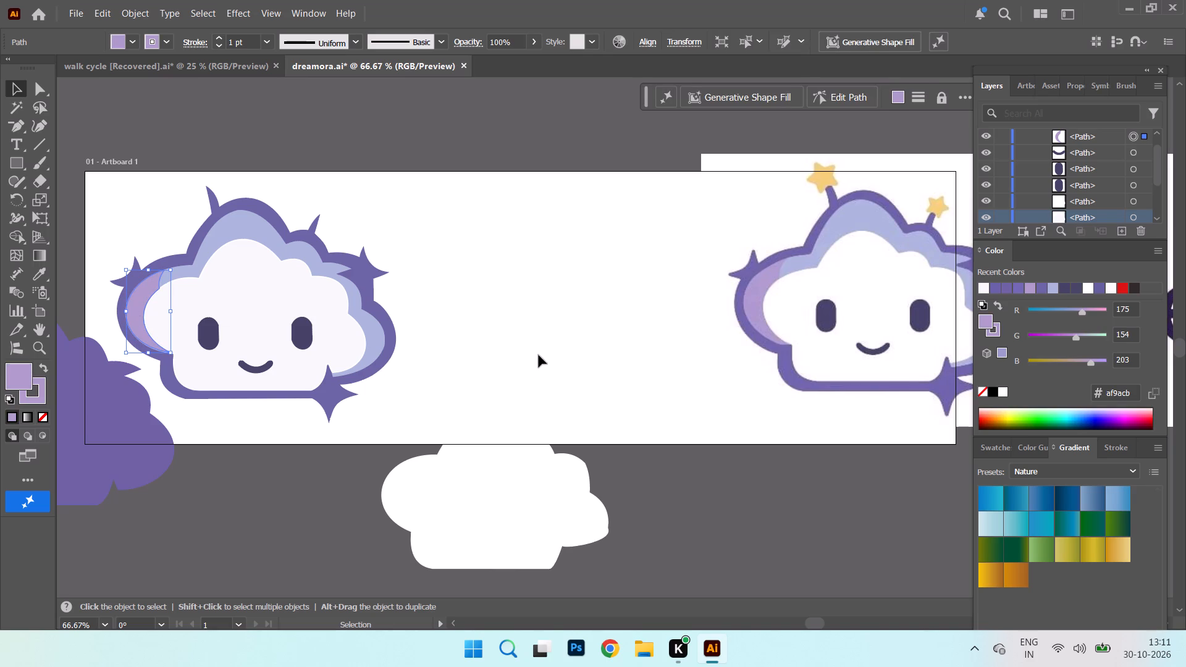
Delete the spare purple cloud shape and the old white face shape lying outside the artboard.
left_click_drag(93, 476, 587, 553)
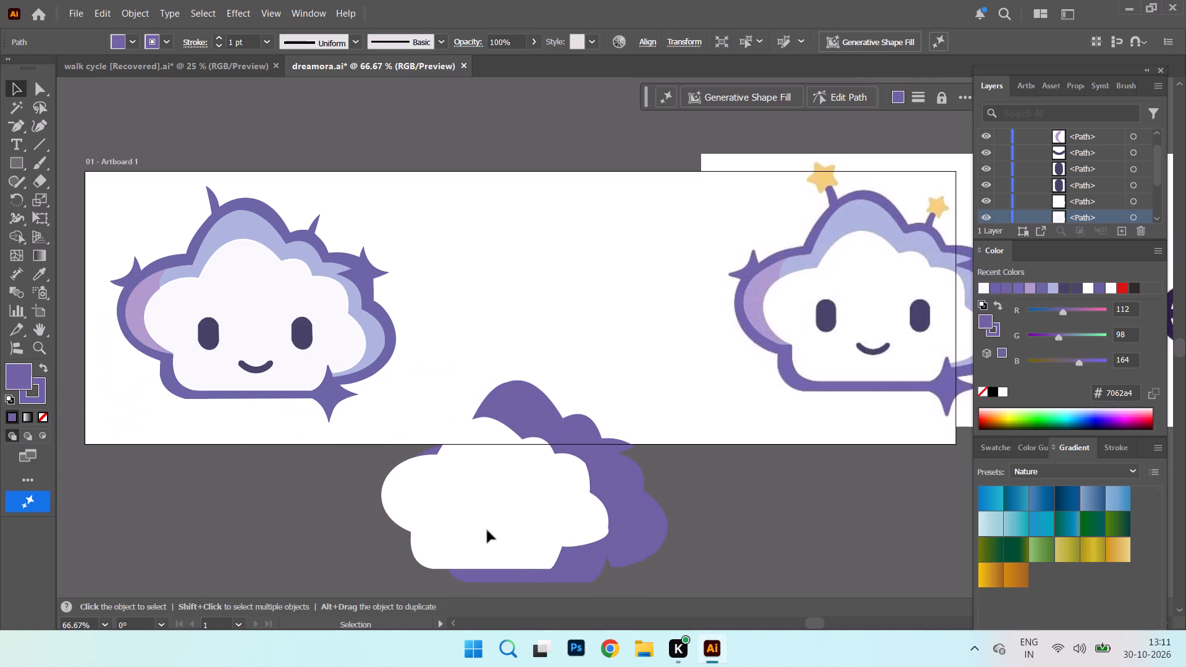
key("Delete")
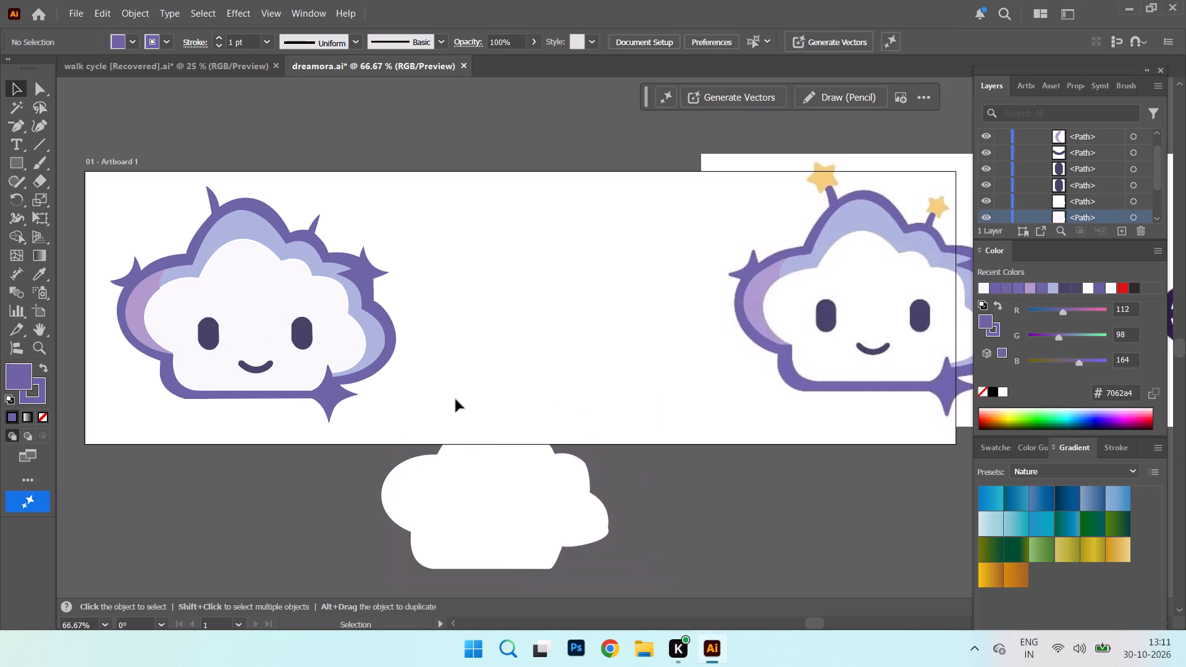
left_click(511, 495)
key("Delete")
Save the document as dreamora in Adobe Illustrator (*.AI) format over the existing file, keeping the Illustrator 2020 version and default options.
left_click(80, 10)
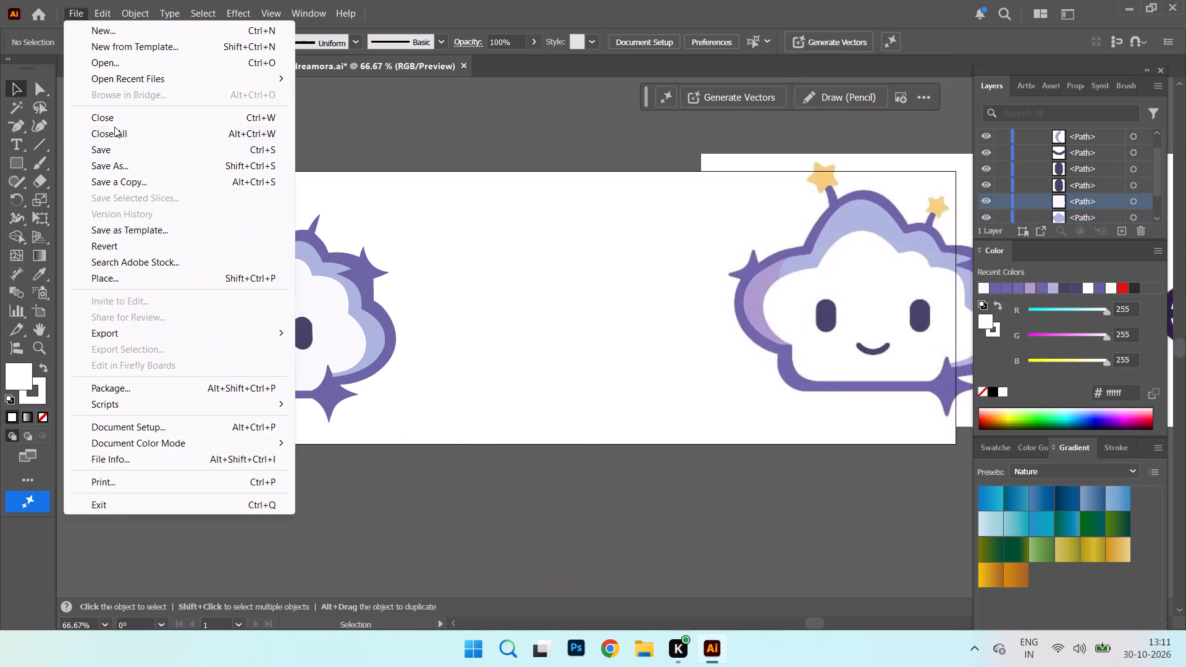
left_click(130, 167)
left_click(449, 414)
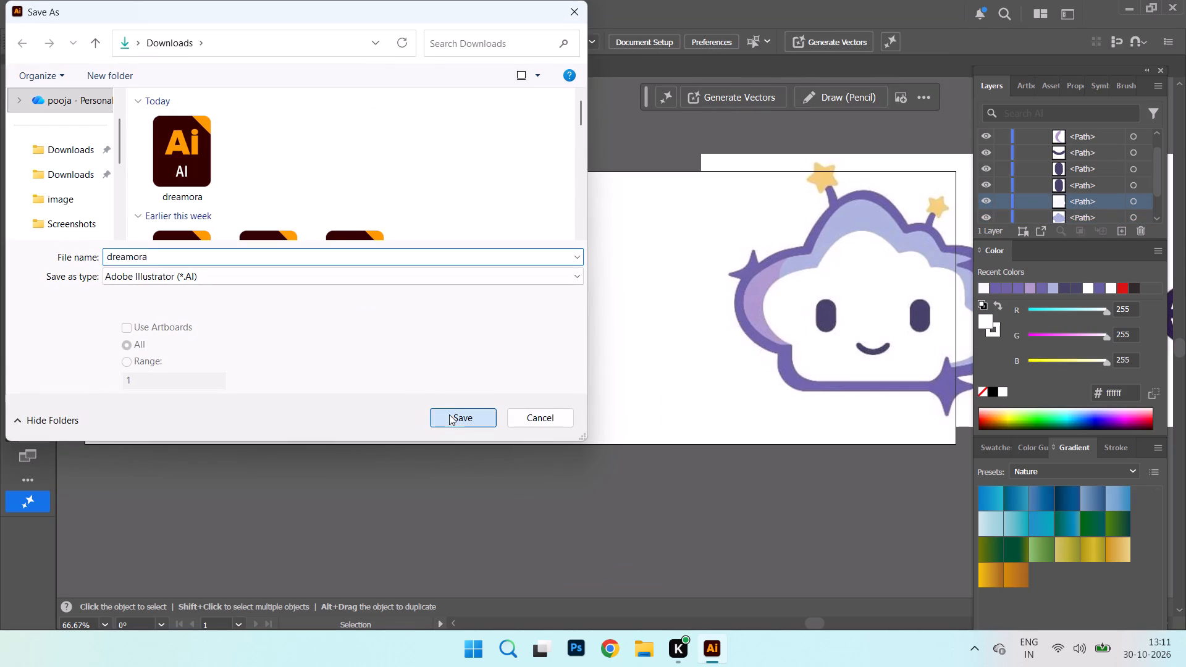
left_click(628, 375)
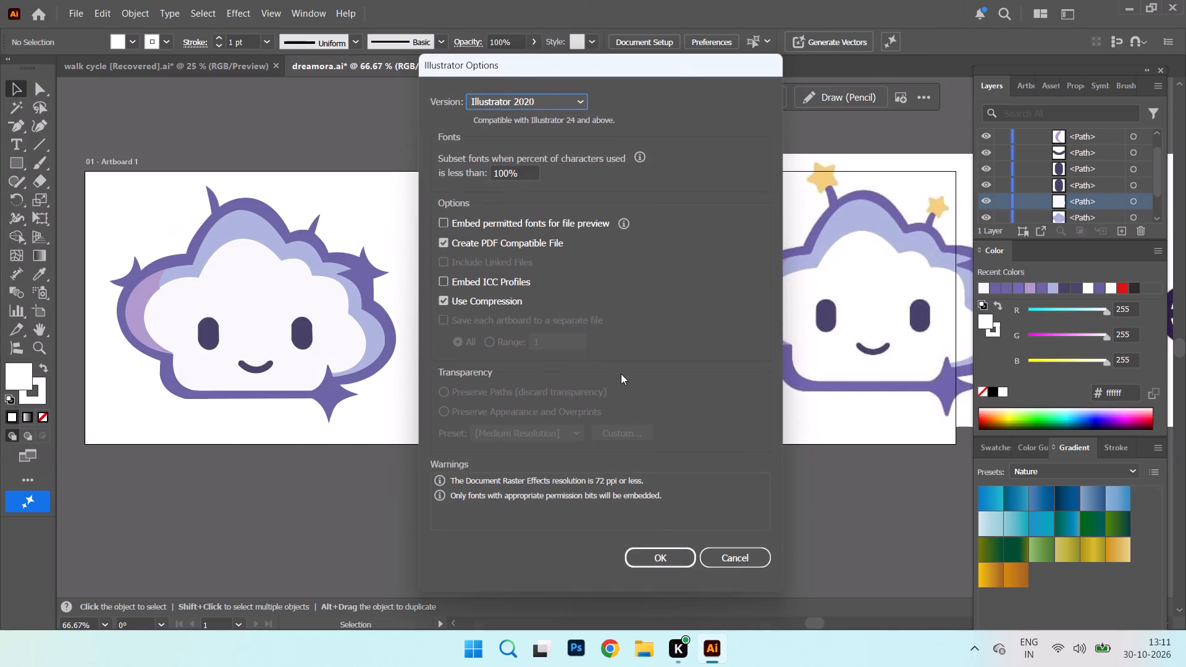
left_click(660, 556)
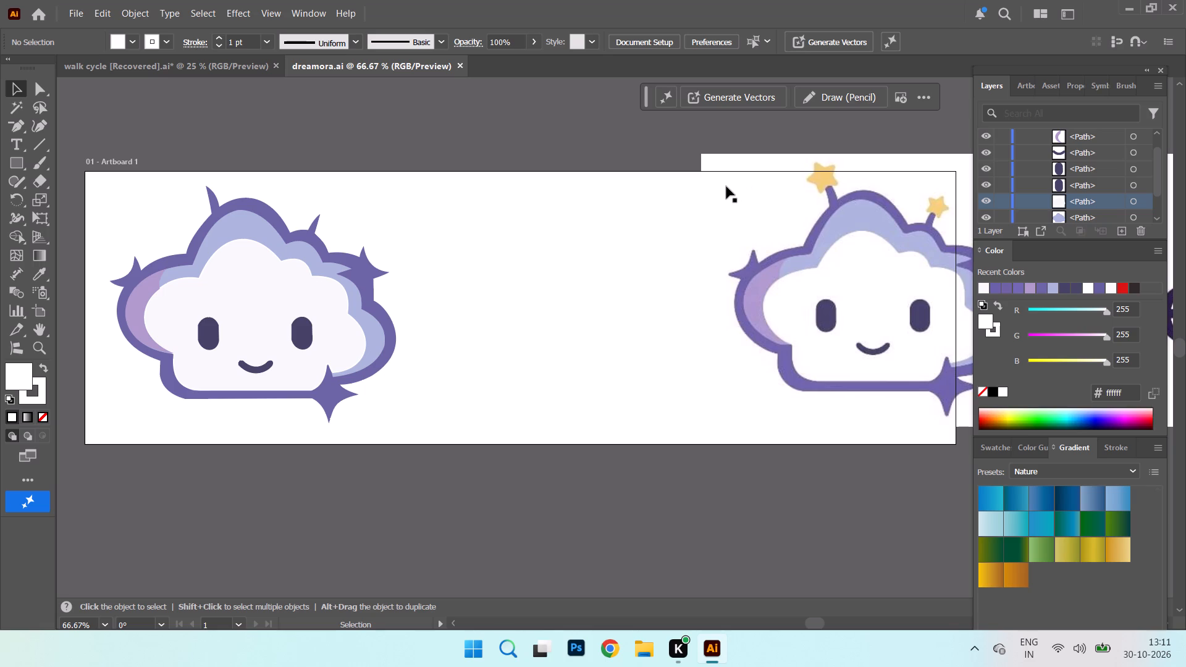
Draw a white five-pointed star with the Star tool and fit it over the reference's larger yellow antenna star.
key("ctrl+equal")
key("ctrl+equal")
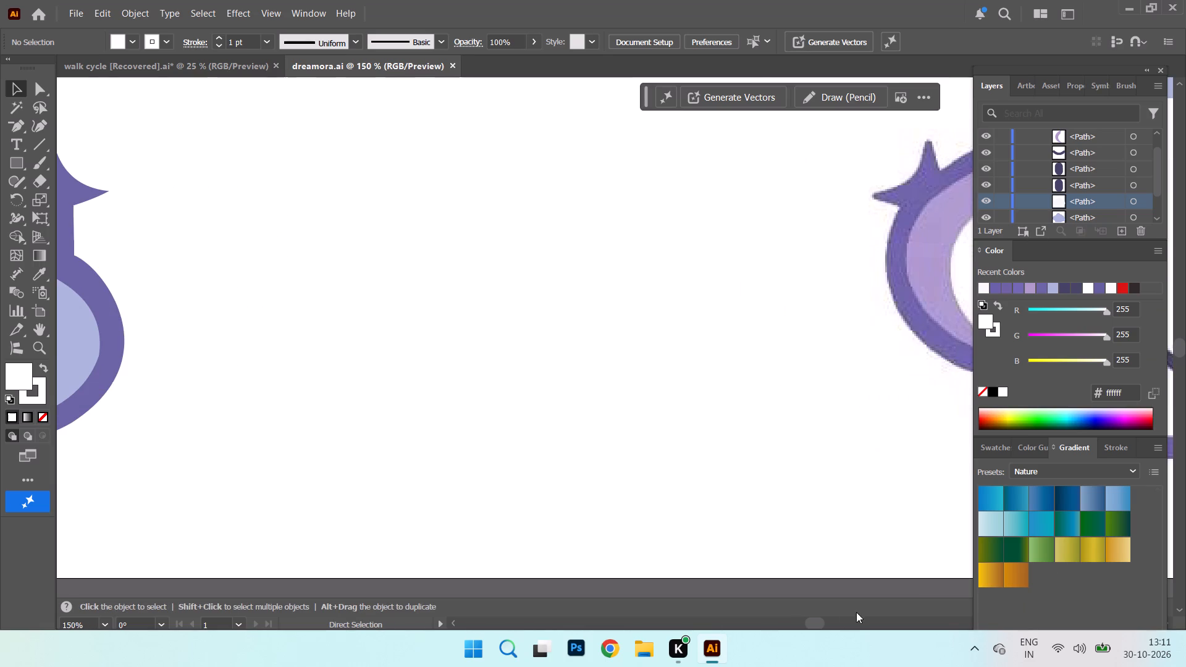
left_click_drag(811, 619, 820, 623)
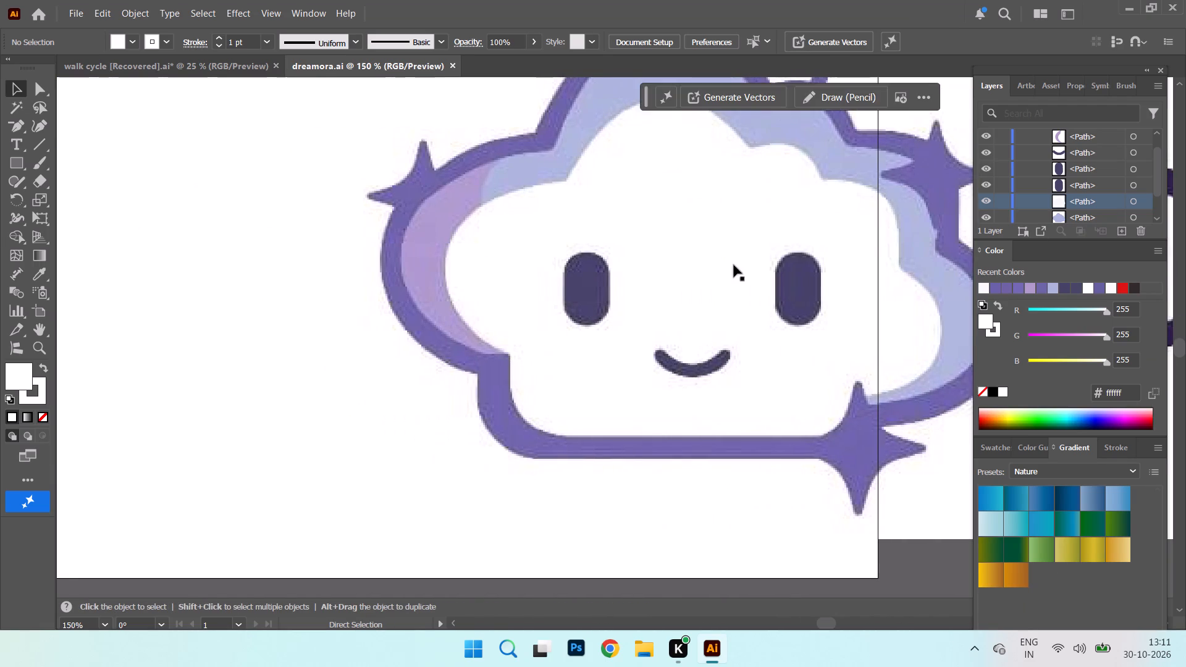
scroll(797, 261, "up", 12)
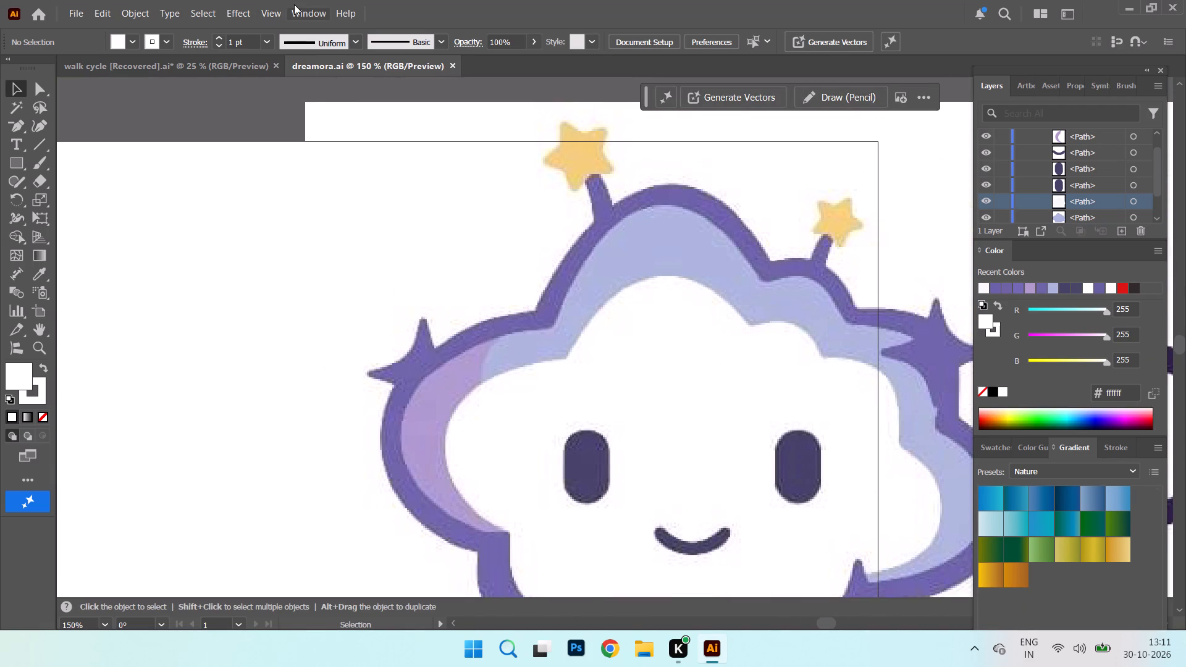
left_click(294, 4)
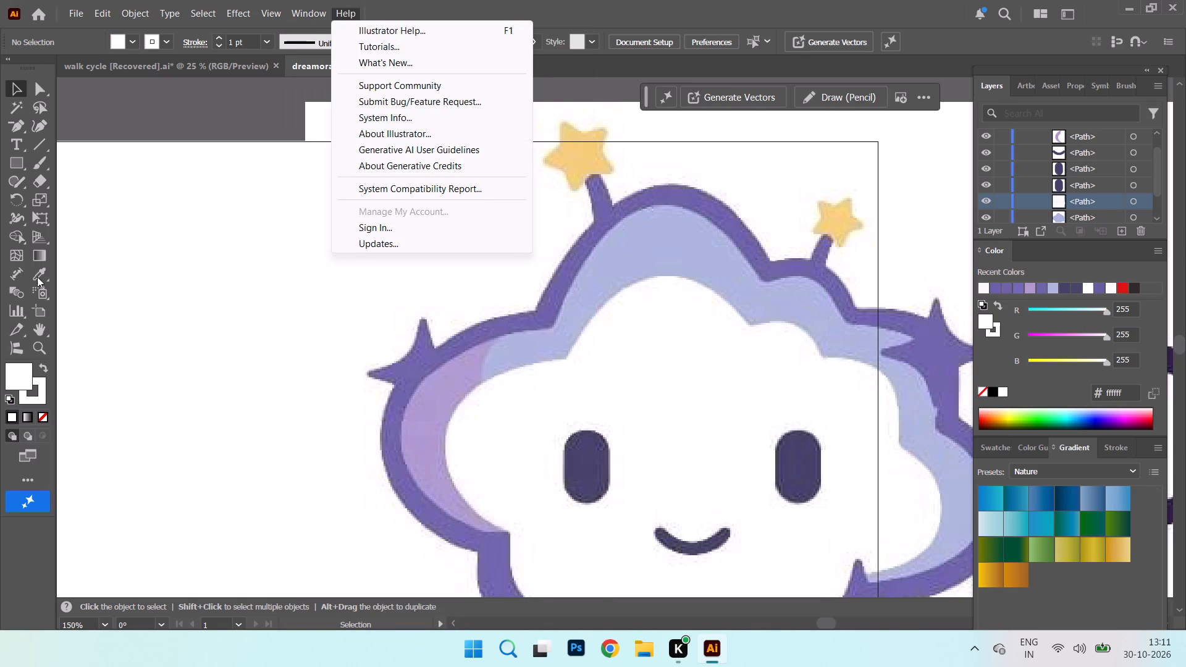
right_click(13, 170)
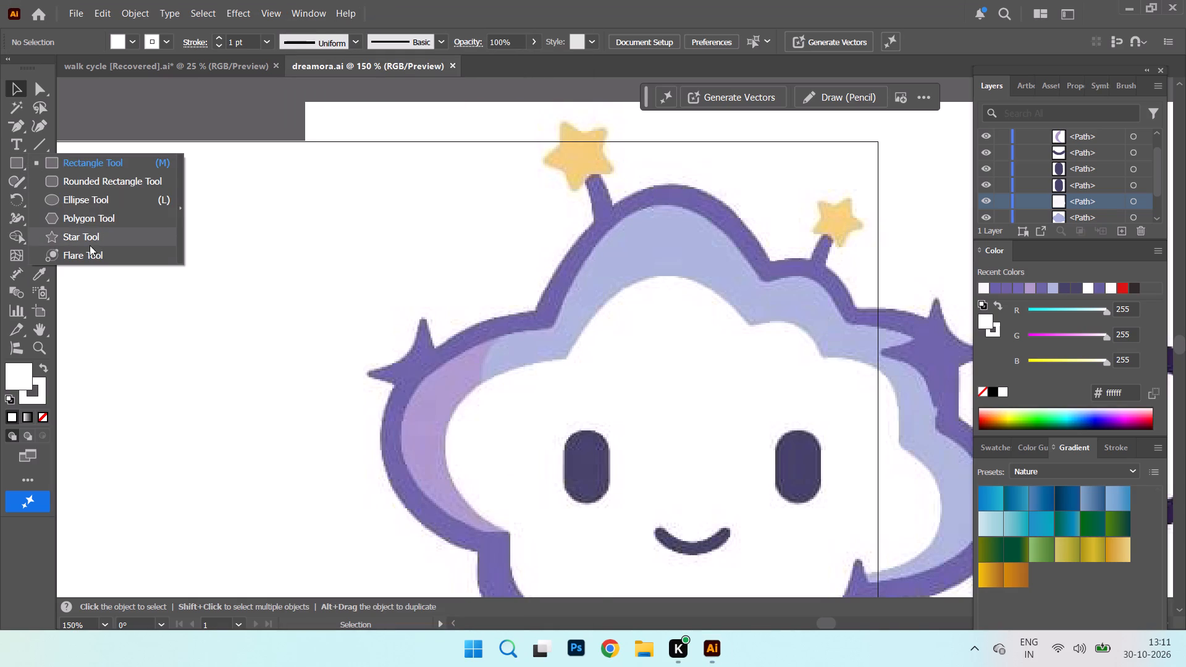
left_click(90, 240)
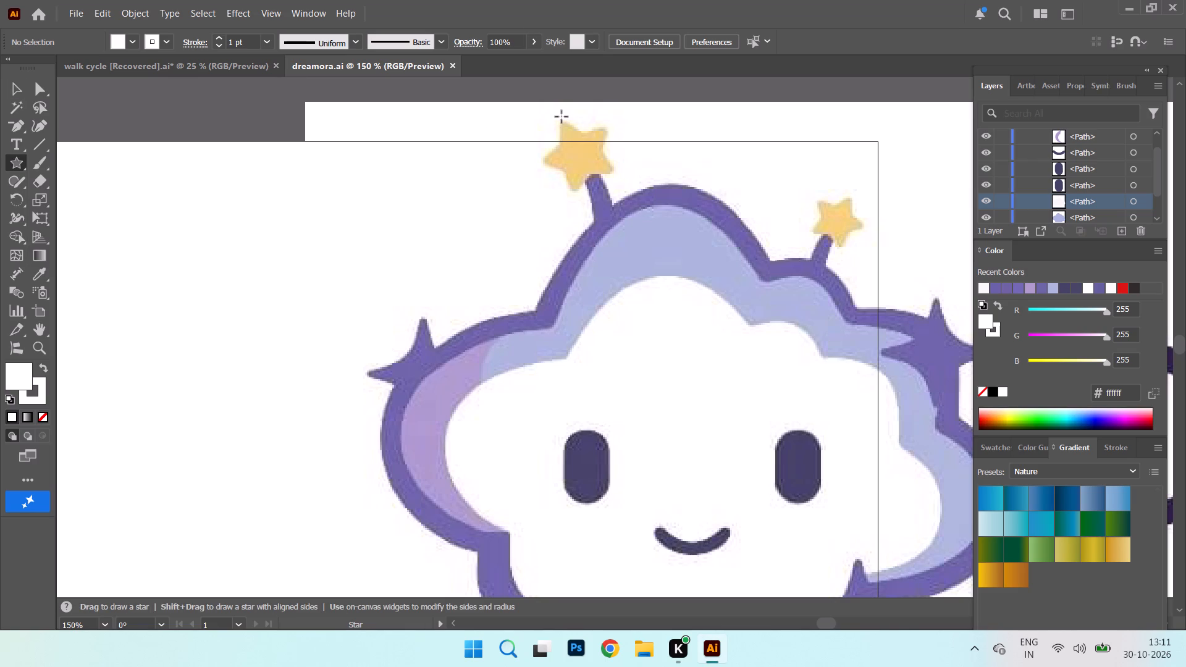
left_click_drag(559, 115, 560, 156)
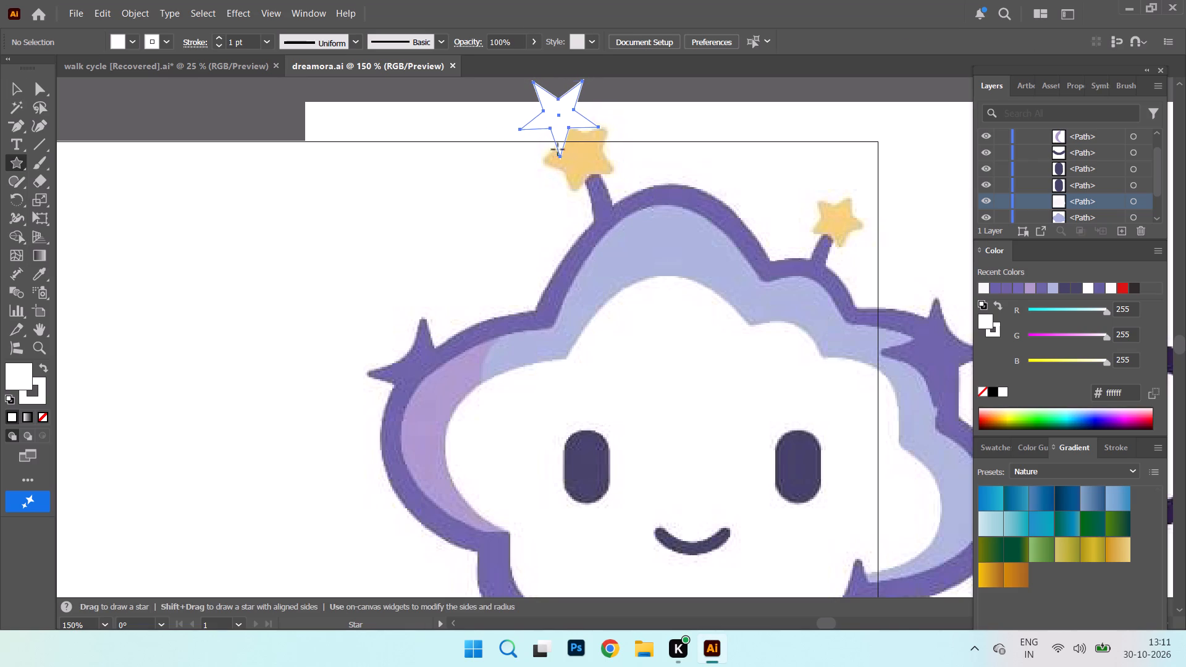
left_click_drag(560, 114, 579, 155)
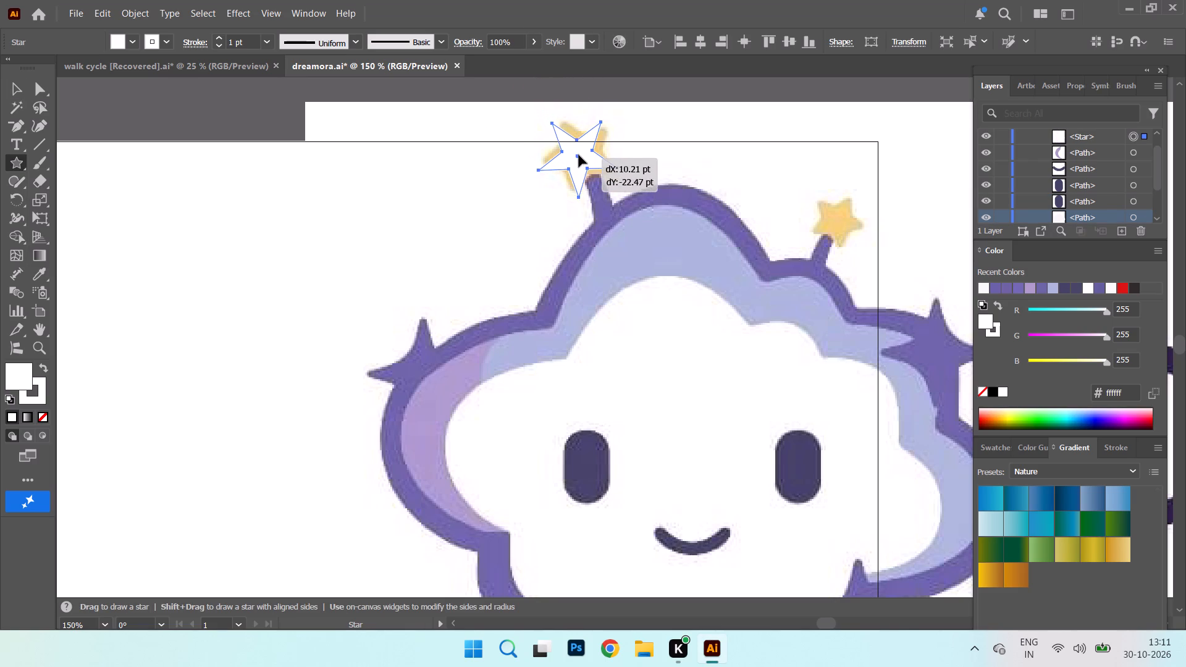
left_click_drag(579, 155, 582, 149)
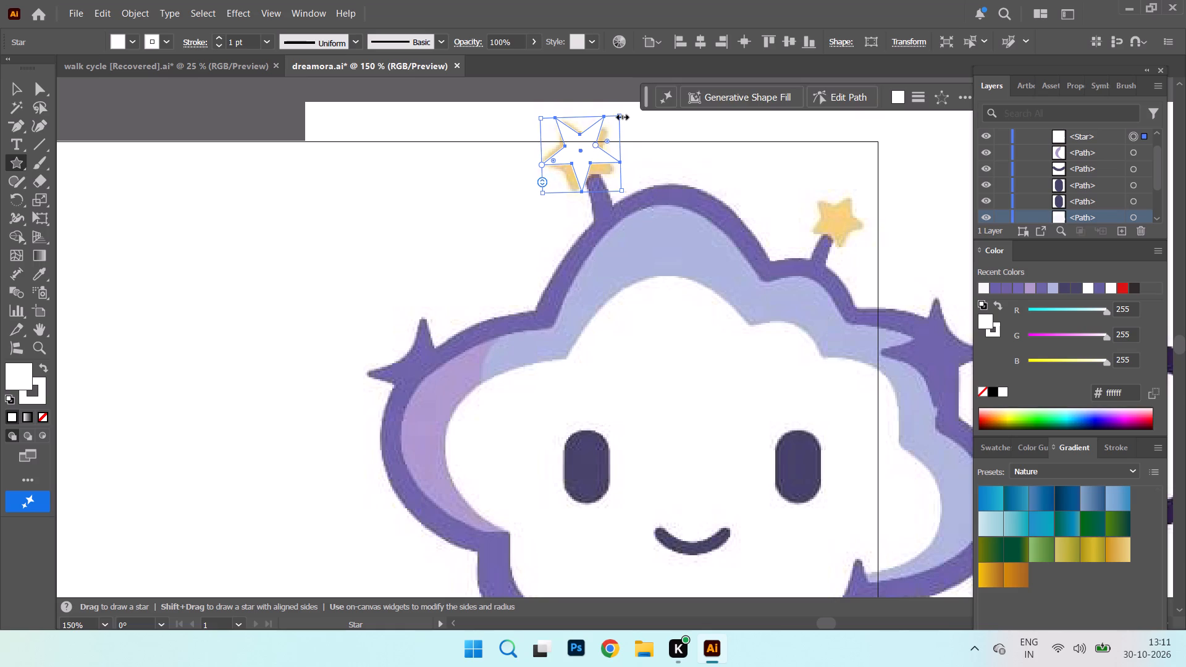
left_click_drag(619, 115, 625, 112)
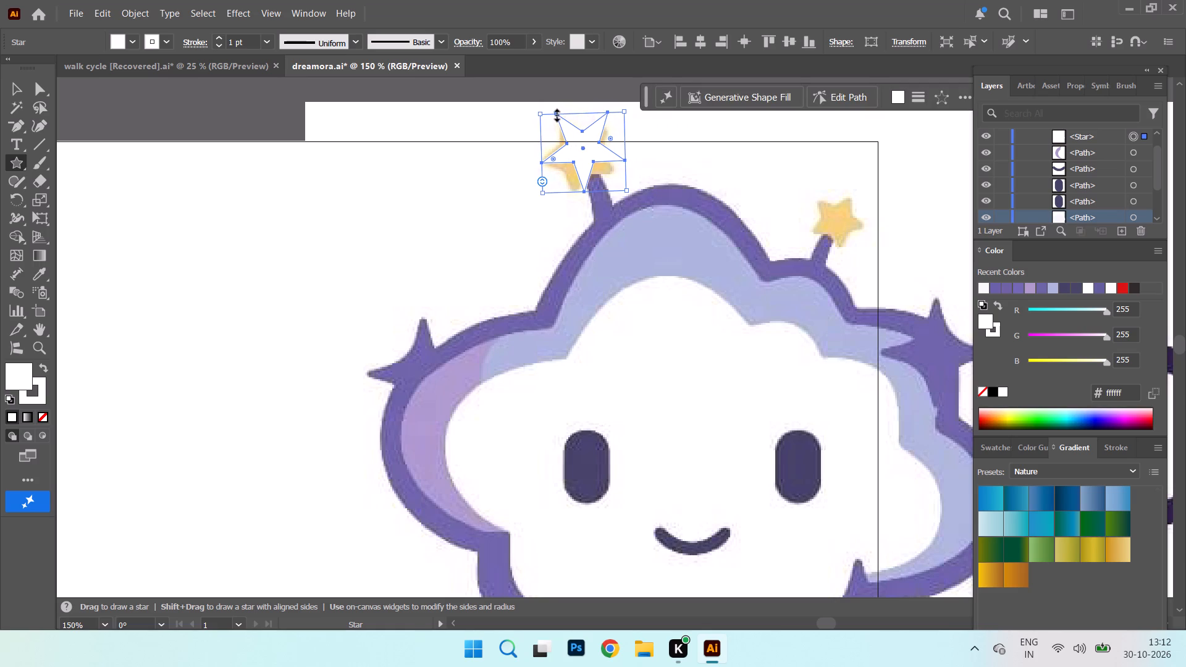
left_click_drag(584, 148, 580, 157)
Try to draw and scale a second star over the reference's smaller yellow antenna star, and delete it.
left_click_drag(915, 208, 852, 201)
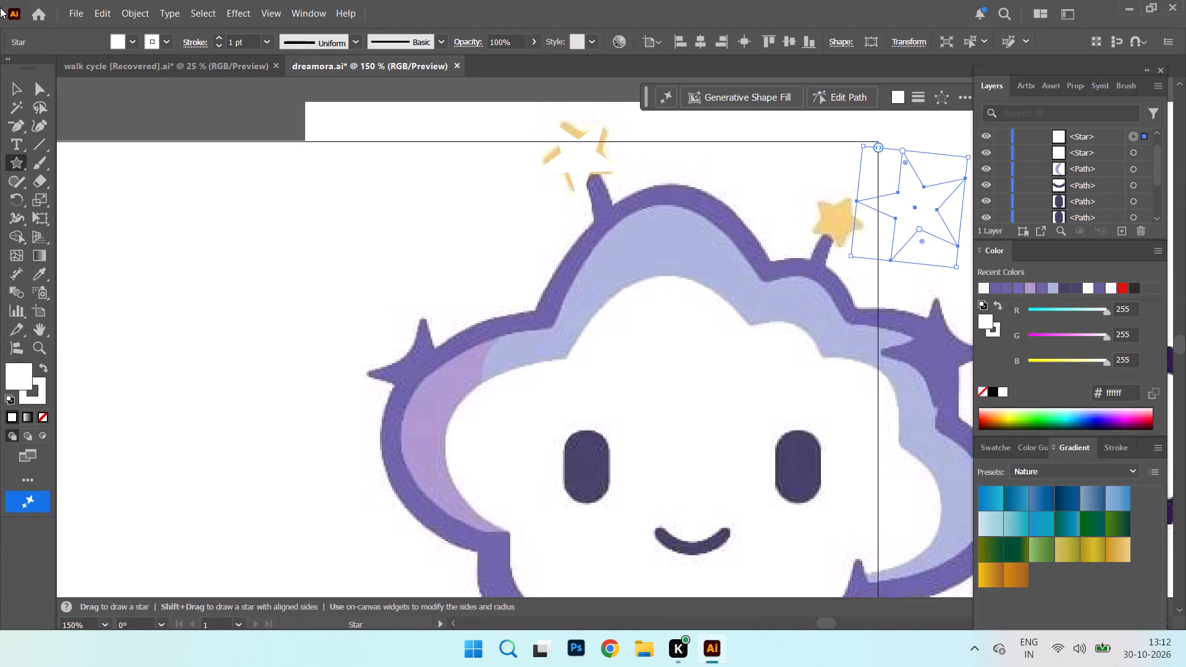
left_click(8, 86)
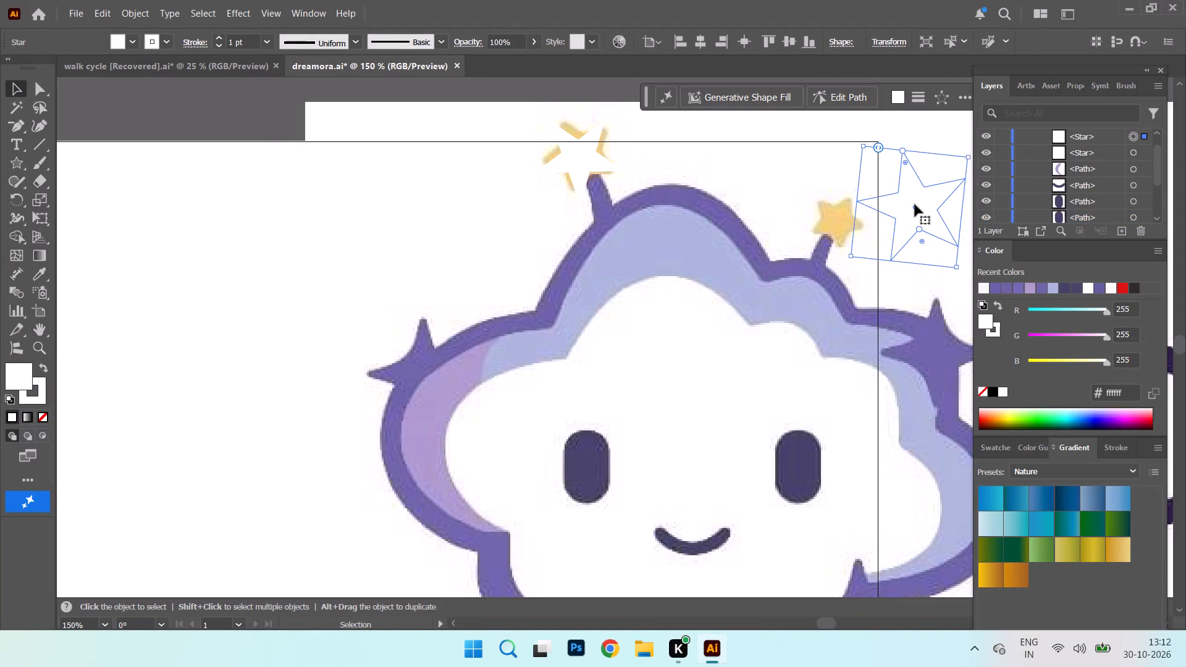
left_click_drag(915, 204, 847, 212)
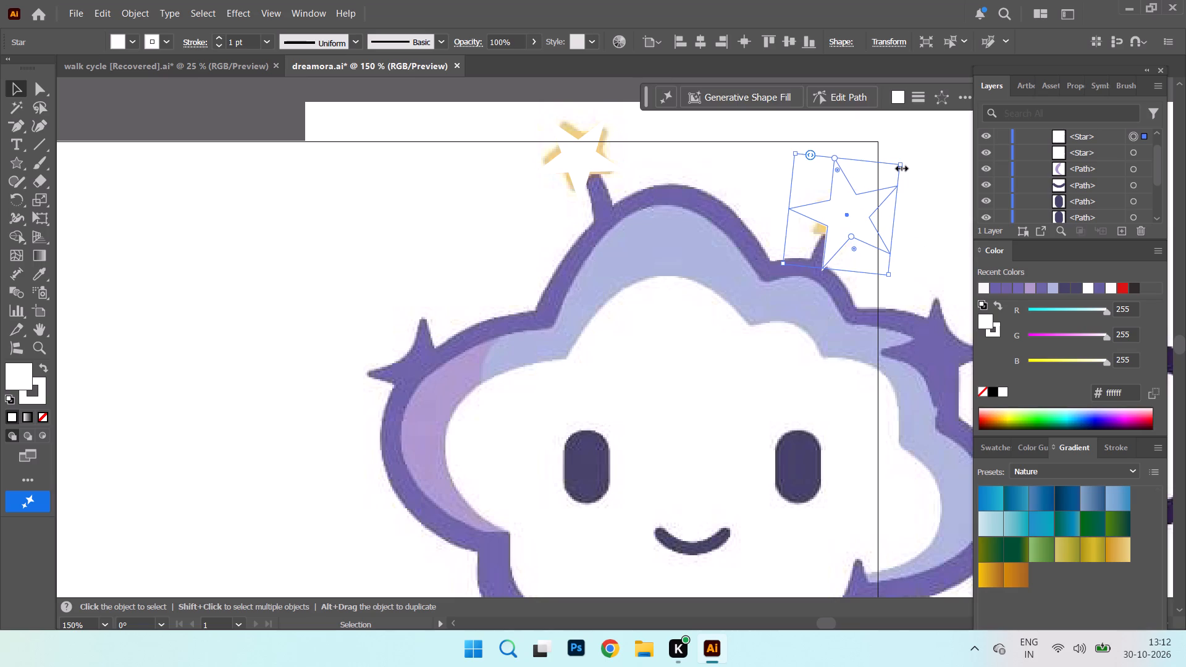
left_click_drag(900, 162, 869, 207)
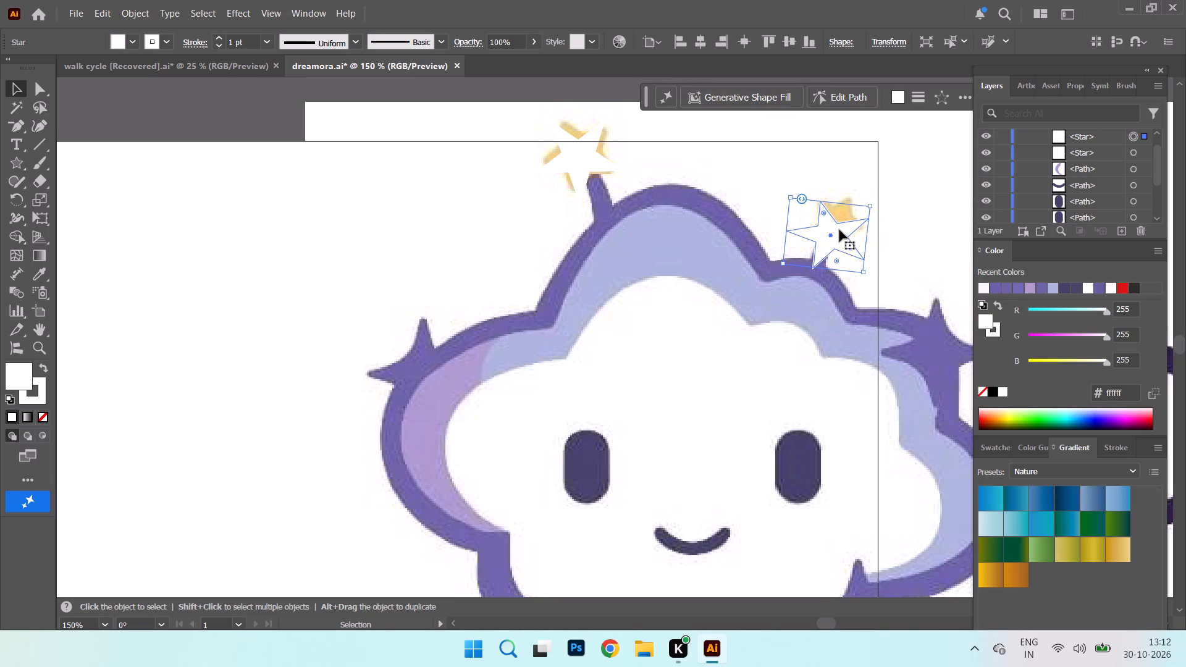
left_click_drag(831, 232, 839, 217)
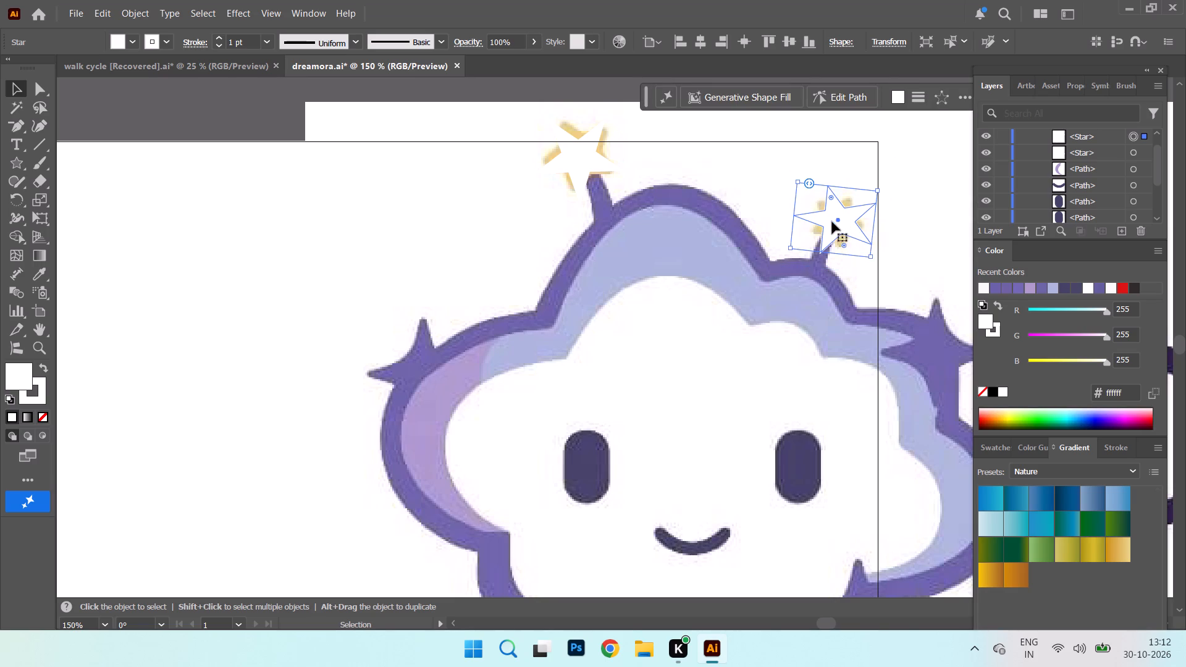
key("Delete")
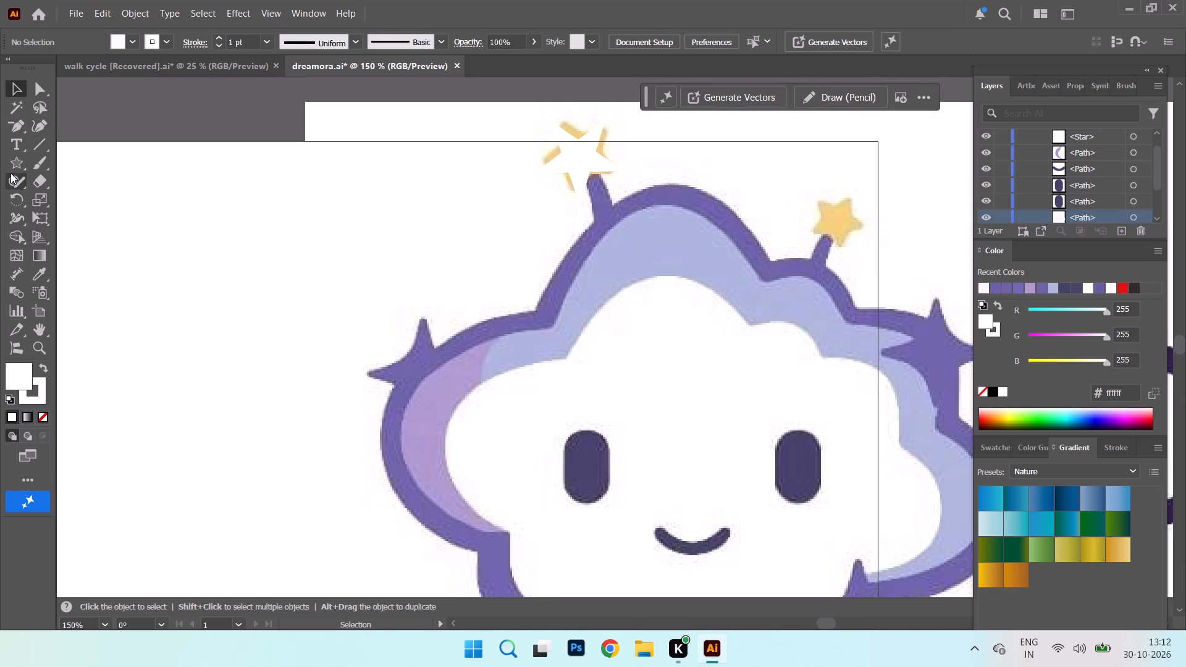
Draw a second white five-pointed star over the reference's smaller yellow antenna star, rotating and moving it to match.
left_click(16, 158)
left_click_drag(819, 199, 836, 222)
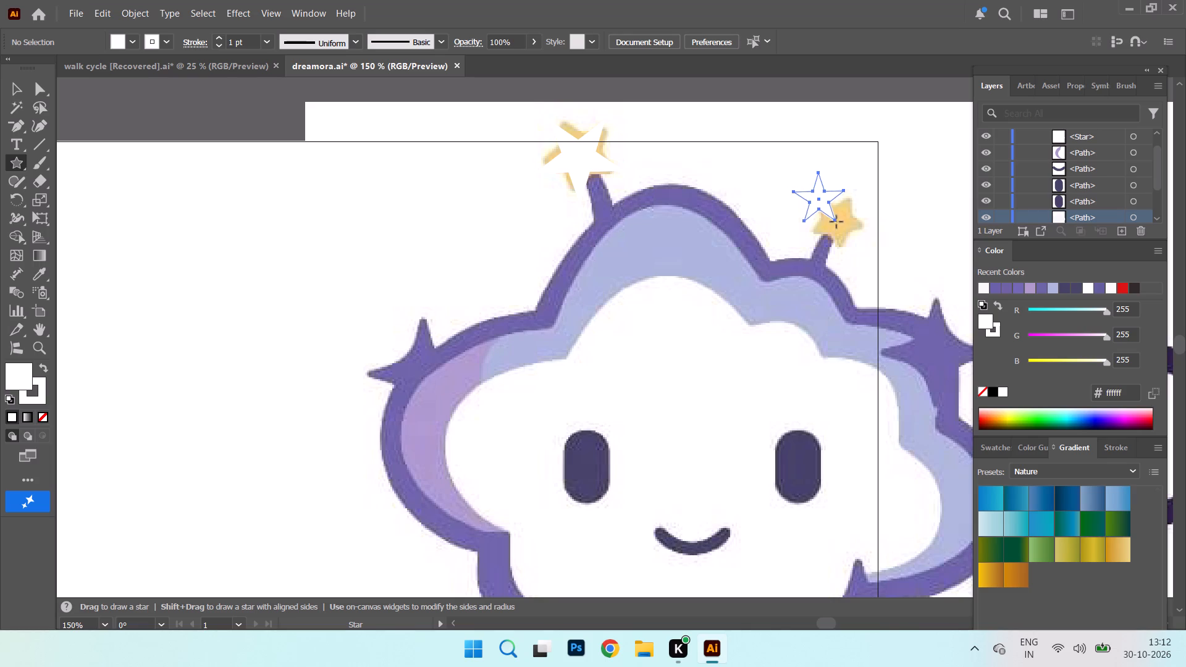
left_click_drag(836, 222, 850, 231)
left_click_drag(818, 200, 818, 199)
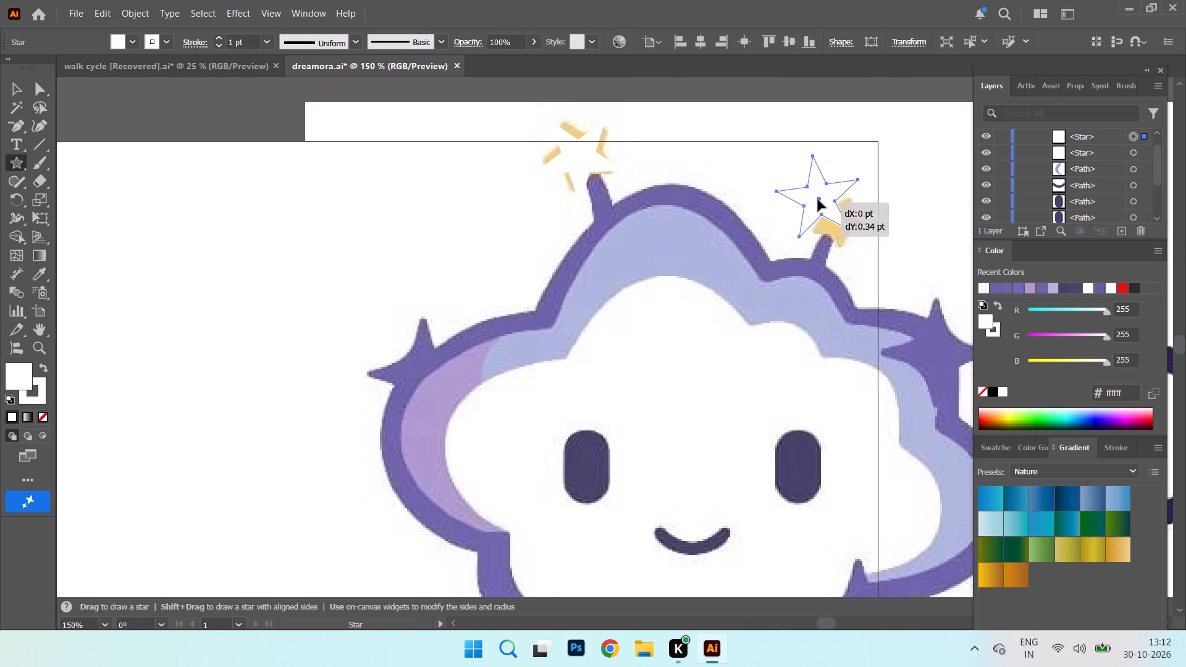
left_click_drag(818, 199, 833, 211)
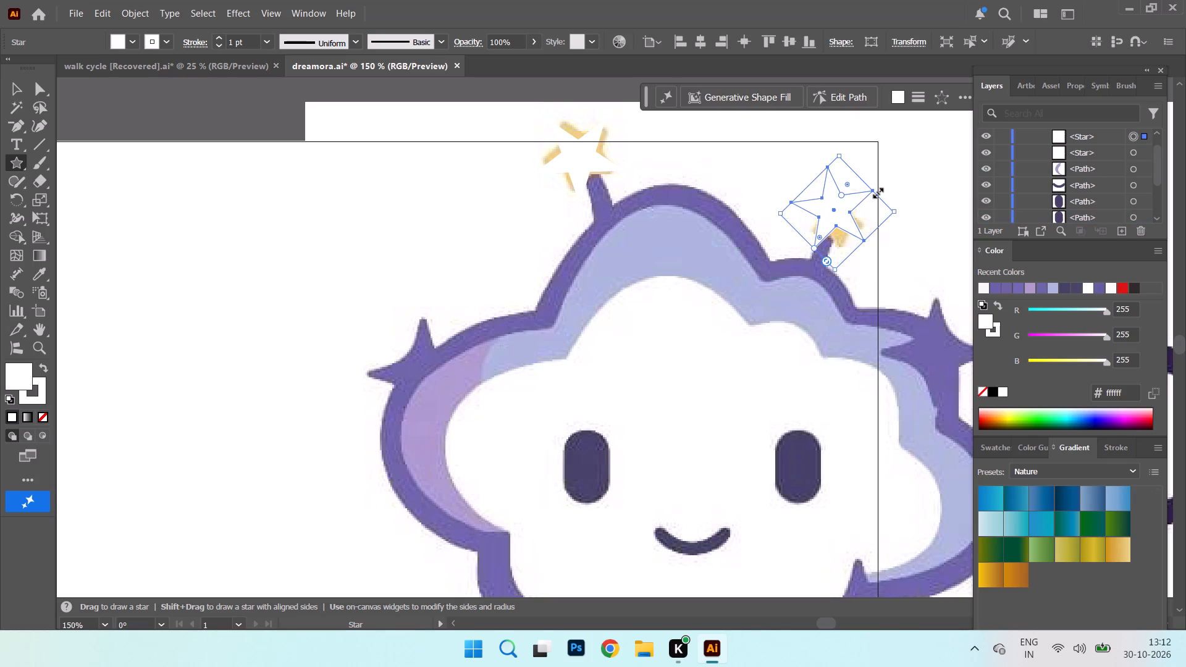
left_click_drag(877, 186, 878, 197)
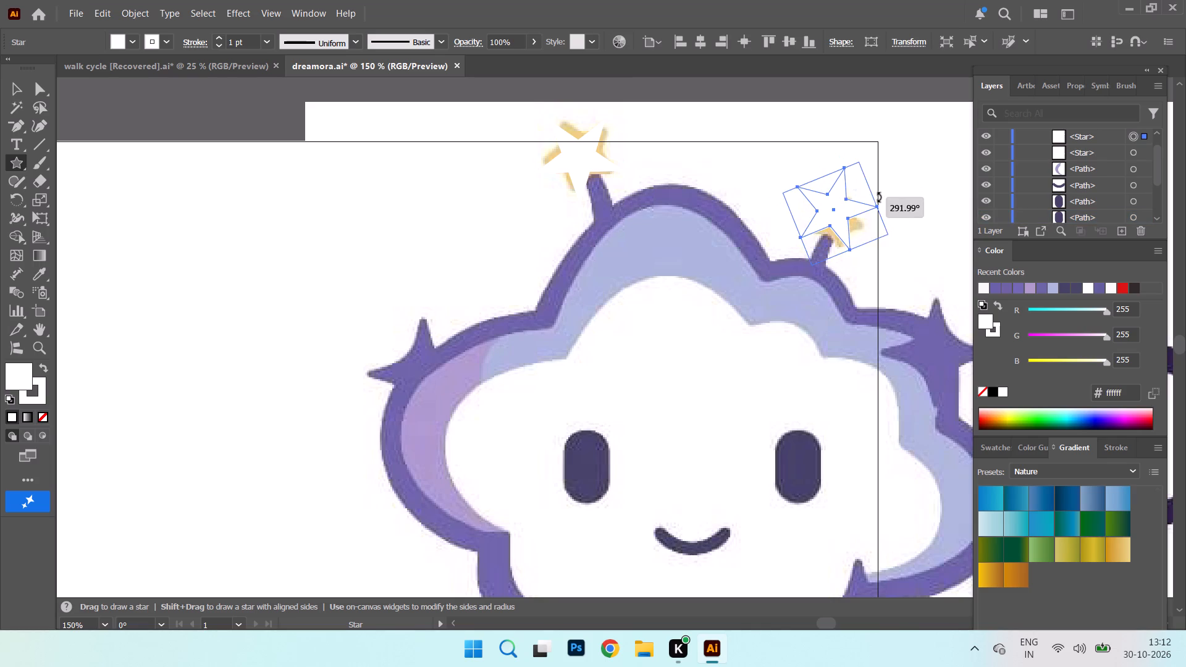
left_click_drag(878, 197, 878, 199)
left_click_drag(834, 209, 838, 214)
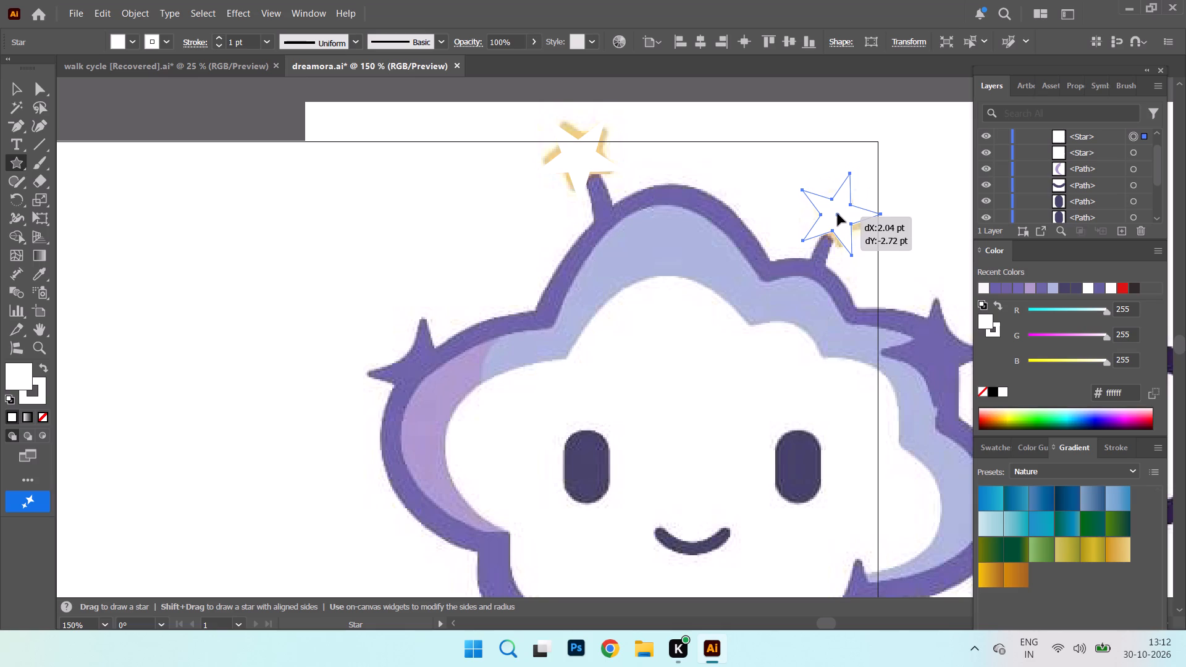
left_click_drag(838, 214, 836, 217)
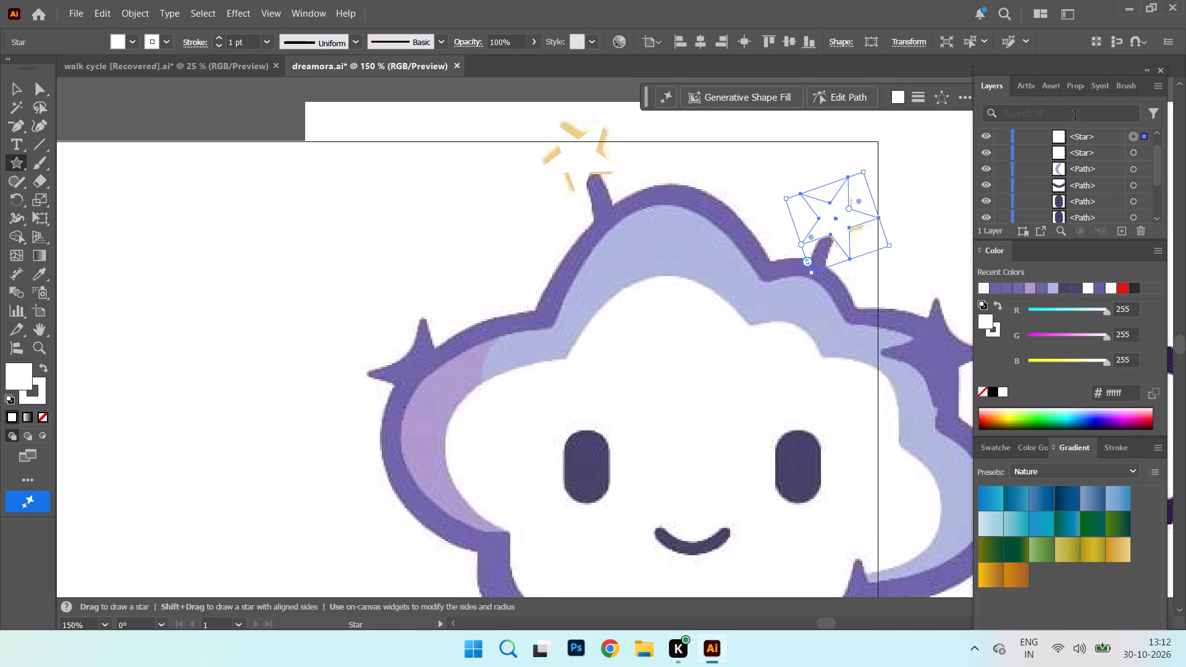
Move the larger white star off the reference onto the blank artboard area between the two clouds.
key("ctrl+minus")
key("ctrl+minus")
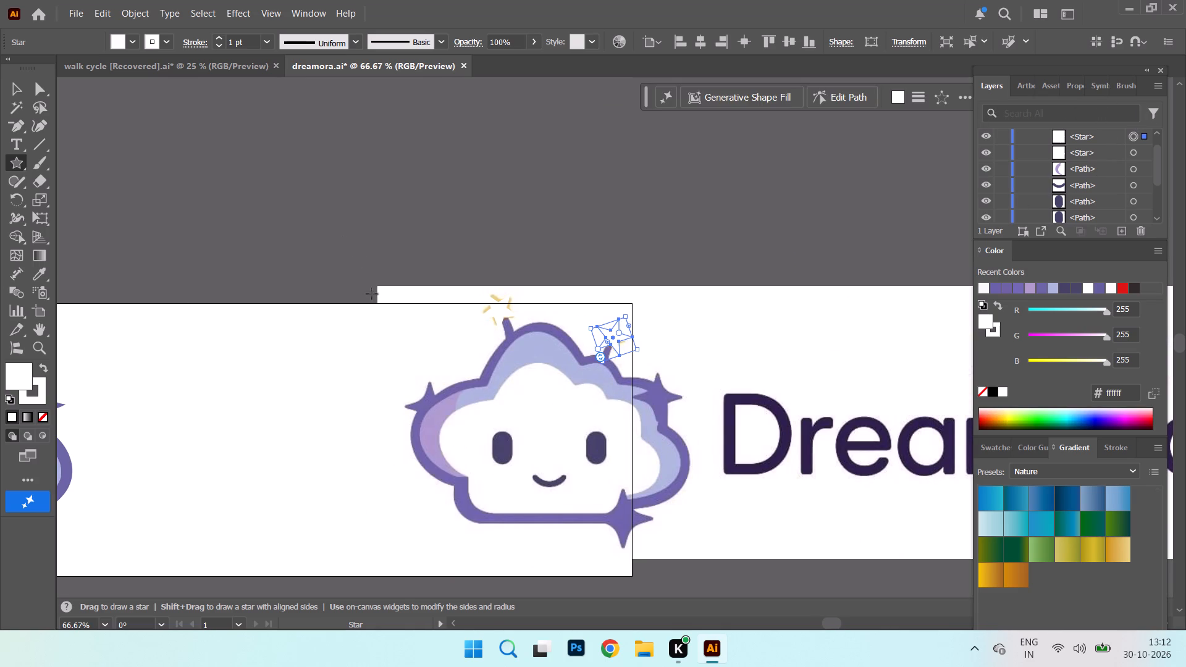
left_click(15, 88)
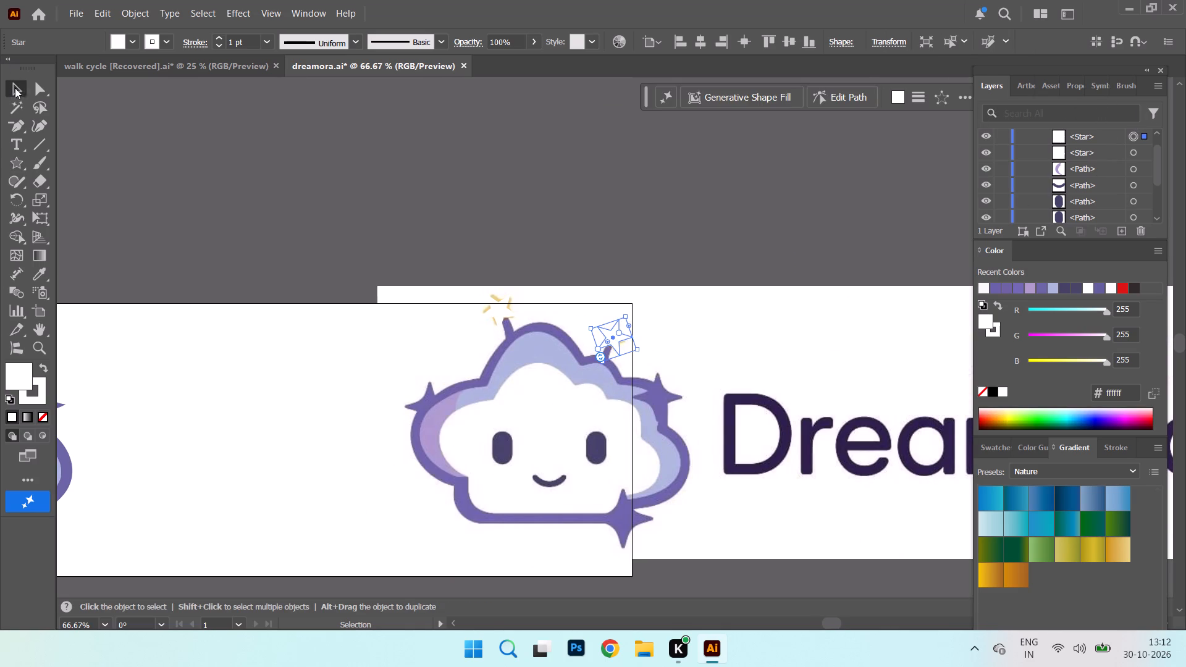
left_click(339, 225)
left_click(500, 306)
left_click_drag(501, 309, 411, 354)
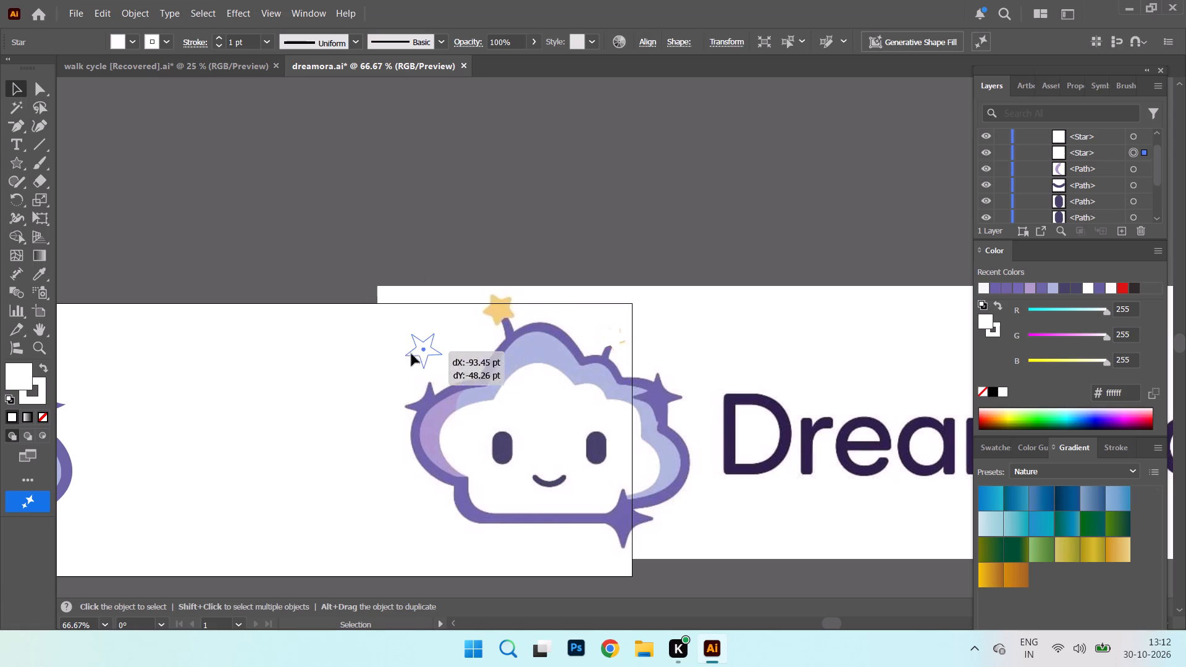
left_click_drag(411, 354, 141, 406)
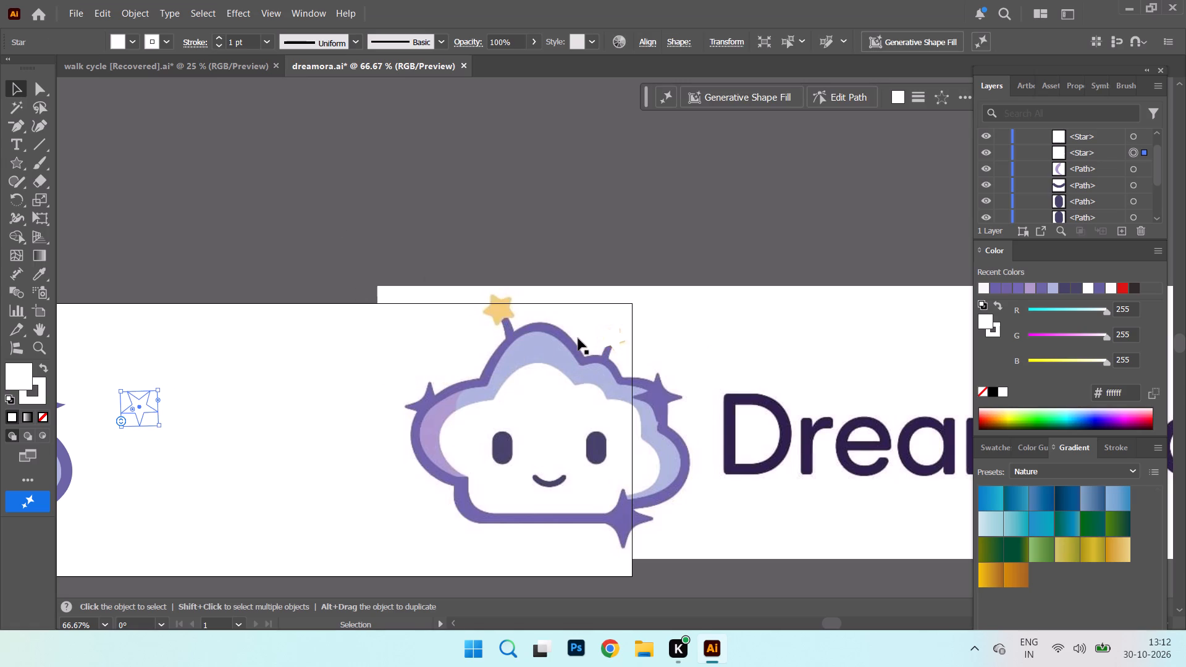
Fill both stars with yellow #f0cf77 sampled from the reference's larger antenna star.
left_click(604, 335, "shift")
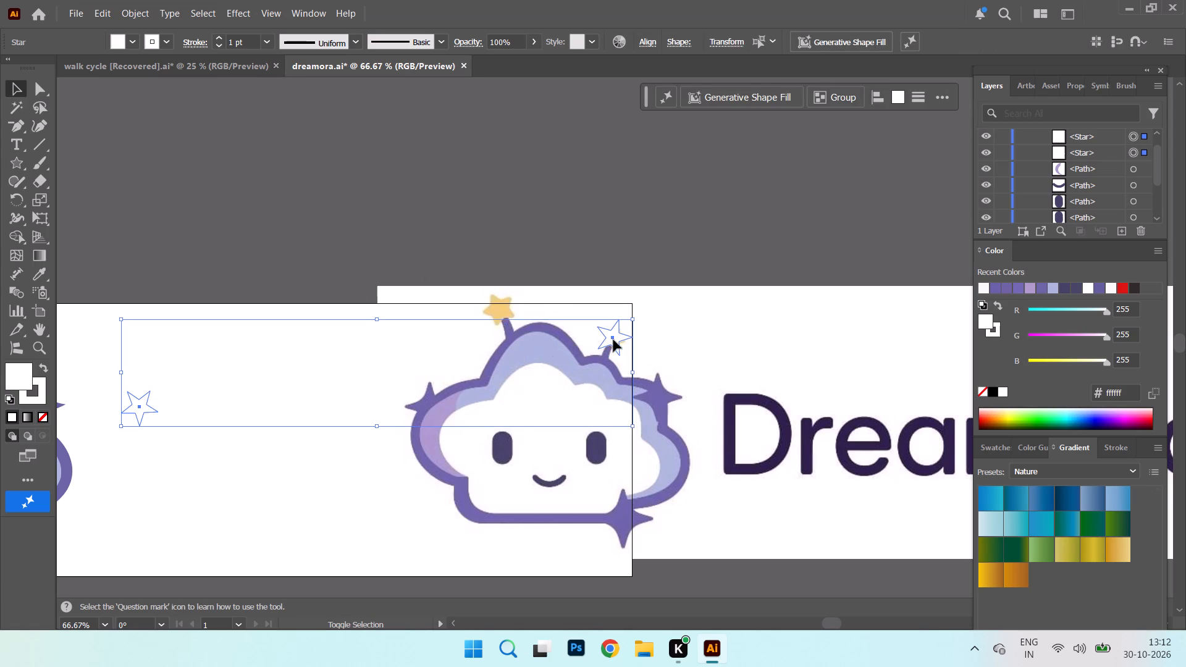
double_click(27, 380)
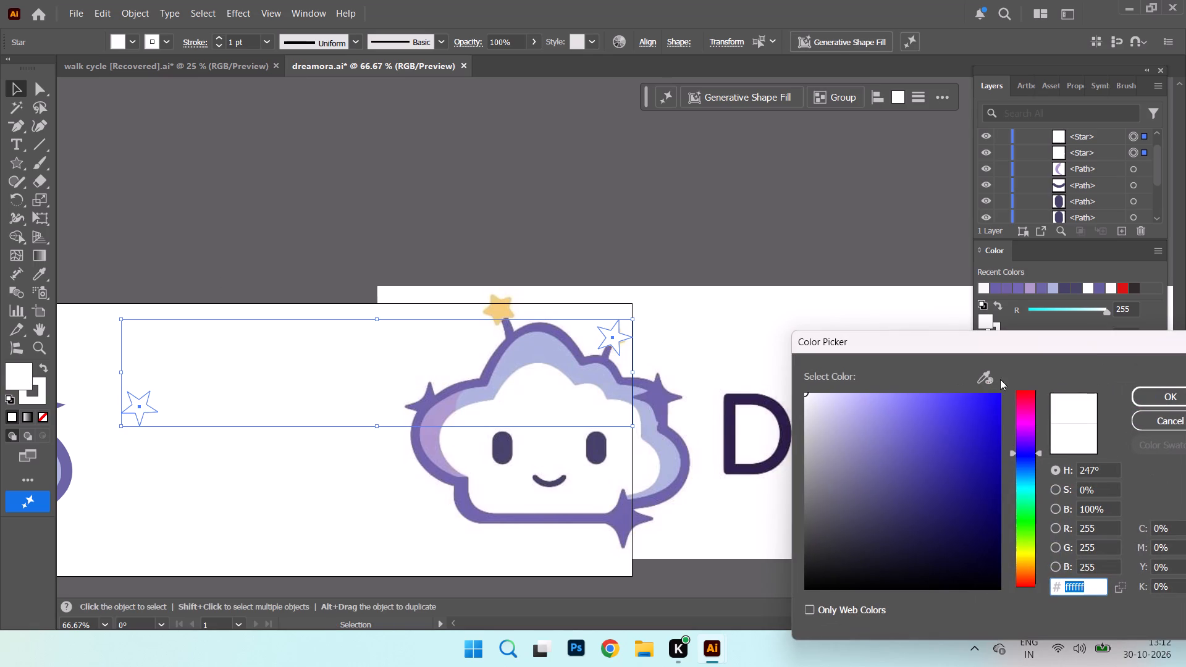
left_click(984, 373)
left_click(502, 315)
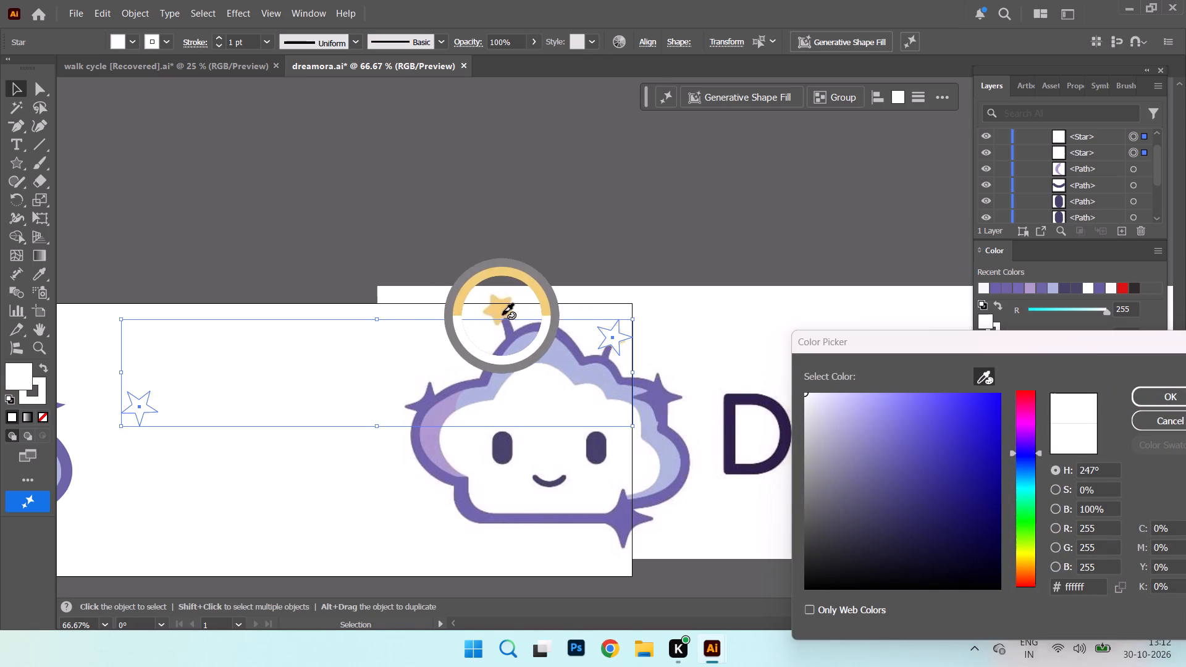
left_click(1154, 395)
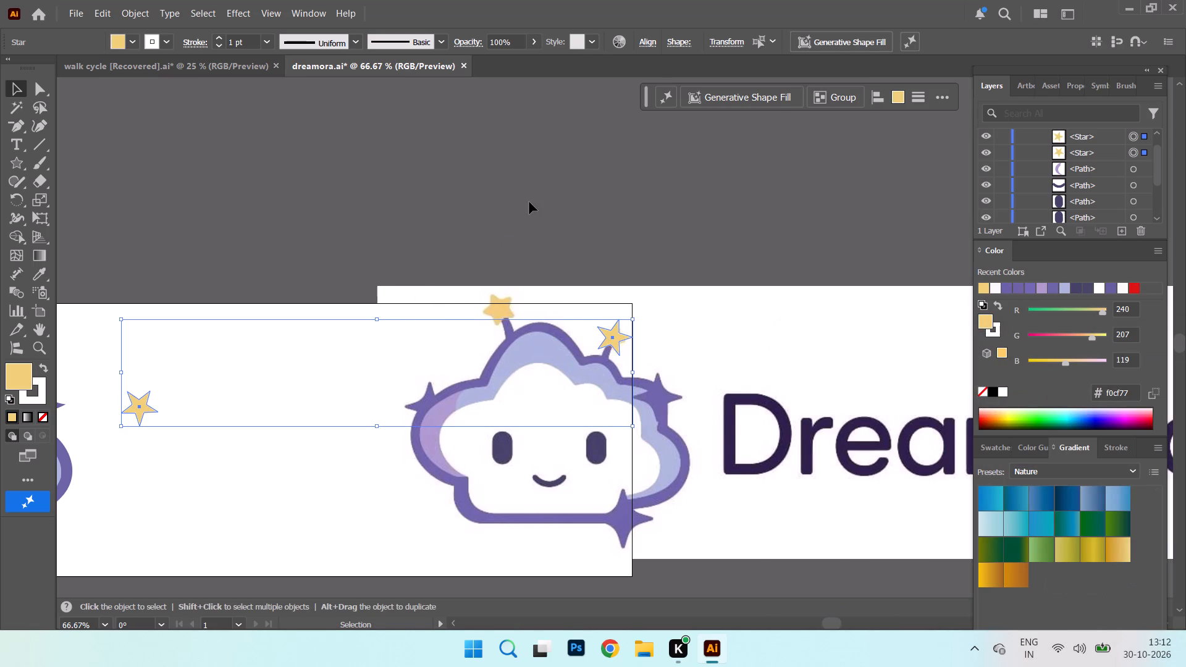
Place the larger star on the traced cloud's tall antenna tip and the smaller star on its short antenna tip.
left_click(529, 202)
left_click_drag(608, 338, 502, 380)
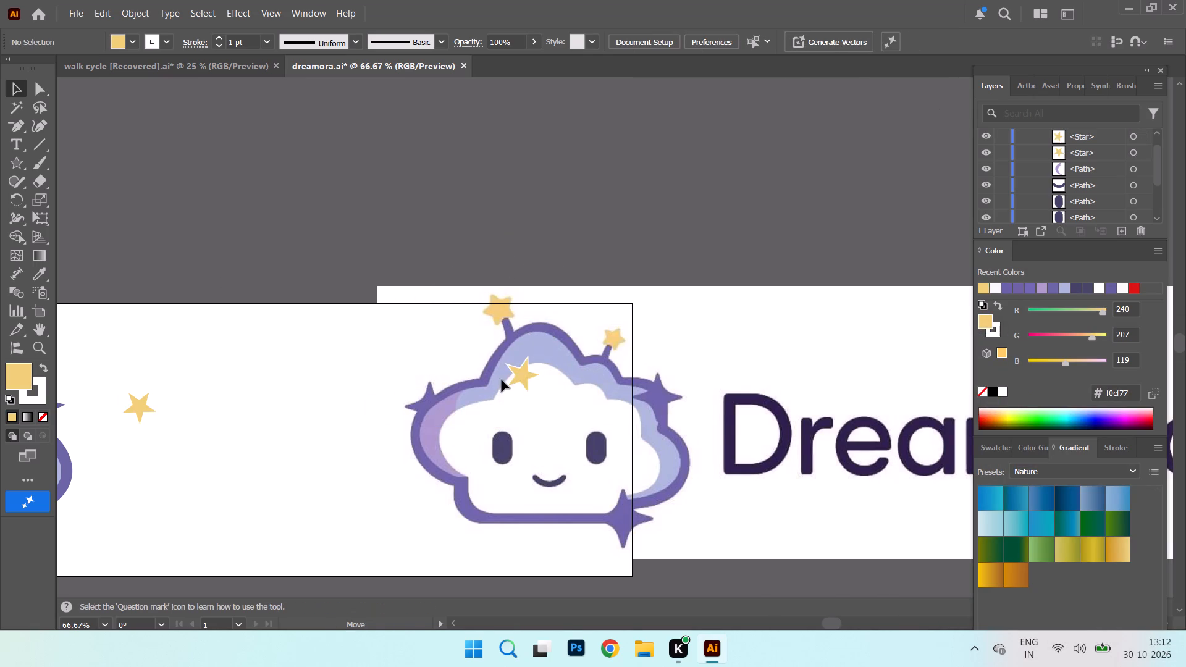
left_click_drag(502, 380, 180, 456)
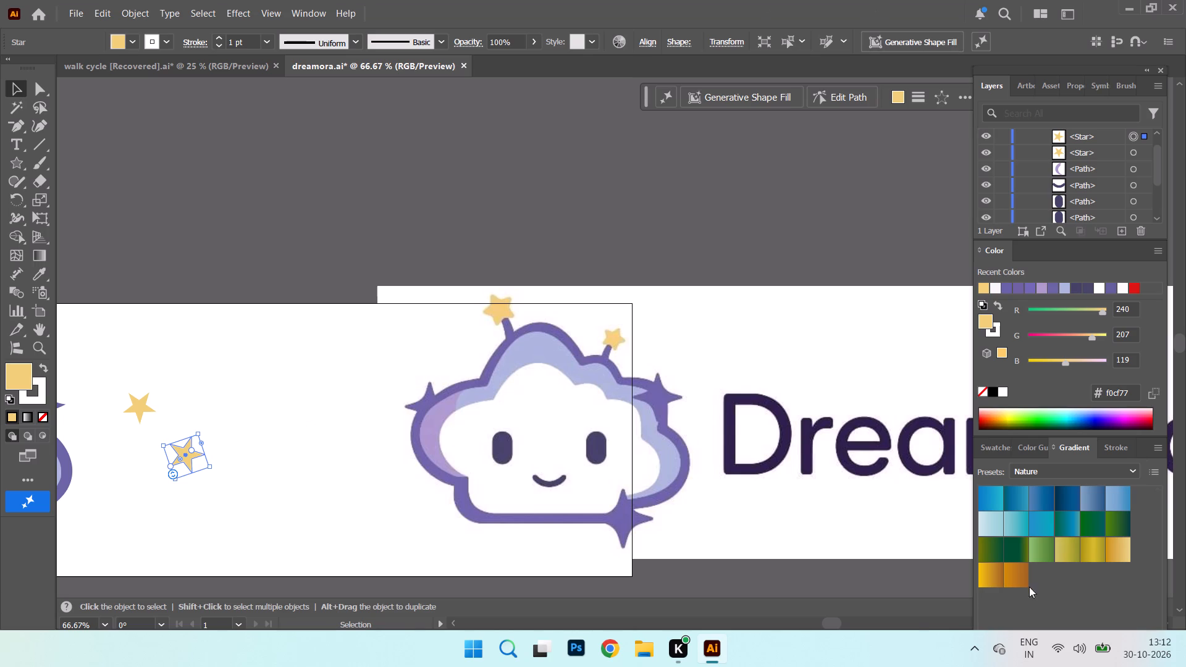
left_click_drag(827, 619, 804, 618)
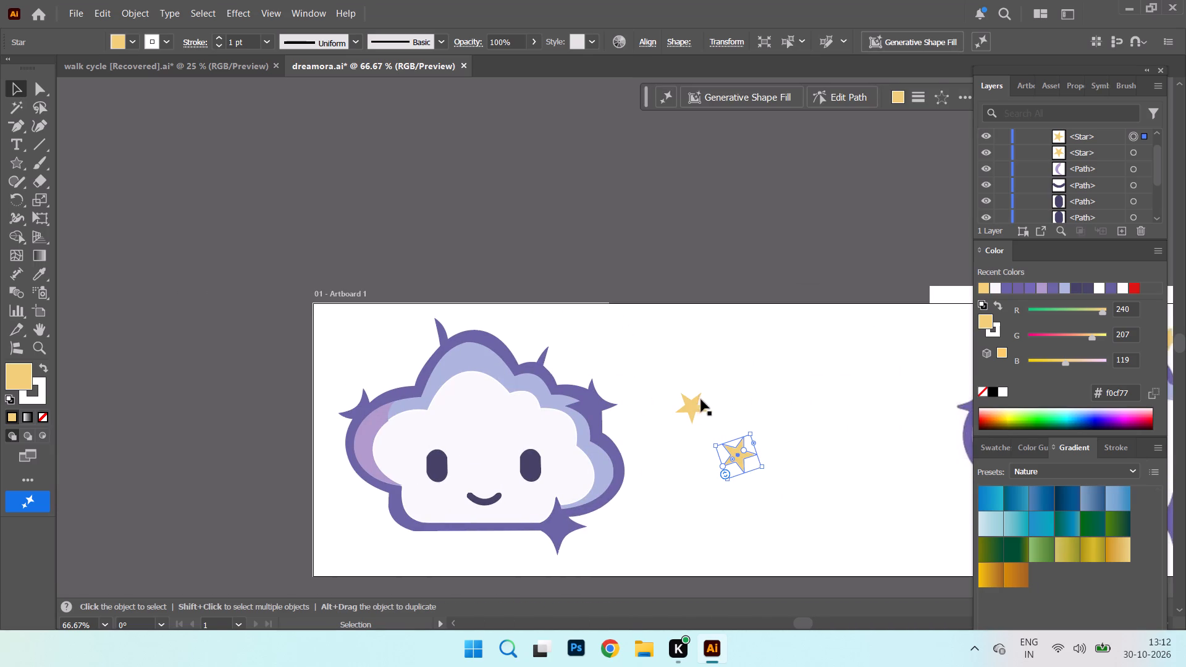
left_click_drag(688, 405, 431, 319)
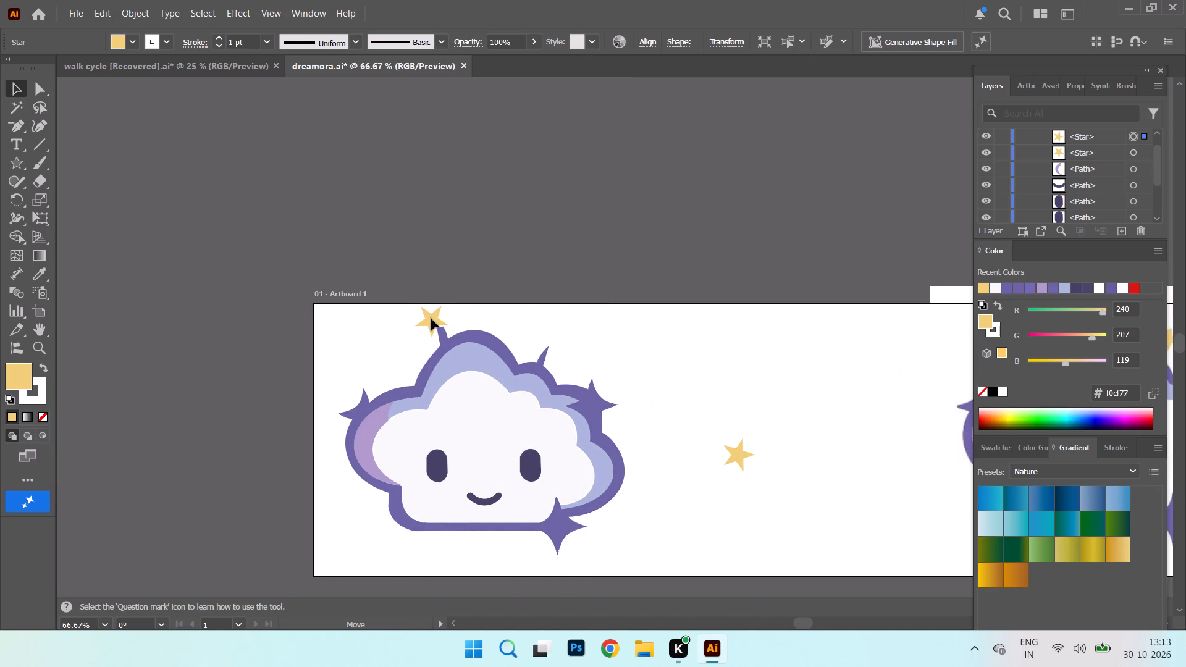
left_click_drag(431, 319, 433, 322)
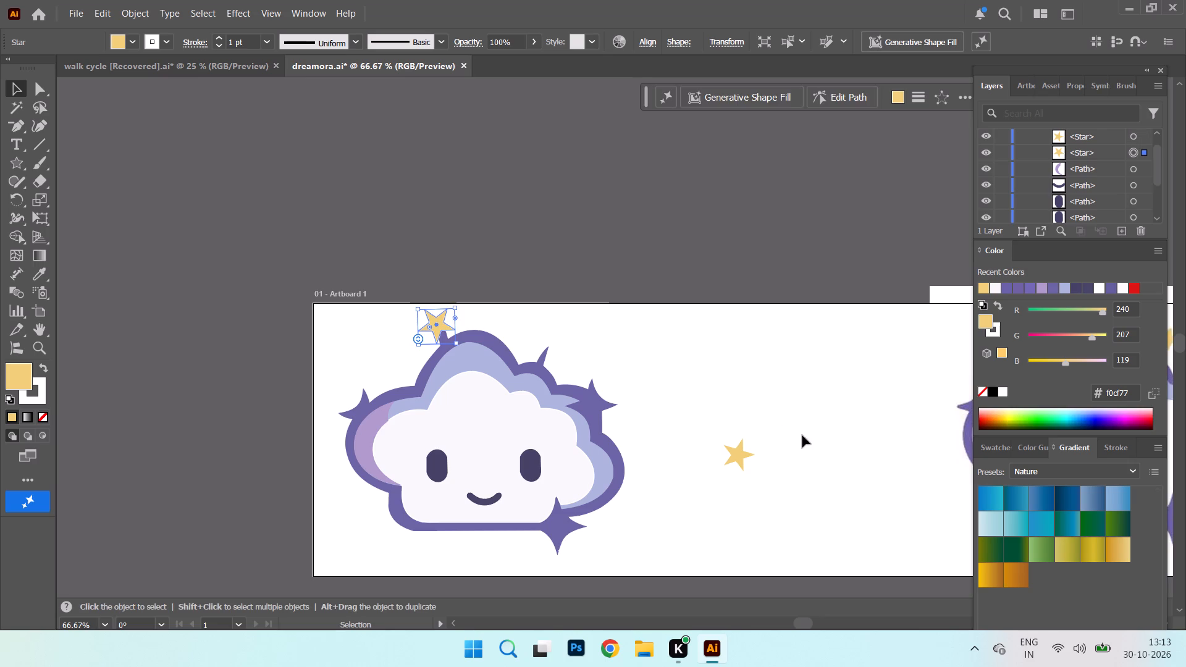
left_click_drag(738, 454, 546, 347)
left_click(681, 356)
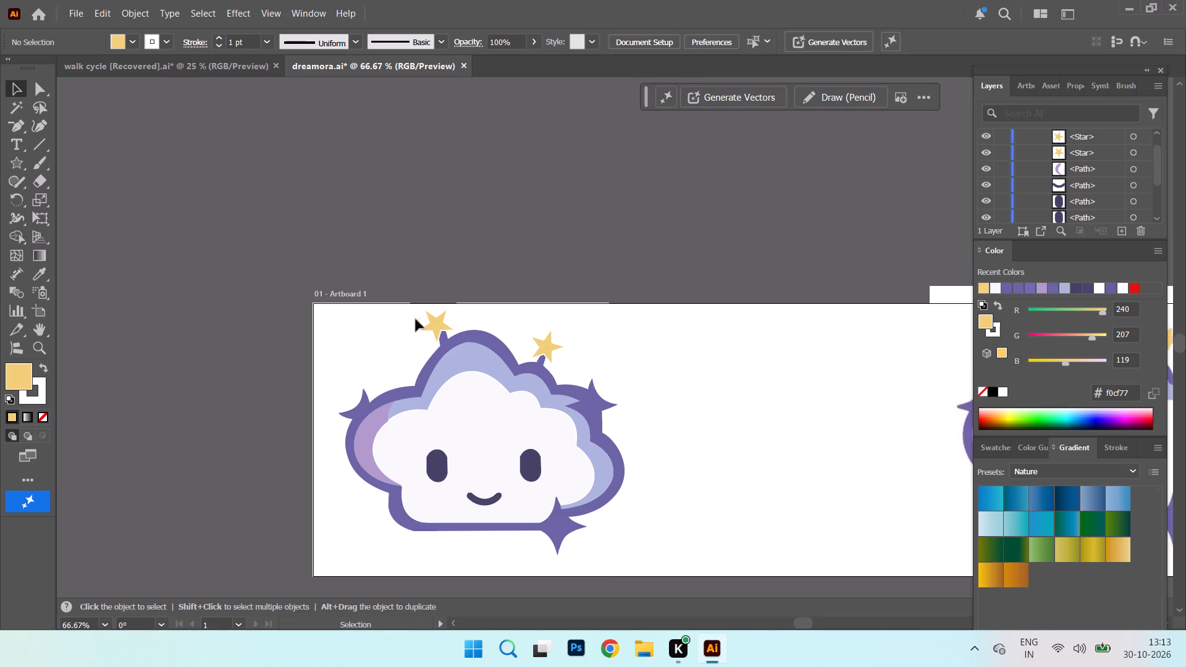
Change the stroke of both antenna stars from white to the recently used yellow #f0cf77.
left_click(435, 324)
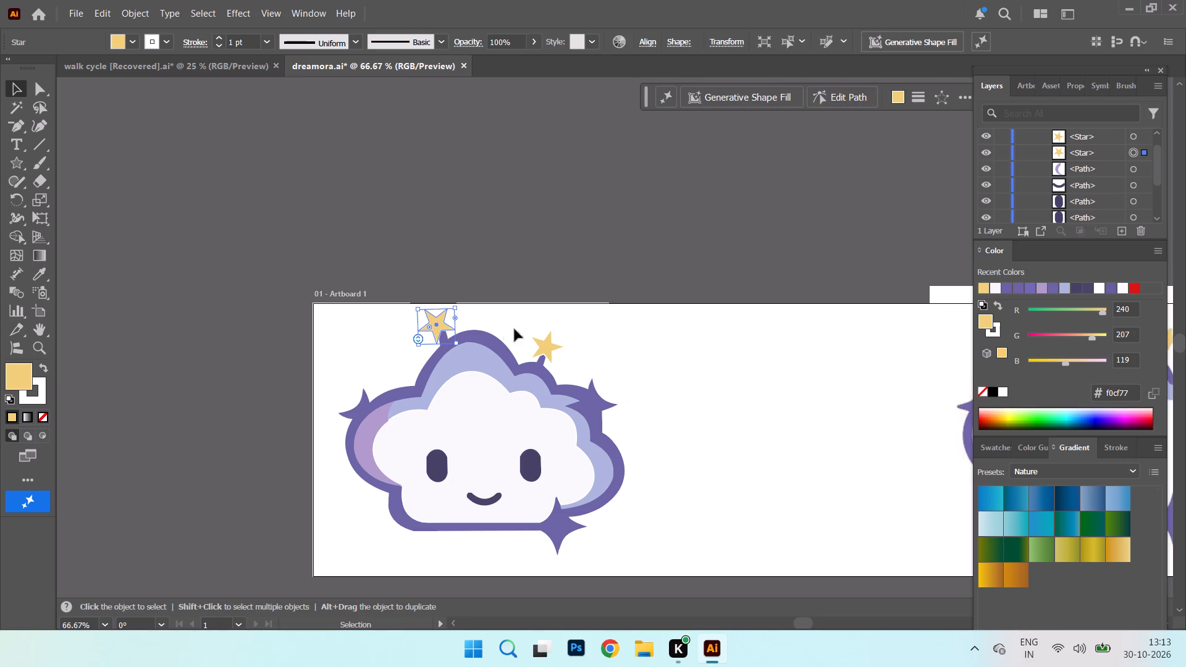
left_click(548, 351, "shift")
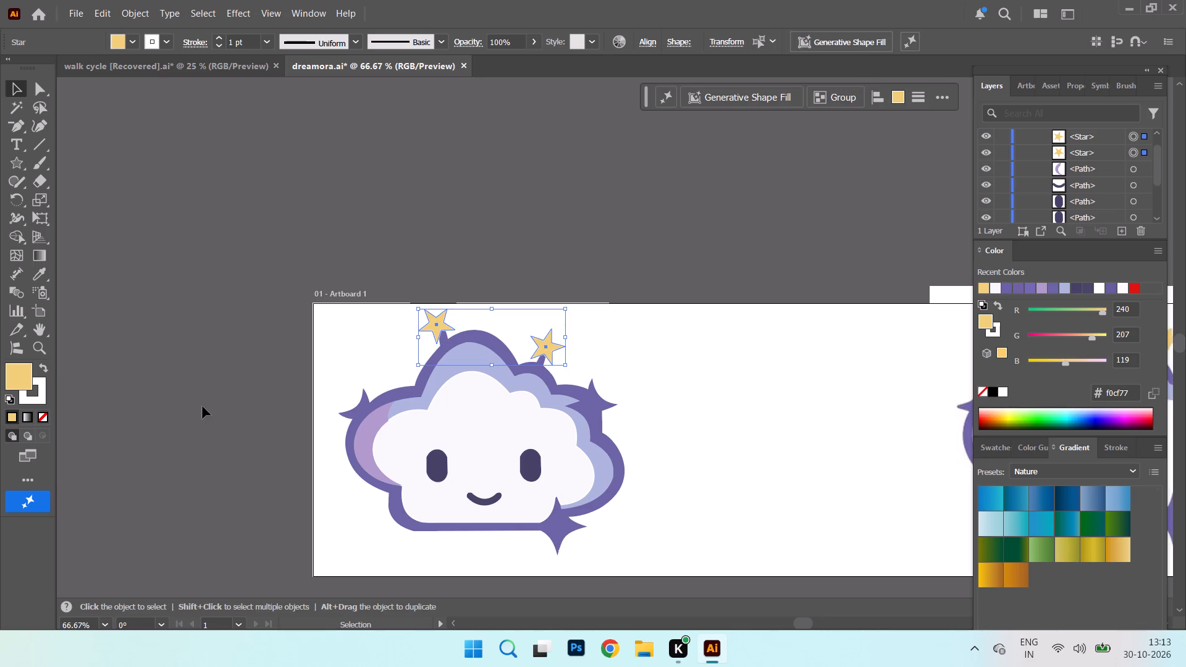
left_click(20, 372)
left_click(20, 366)
left_click(167, 37)
left_click(7, 115)
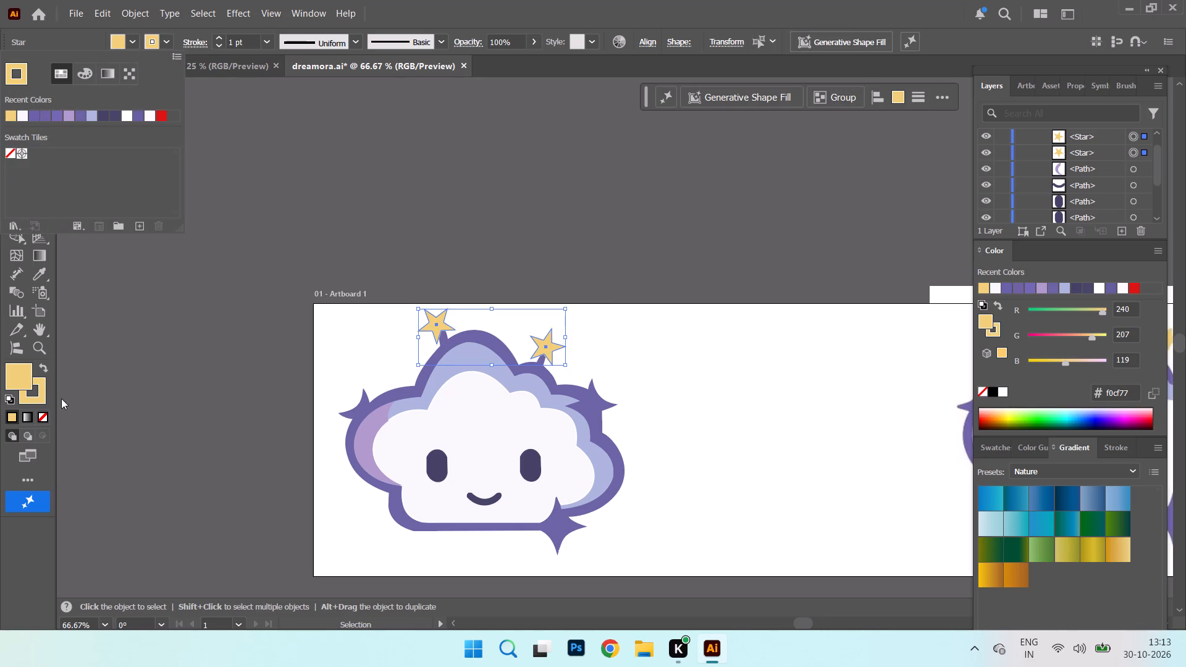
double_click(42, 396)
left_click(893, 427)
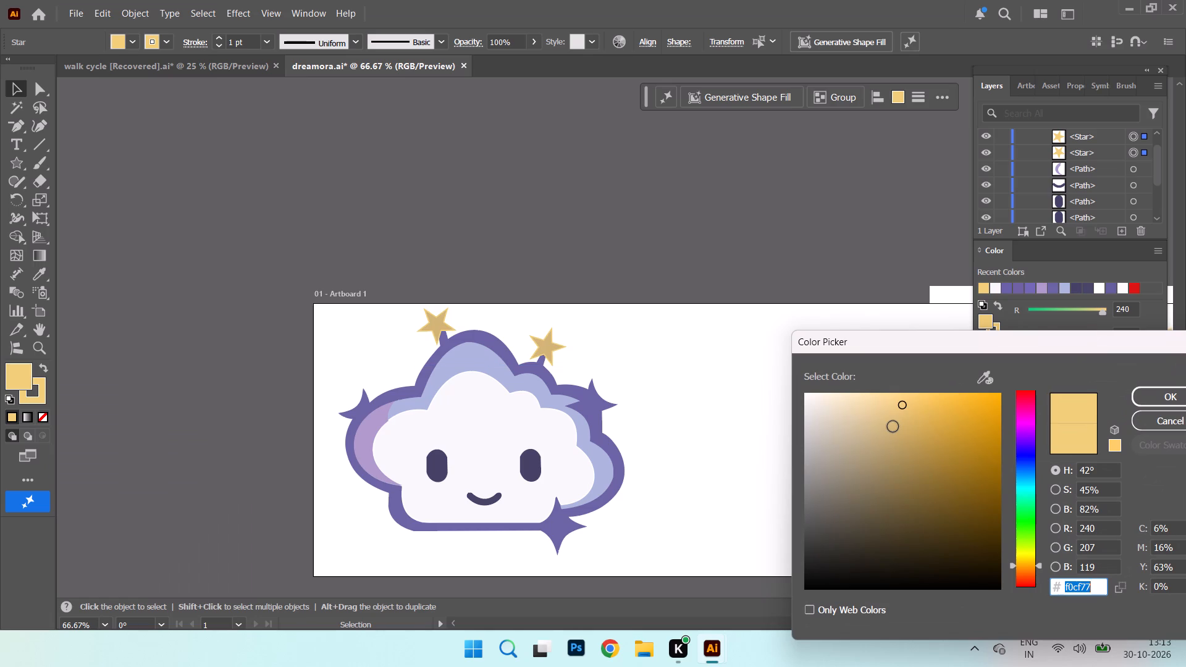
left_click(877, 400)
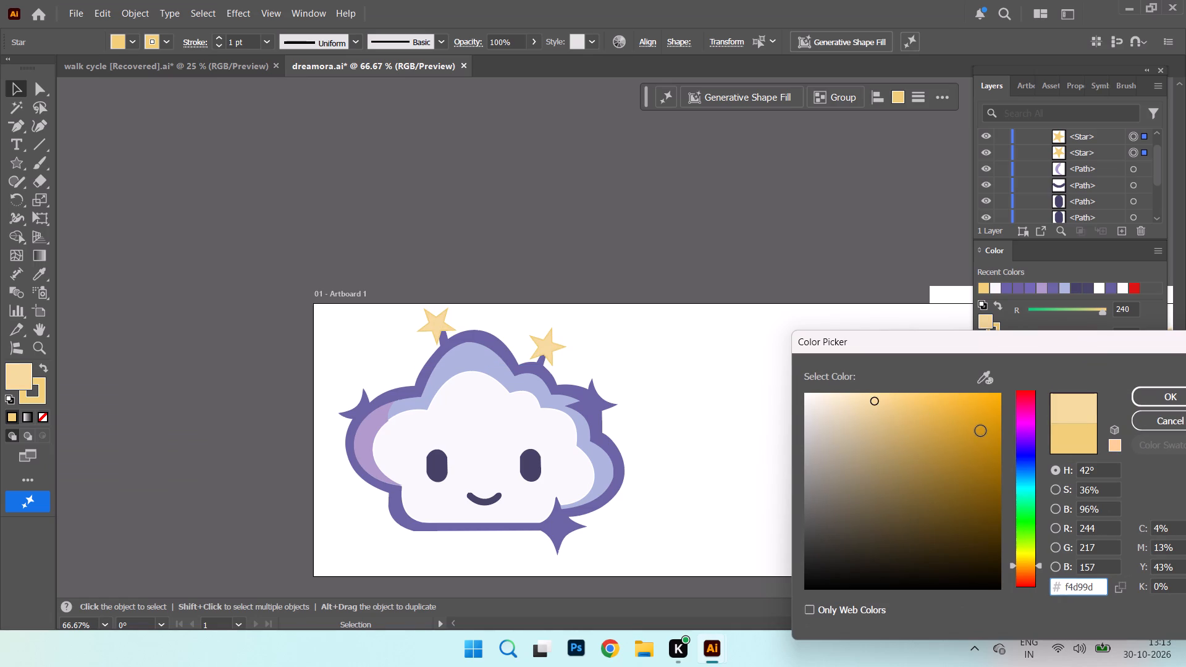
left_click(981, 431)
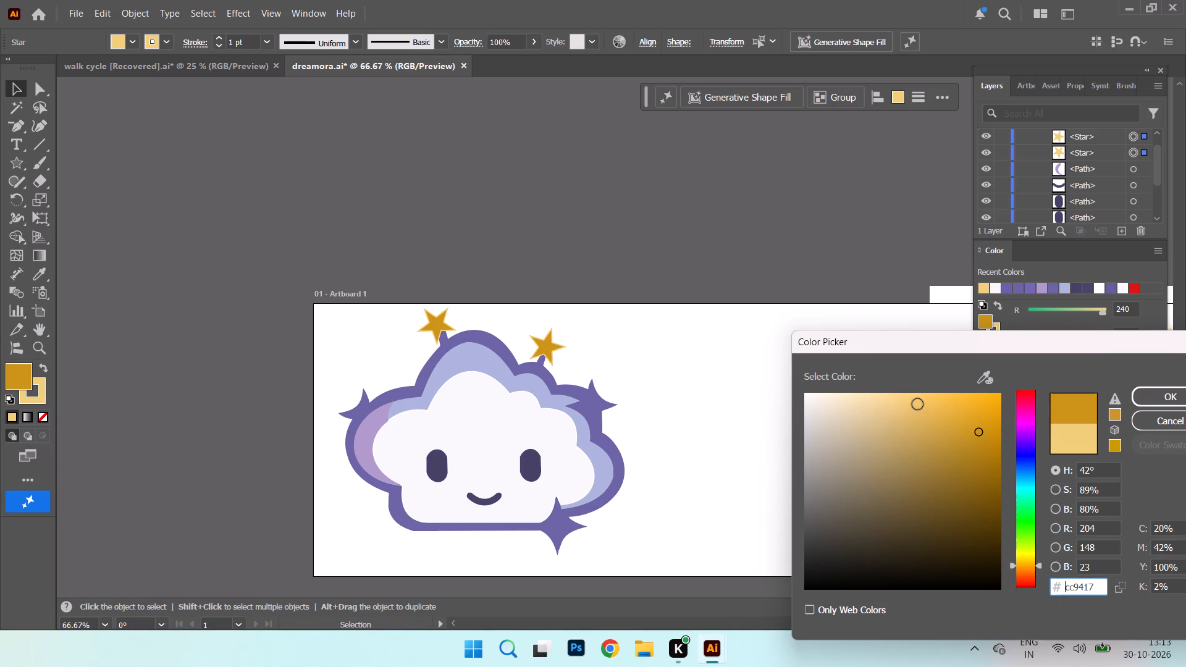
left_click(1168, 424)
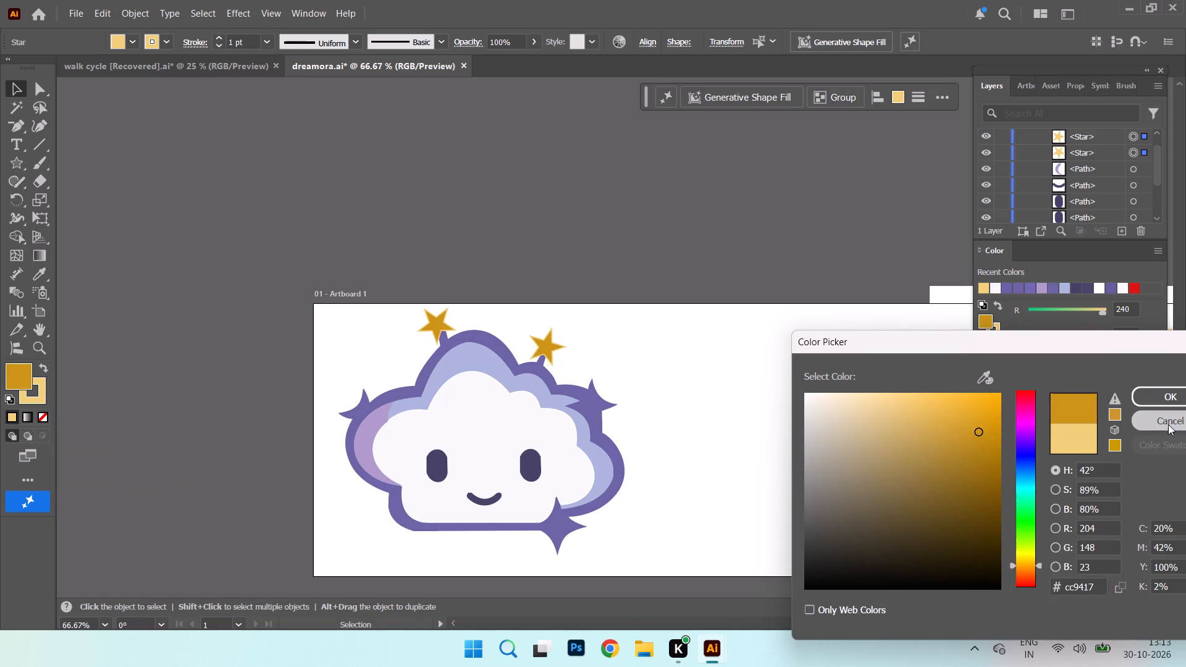
Try darker yellows for the stars' stroke, and set it to #f0cf77 sampled from the smaller star's fill.
double_click(40, 401)
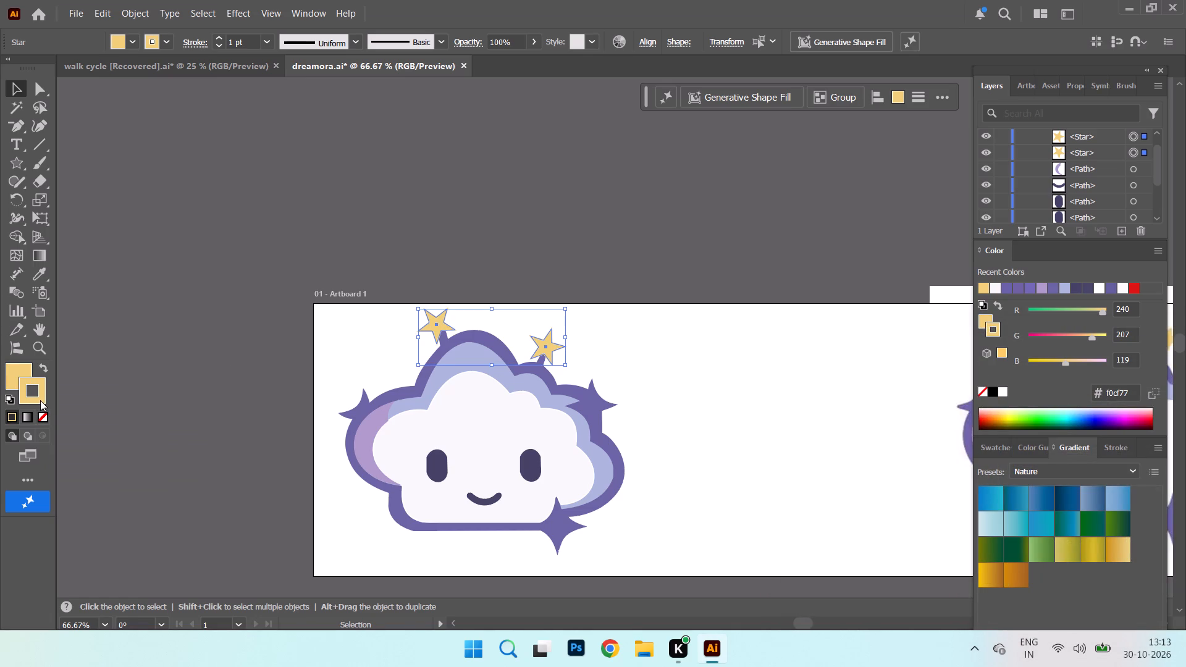
left_click(907, 419)
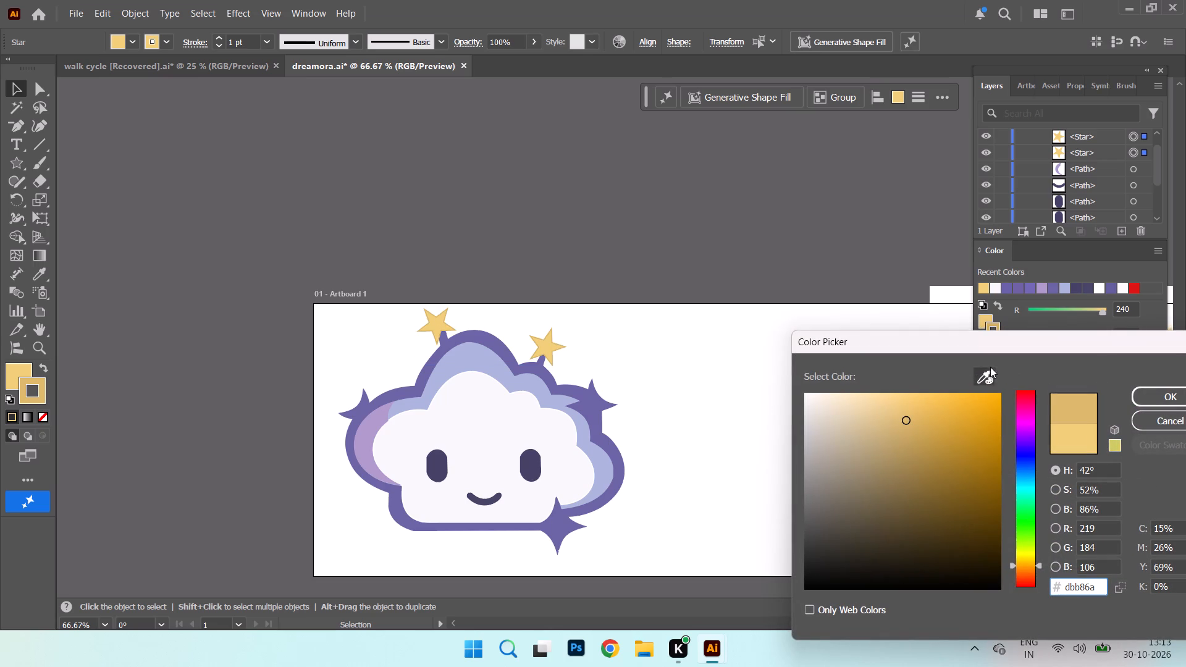
left_click(902, 411)
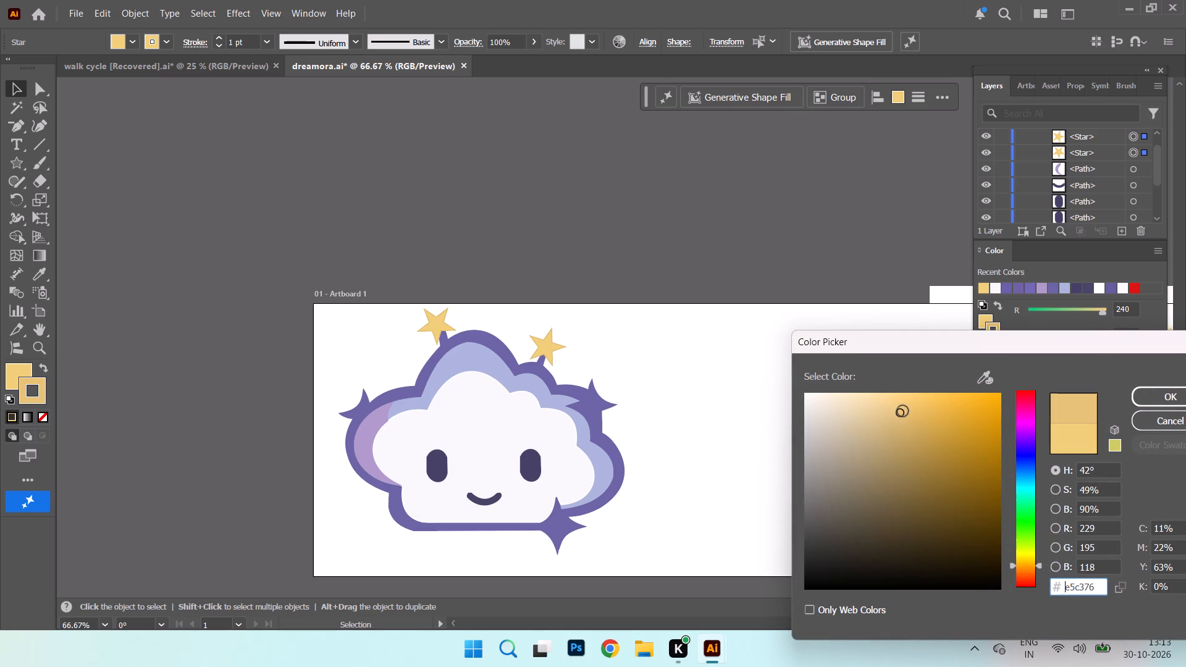
left_click(991, 377)
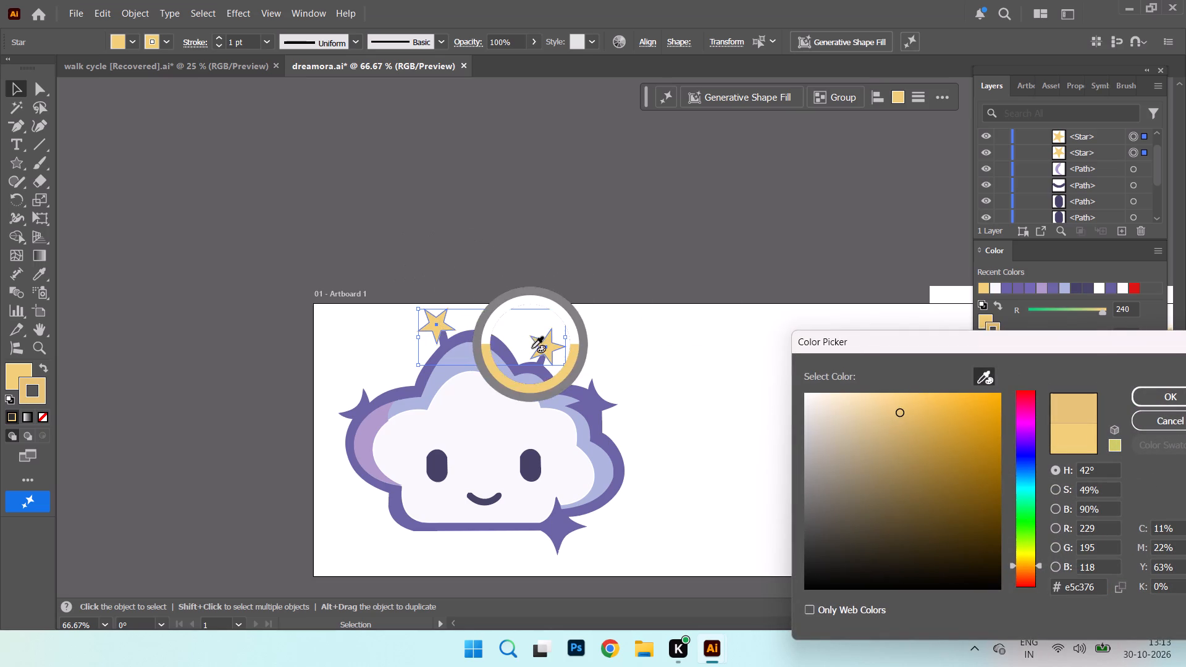
left_click(542, 346)
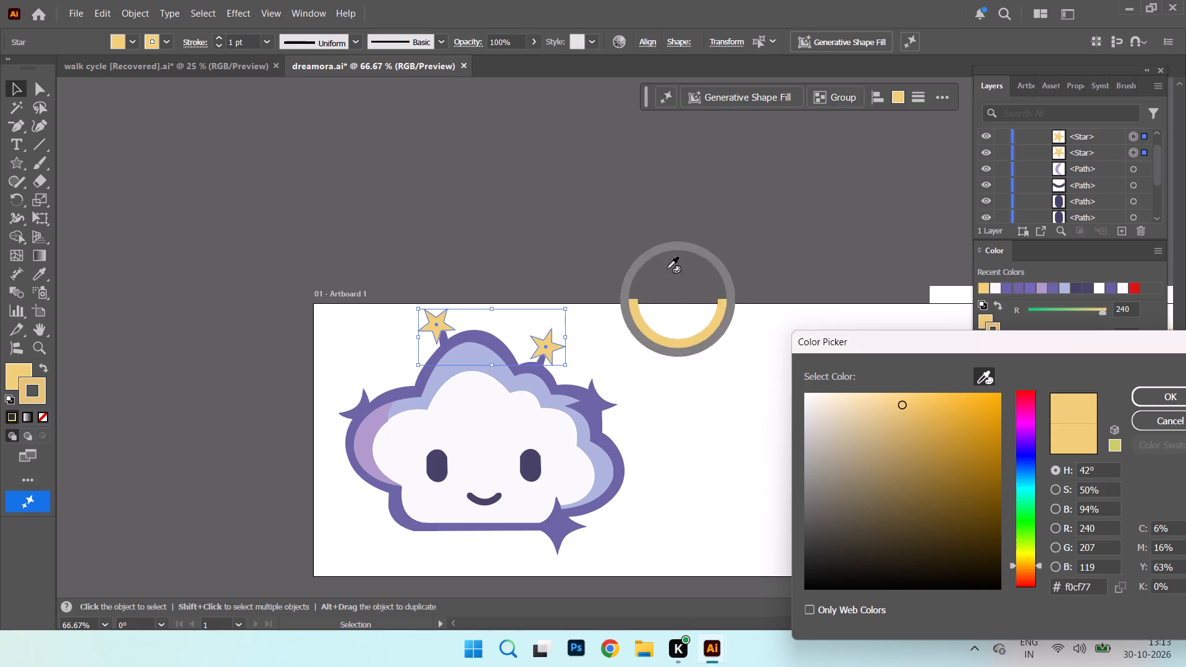
left_click(1160, 404)
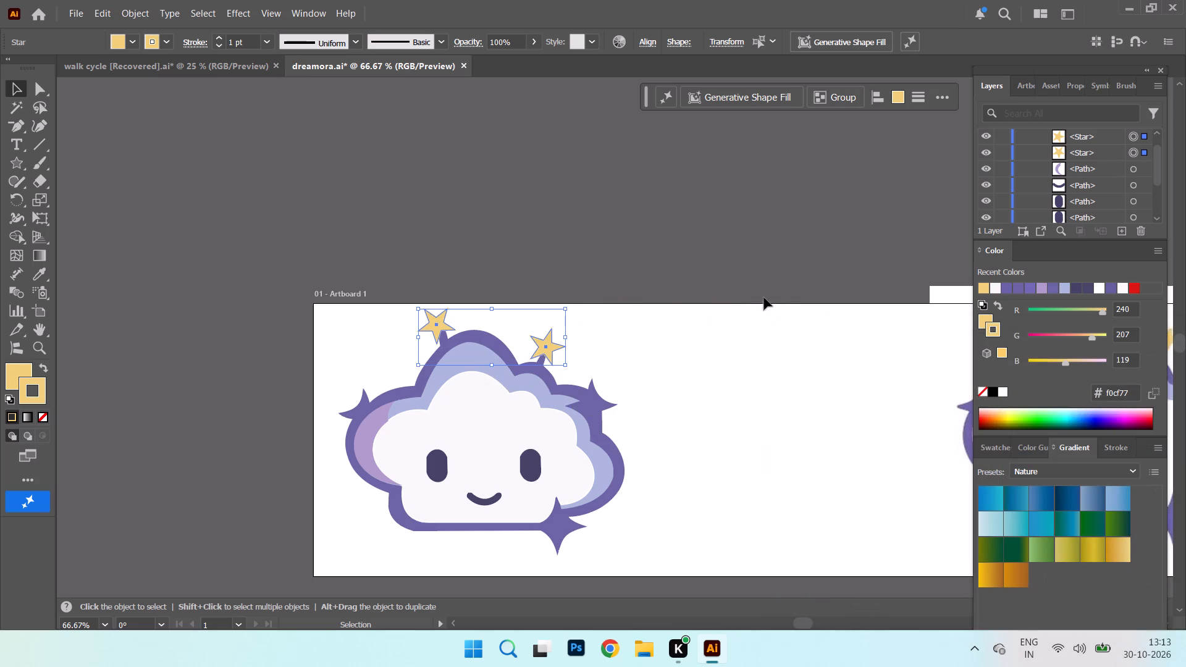
Deselect the stars and save the dreamora.ai document.
left_click(722, 249)
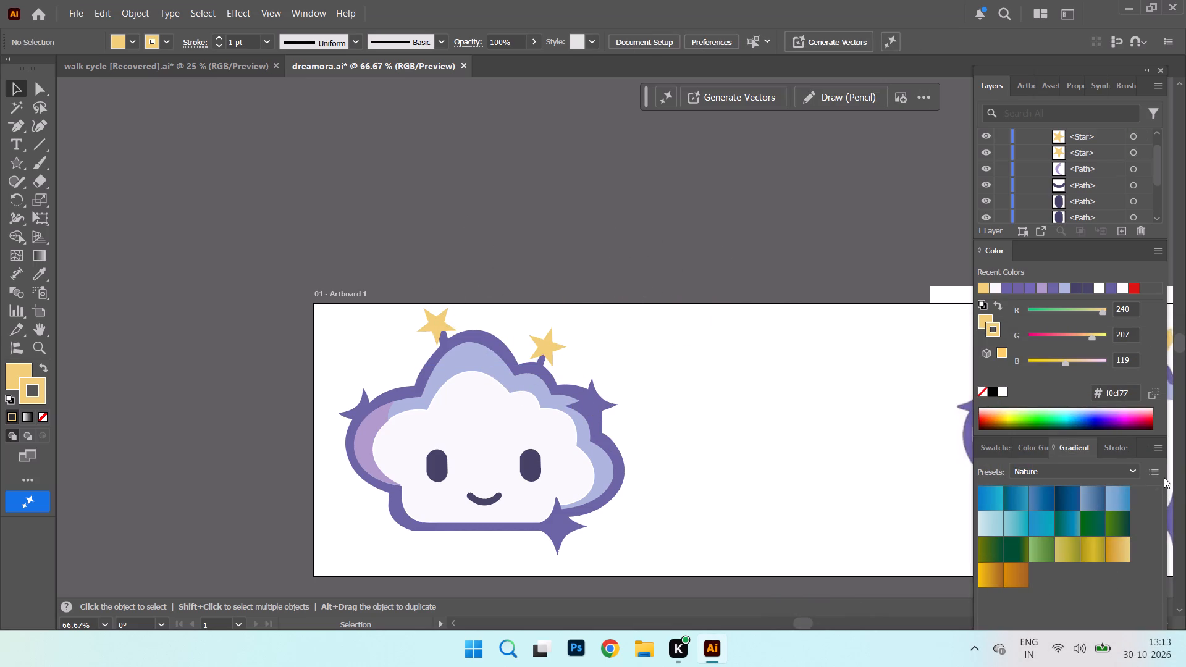
key("ctrl+minus")
key("ctrl+minus")
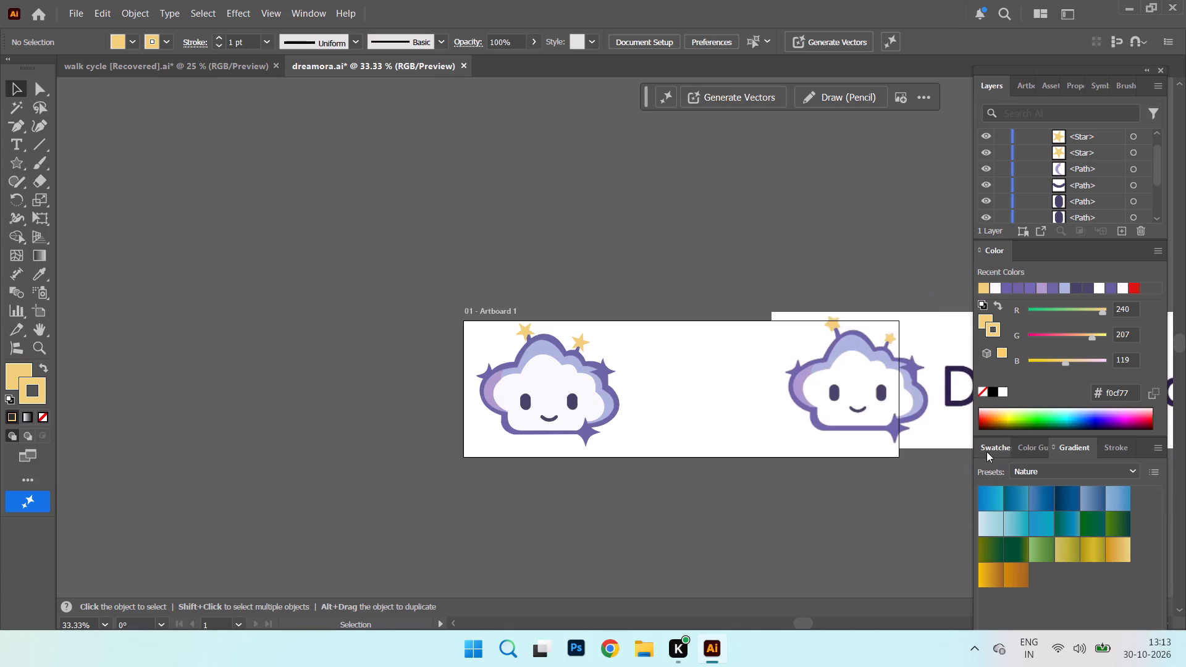
left_click(82, 17)
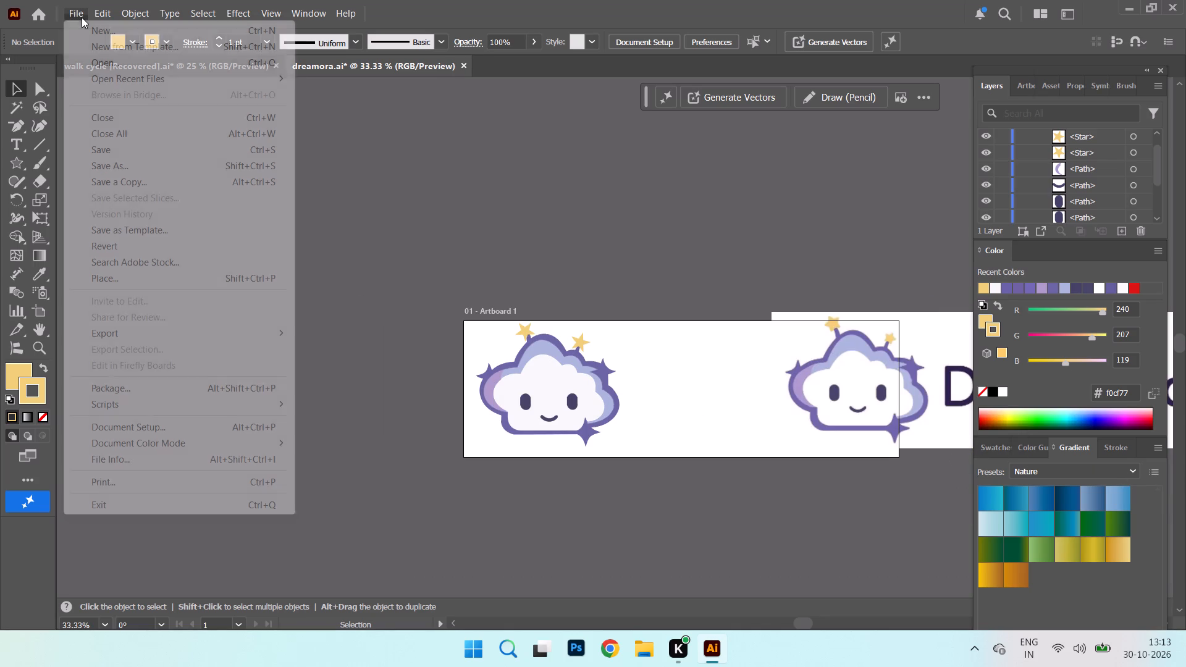
left_click(104, 149)
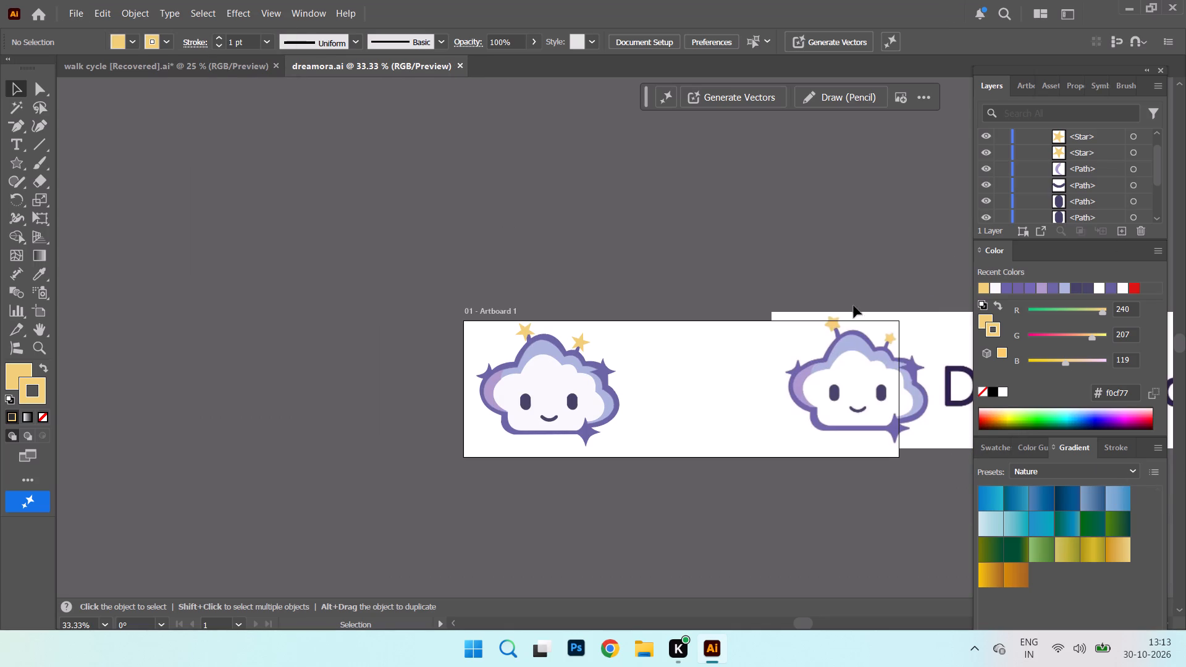
Move the reference logo image off the artboard to the empty area at its upper left.
left_click_drag(851, 390, 146, 251)
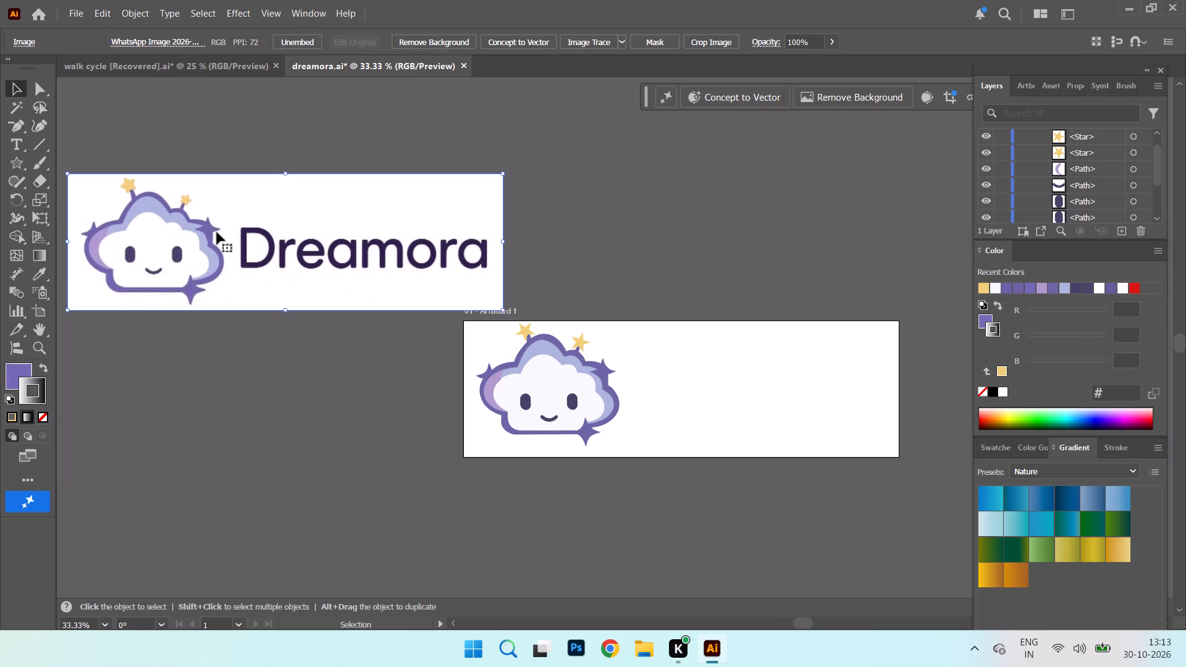
Add the point text "Dreamor" on the artboard beside the traced cloud.
left_click(12, 144)
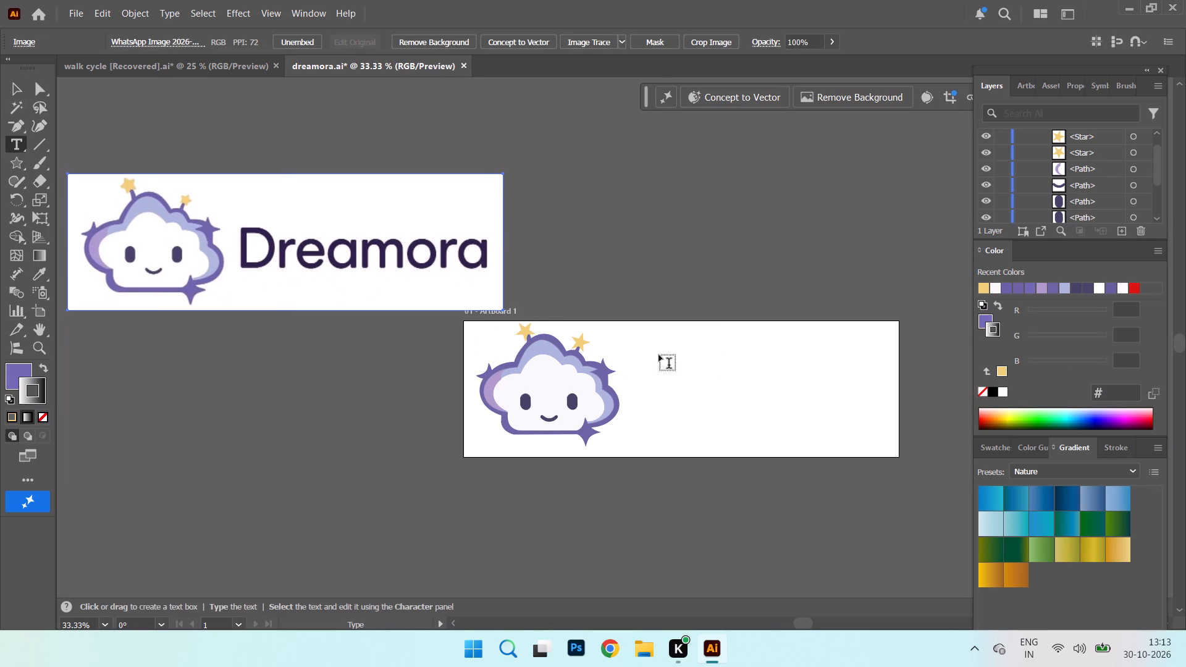
left_click(646, 373)
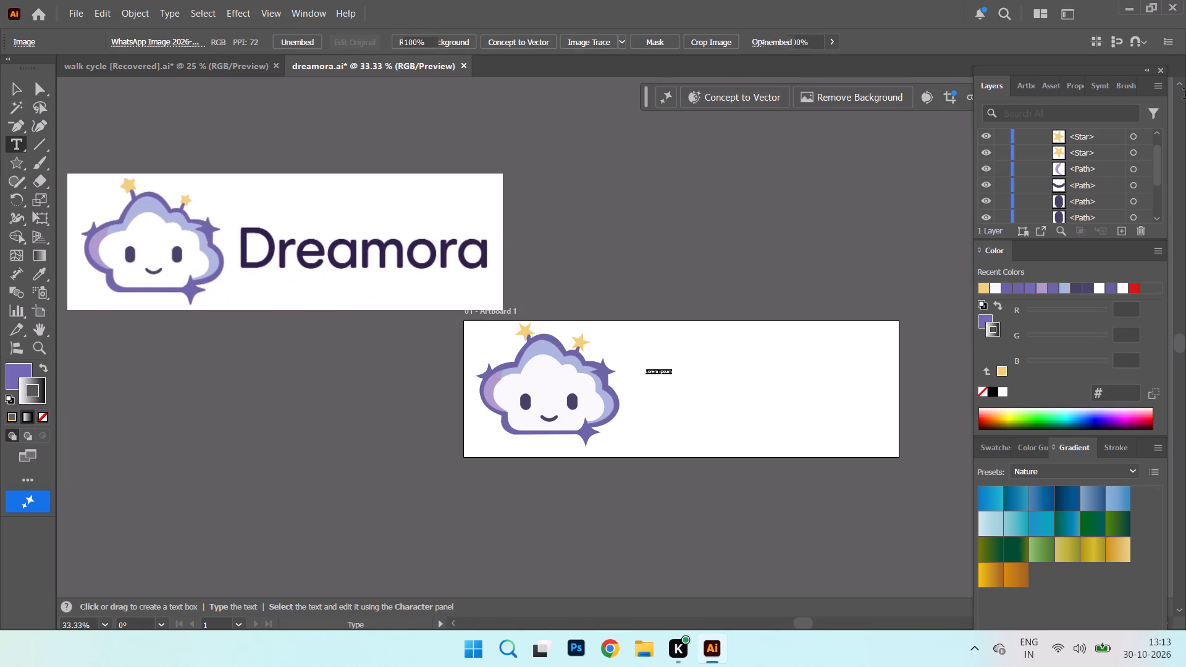
key("d")
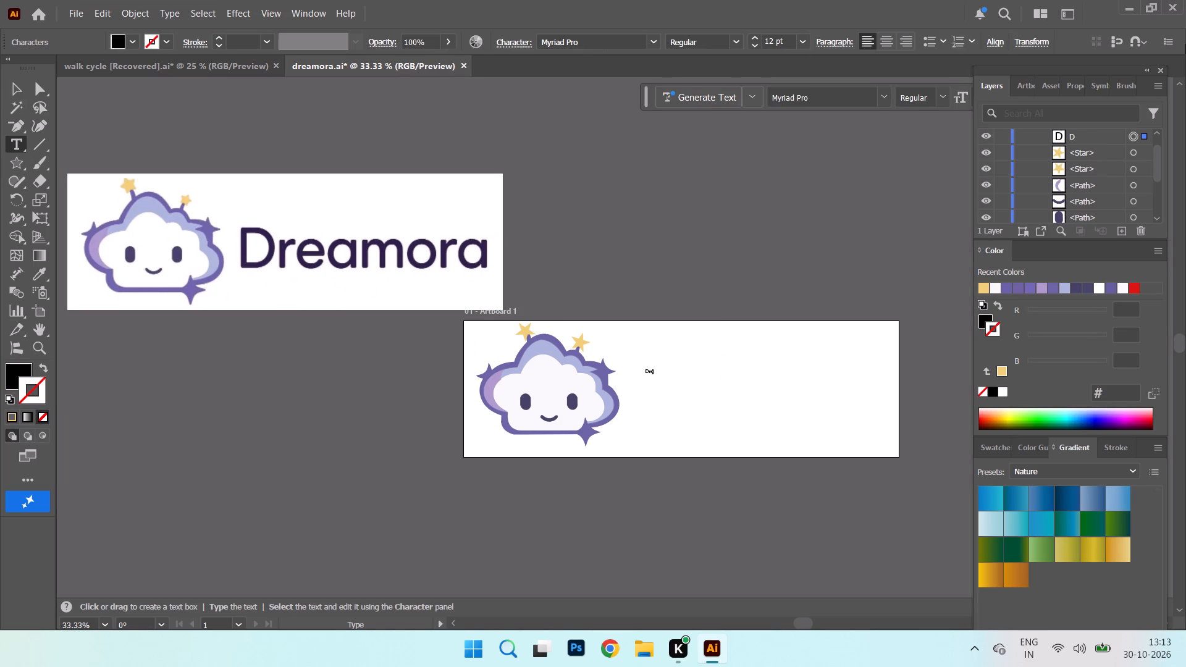
type("or")
left_click(21, 80)
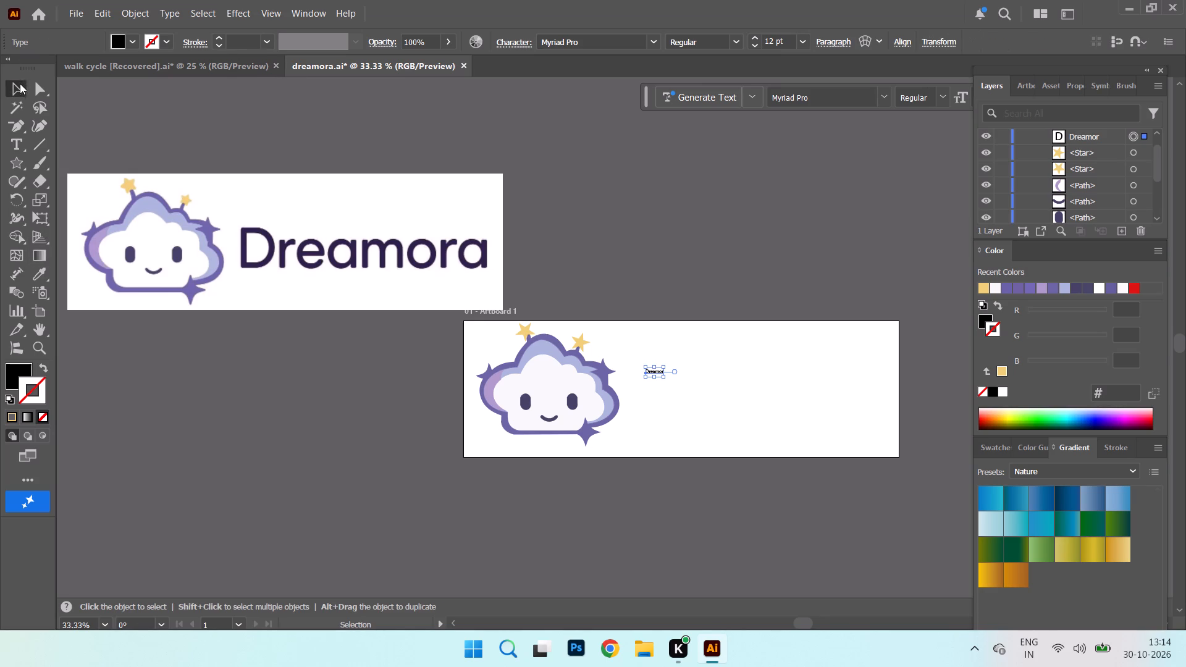
Set the wordmark to 72 pt, stretch it to about 149 pt, and place it beside the lower half of the cloud.
left_click(804, 41)
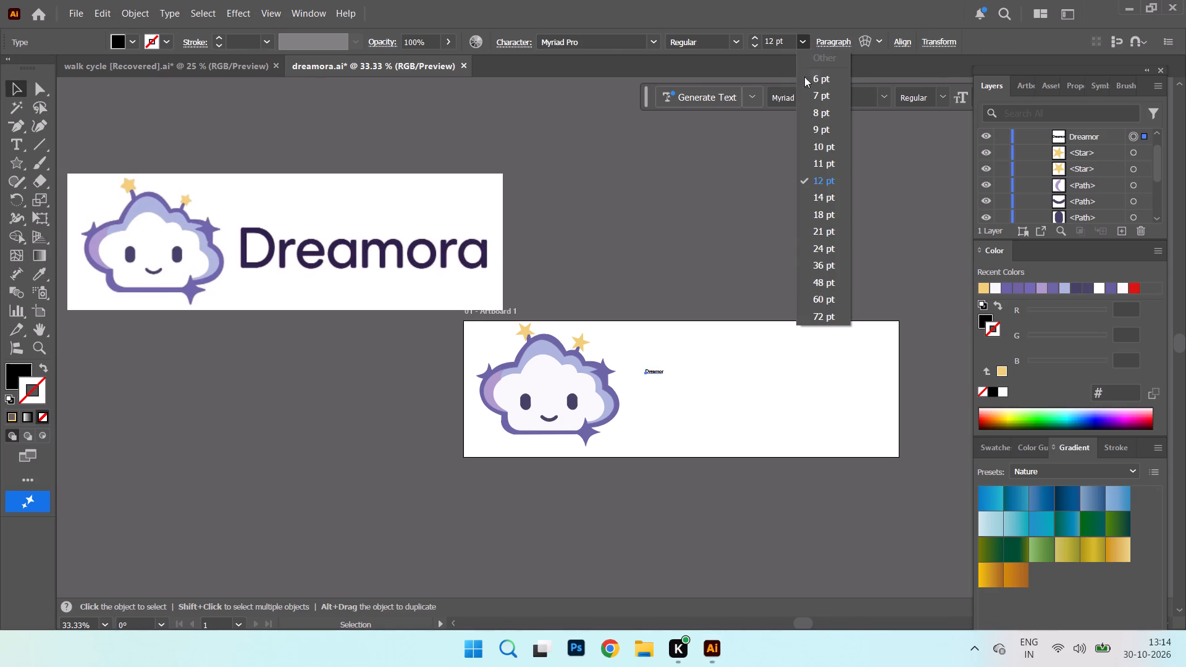
left_click(831, 314)
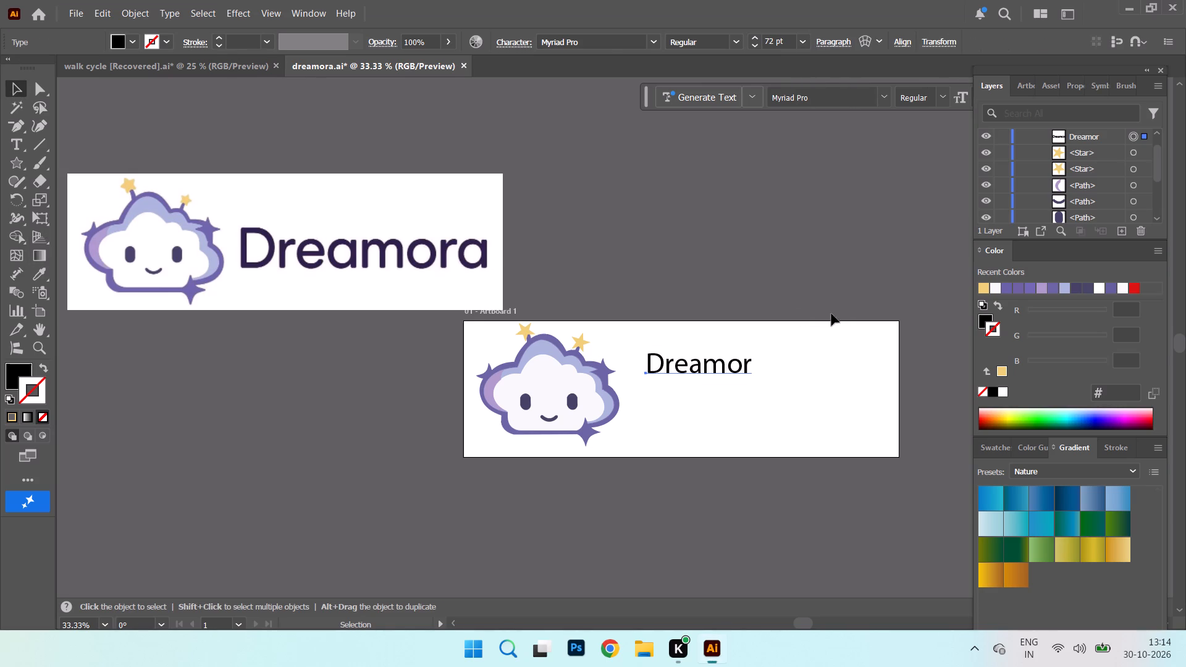
left_click_drag(751, 347, 756, 348)
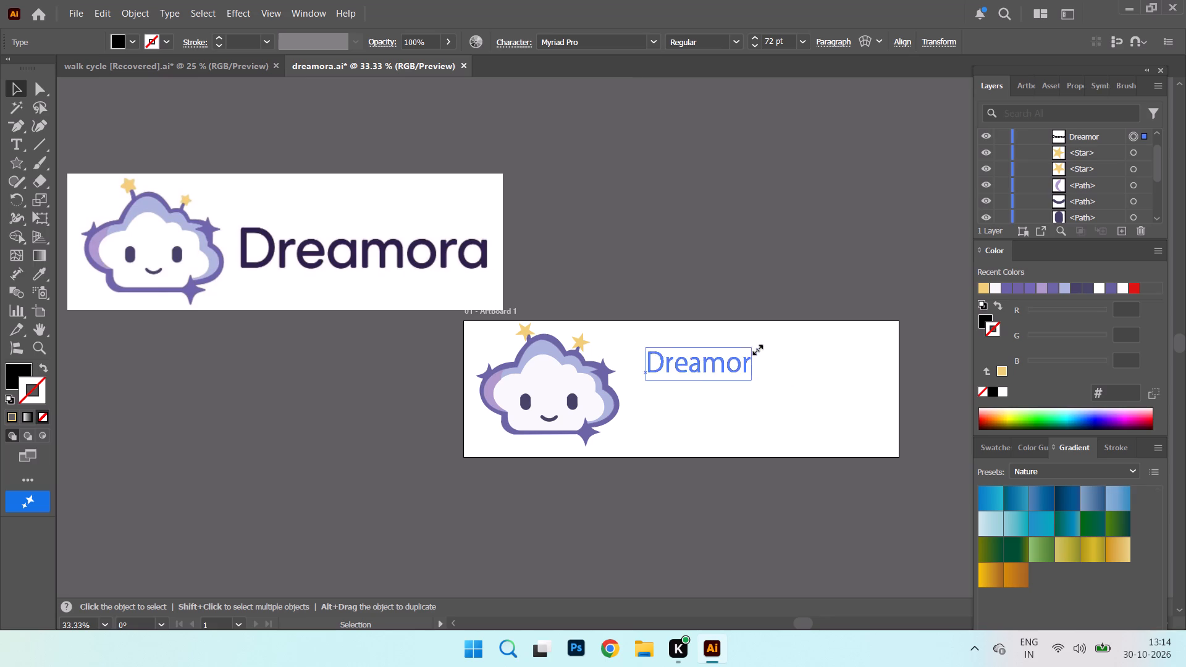
left_click_drag(756, 348, 878, 324)
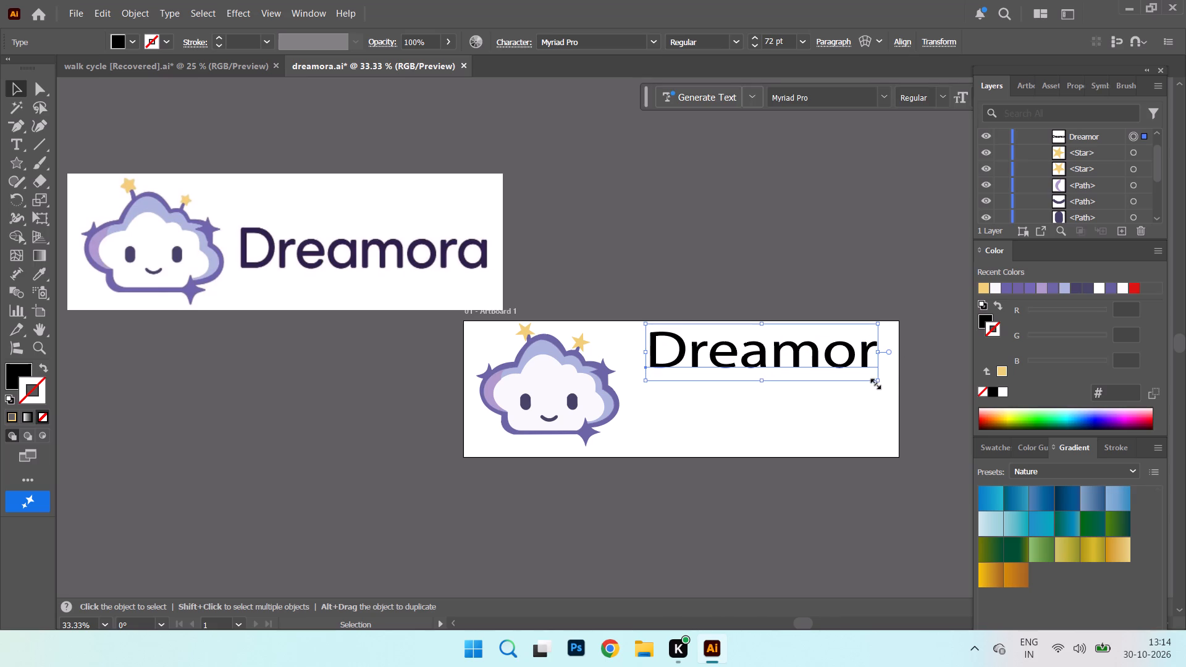
left_click_drag(876, 382, 887, 389)
left_click_drag(780, 364, 767, 413)
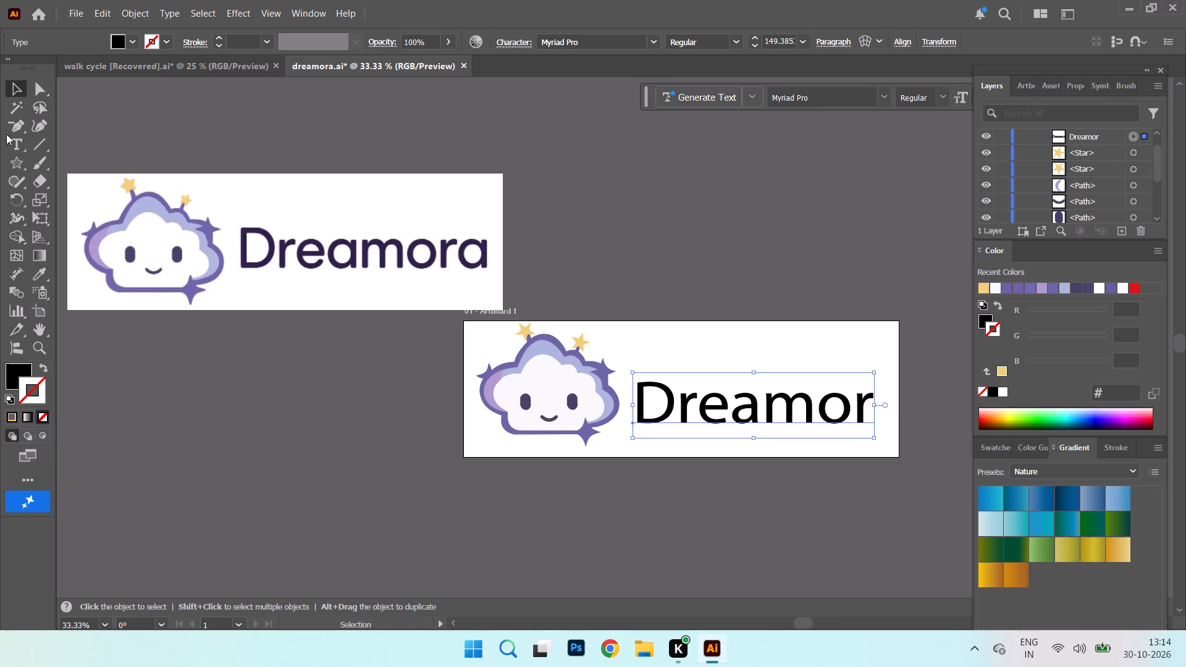
Add the final letter "a" so the wordmark reads "Dreamora".
left_click(8, 149)
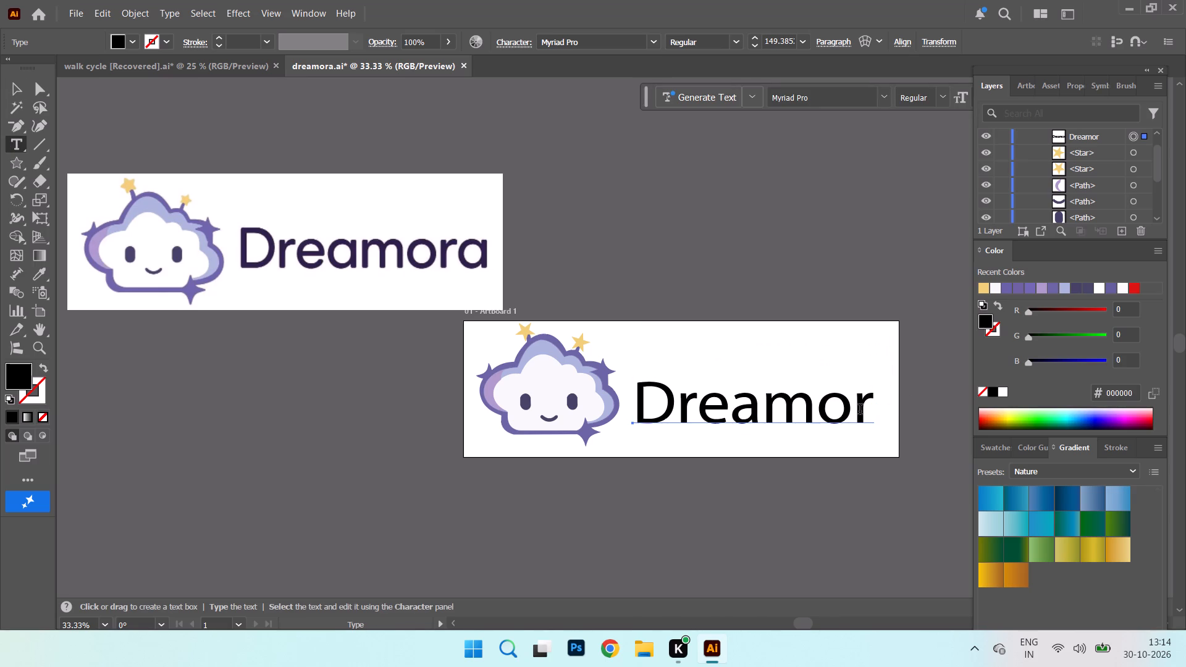
left_click(860, 411)
key("Right")
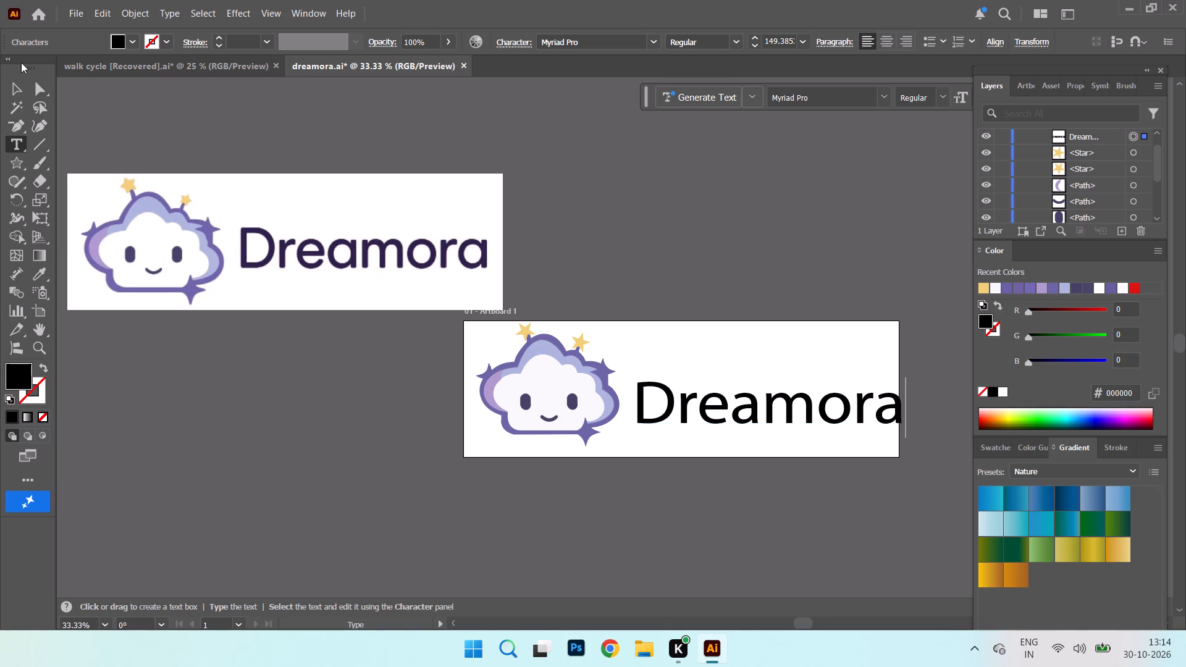
left_click(19, 91)
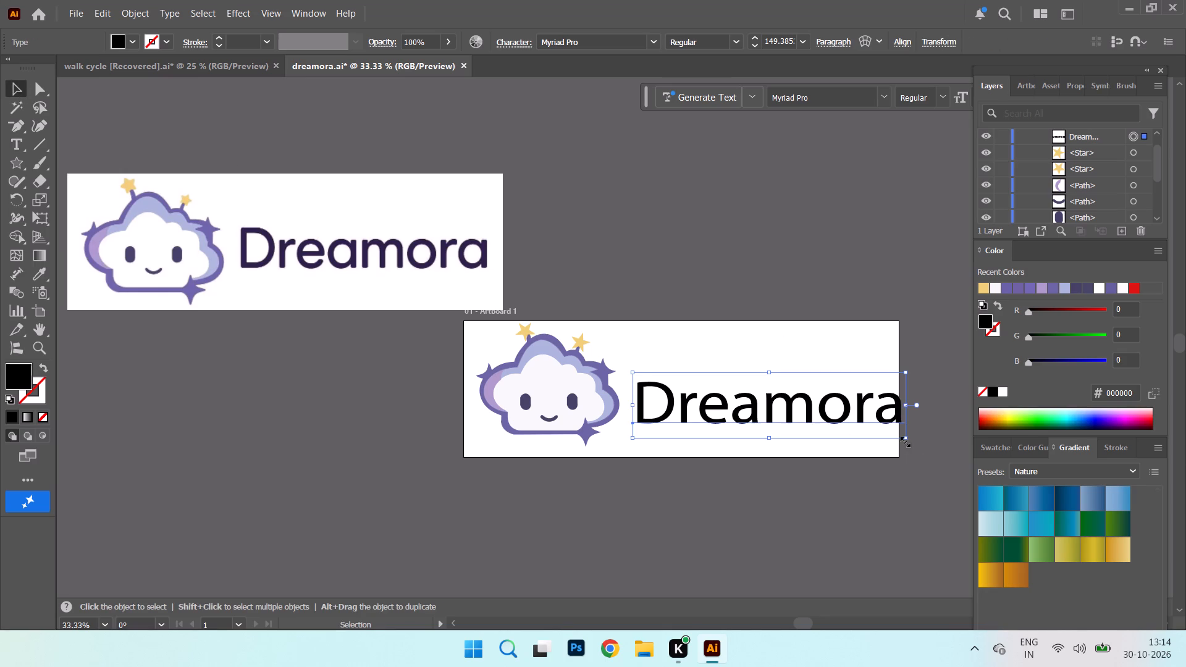
Resize the wordmark to about 138 pt to fit the space between the cloud and the artboard's right edge, nudging it toward the cloud.
left_click_drag(904, 440, 855, 422)
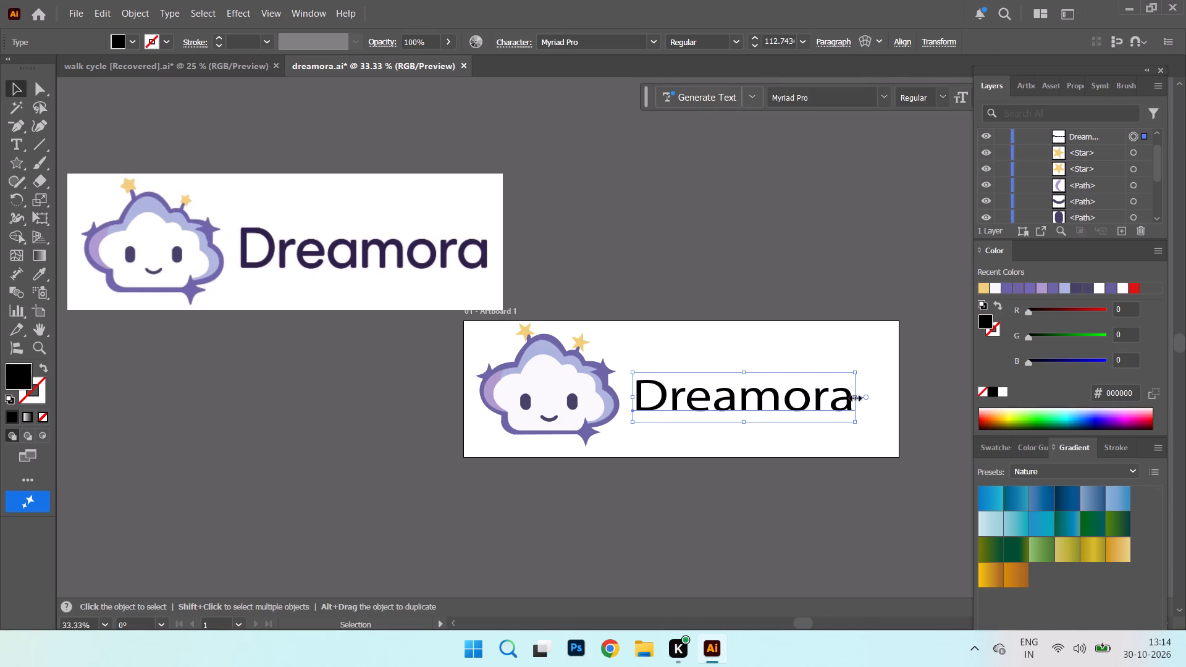
left_click_drag(854, 396, 902, 398)
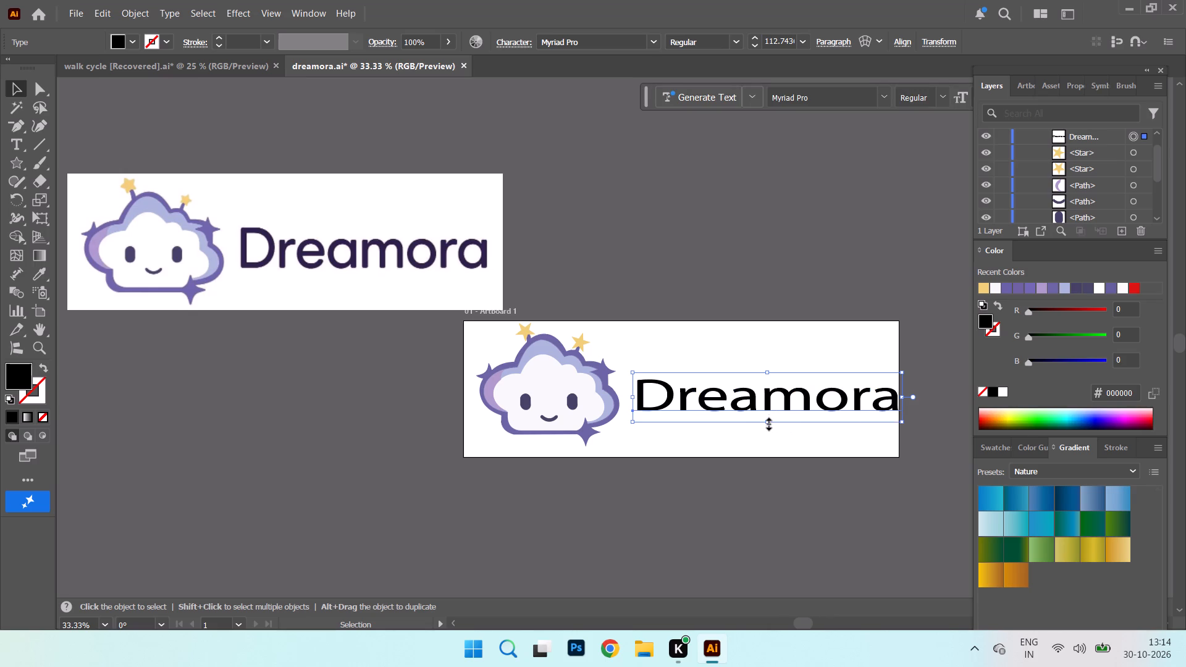
left_click_drag(767, 422, 769, 433)
left_click_drag(782, 408, 779, 411)
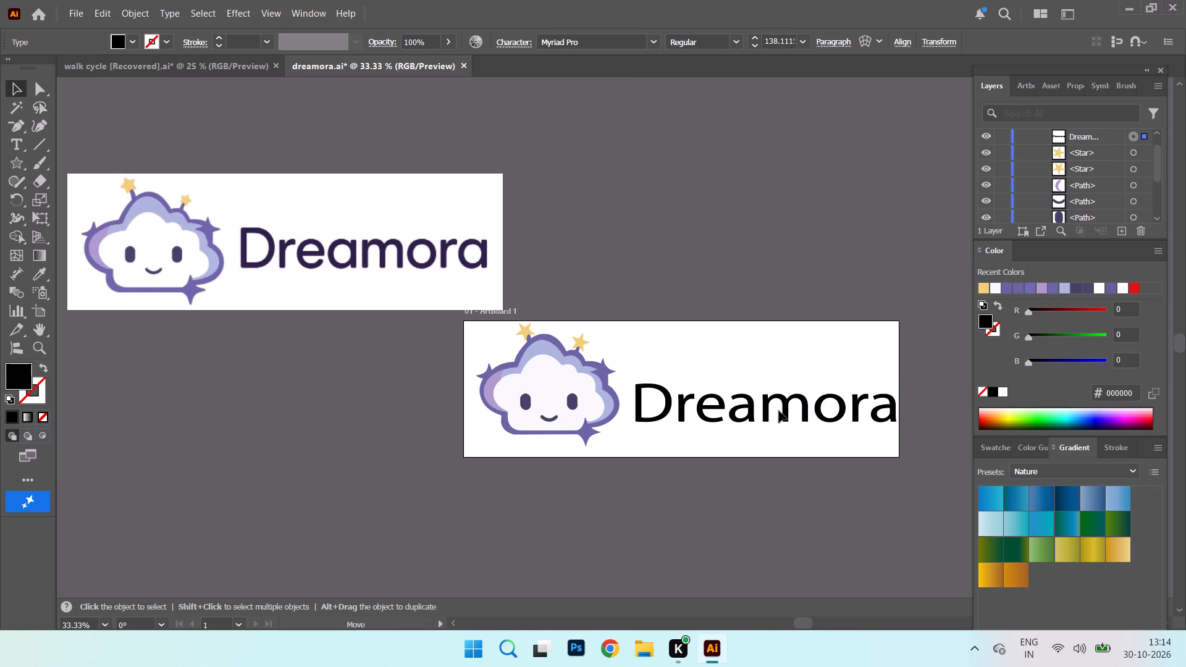
left_click_drag(779, 411, 771, 410)
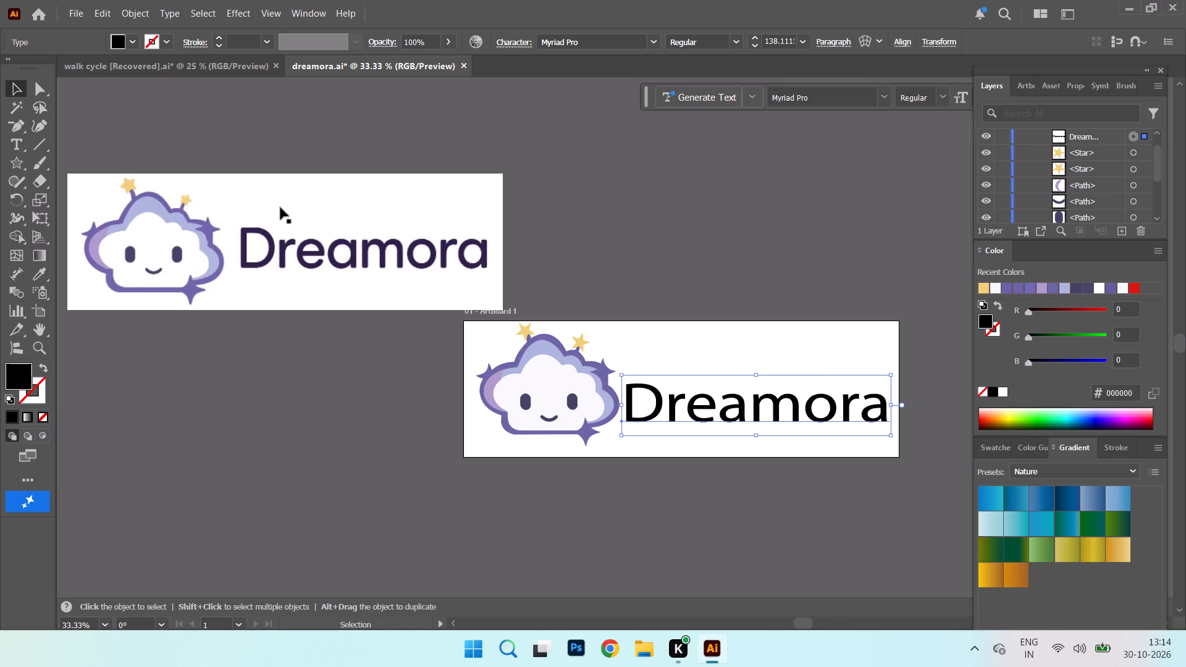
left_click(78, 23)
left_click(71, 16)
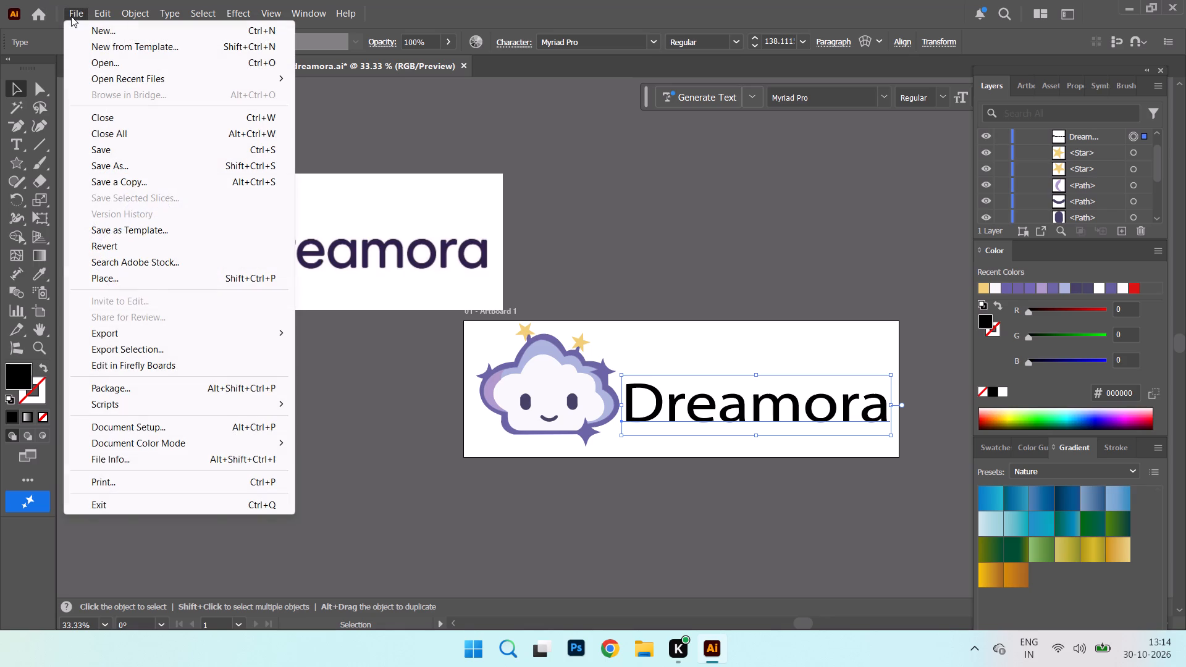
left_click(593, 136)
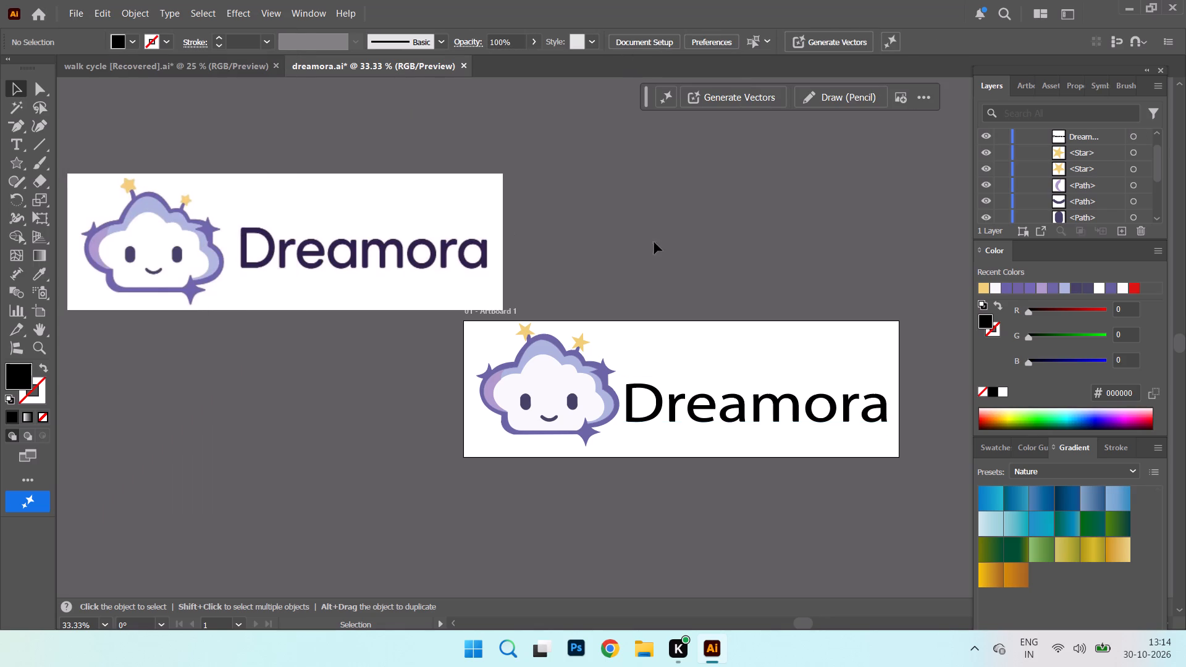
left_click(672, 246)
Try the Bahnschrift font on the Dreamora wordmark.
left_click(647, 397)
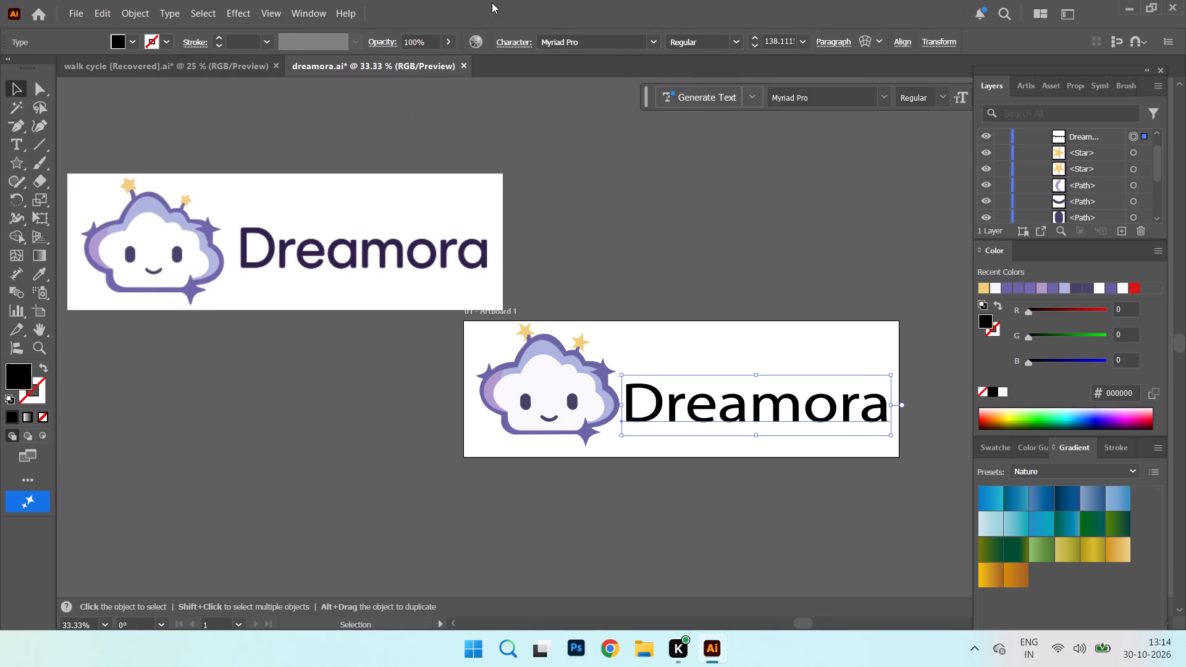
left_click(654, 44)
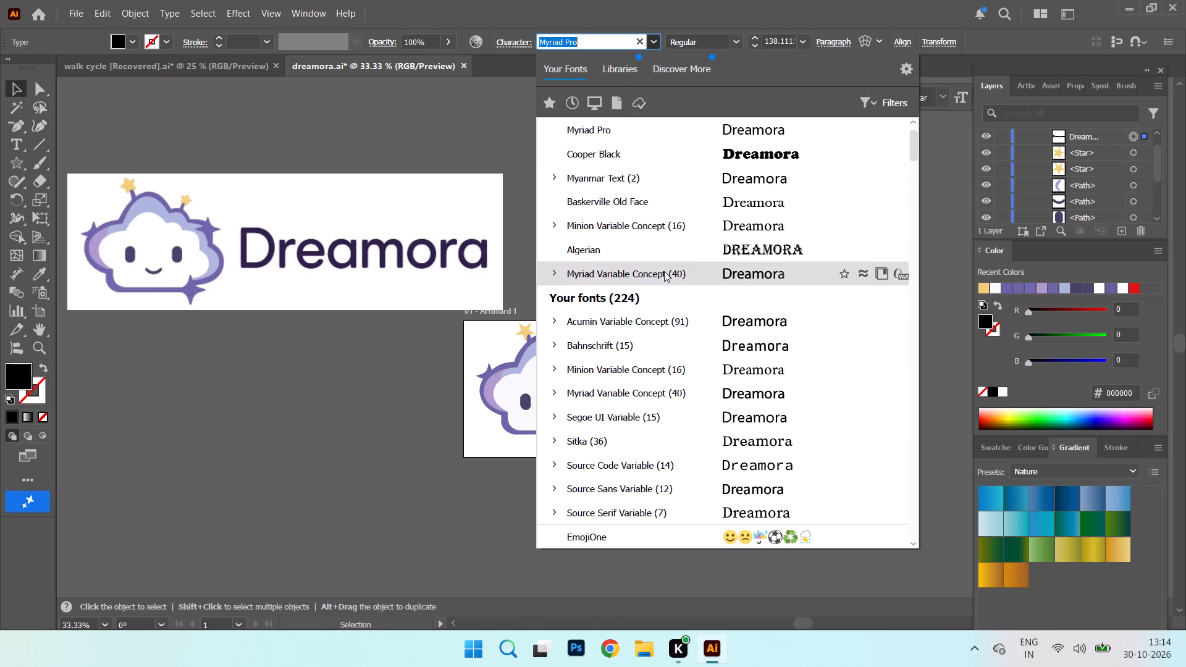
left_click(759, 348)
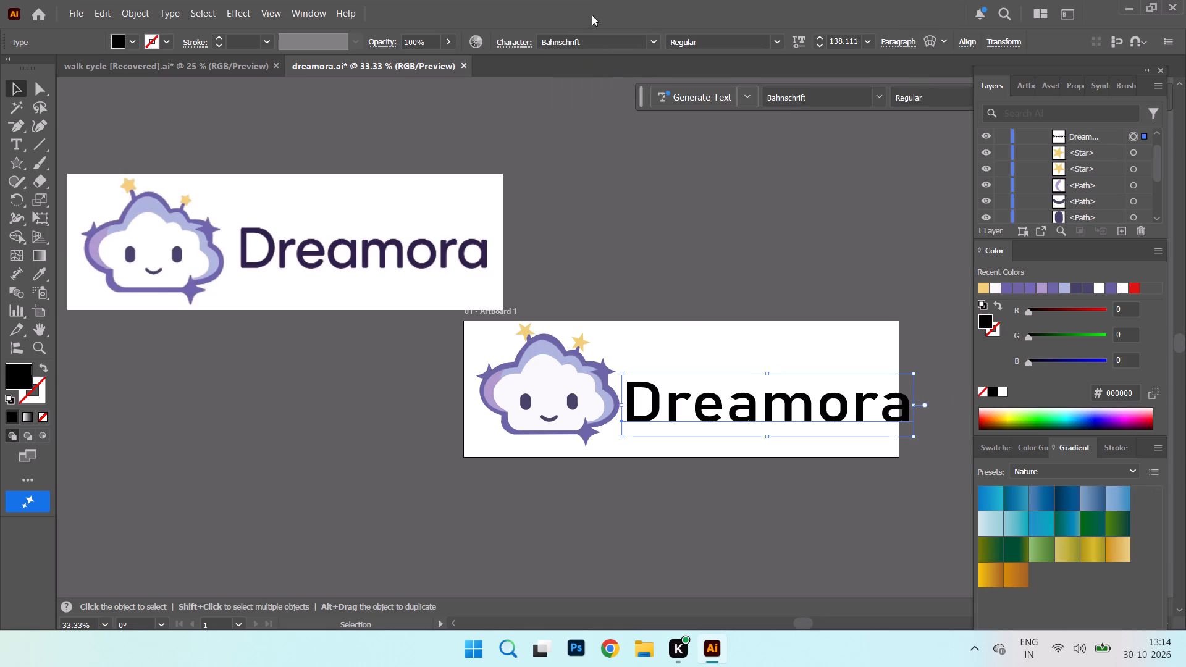
Change the Dreamora wordmark's font to Acumin Variable Concept in the Semibold style.
left_click(654, 40)
left_click(766, 322)
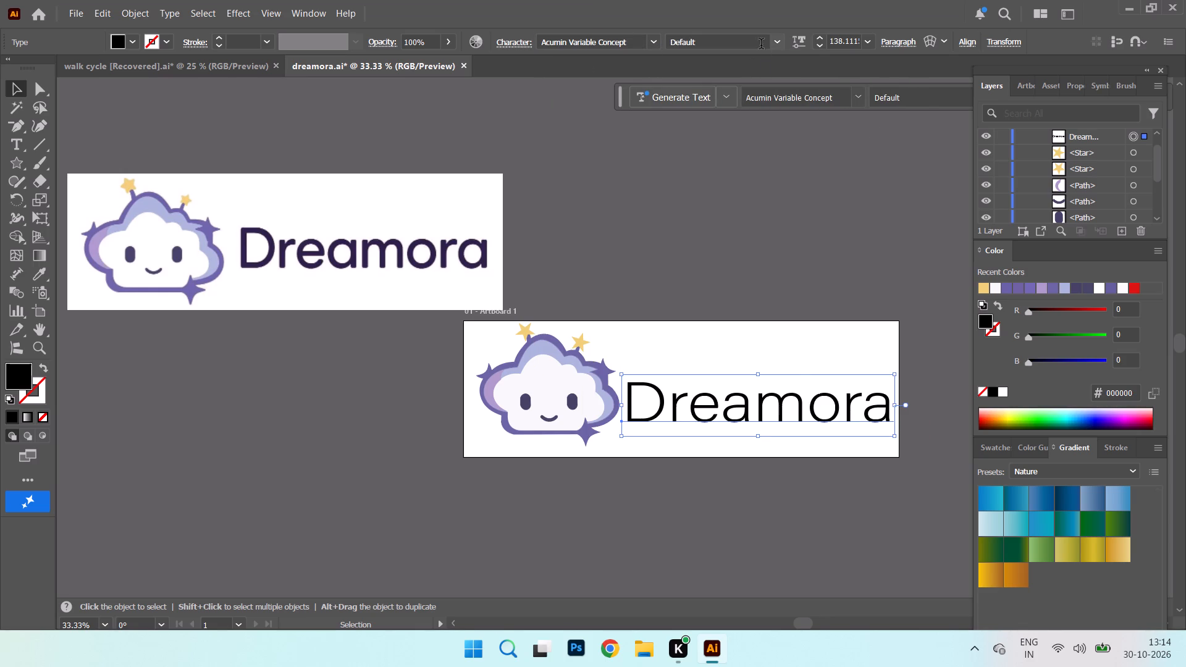
left_click(782, 40)
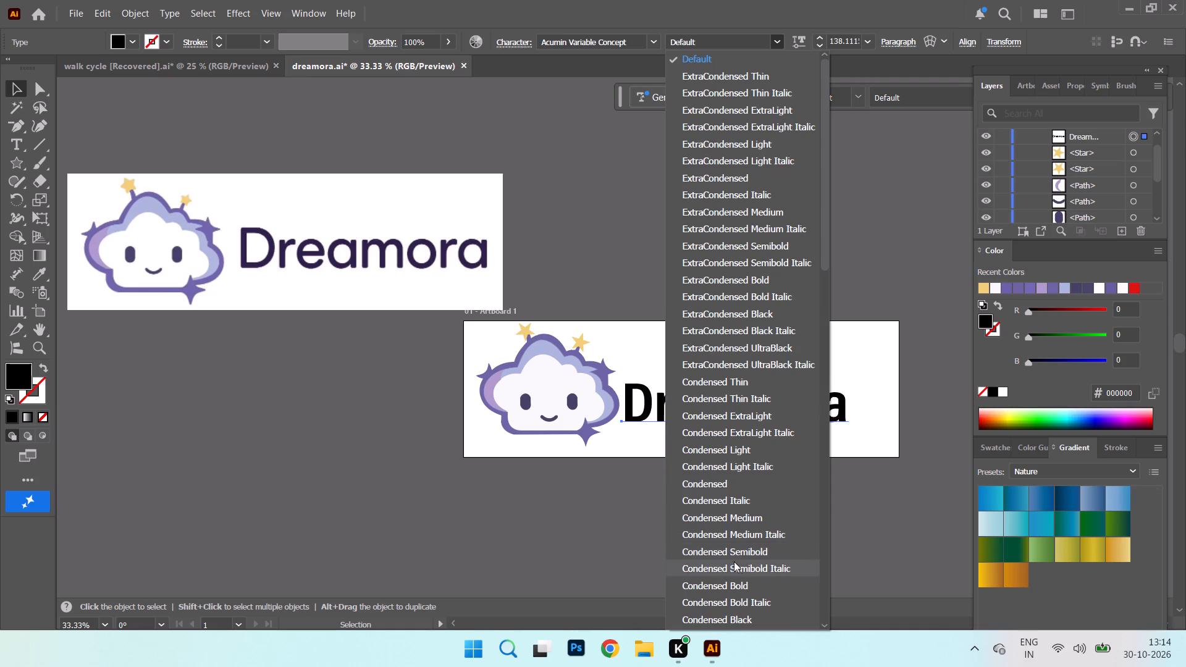
scroll(746, 550, "down", 8)
scroll(717, 455, "down", 6)
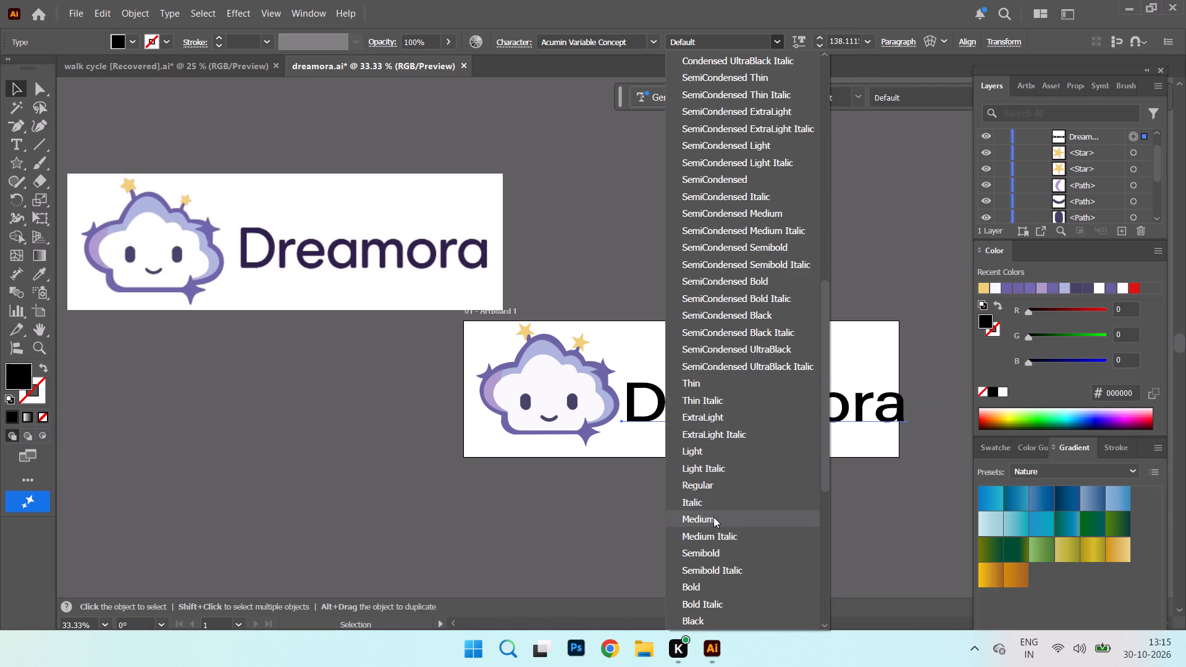
left_click(707, 558)
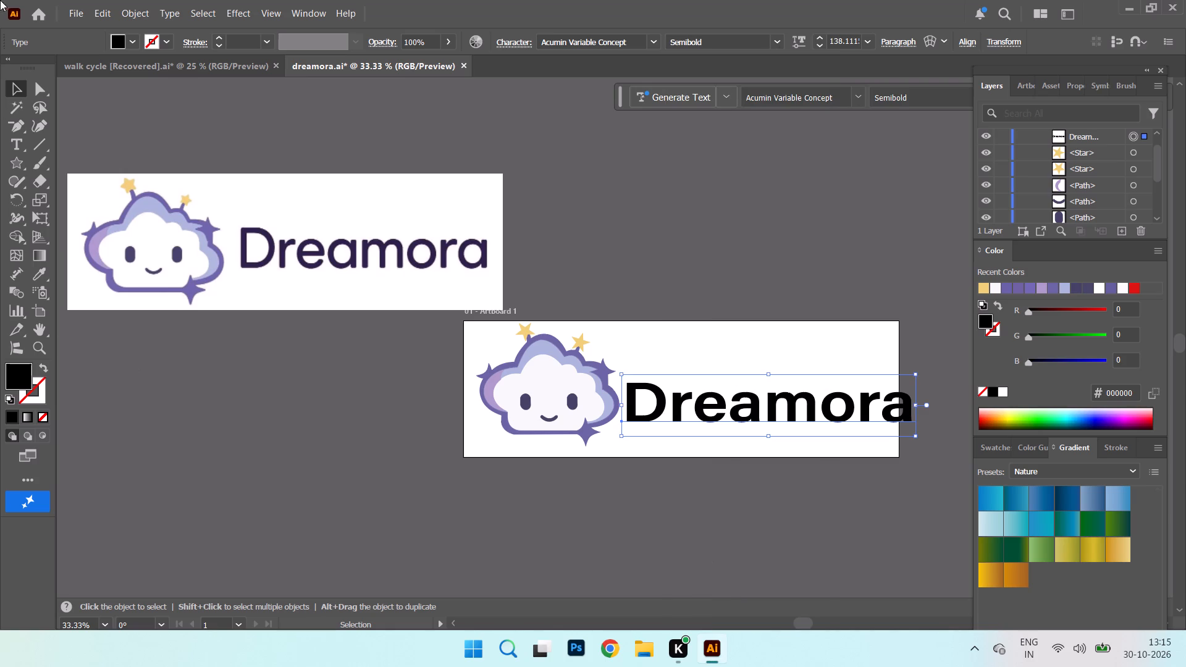
Shrink the Dreamora wordmark to about 128 pt so it fits inside the artboard, and shift it slightly away from the cloud.
left_click_drag(916, 372, 900, 374)
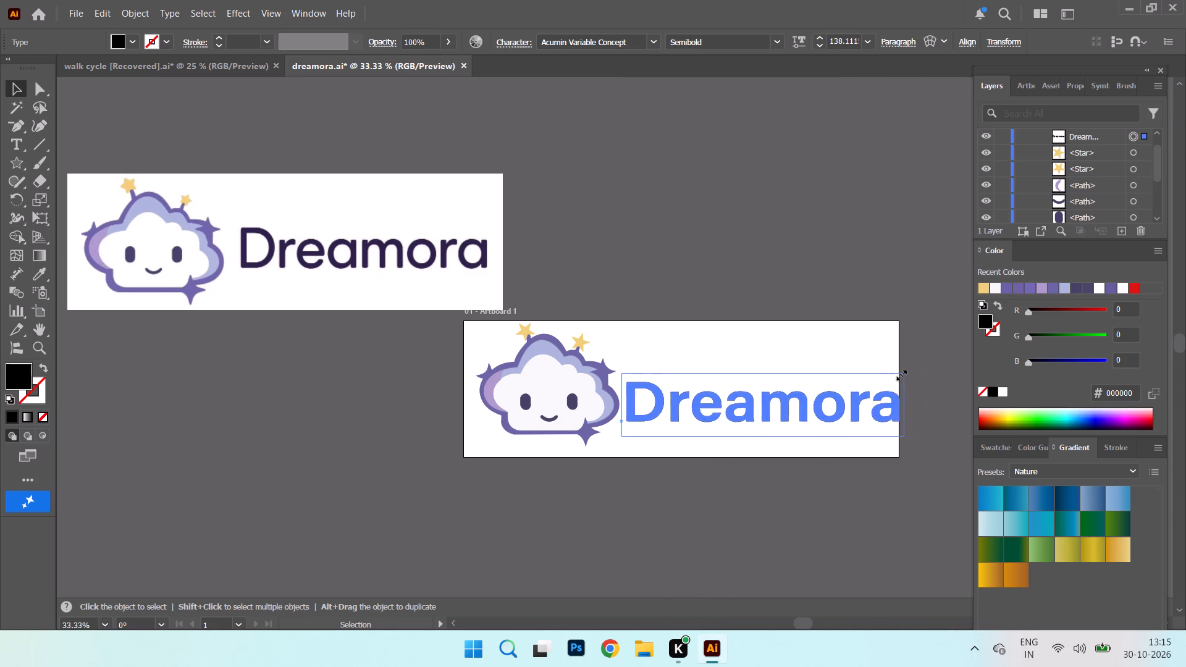
left_click_drag(900, 374, 875, 379)
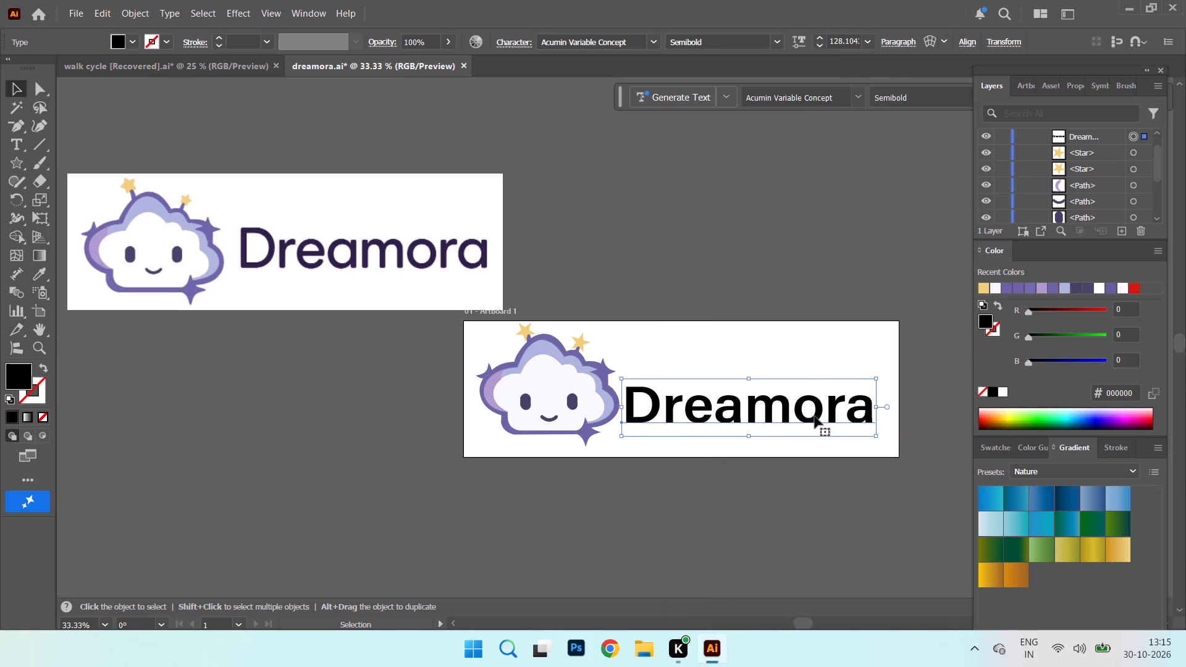
left_click_drag(815, 416, 823, 415)
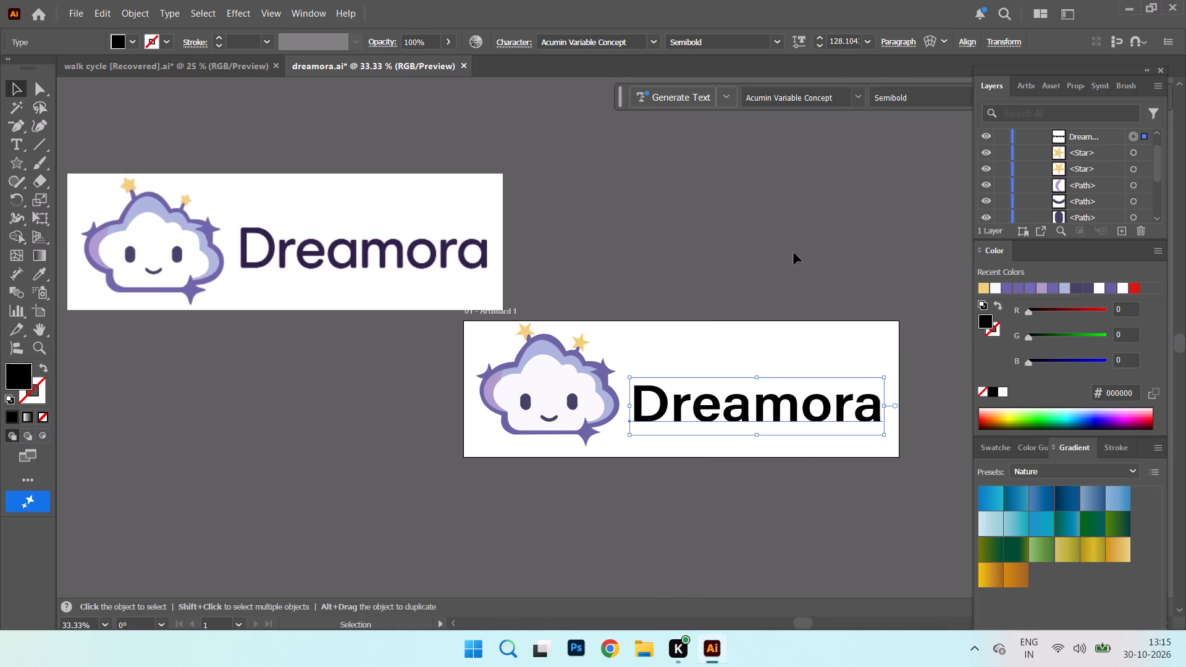
left_click(785, 245)
Move the reference logo image farther up, clear of the artboard.
left_click_drag(279, 219, 285, 184)
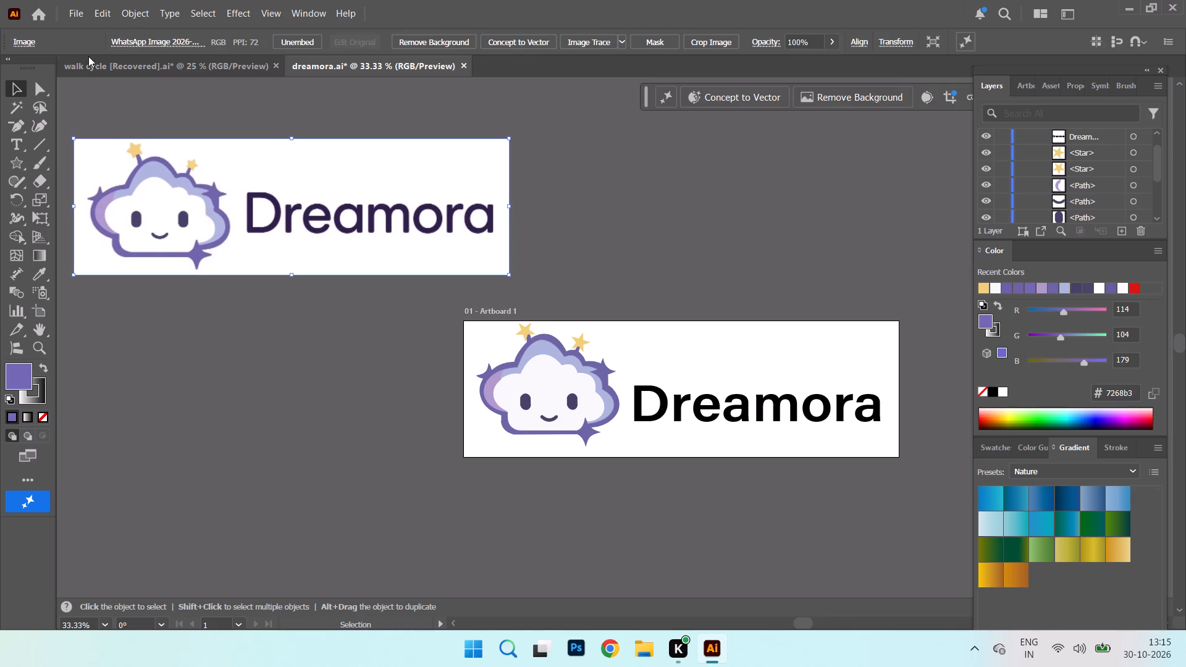
Save the logo document as the Illustrator file dreamora in Downloads, replacing the existing version.
left_click(67, 9)
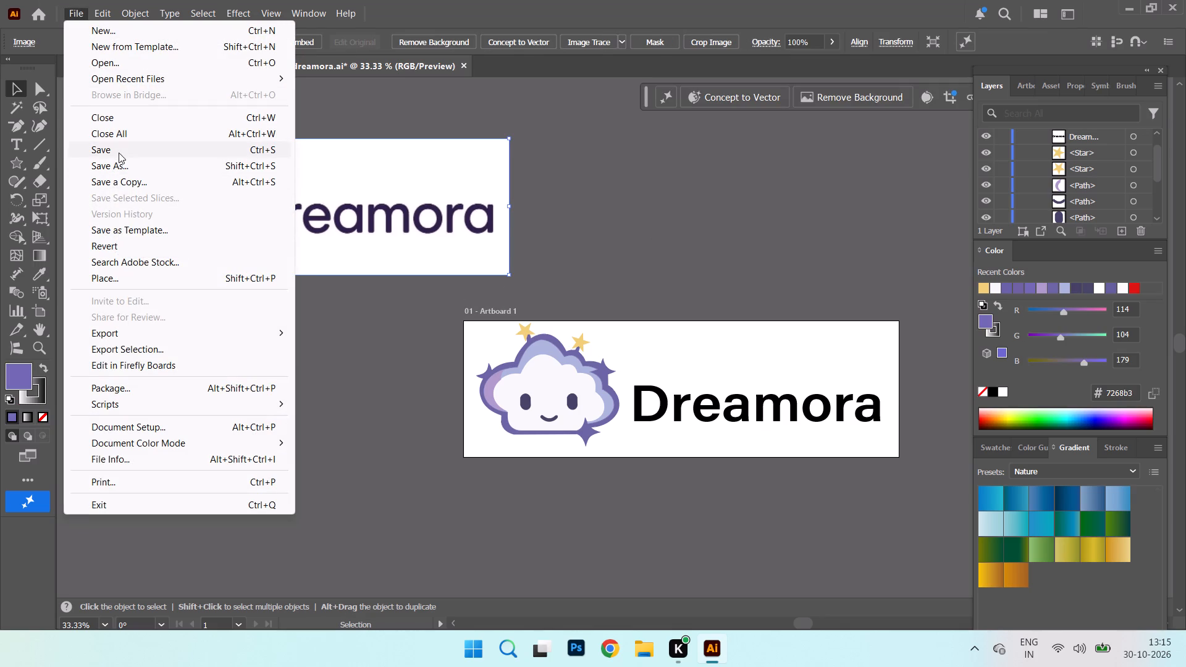
left_click(122, 170)
left_click(462, 421)
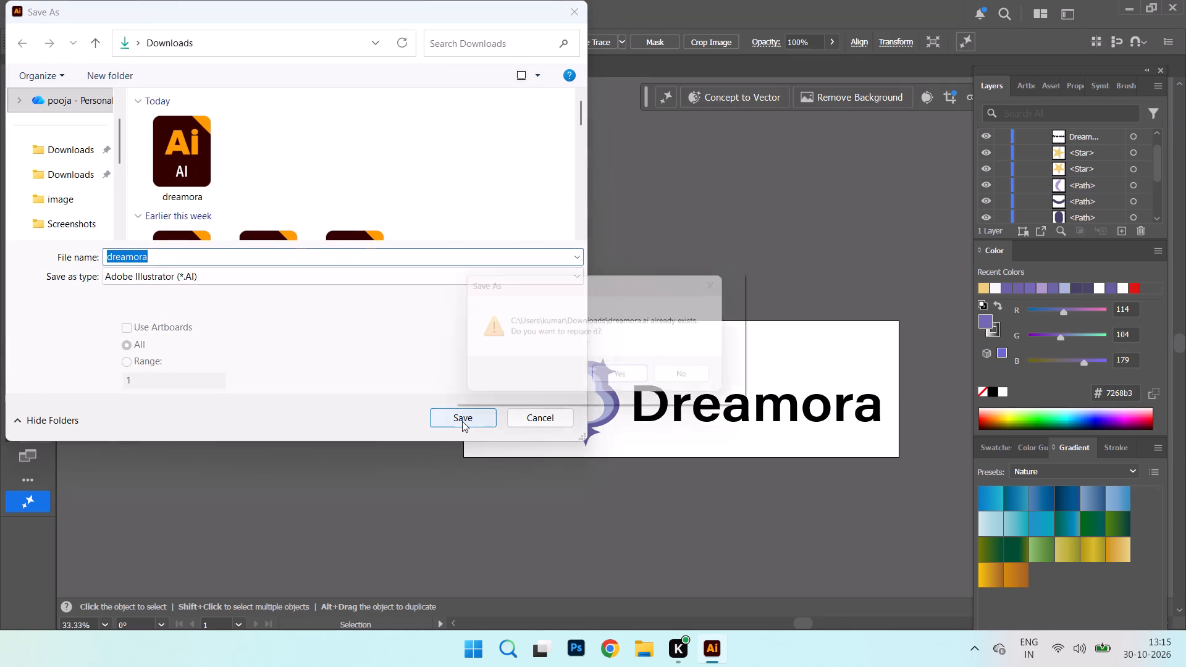
left_click(632, 379)
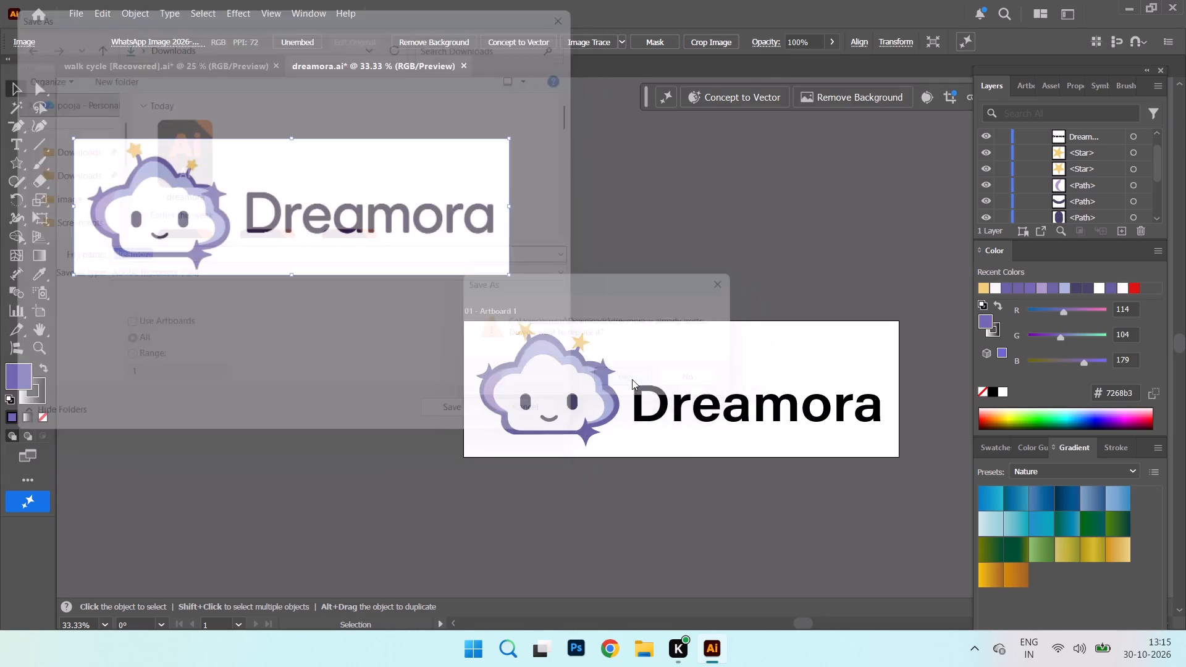
left_click(653, 558)
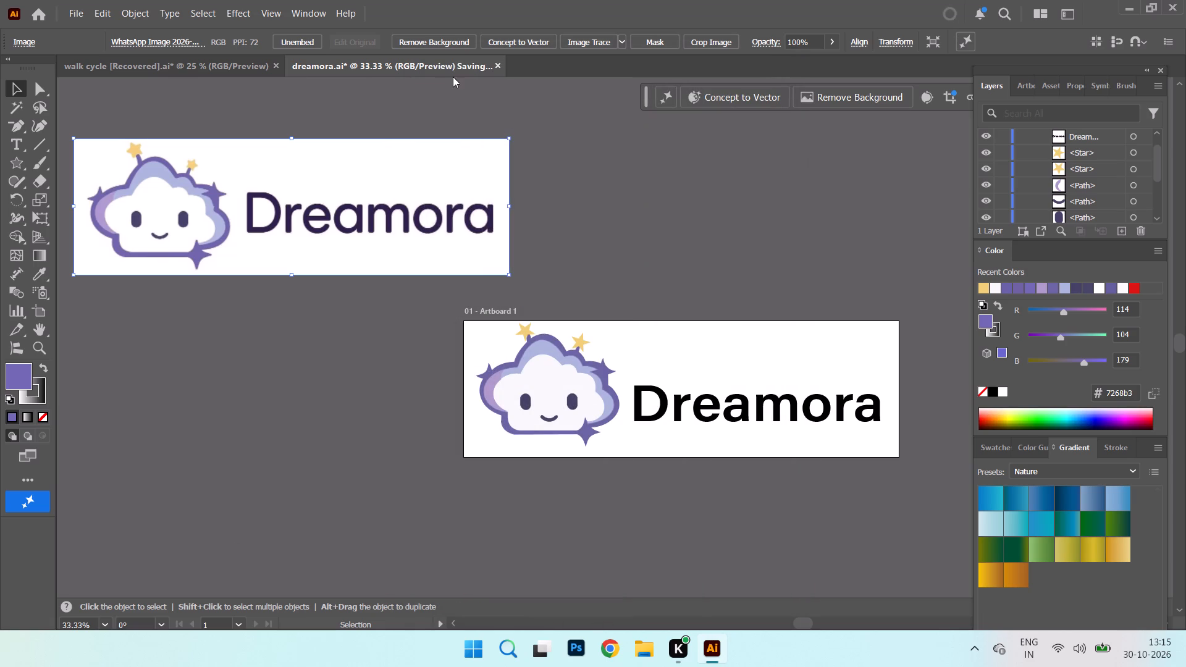
Delete the reference logo image above the artboard.
key("Delete")
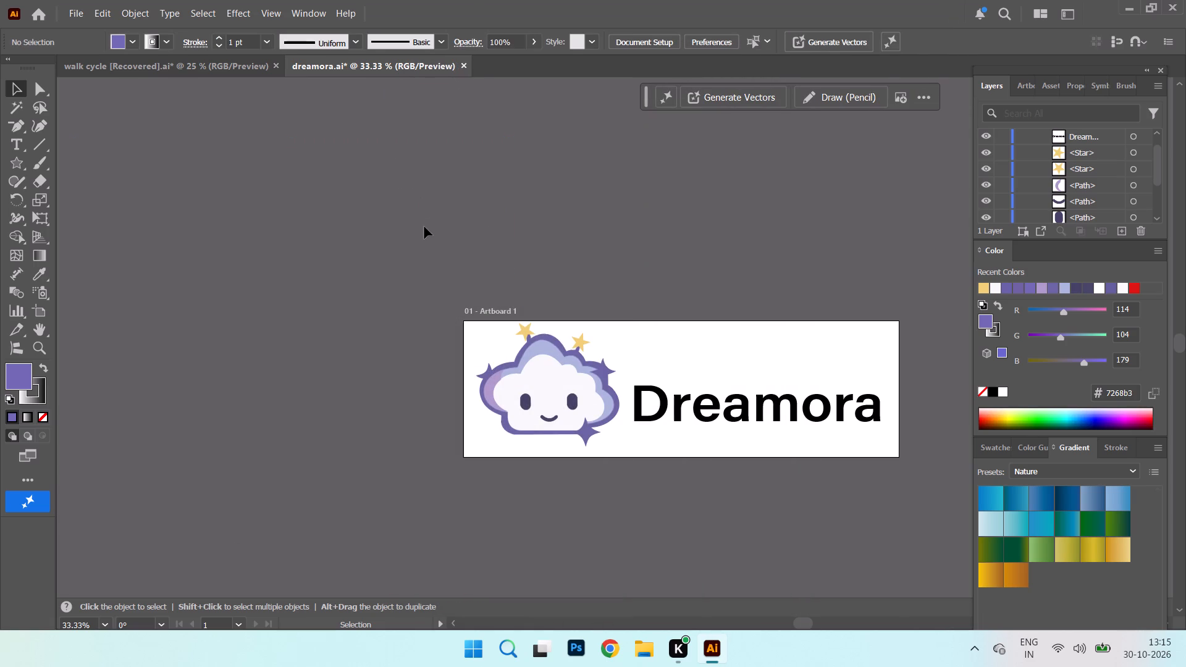
Close the walk cycle [Recovered] document, leaving only the dreamora document open.
left_click(191, 73)
left_click(273, 62)
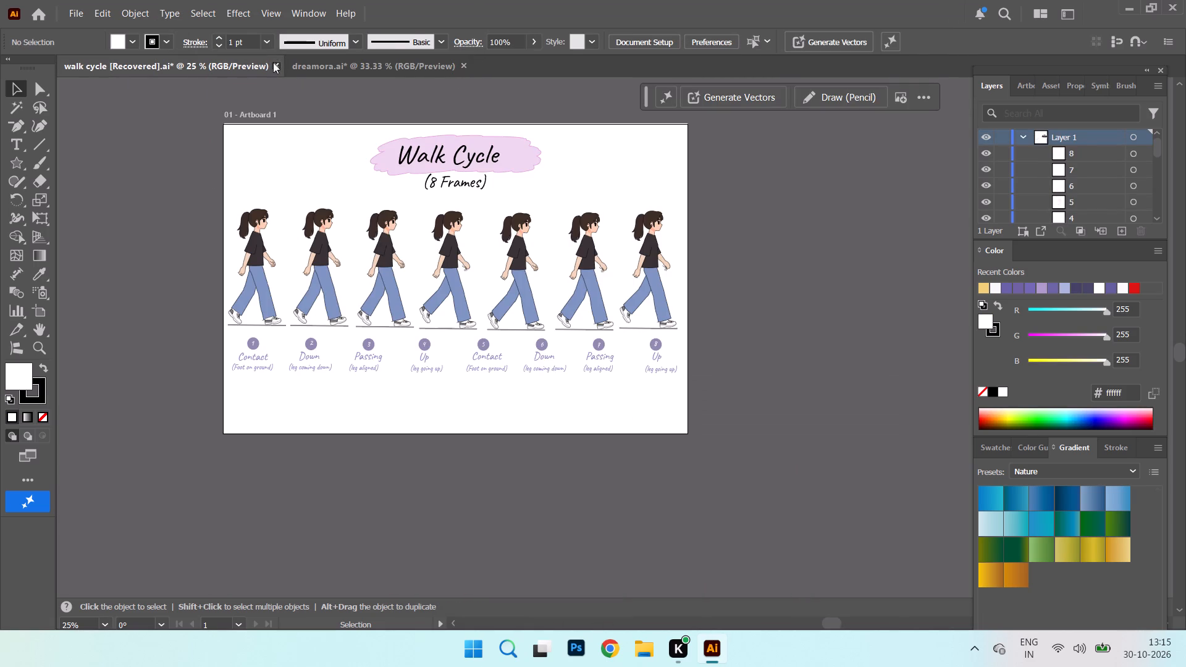
left_click(658, 345)
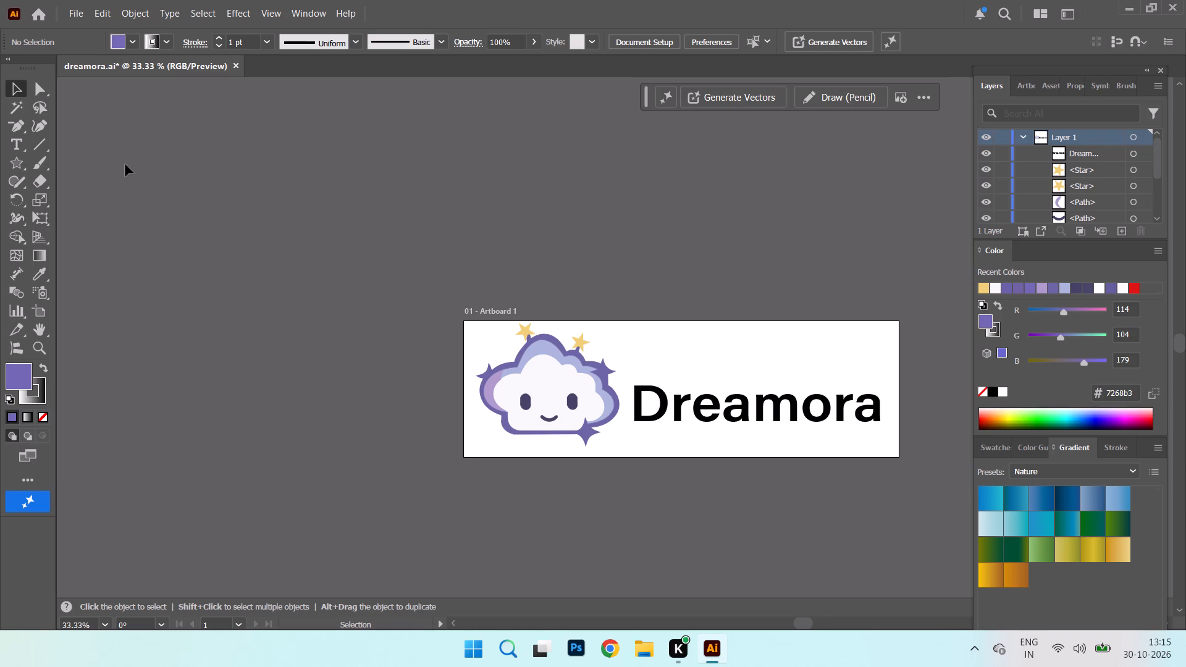
Bring up the file selection for opening another document, showing the Downloads folder.
key("ctrl+o")
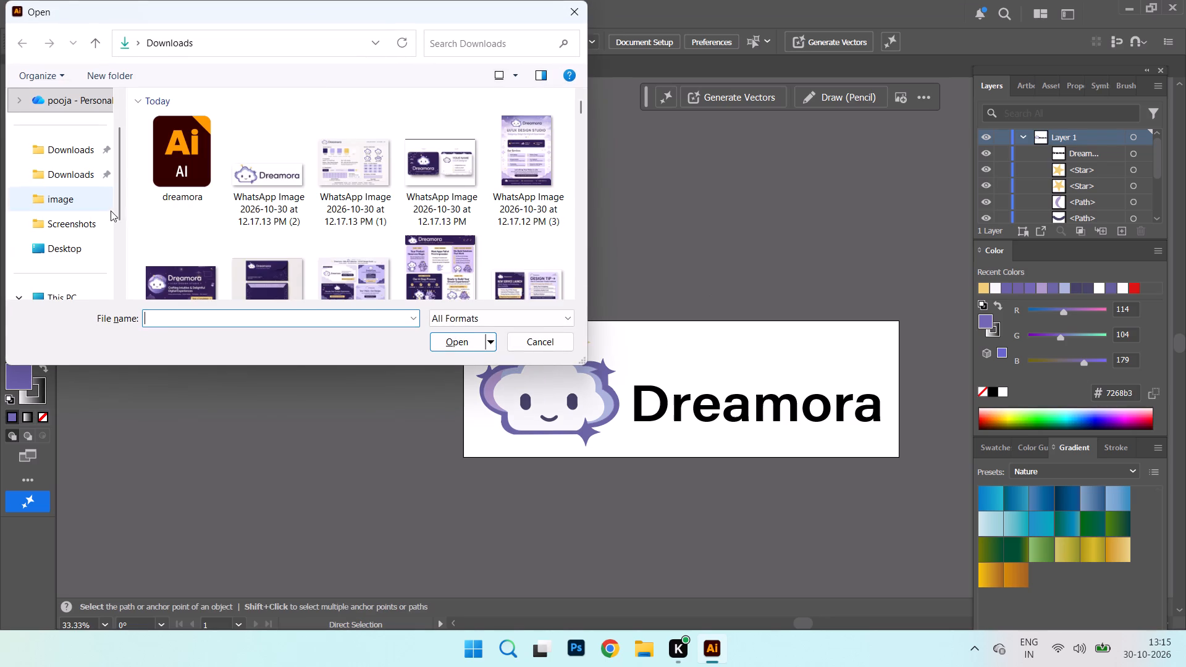